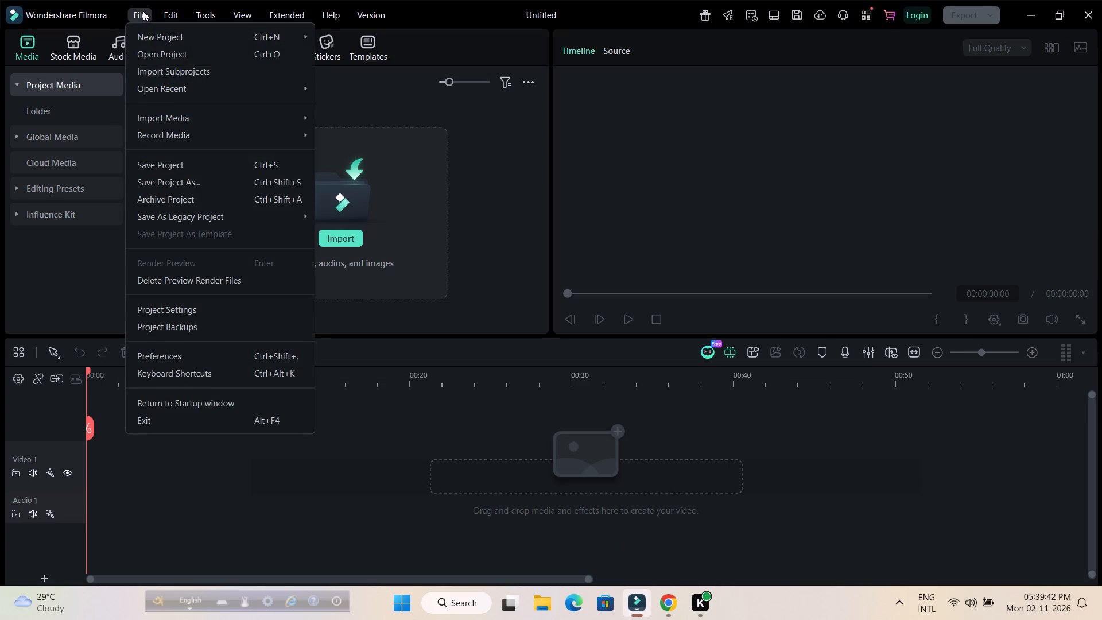
{"action": "left_click", "coordinate": [143, 48]}
{"action": "left_click", "coordinate": [180, 106]}
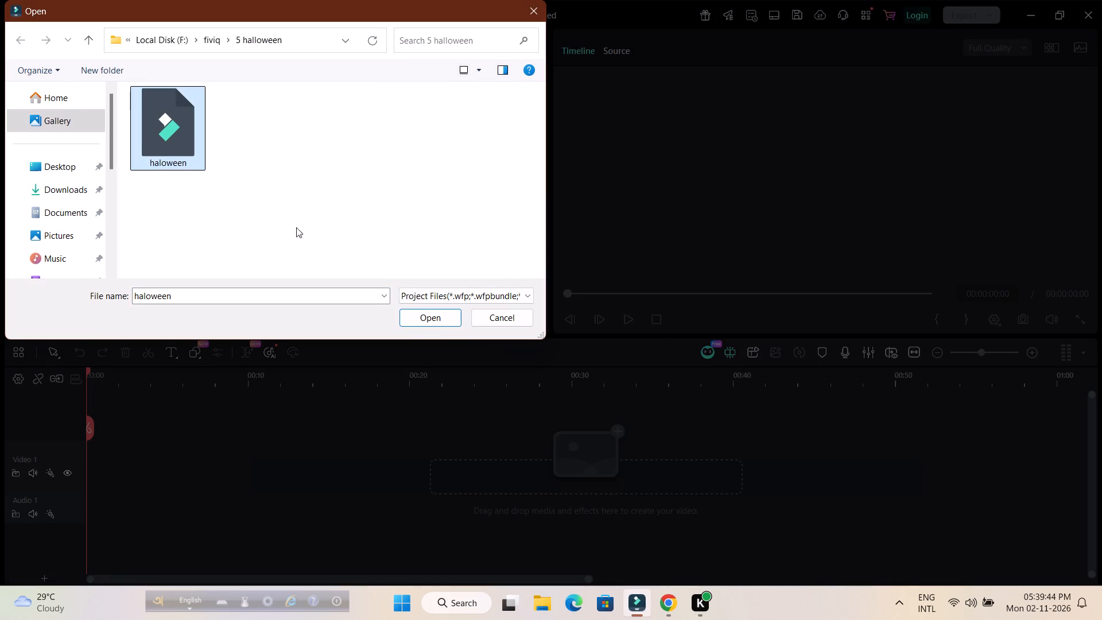
{"action": "left_click", "coordinate": [437, 322]}
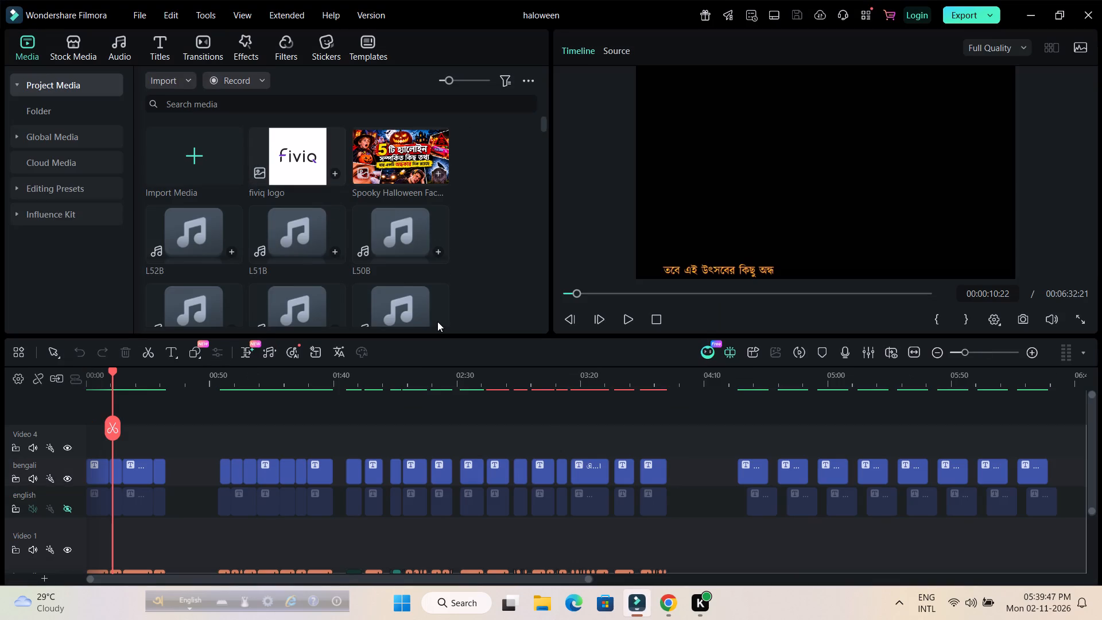
Examine the project's timeline, covering the Bengali and English title and audio tracks and the empty video tracks.
{"action": "scroll", "coordinate": [571, 449], "scroll_direction": "up", "scroll_amount": 1}
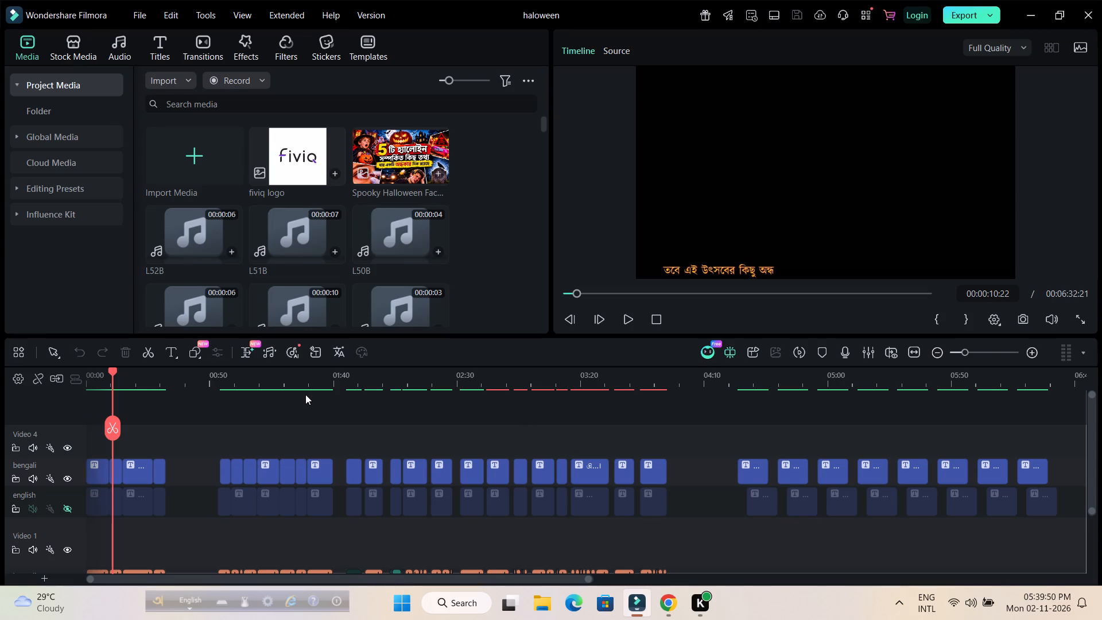
{"action": "scroll", "coordinate": [301, 409], "scroll_direction": "up", "scroll_amount": 3}
{"action": "scroll", "coordinate": [509, 439], "scroll_direction": "up", "scroll_amount": 2}
{"action": "scroll", "coordinate": [509, 439], "scroll_direction": "down", "scroll_amount": 3}
{"action": "scroll", "coordinate": [814, 476], "scroll_direction": "down", "scroll_amount": 1}
{"action": "scroll", "coordinate": [813, 477], "scroll_direction": "up", "scroll_amount": 3}
{"action": "scroll", "coordinate": [813, 477], "scroll_direction": "down", "scroll_amount": 1}
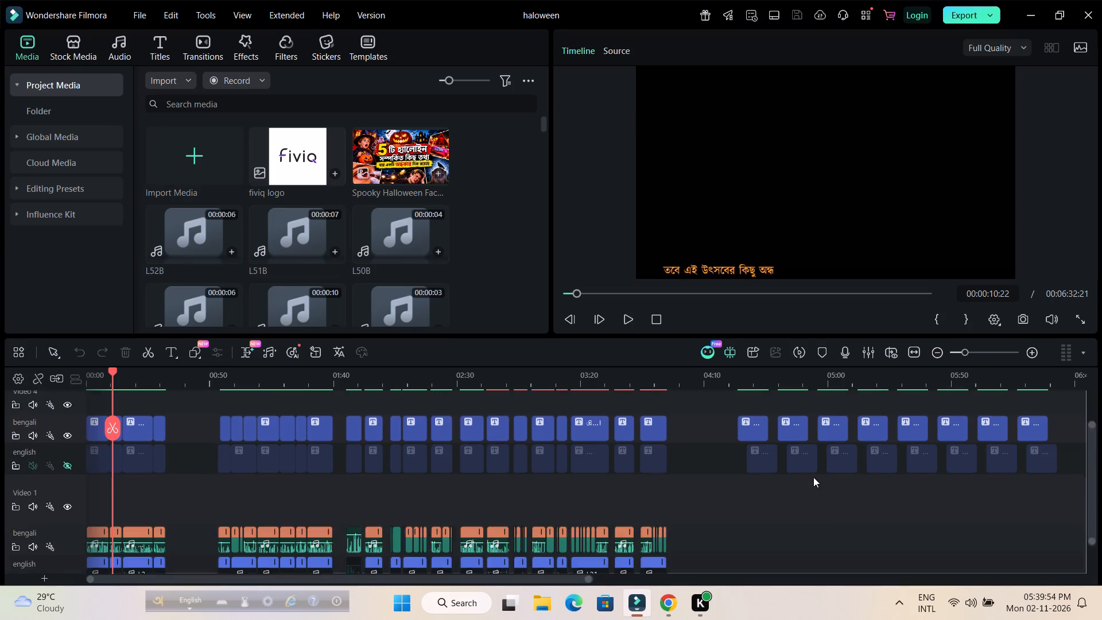
{"action": "scroll", "coordinate": [813, 477], "scroll_direction": "down", "scroll_amount": 1}
{"action": "scroll", "coordinate": [813, 477], "scroll_direction": "up", "scroll_amount": 3}
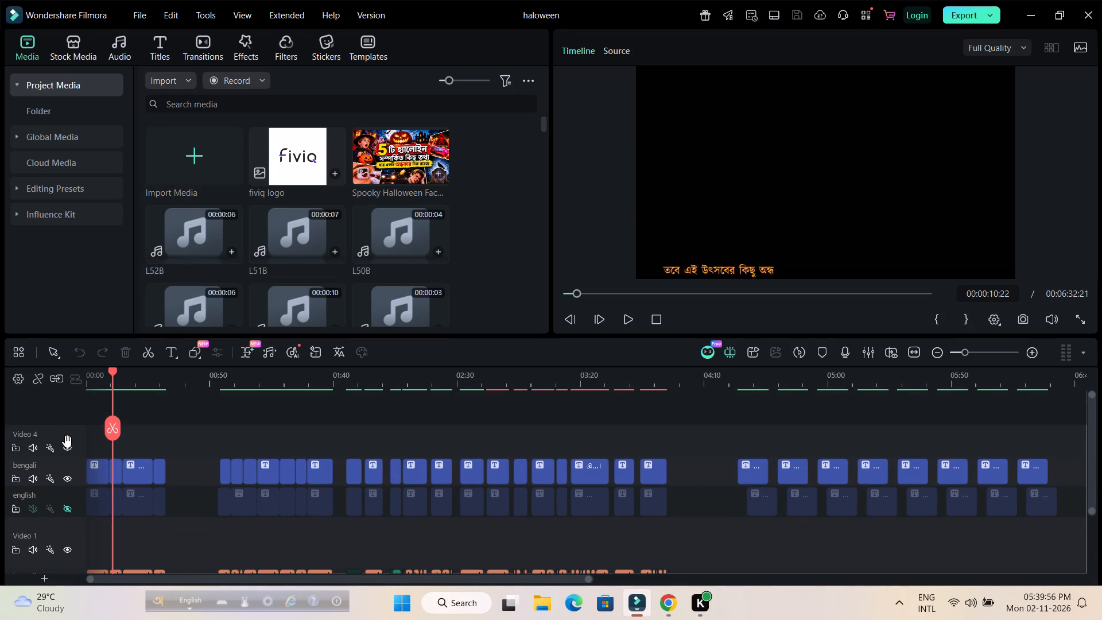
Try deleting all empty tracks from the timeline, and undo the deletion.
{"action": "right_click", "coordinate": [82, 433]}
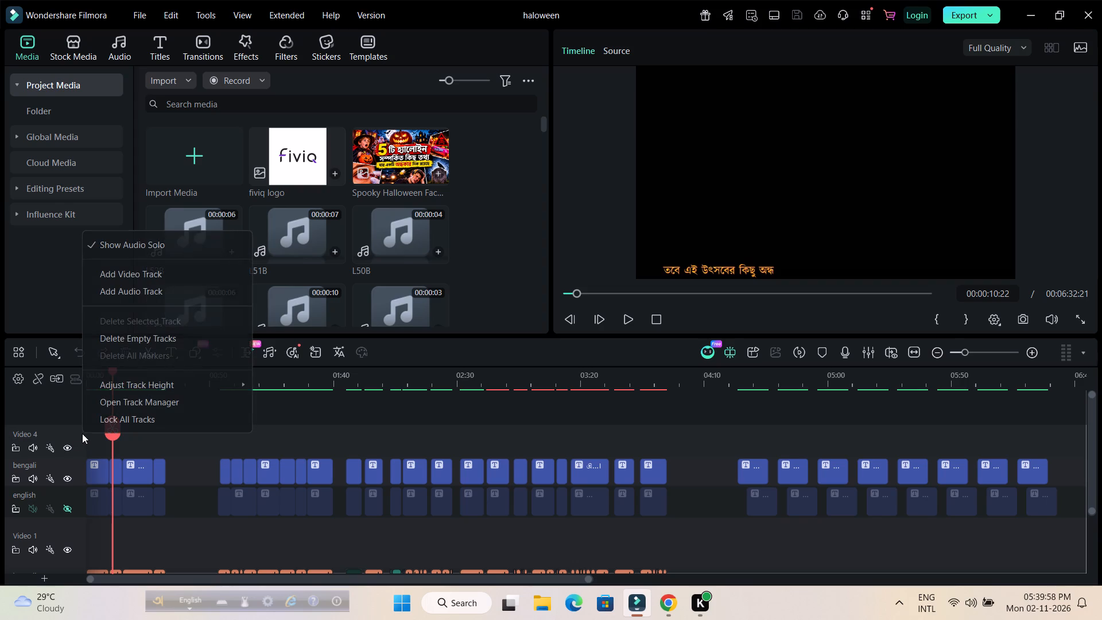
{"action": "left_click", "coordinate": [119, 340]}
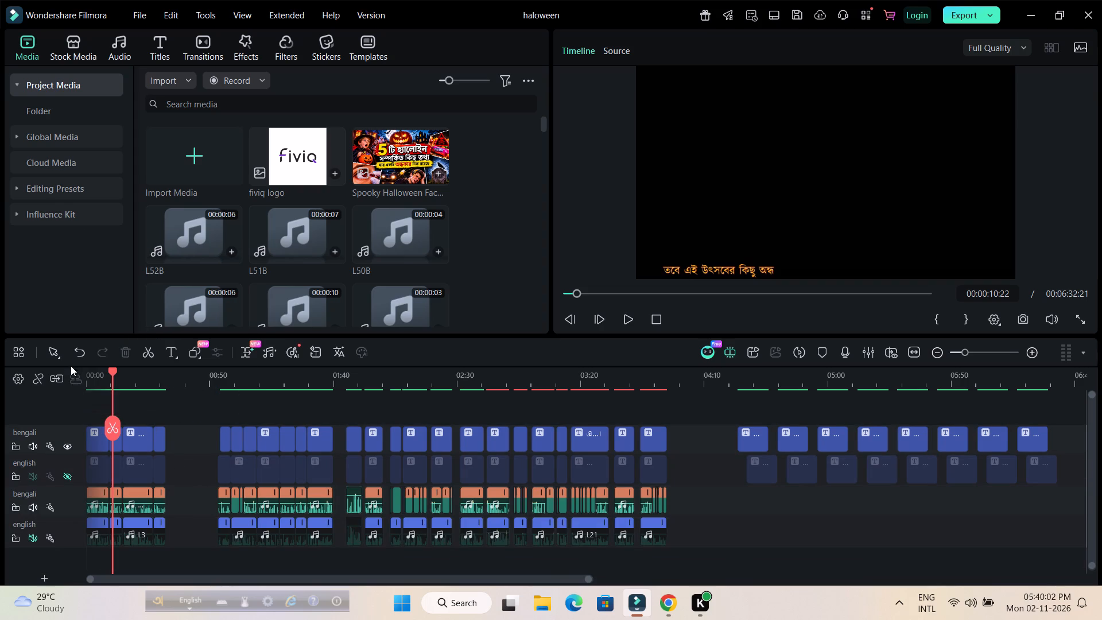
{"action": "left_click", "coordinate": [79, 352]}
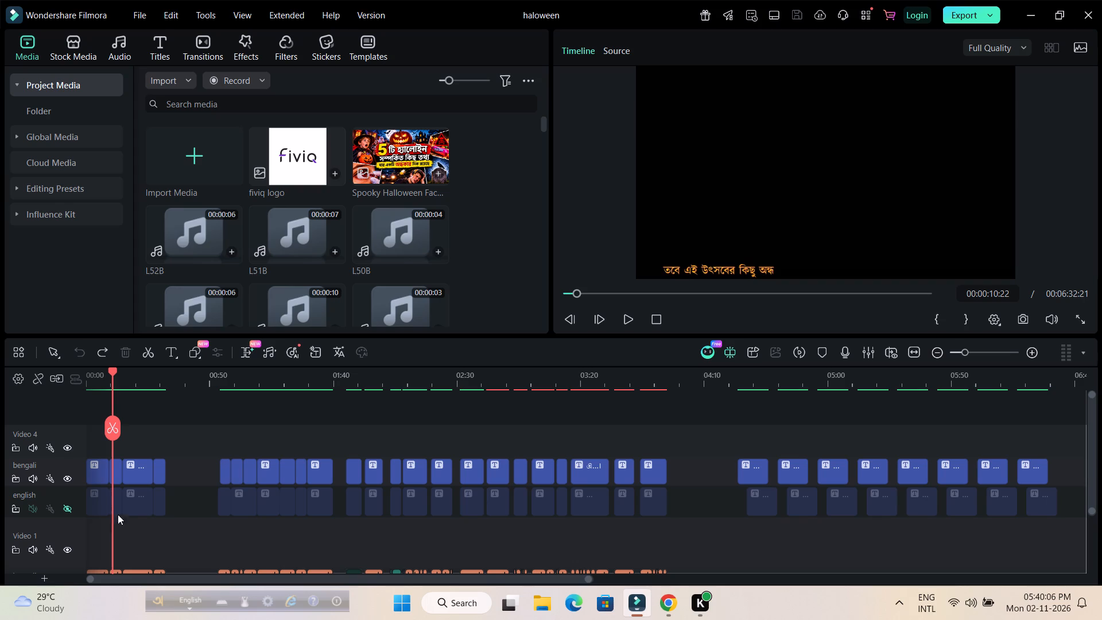
Delete only the empty Video 4 track above the Bengali title track.
{"action": "left_click", "coordinate": [76, 440]}
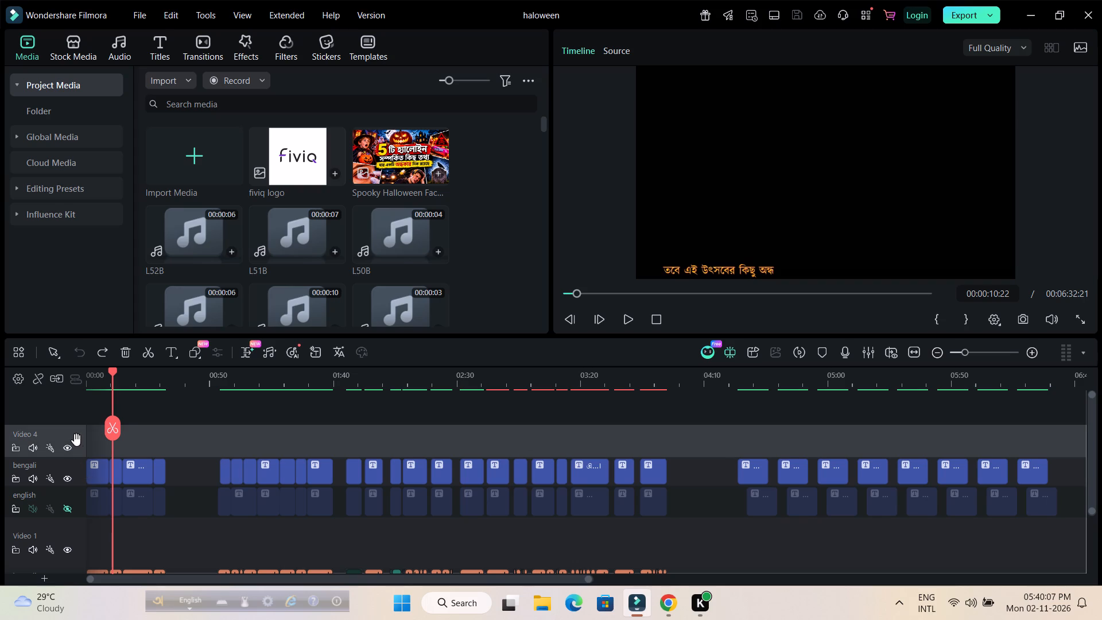
{"action": "key", "text": "Delete"}
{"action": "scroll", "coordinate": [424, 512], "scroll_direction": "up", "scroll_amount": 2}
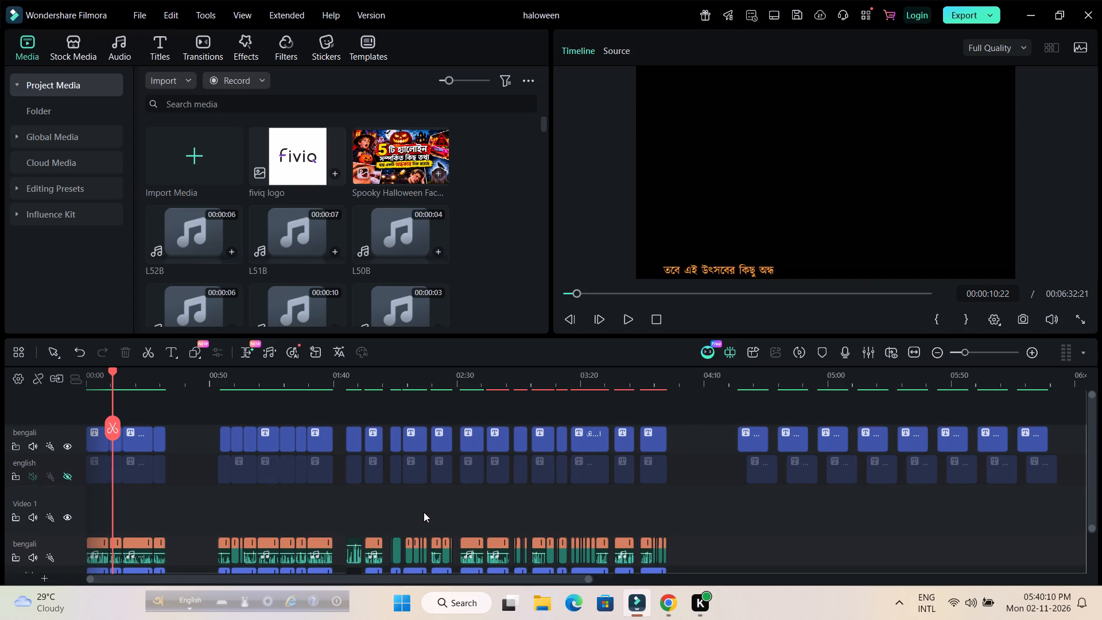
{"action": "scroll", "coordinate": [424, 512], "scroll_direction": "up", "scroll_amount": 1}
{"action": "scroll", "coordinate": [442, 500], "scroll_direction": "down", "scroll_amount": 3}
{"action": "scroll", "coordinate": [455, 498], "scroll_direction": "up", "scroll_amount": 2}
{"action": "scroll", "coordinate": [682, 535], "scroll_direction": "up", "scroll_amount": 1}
Move the next Bengali and English title clips to start together at 00:03:56:21, just after the last voiced section.
{"action": "left_click", "coordinate": [643, 379]}
{"action": "left_click_drag", "start_coordinate": [644, 379], "coordinate": [652, 379]}
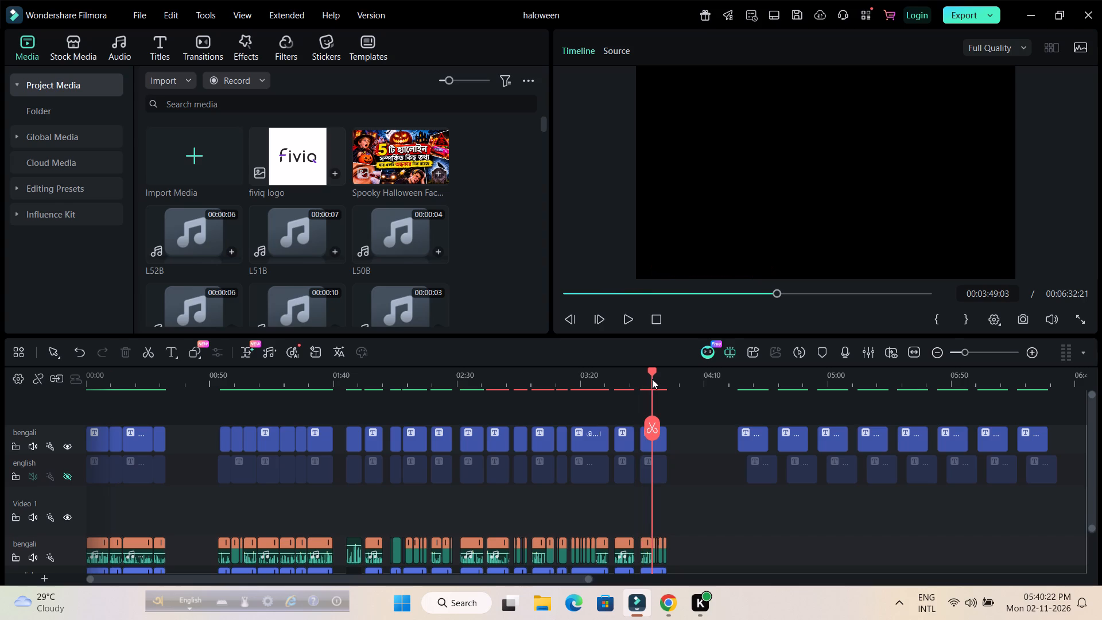
{"action": "left_click_drag", "start_coordinate": [659, 379], "coordinate": [671, 379]}
{"action": "left_click", "coordinate": [671, 379]}
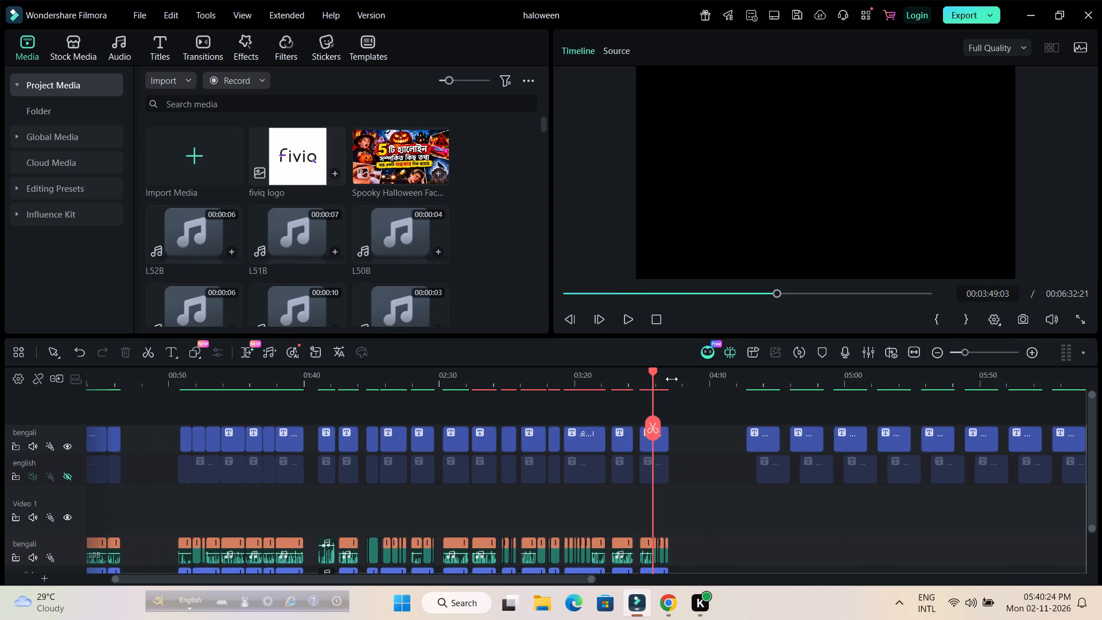
{"action": "left_click_drag", "start_coordinate": [663, 381], "coordinate": [1043, 396]}
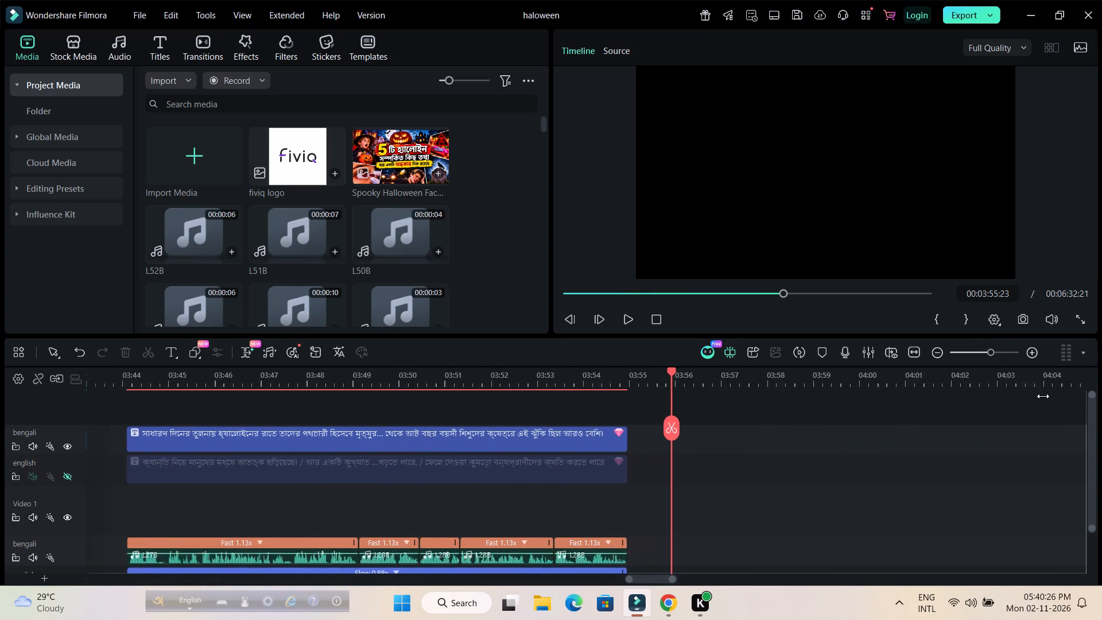
{"action": "left_click_drag", "start_coordinate": [1043, 396], "coordinate": [863, 396]}
{"action": "scroll", "coordinate": [713, 466], "scroll_direction": "down", "scroll_amount": 2}
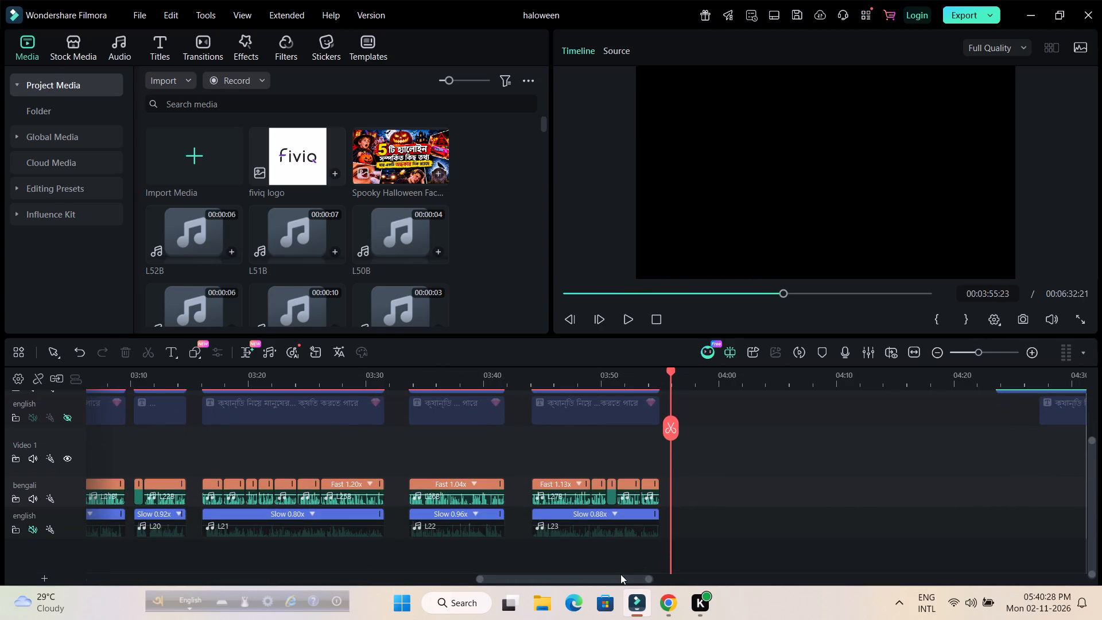
{"action": "left_click_drag", "start_coordinate": [617, 580], "coordinate": [655, 579]}
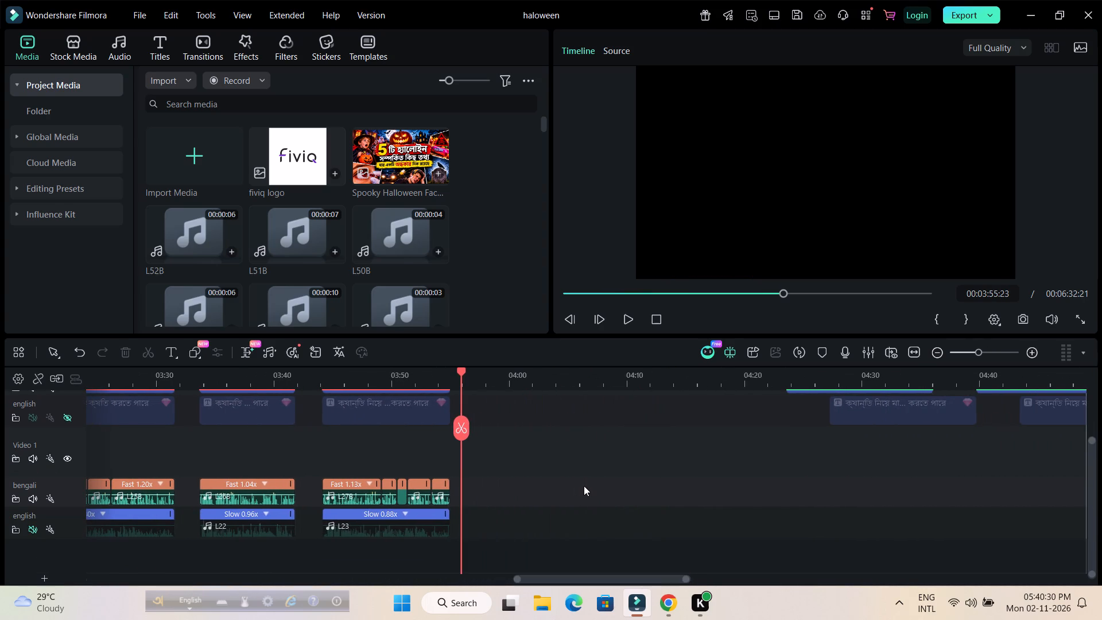
{"action": "scroll", "coordinate": [584, 486], "scroll_direction": "up", "scroll_amount": 1}
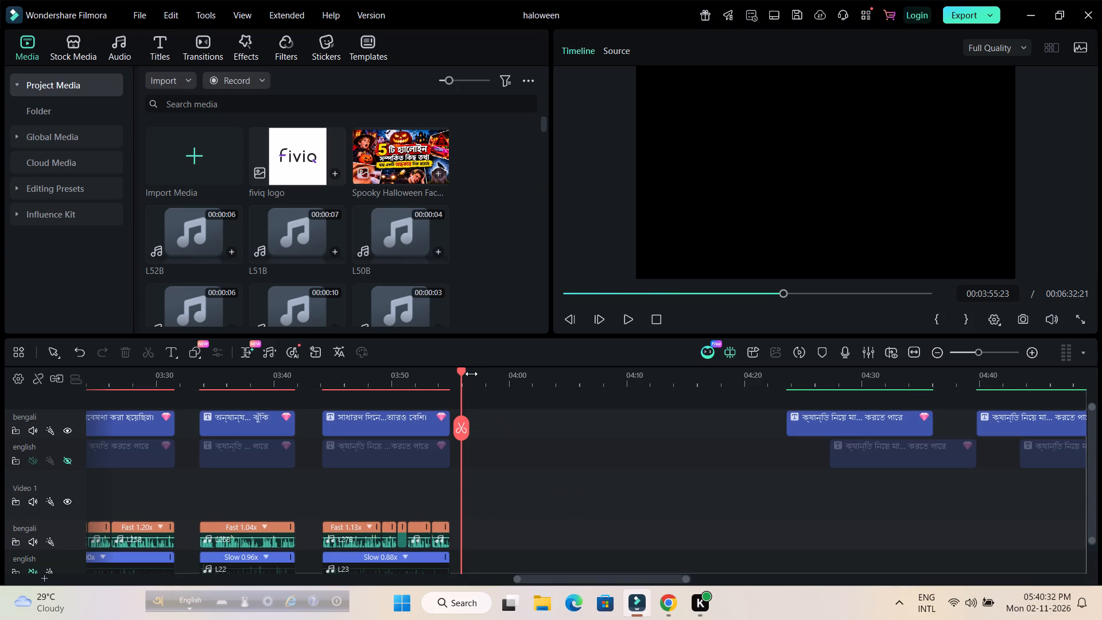
{"action": "left_click_drag", "start_coordinate": [461, 369], "coordinate": [472, 370]}
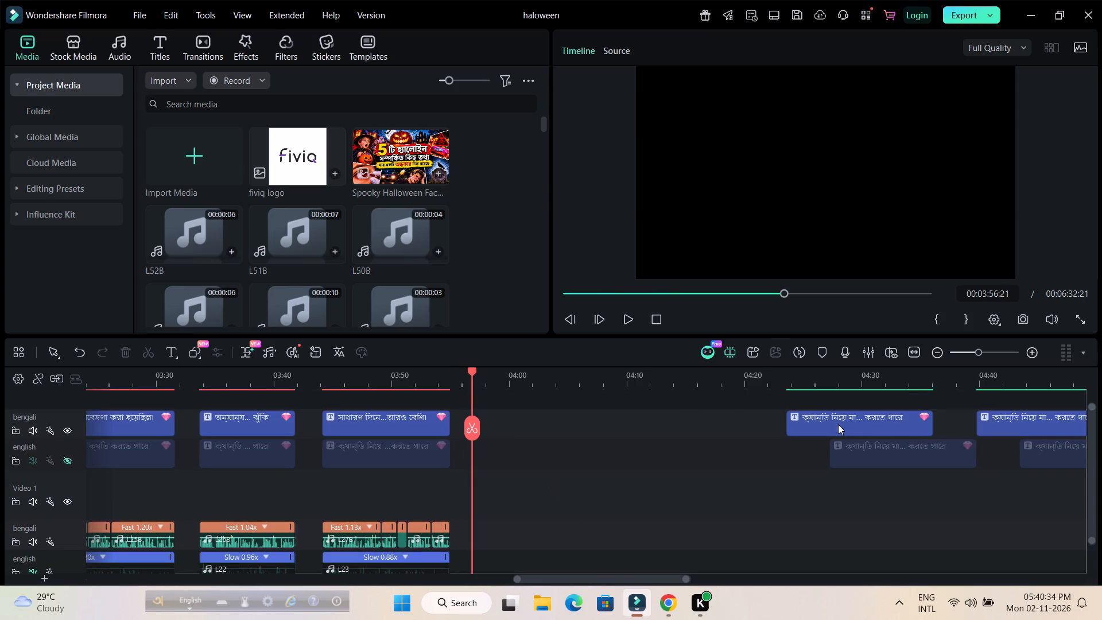
{"action": "left_click_drag", "start_coordinate": [839, 424], "coordinate": [527, 435]}
{"action": "left_click_drag", "start_coordinate": [897, 451], "coordinate": [548, 455]}
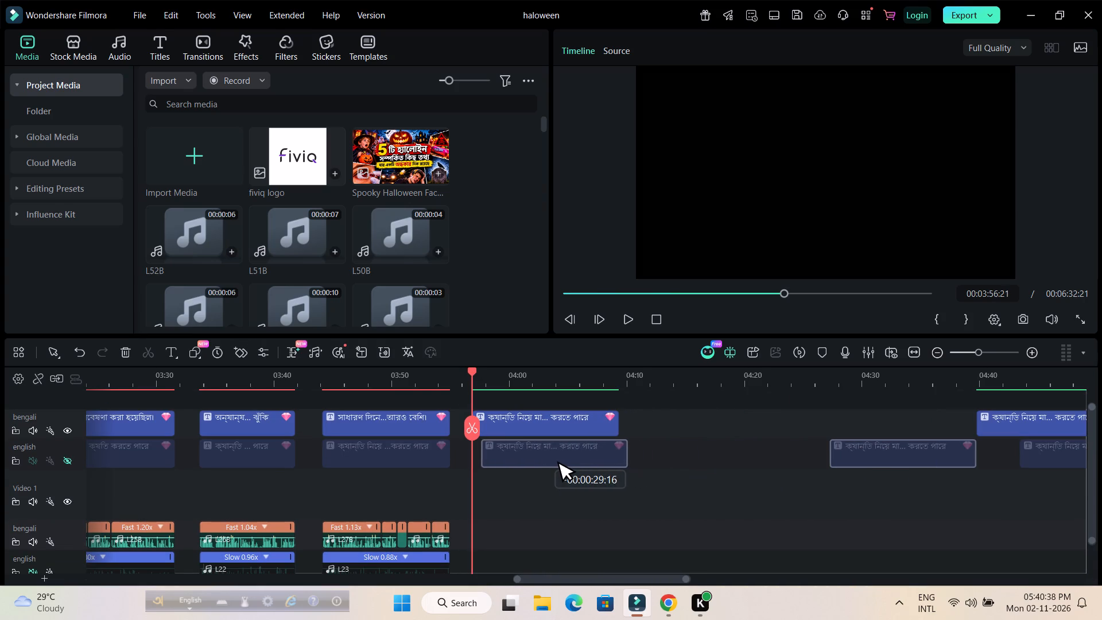
{"action": "left_click_drag", "start_coordinate": [548, 455], "coordinate": [541, 455]}
Add the L29B voiceover to the Bengali audio track, starting with the moved titles at 00:03:56:21.
{"action": "left_click_drag", "start_coordinate": [544, 382], "coordinate": [586, 382]}
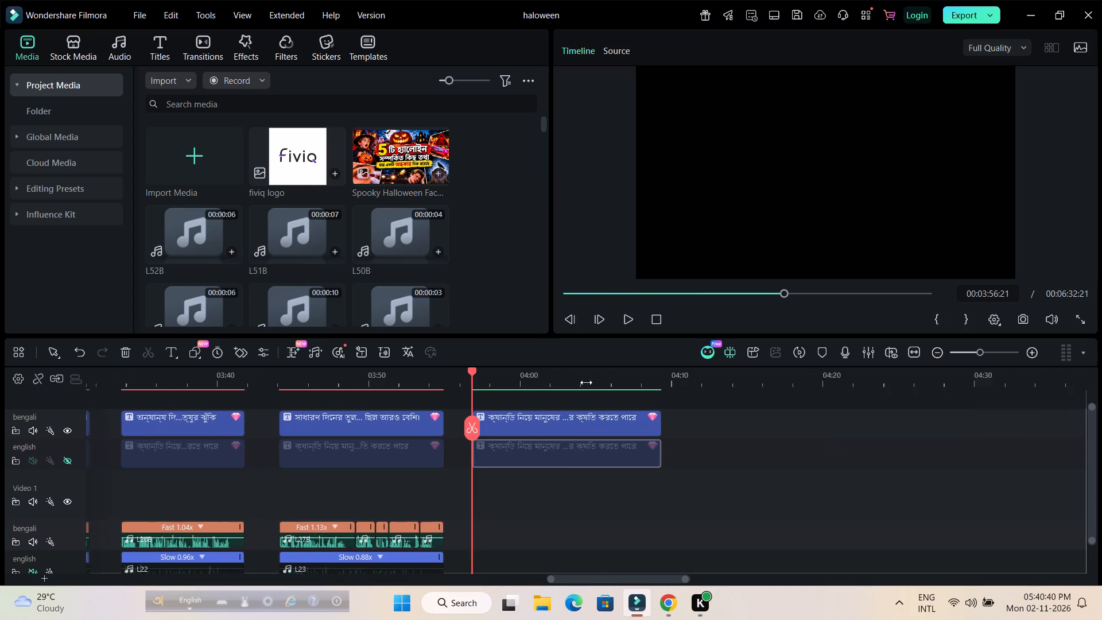
{"action": "left_click_drag", "start_coordinate": [586, 382], "coordinate": [714, 374]}
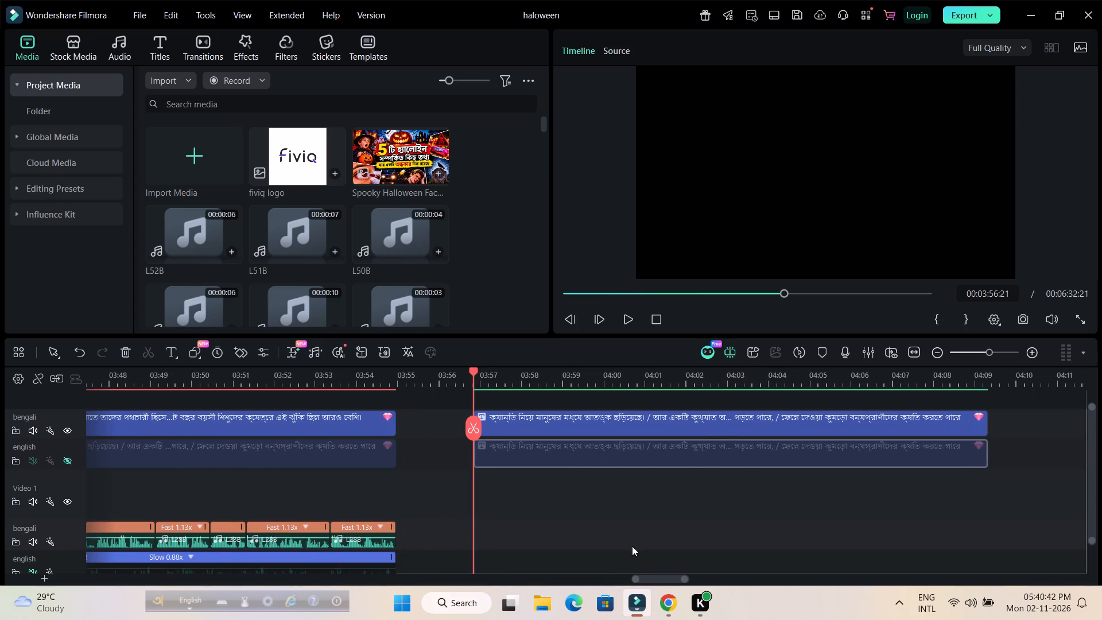
{"action": "scroll", "coordinate": [489, 236], "scroll_direction": "down", "scroll_amount": 6}
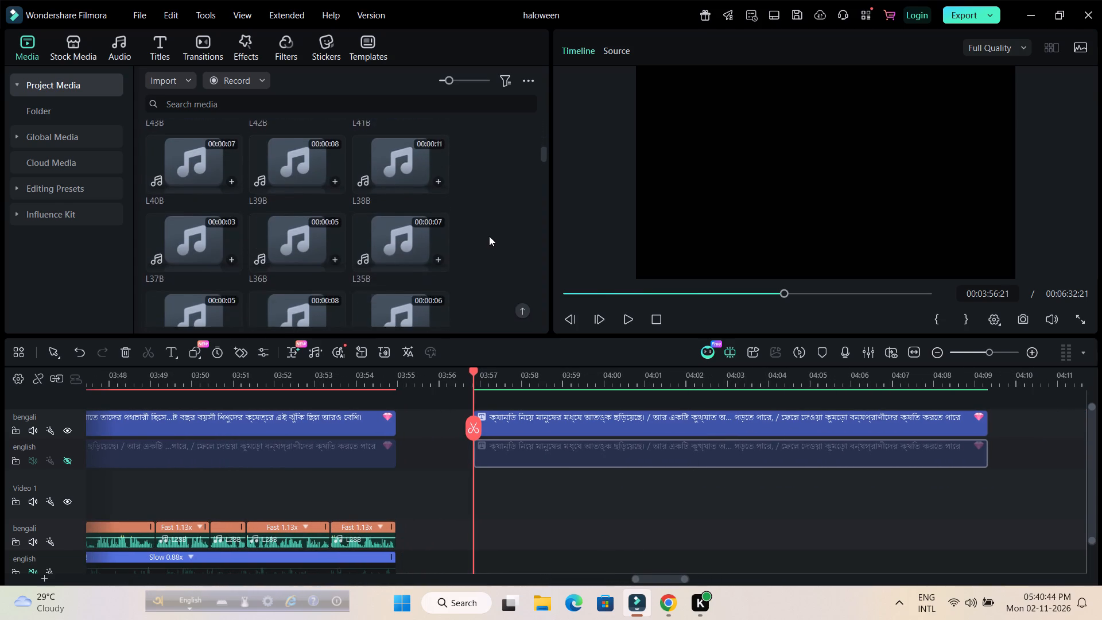
{"action": "scroll", "coordinate": [489, 236], "scroll_direction": "down", "scroll_amount": 2}
{"action": "scroll", "coordinate": [489, 238], "scroll_direction": "up", "scroll_amount": 1}
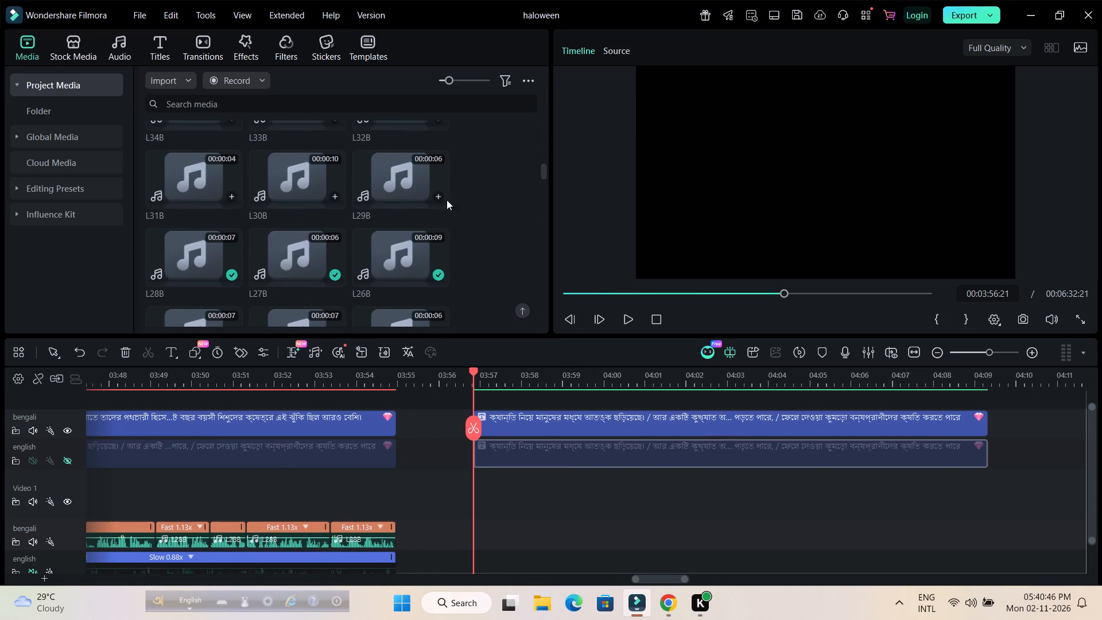
{"action": "left_click", "coordinate": [381, 176]}
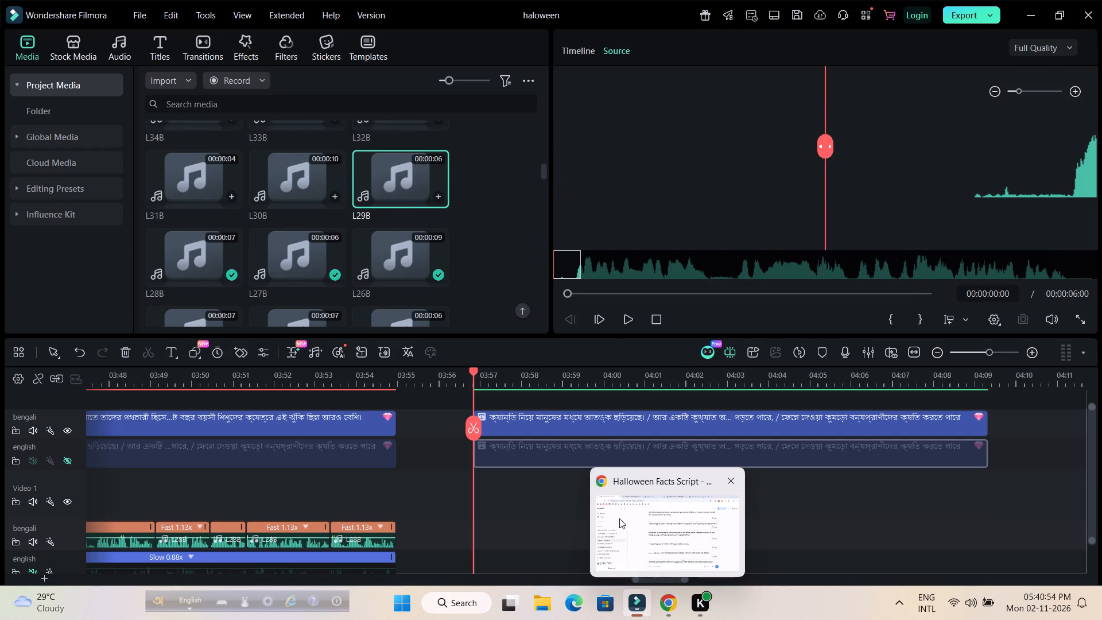
{"action": "left_click_drag", "start_coordinate": [420, 183], "coordinate": [532, 455]}
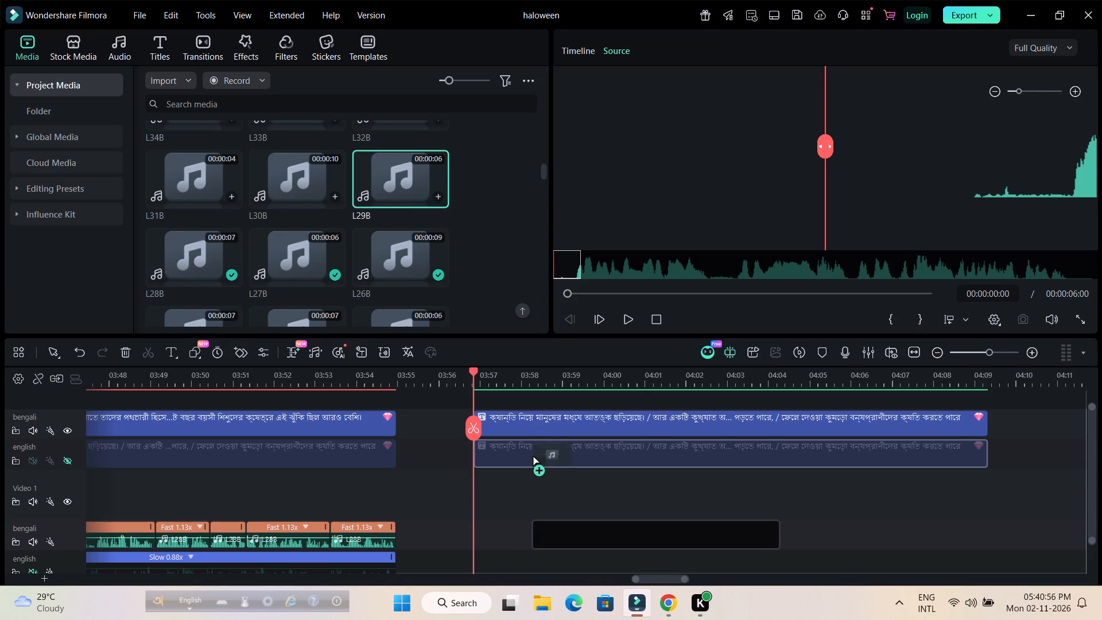
{"action": "left_click_drag", "start_coordinate": [532, 455], "coordinate": [476, 486]}
Find the English voiceover L24 in the project media and open it for preview.
{"action": "scroll", "coordinate": [478, 237], "scroll_direction": "down", "scroll_amount": 3}
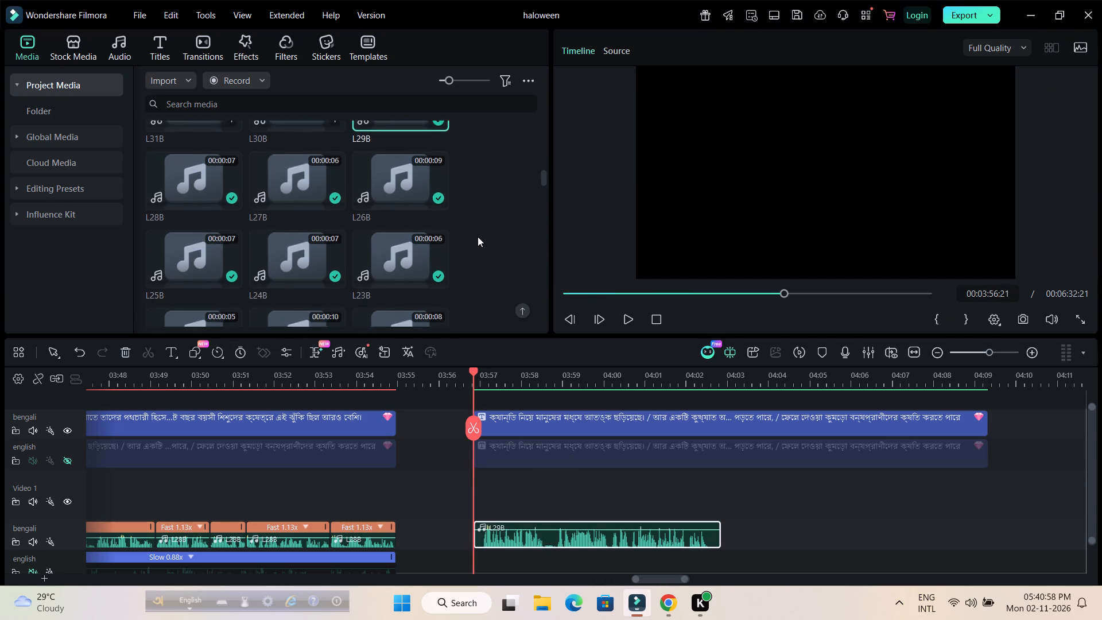
{"action": "scroll", "coordinate": [478, 237], "scroll_direction": "down", "scroll_amount": 10}
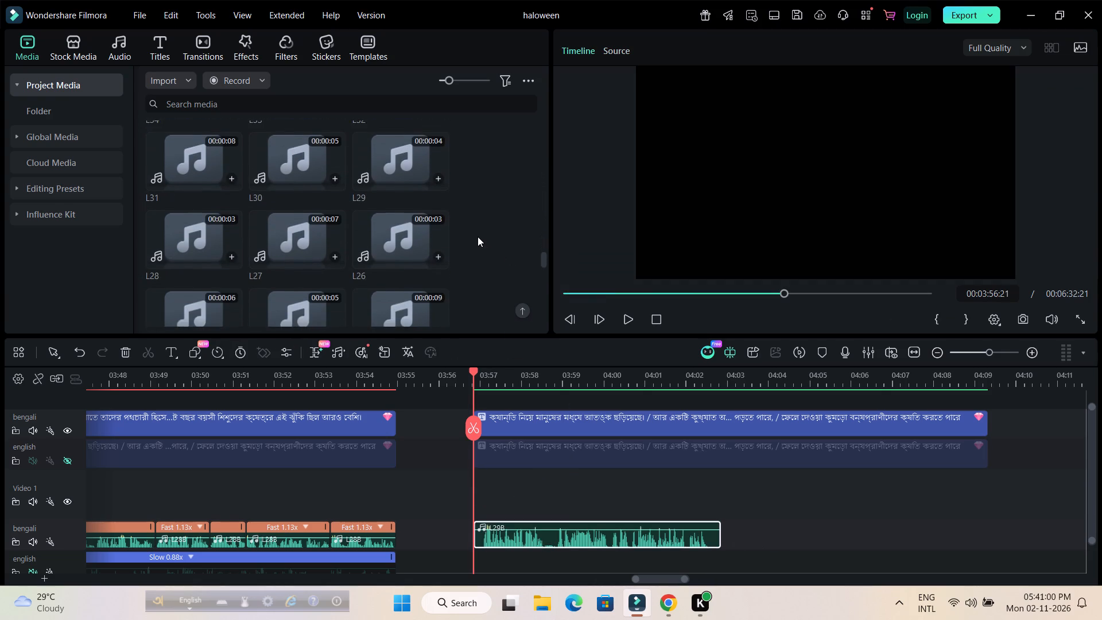
{"action": "scroll", "coordinate": [478, 237], "scroll_direction": "down", "scroll_amount": 1}
{"action": "left_click", "coordinate": [301, 226]}
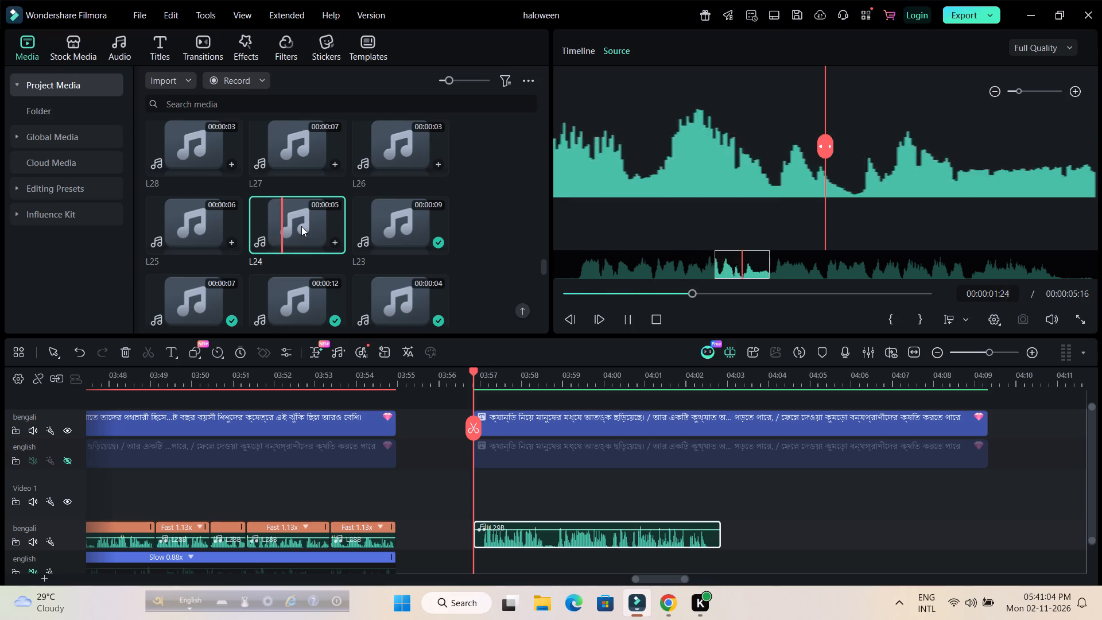
{"action": "left_click", "coordinate": [674, 606]}
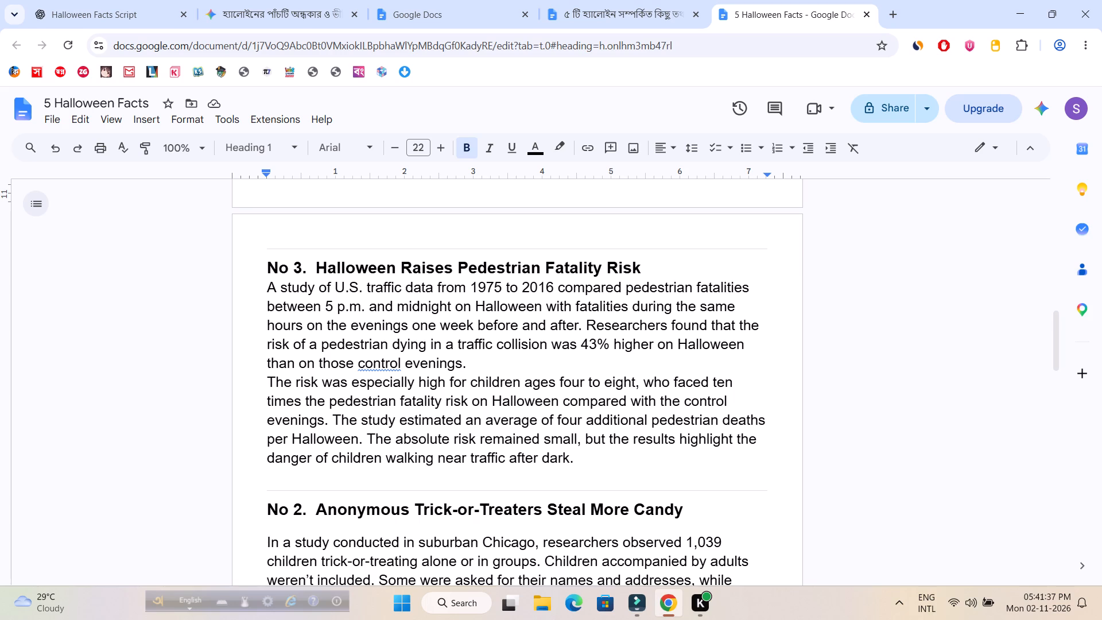
Return to Wondershare Filmora and listen to the English voiceover L24.
{"action": "left_click", "coordinate": [635, 606]}
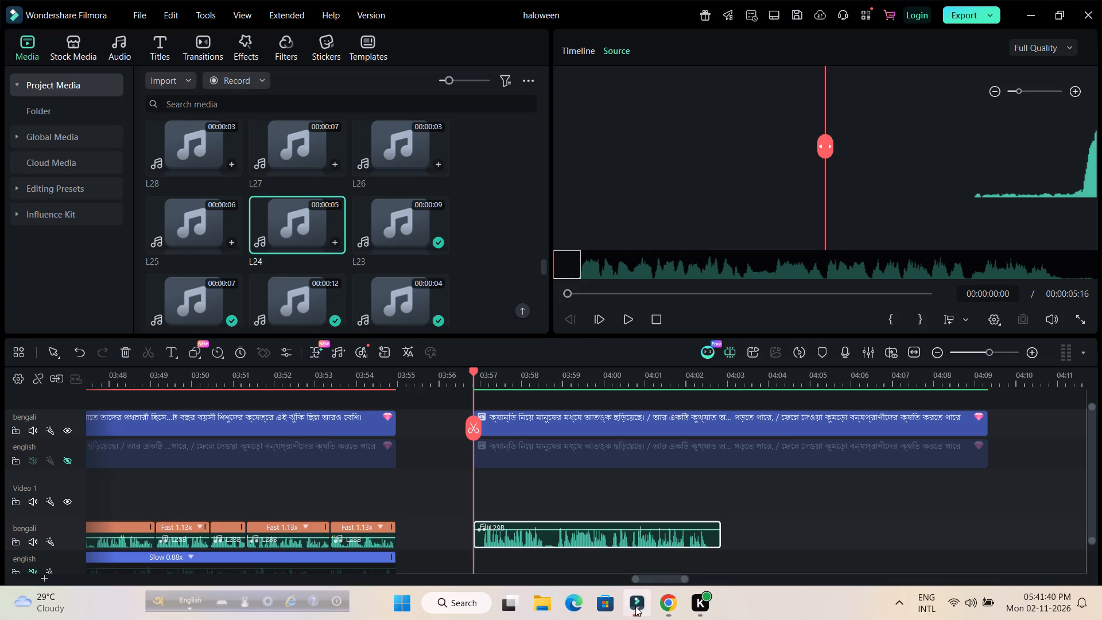
{"action": "left_click", "coordinate": [313, 230]}
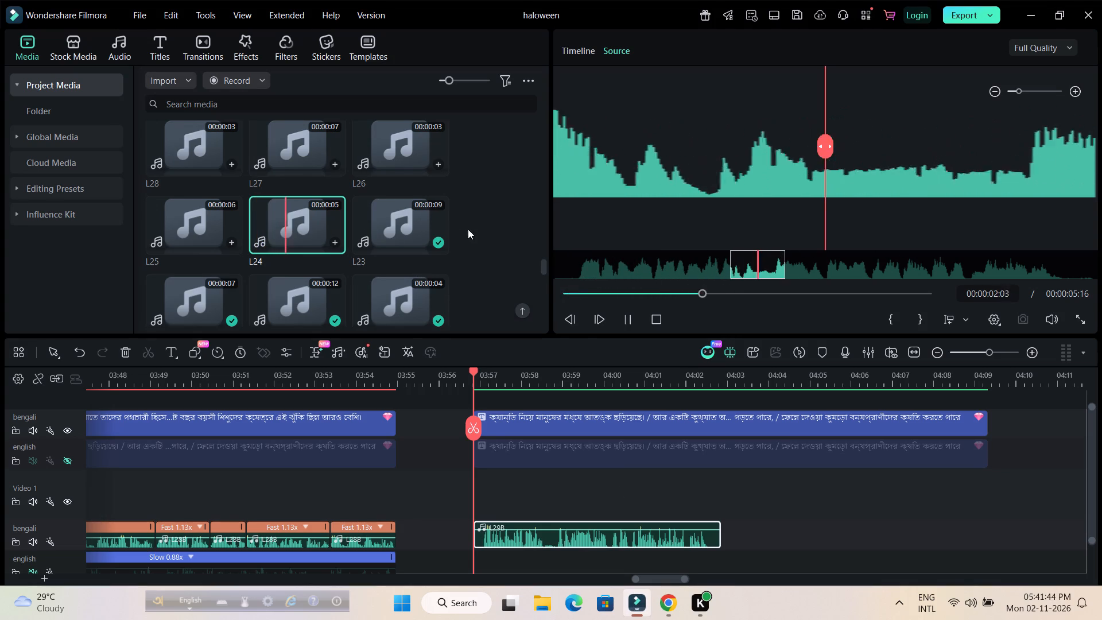
{"action": "scroll", "coordinate": [478, 229], "scroll_direction": "down", "scroll_amount": 1}
{"action": "scroll", "coordinate": [478, 229], "scroll_direction": "up", "scroll_amount": 1}
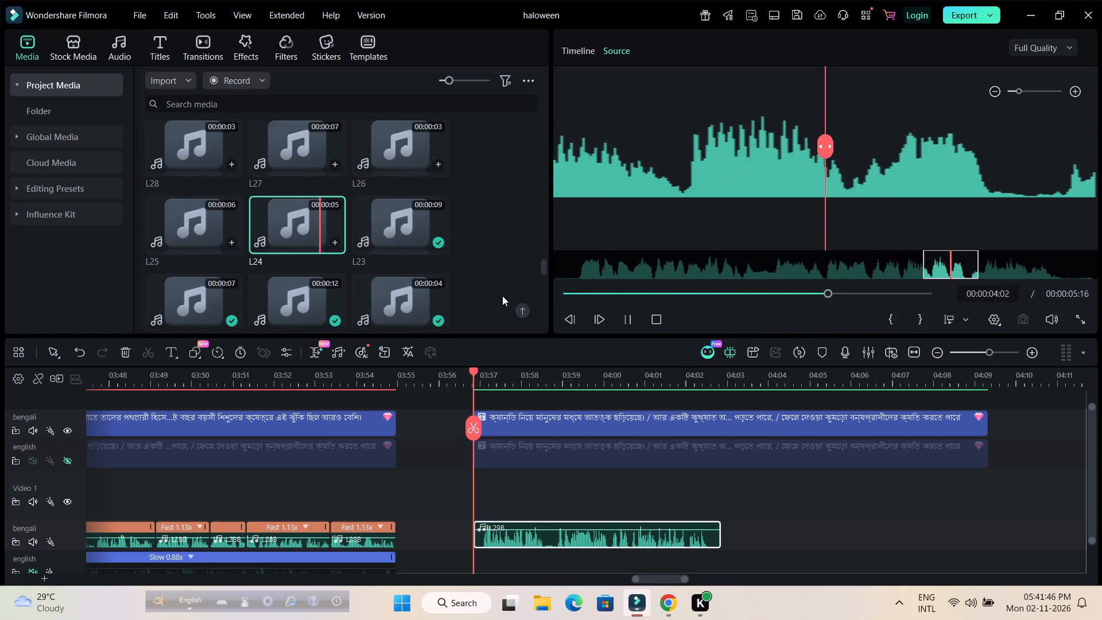
{"action": "scroll", "coordinate": [650, 483], "scroll_direction": "down", "scroll_amount": 1}
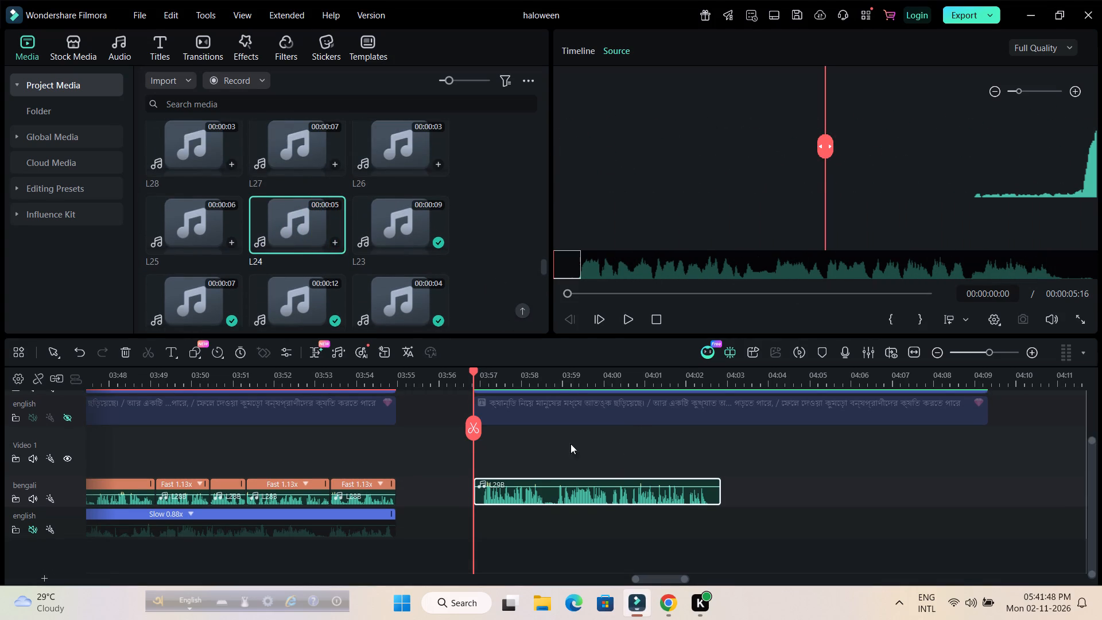
Place the English voiceover L24 on the english audio track at 00:03:56:21, under Bengali clip L29B, and play the section.
{"action": "left_click_drag", "start_coordinate": [303, 226], "coordinate": [478, 534]}
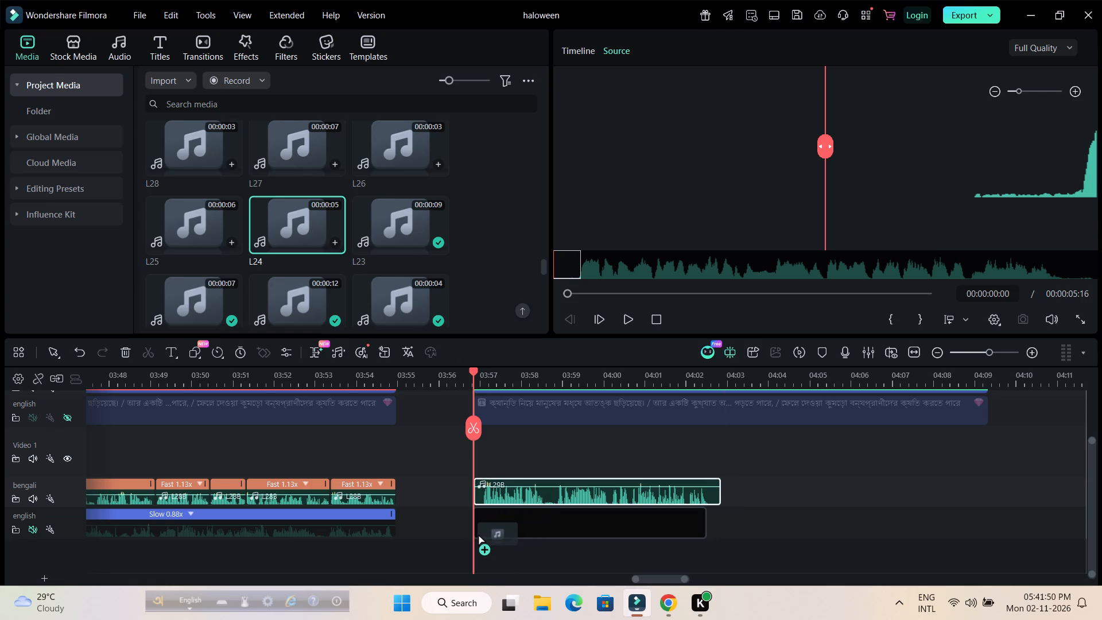
{"action": "left_click_drag", "start_coordinate": [478, 534], "coordinate": [476, 534]}
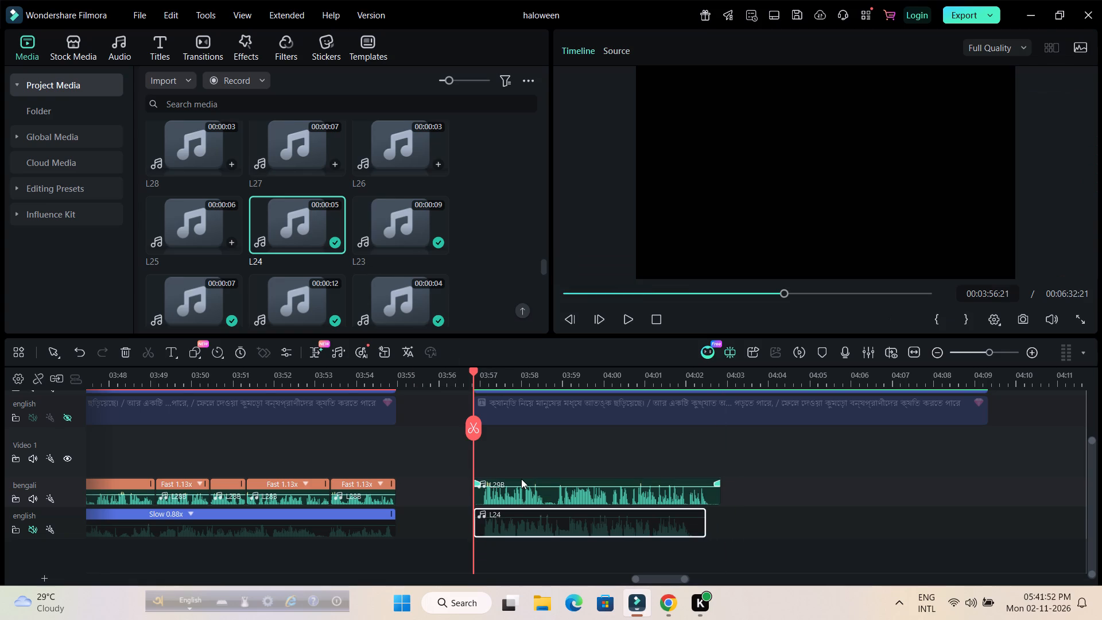
{"action": "left_click", "coordinate": [627, 315]}
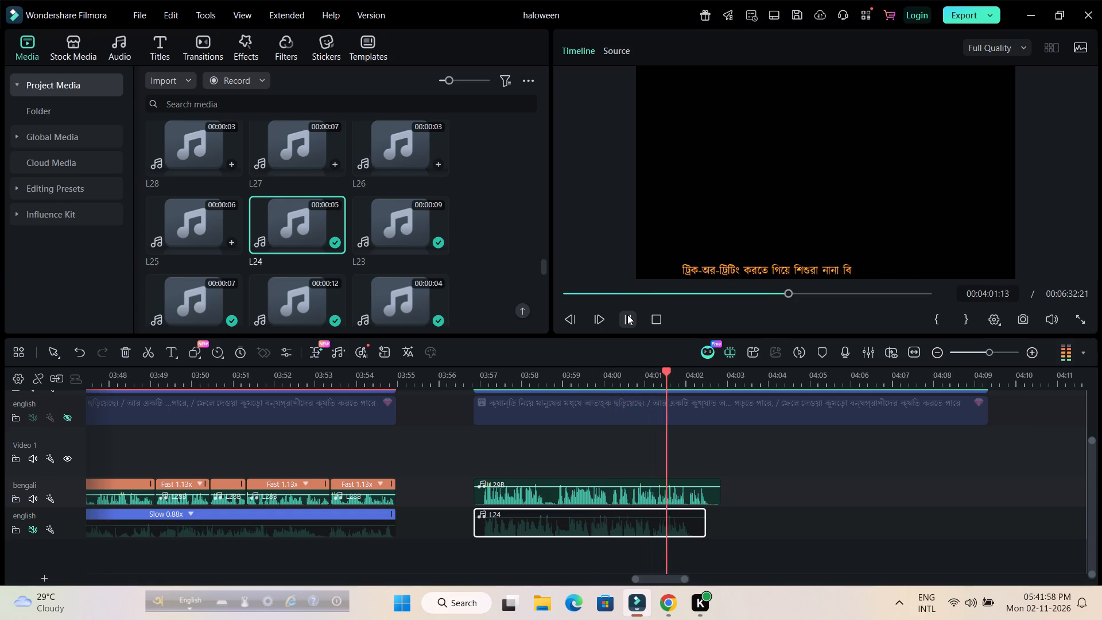
{"action": "left_click", "coordinate": [627, 315]}
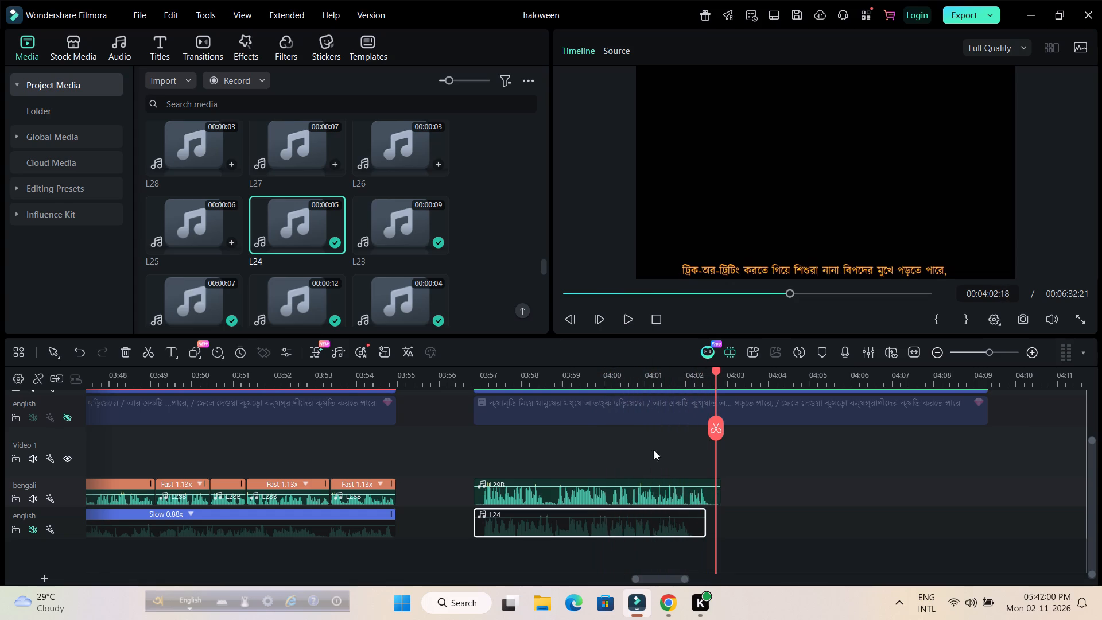
Trim the silent start of Bengali voiceover L29B, realign it with the start of L24, and trim its end to match L24.
{"action": "left_click", "coordinate": [577, 375]}
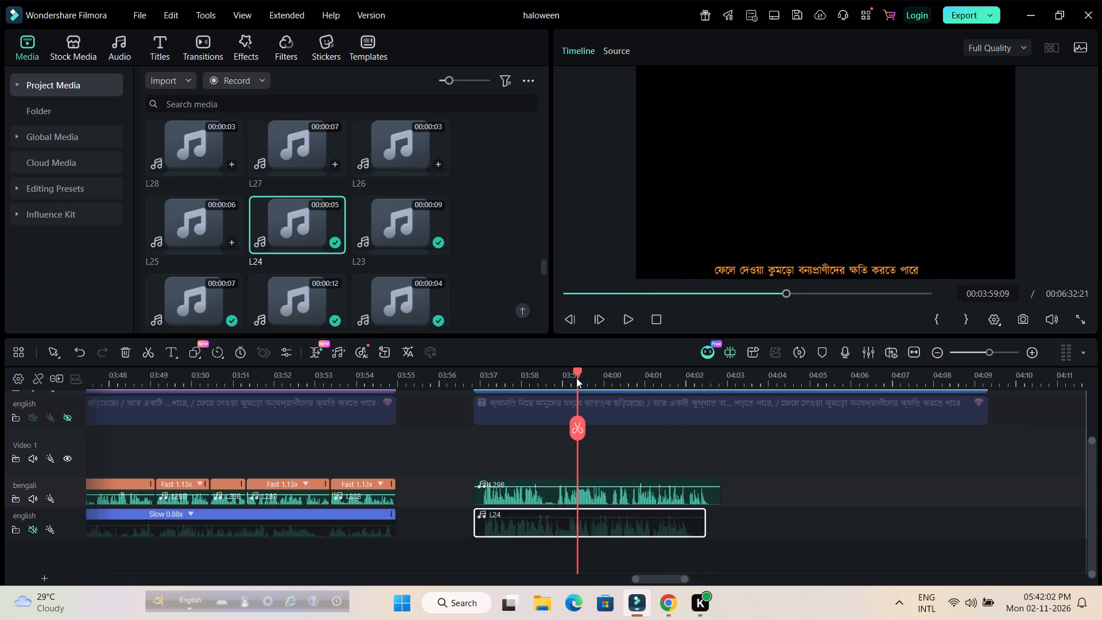
{"action": "left_click_drag", "start_coordinate": [561, 381], "coordinate": [716, 373]}
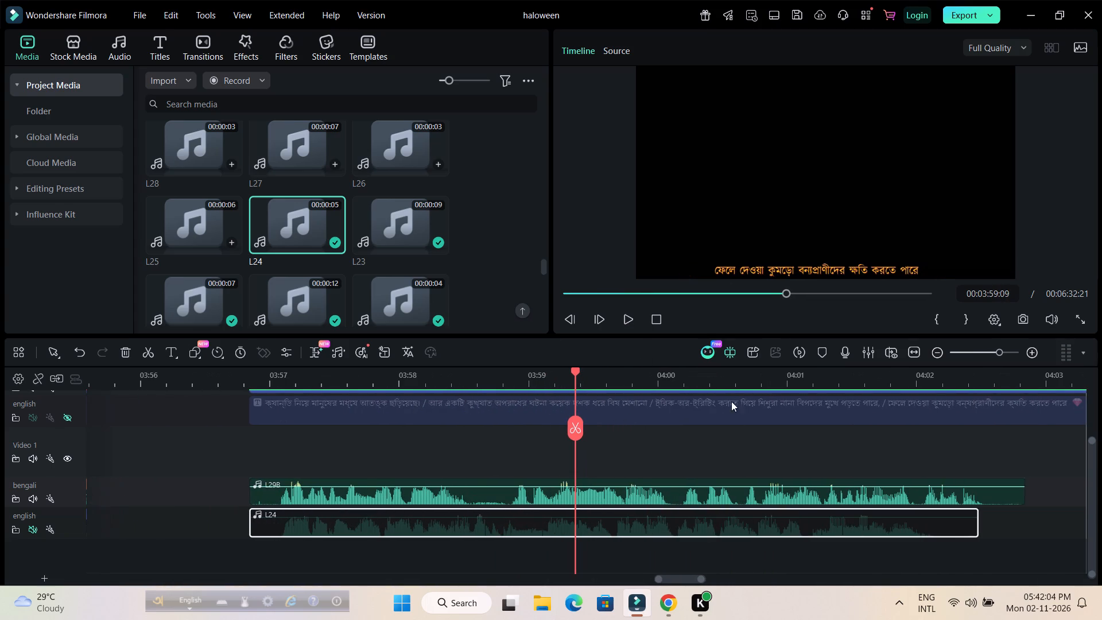
{"action": "left_click_drag", "start_coordinate": [254, 494], "coordinate": [266, 495]}
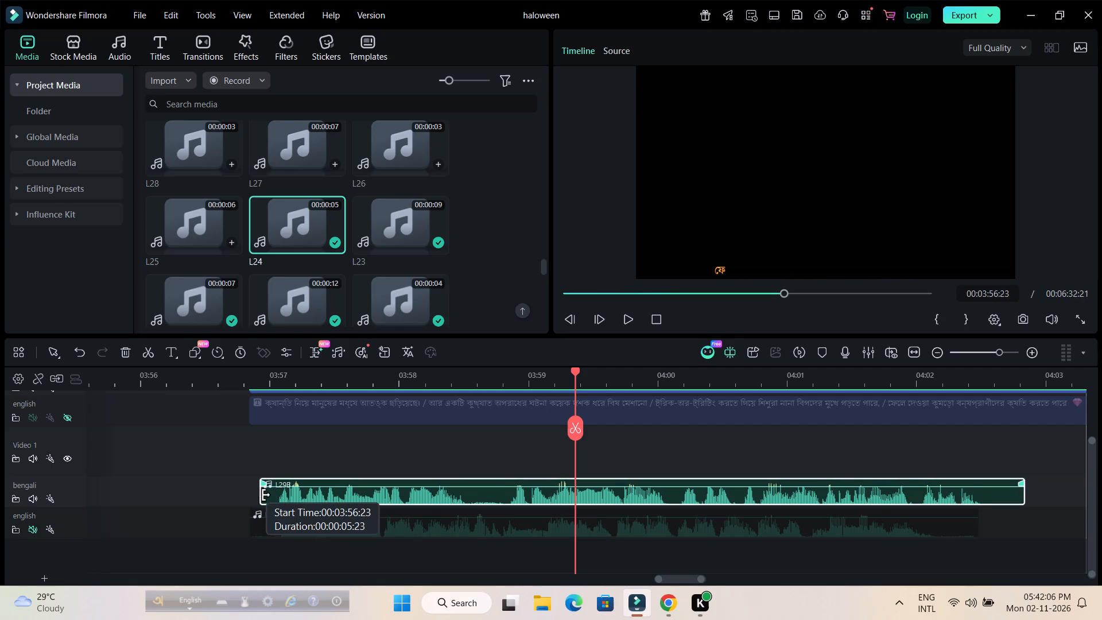
{"action": "left_click_drag", "start_coordinate": [266, 495], "coordinate": [279, 495]}
{"action": "left_click_drag", "start_coordinate": [316, 498], "coordinate": [302, 498]}
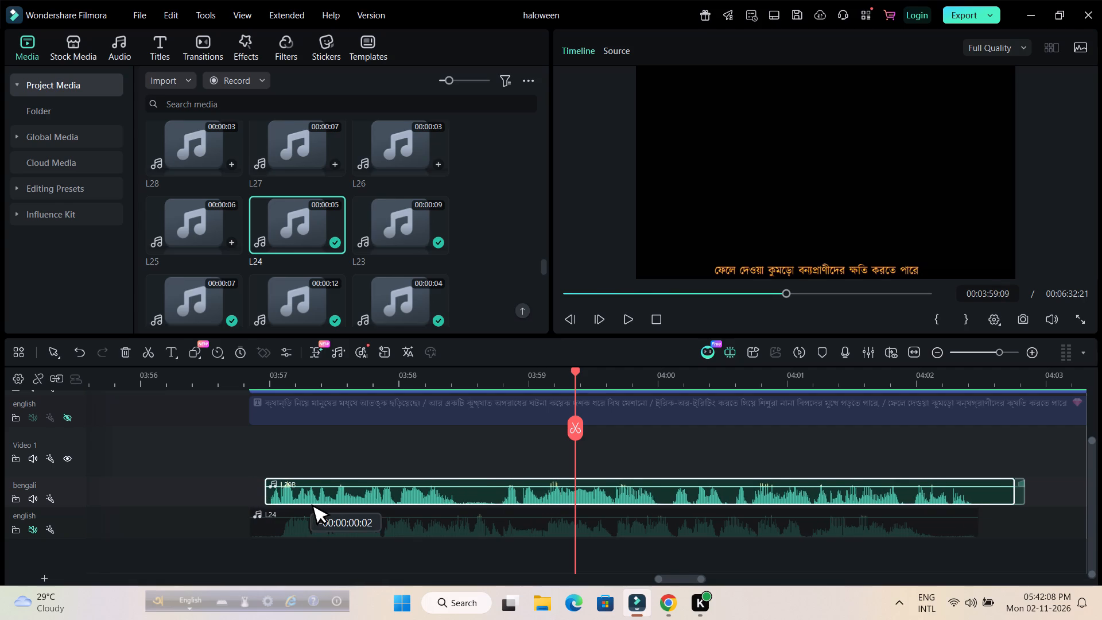
{"action": "left_click_drag", "start_coordinate": [302, 498], "coordinate": [293, 498]}
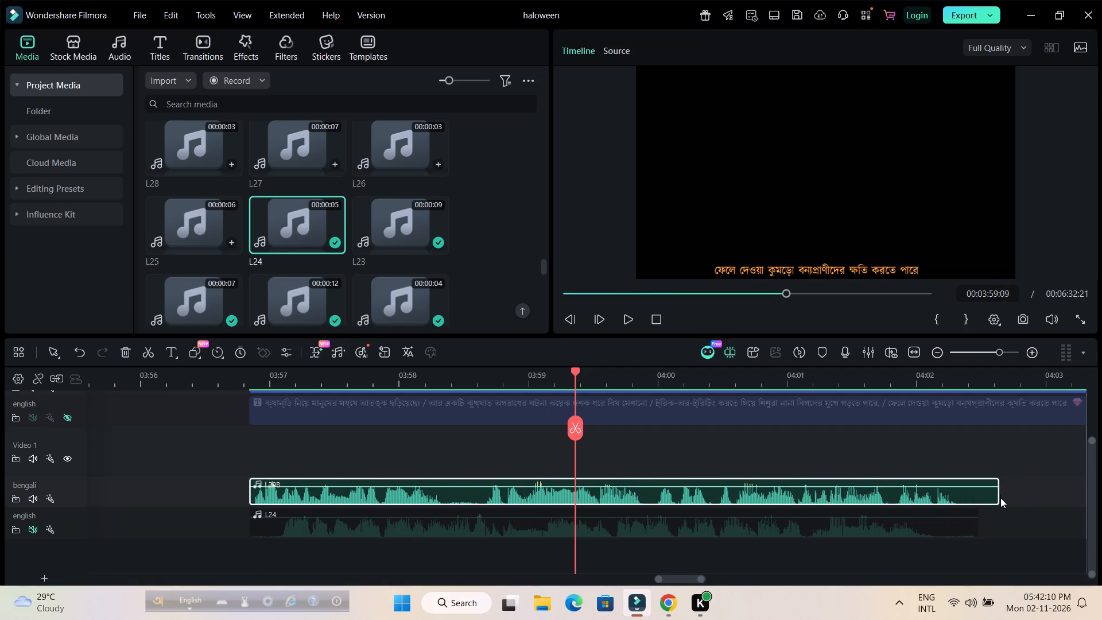
{"action": "left_click_drag", "start_coordinate": [996, 496], "coordinate": [972, 497]}
{"action": "left_click", "coordinate": [976, 444]}
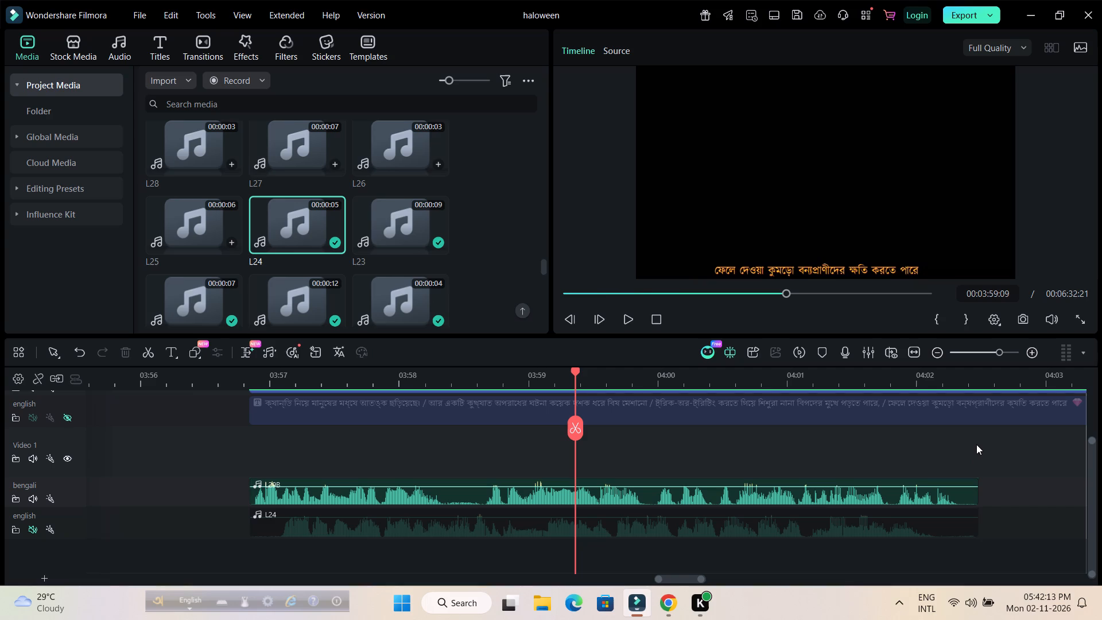
Reduce the height of the Video 1 track so the title and voiceover tracks fit together in the timeline.
{"action": "scroll", "coordinate": [976, 444], "scroll_direction": "up", "scroll_amount": 2}
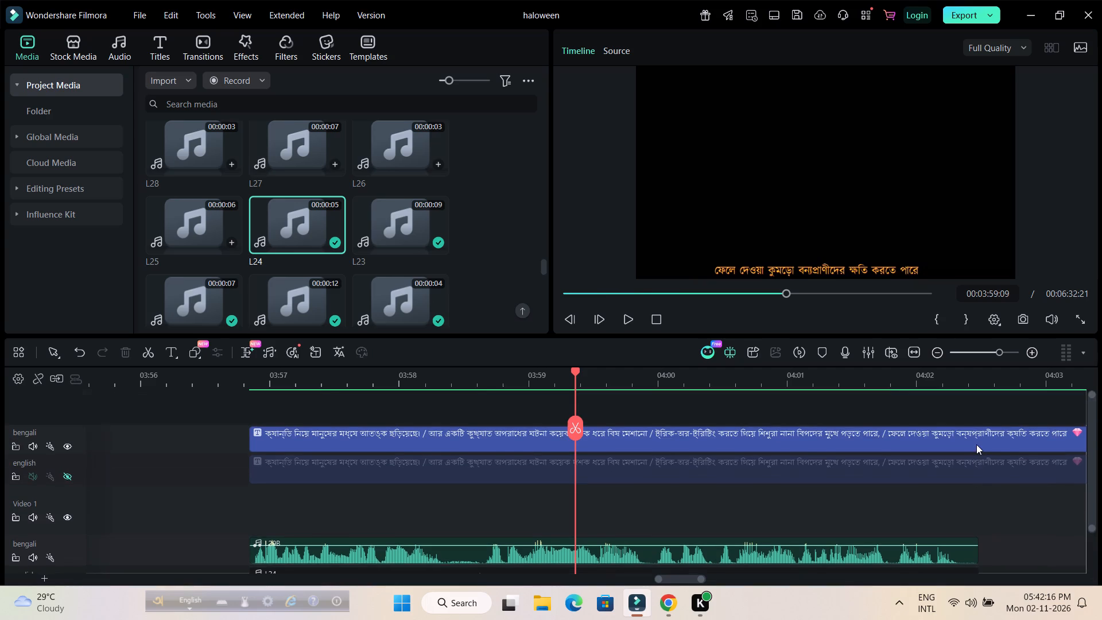
{"action": "scroll", "coordinate": [976, 444], "scroll_direction": "down", "scroll_amount": 1}
{"action": "scroll", "coordinate": [976, 444], "scroll_direction": "up", "scroll_amount": 1}
{"action": "left_click_drag", "start_coordinate": [952, 382], "coordinate": [821, 390]}
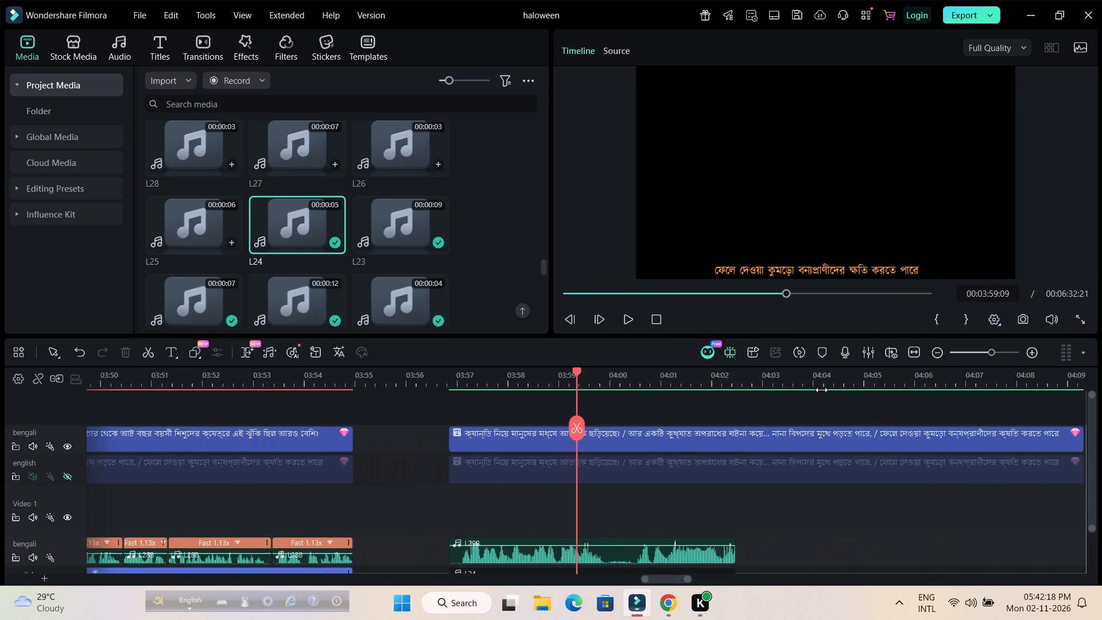
{"action": "left_click_drag", "start_coordinate": [821, 390], "coordinate": [821, 390]}
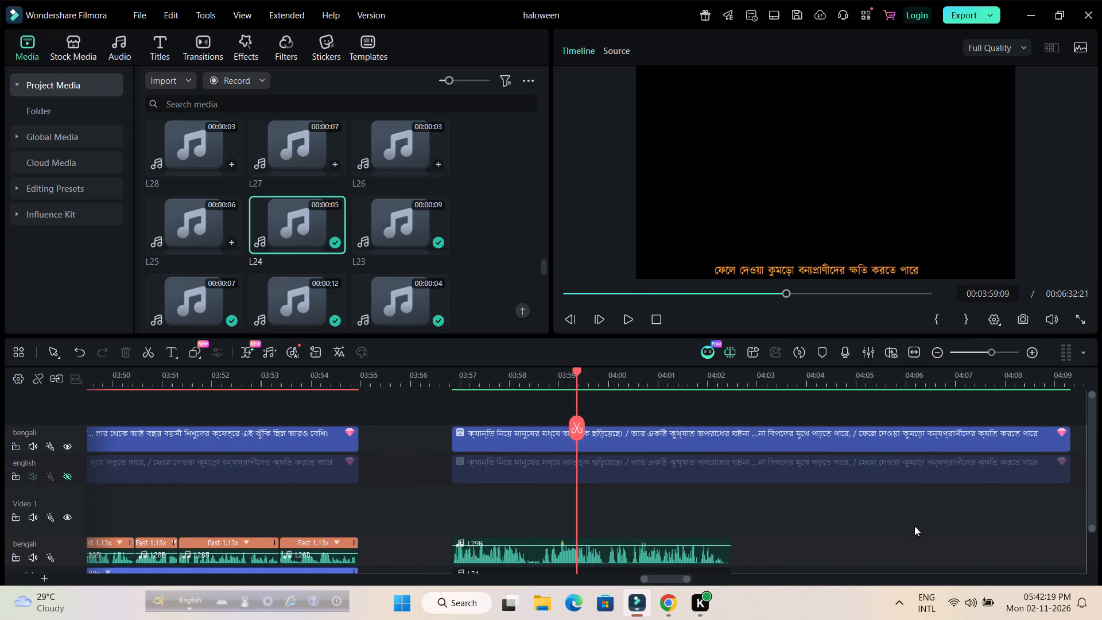
{"action": "scroll", "coordinate": [914, 526], "scroll_direction": "up", "scroll_amount": 3}
{"action": "scroll", "coordinate": [929, 527], "scroll_direction": "down", "scroll_amount": 1}
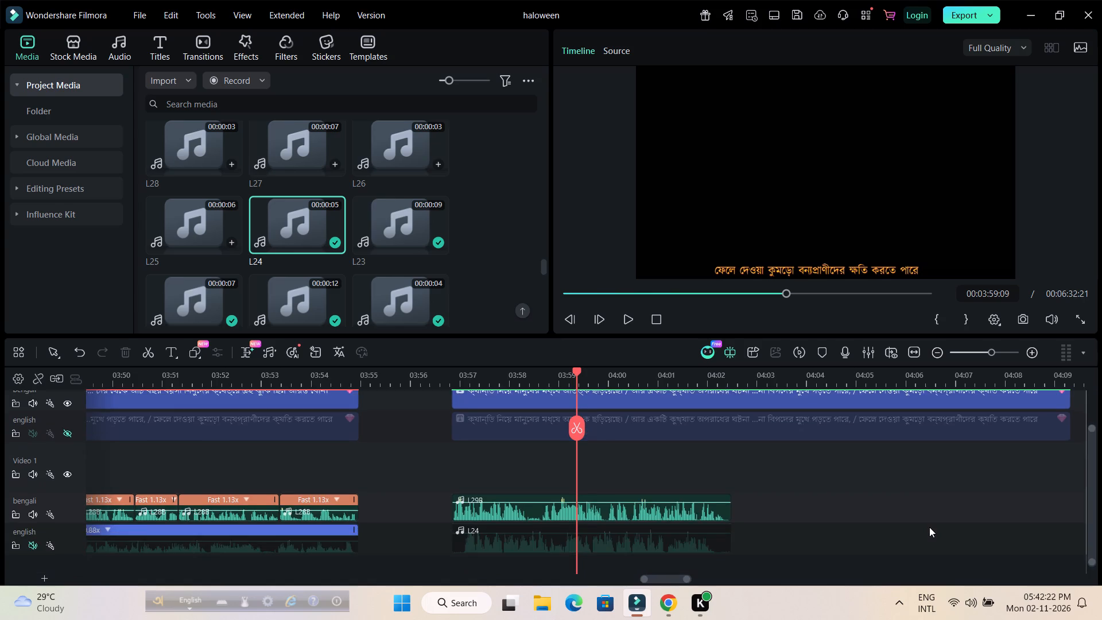
{"action": "scroll", "coordinate": [929, 527], "scroll_direction": "up", "scroll_amount": 2}
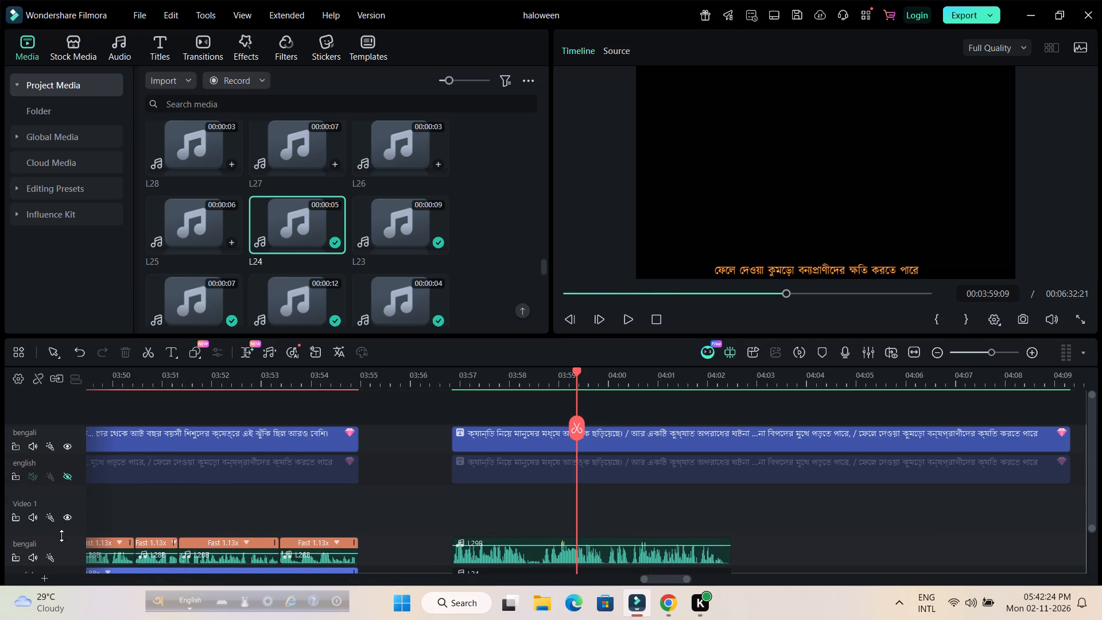
{"action": "left_click_drag", "start_coordinate": [61, 536], "coordinate": [63, 502]}
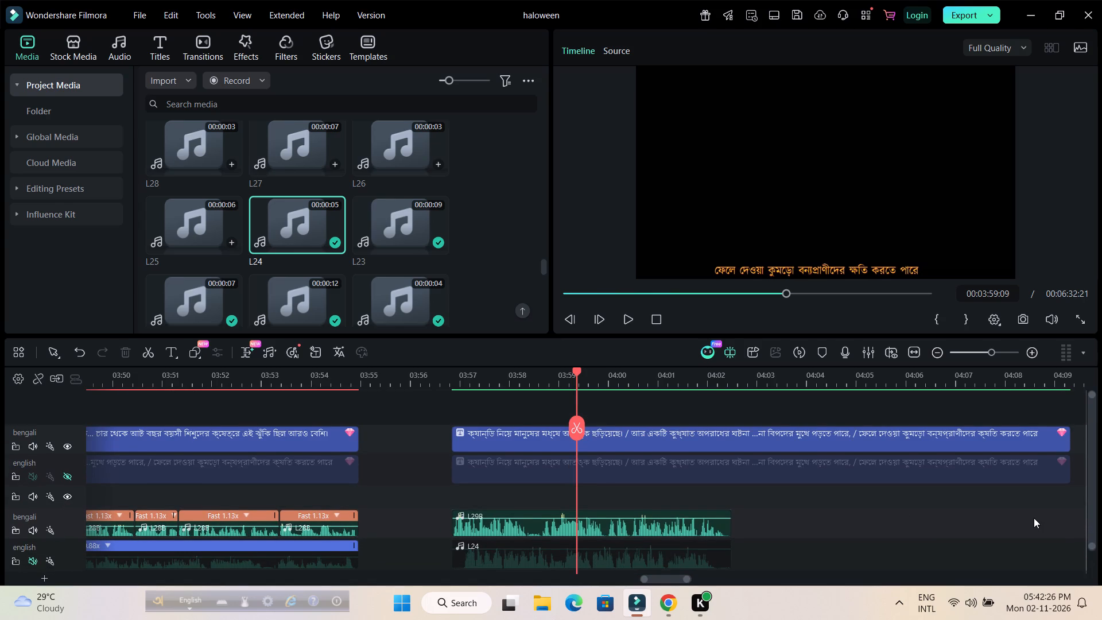
{"action": "scroll", "coordinate": [1034, 518], "scroll_direction": "down", "scroll_amount": 1}
{"action": "scroll", "coordinate": [1034, 518], "scroll_direction": "up", "scroll_amount": 1}
Shorten the bengali and english title clips together to end at 00:04:02:12, level with the voiceovers.
{"action": "left_click_drag", "start_coordinate": [1051, 524], "coordinate": [1054, 513]}
{"action": "left_click_drag", "start_coordinate": [1054, 513], "coordinate": [1078, 429]}
{"action": "left_click_drag", "start_coordinate": [1066, 440], "coordinate": [727, 466]}
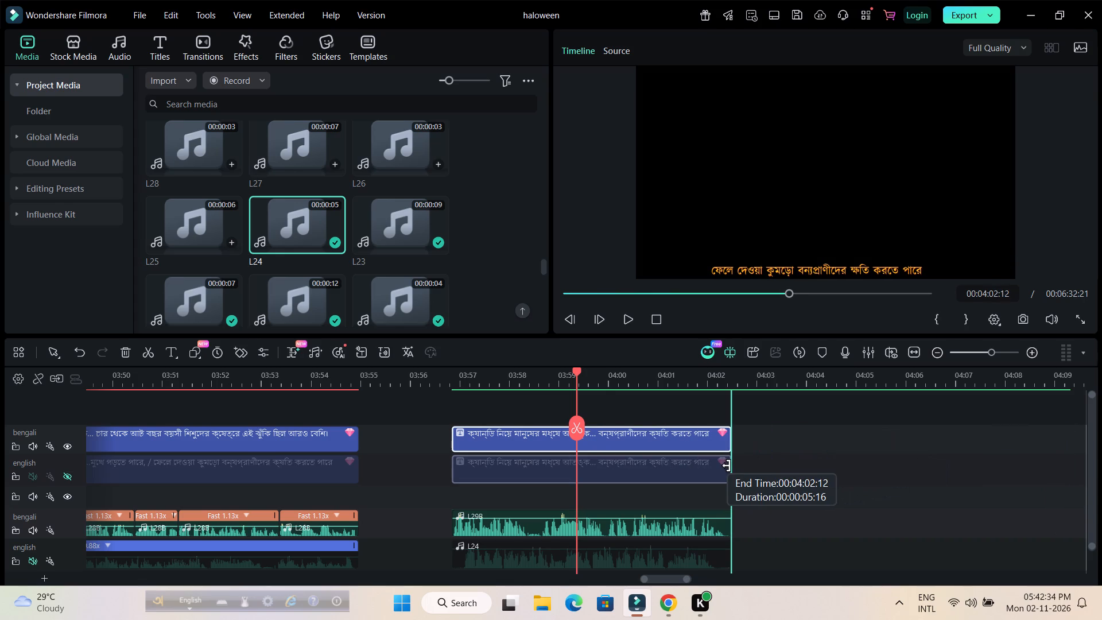
{"action": "left_click_drag", "start_coordinate": [727, 466], "coordinate": [726, 466]}
Open the Bengali title above L29B for advanced text editing and delete every text layer except "ফেলে দেওয়া কুমড়ো বন্যপ্রাণীদের ক্ষতি করতে পারে".
{"action": "double_click", "coordinate": [644, 435]}
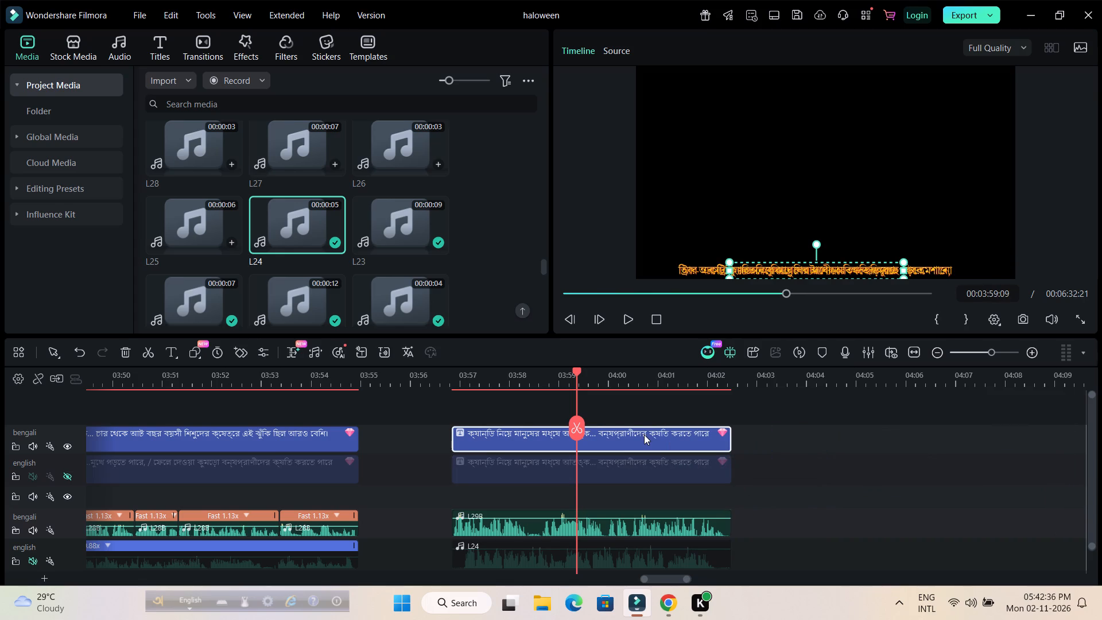
{"action": "left_click", "coordinate": [470, 318]}
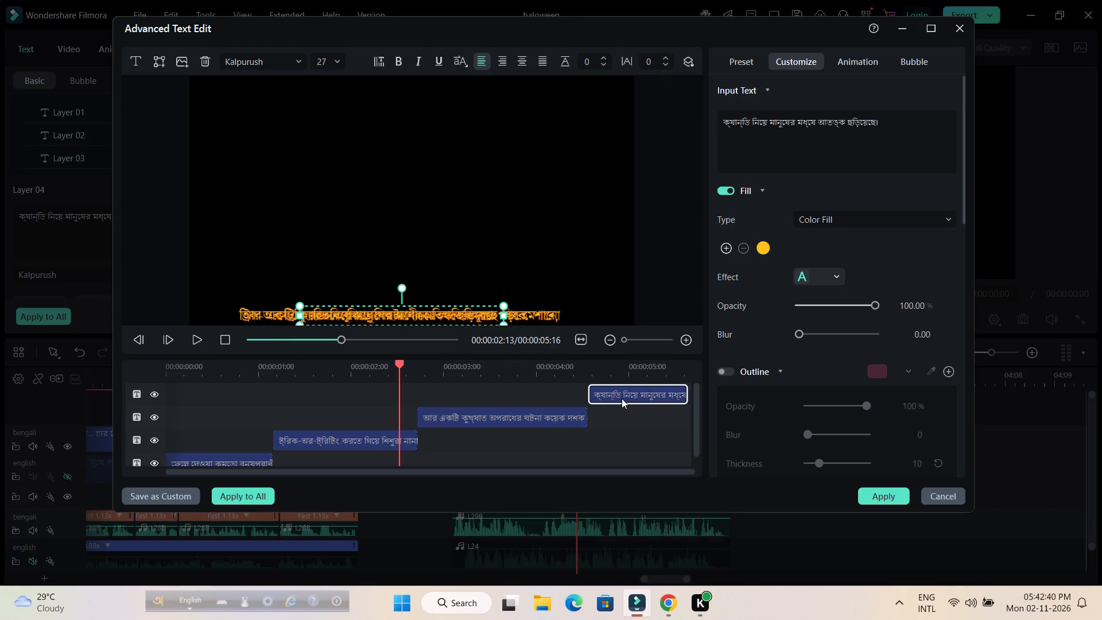
{"action": "left_click", "coordinate": [622, 398]}
{"action": "key", "text": "Delete"}
{"action": "left_click", "coordinate": [554, 396]}
{"action": "key", "text": "Delete"}
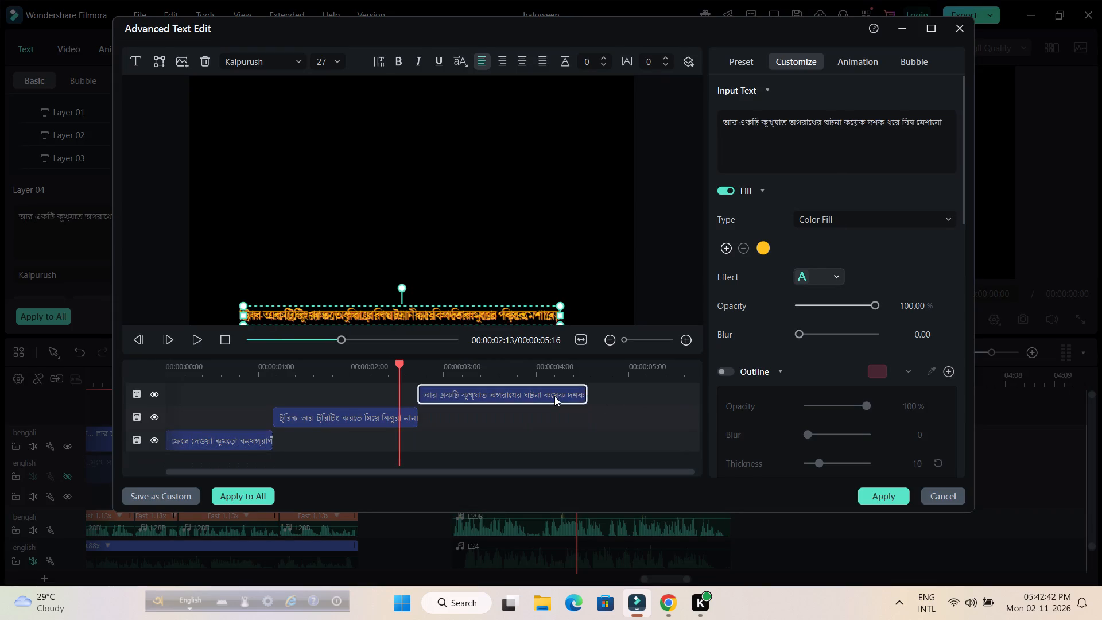
{"action": "left_click", "coordinate": [391, 397]}
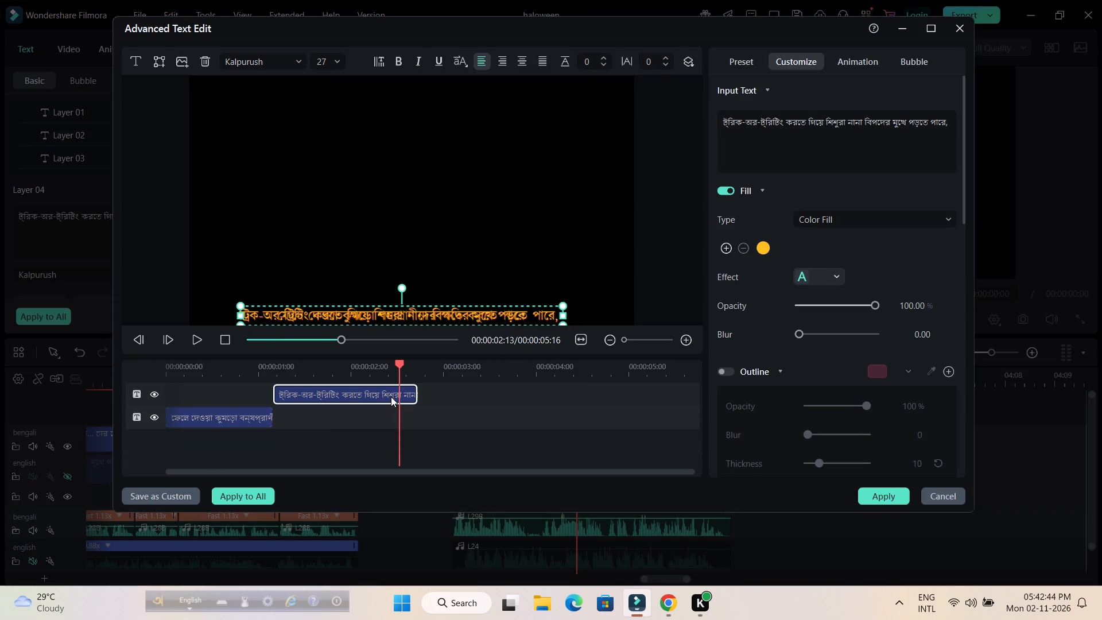
{"action": "key", "text": "Delete"}
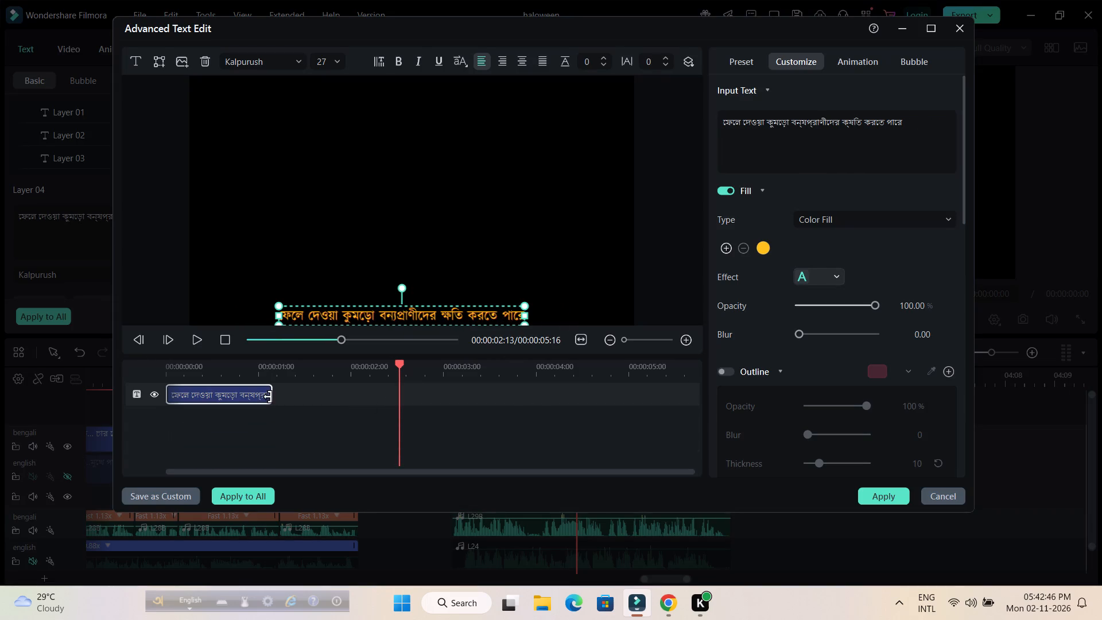
Stretch the remaining text layer to the title's full length and extend its opening animation almost to the layer's end.
{"action": "left_click_drag", "start_coordinate": [268, 397], "coordinate": [710, 392]}
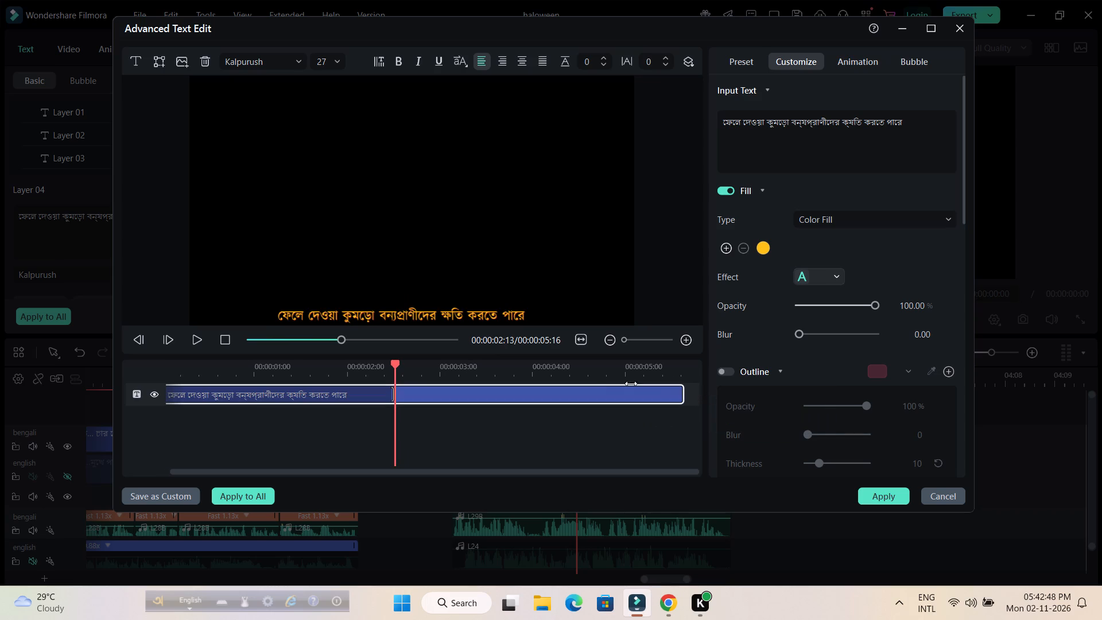
{"action": "left_click_drag", "start_coordinate": [617, 376], "coordinate": [351, 369]}
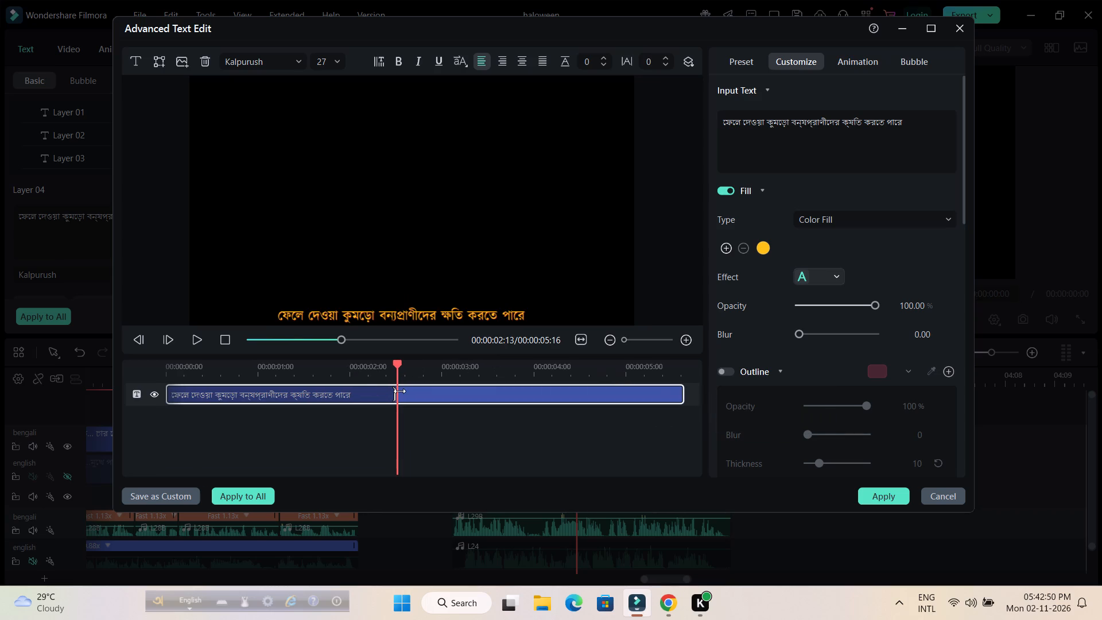
{"action": "left_click_drag", "start_coordinate": [398, 391], "coordinate": [673, 392]}
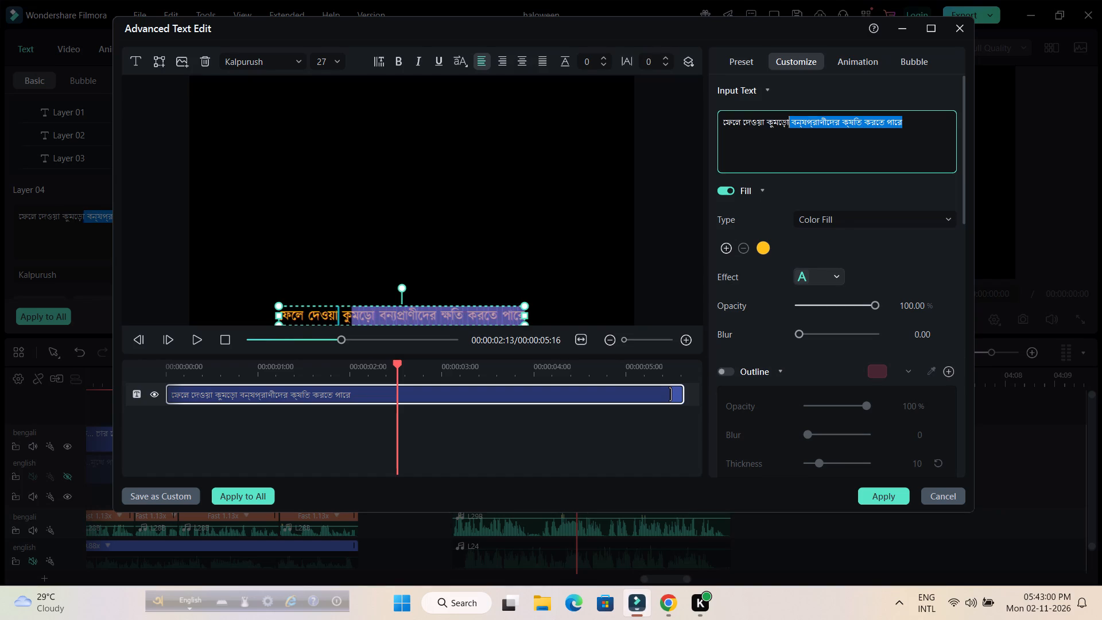
{"action": "left_click_drag", "start_coordinate": [760, 122], "coordinate": [711, 125]}
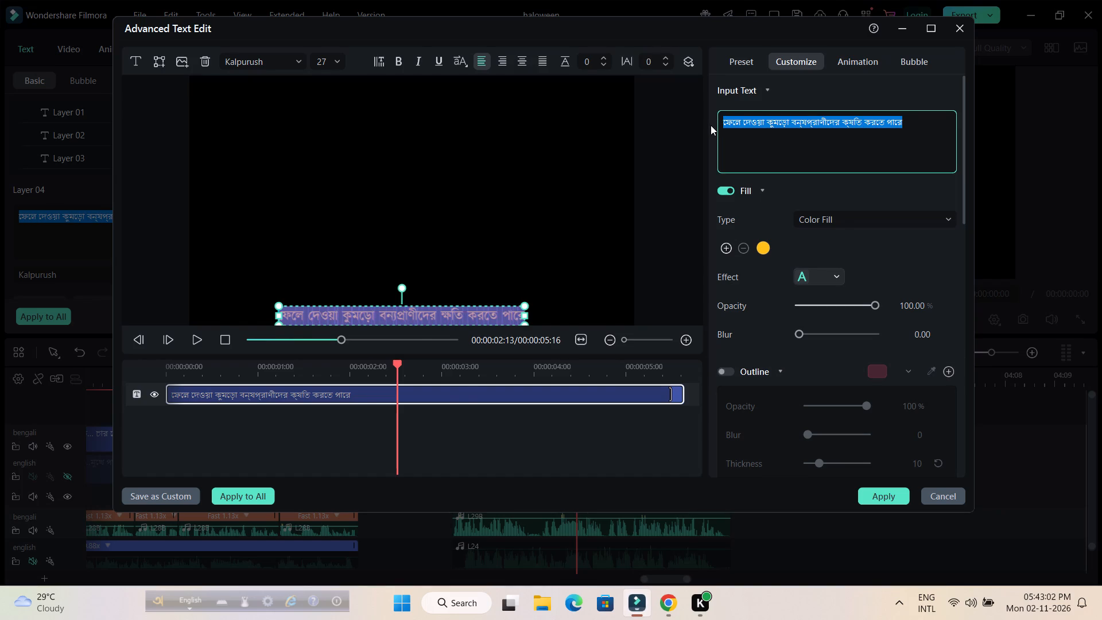
{"action": "key", "text": "ctrl+v"}
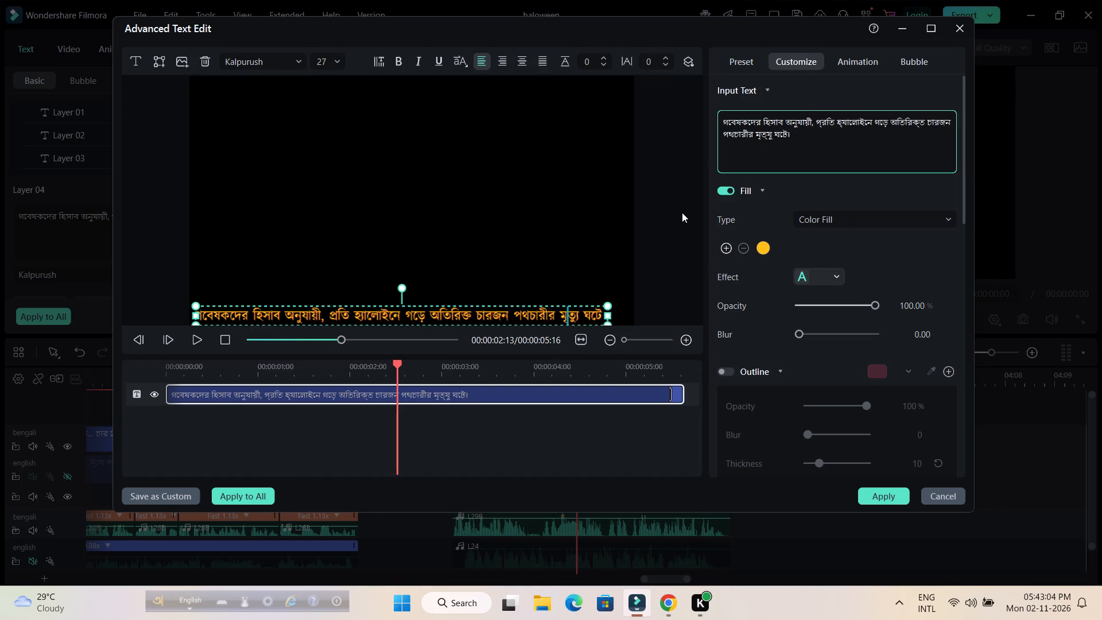
{"action": "left_click", "coordinate": [549, 225]}
Nudge the Bengali text layer slightly rightward until it sits horizontally centred along the bottom of the frame.
{"action": "left_click", "coordinate": [534, 309]}
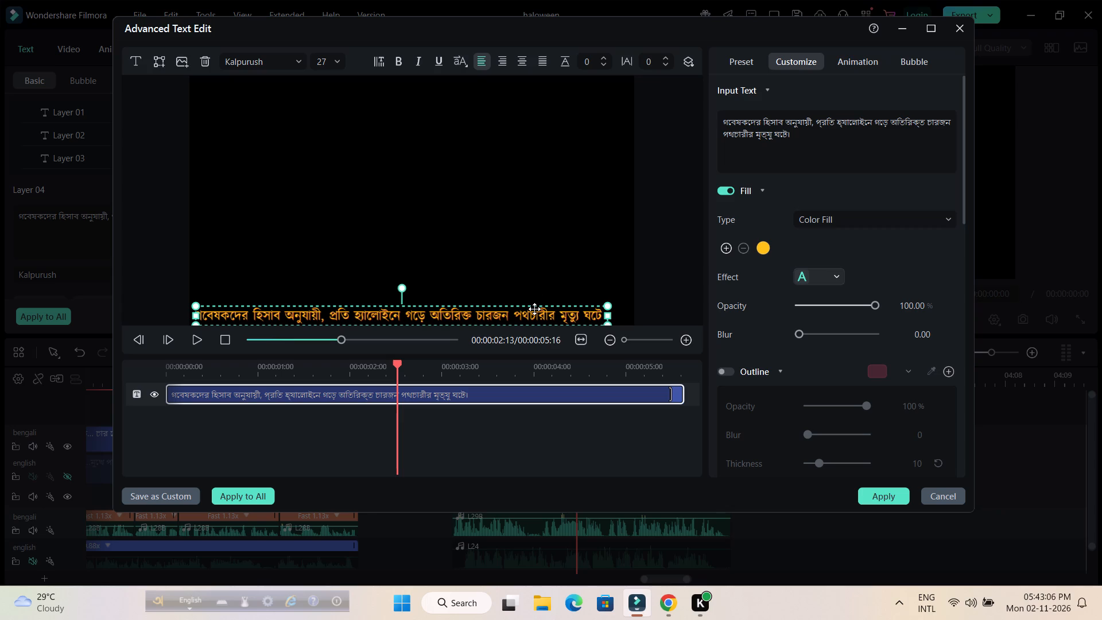
{"action": "key", "text": "Right"}
{"action": "key", "text": "Right"}
{"action": "key", "text": "Right"}
{"action": "key", "text": "Right"}
{"action": "key", "text": "Right"}
{"action": "key", "text": "Right"}
{"action": "key", "text": "Right"}
{"action": "key", "text": "Right"}
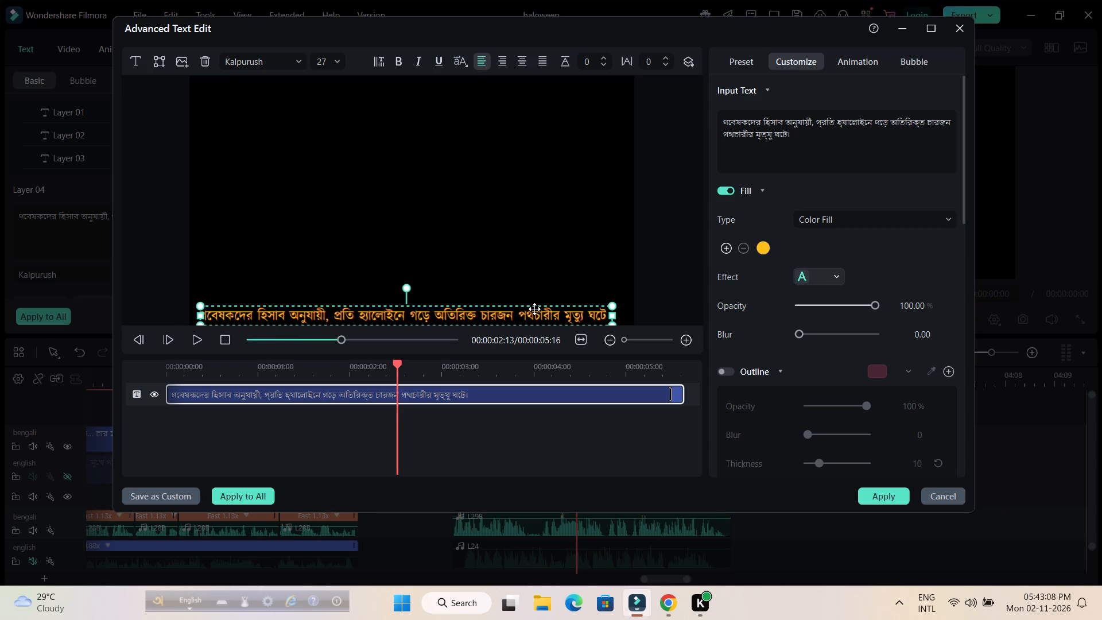
{"action": "key", "text": "Right"}
{"action": "key", "text": "Right"}
{"action": "key", "text": "Right"}
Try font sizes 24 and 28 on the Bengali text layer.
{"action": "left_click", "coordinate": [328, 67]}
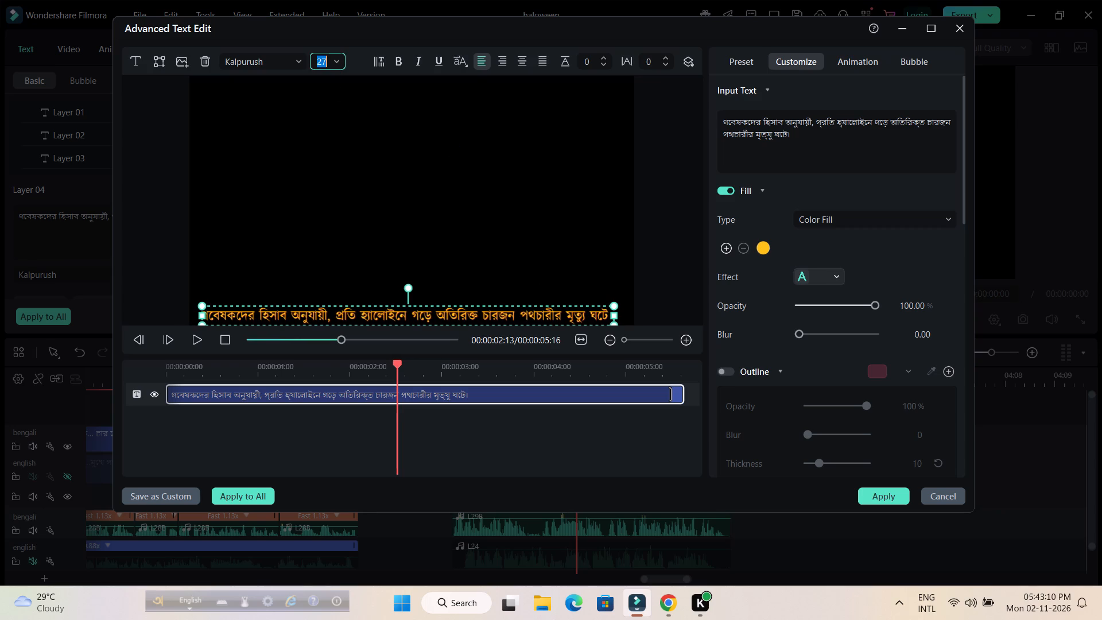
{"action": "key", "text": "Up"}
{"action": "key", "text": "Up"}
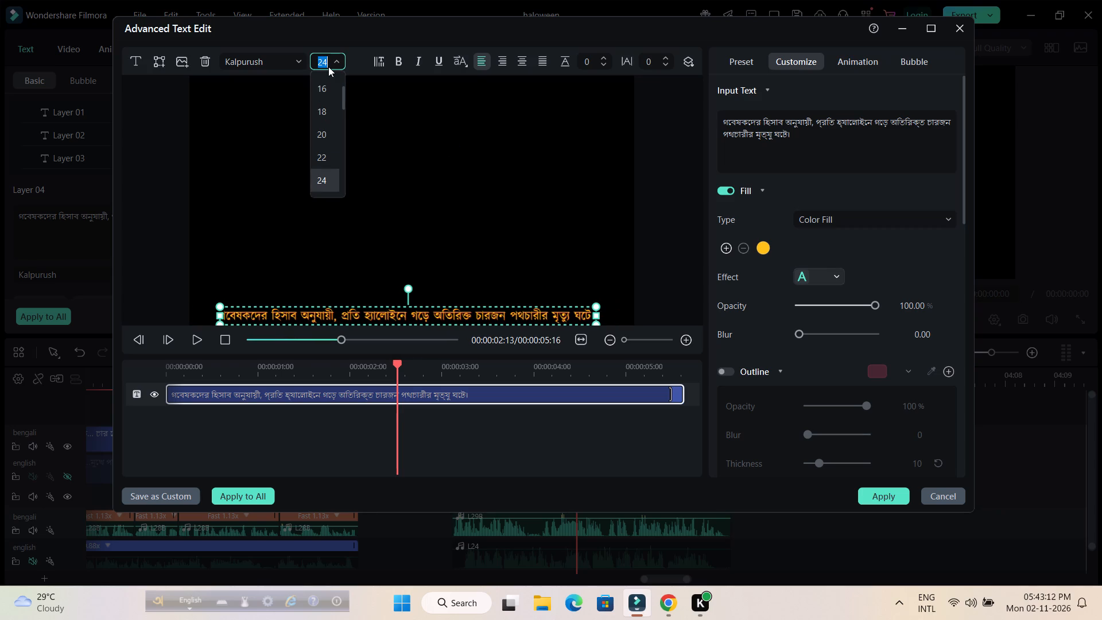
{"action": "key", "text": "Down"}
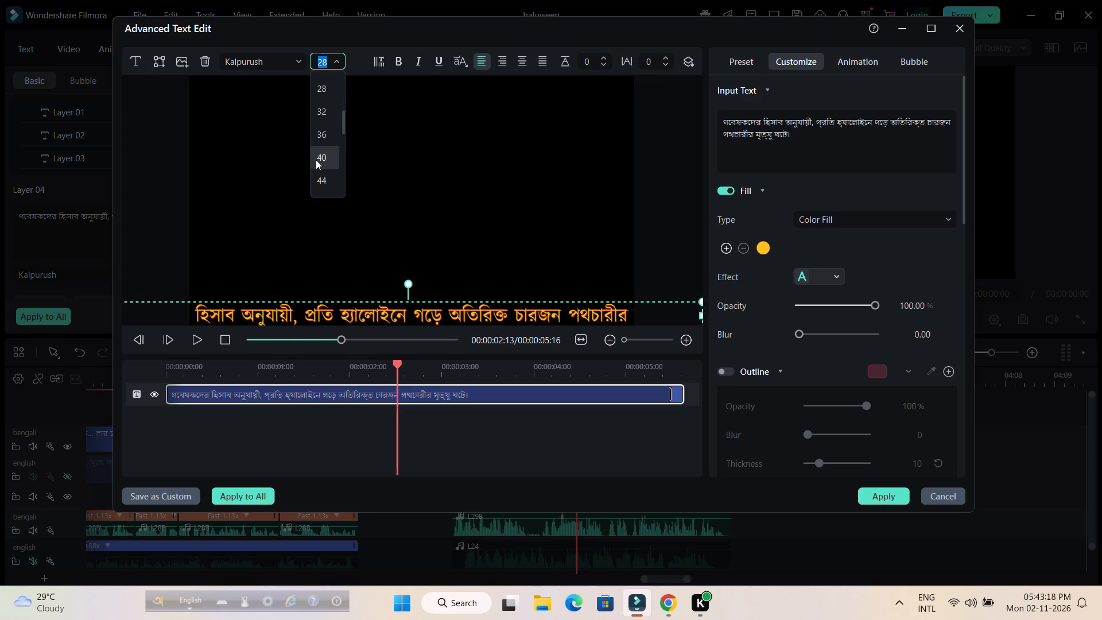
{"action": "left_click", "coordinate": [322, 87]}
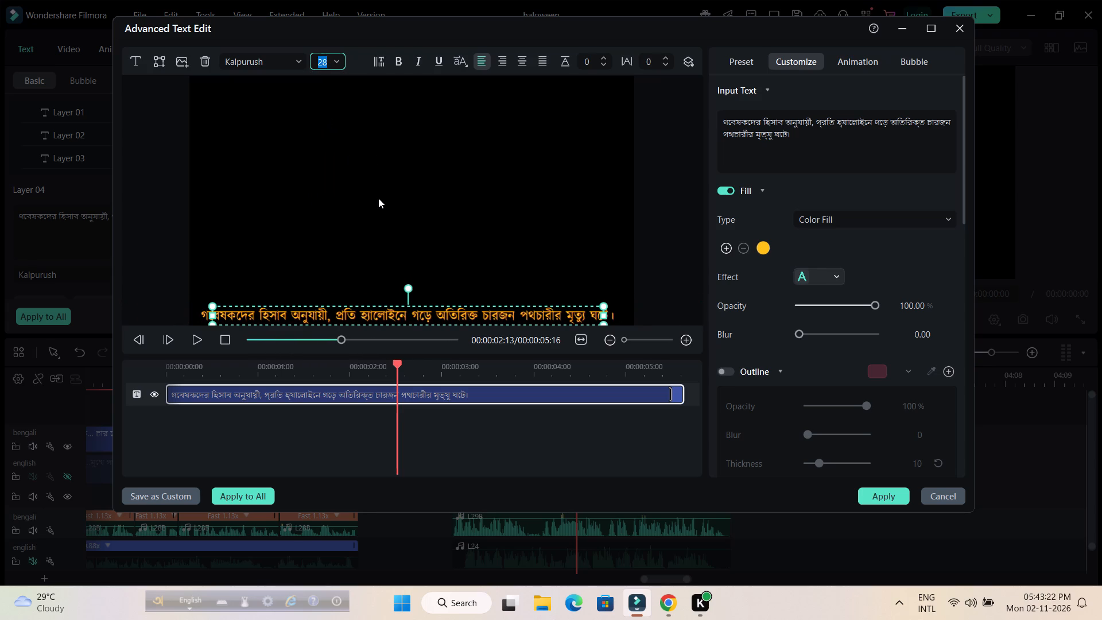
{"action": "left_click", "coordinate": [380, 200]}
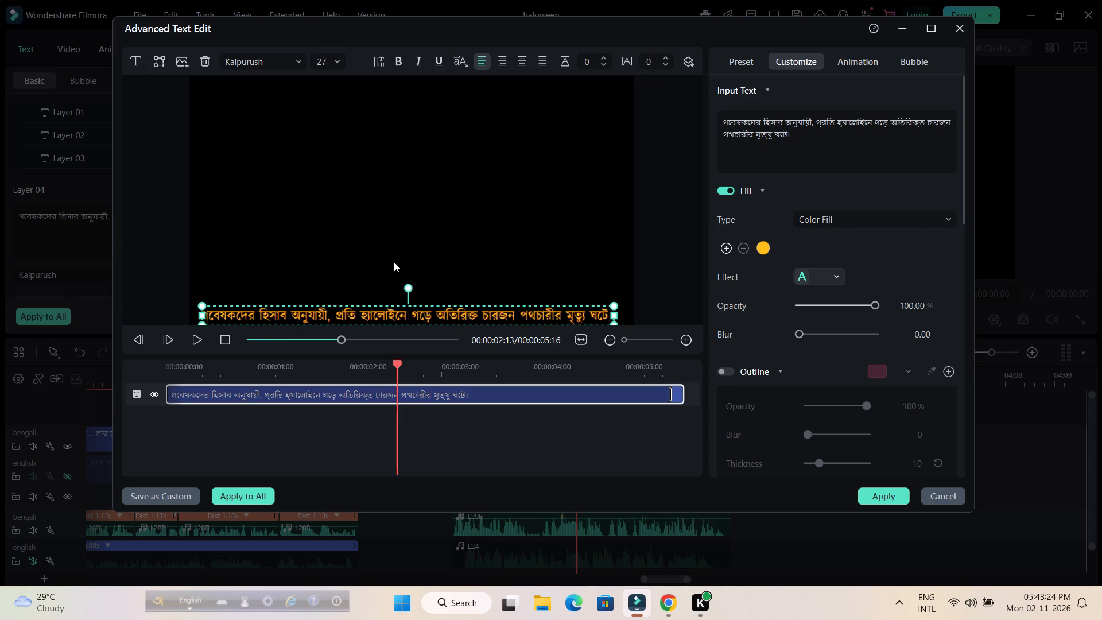
Preview the Bengali title animation from its start, apply the advanced text edits and close the title's settings.
{"action": "left_click_drag", "start_coordinate": [395, 358], "coordinate": [142, 370]}
{"action": "left_click_drag", "start_coordinate": [398, 364], "coordinate": [47, 336]}
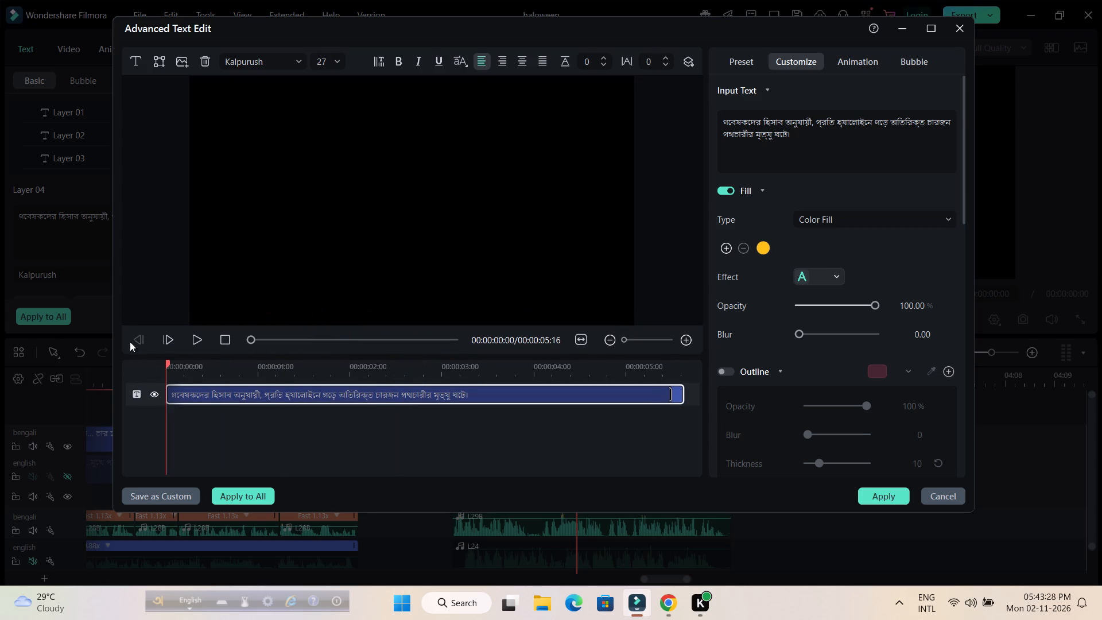
{"action": "left_click", "coordinate": [199, 340]}
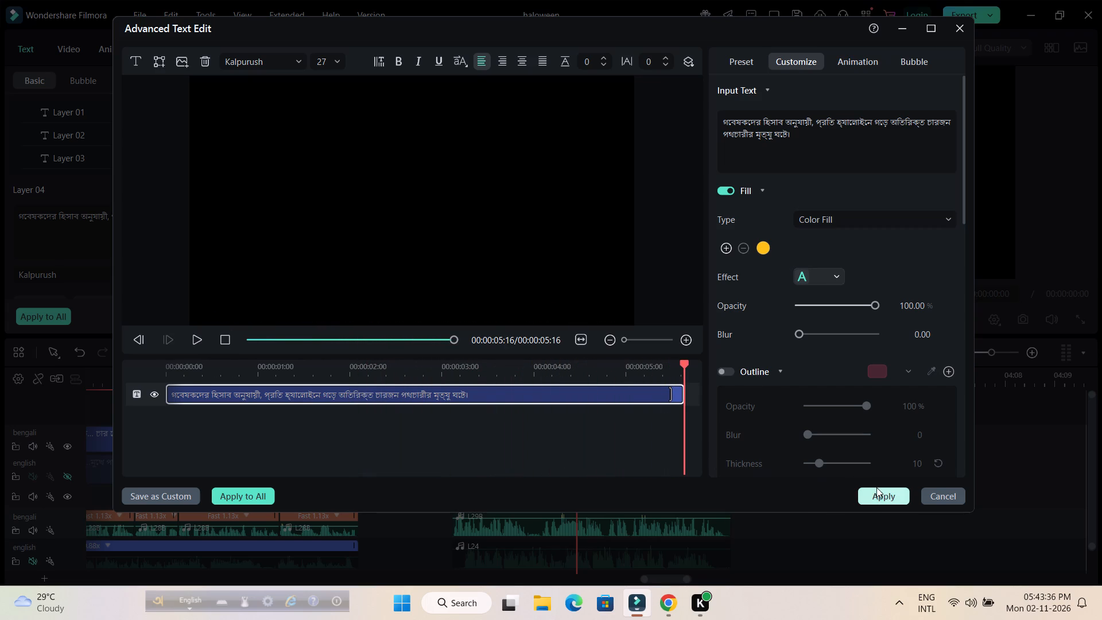
{"action": "left_click", "coordinate": [896, 494]}
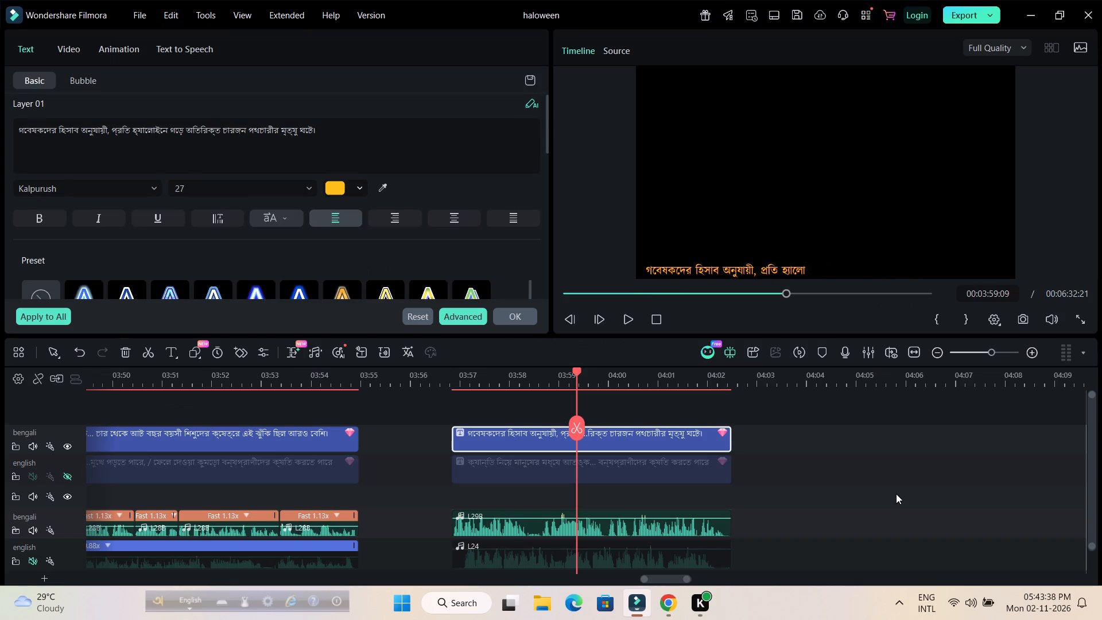
{"action": "left_click", "coordinate": [517, 313]}
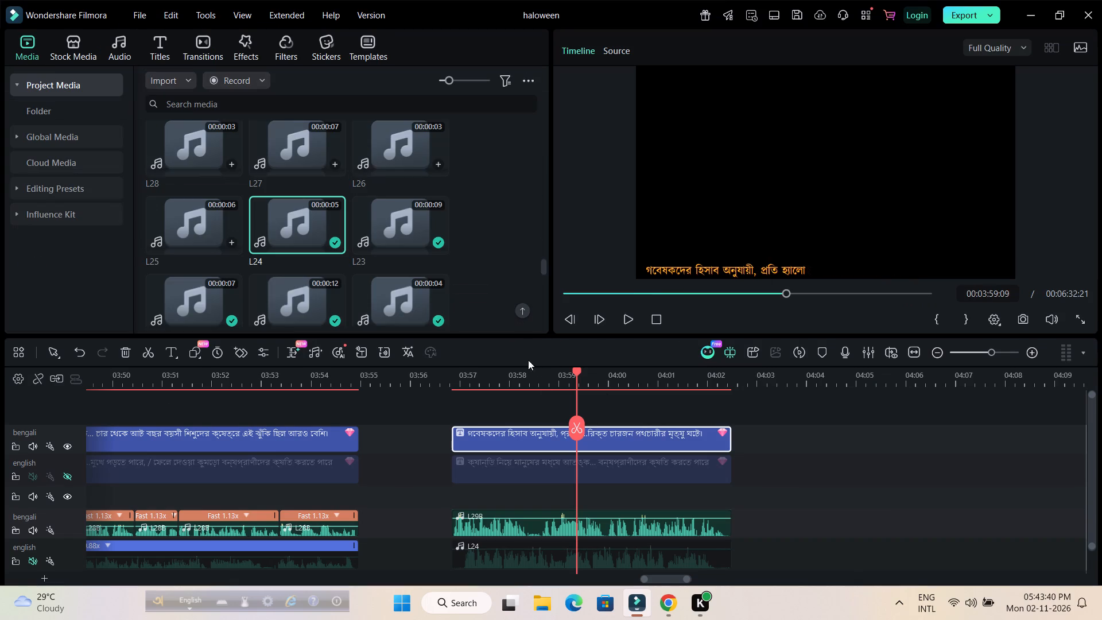
Place voiceover L25 on the english audio track at about 00:04:03:12, leaving a short gap after L24.
{"action": "left_click_drag", "start_coordinate": [576, 371], "coordinate": [730, 385]}
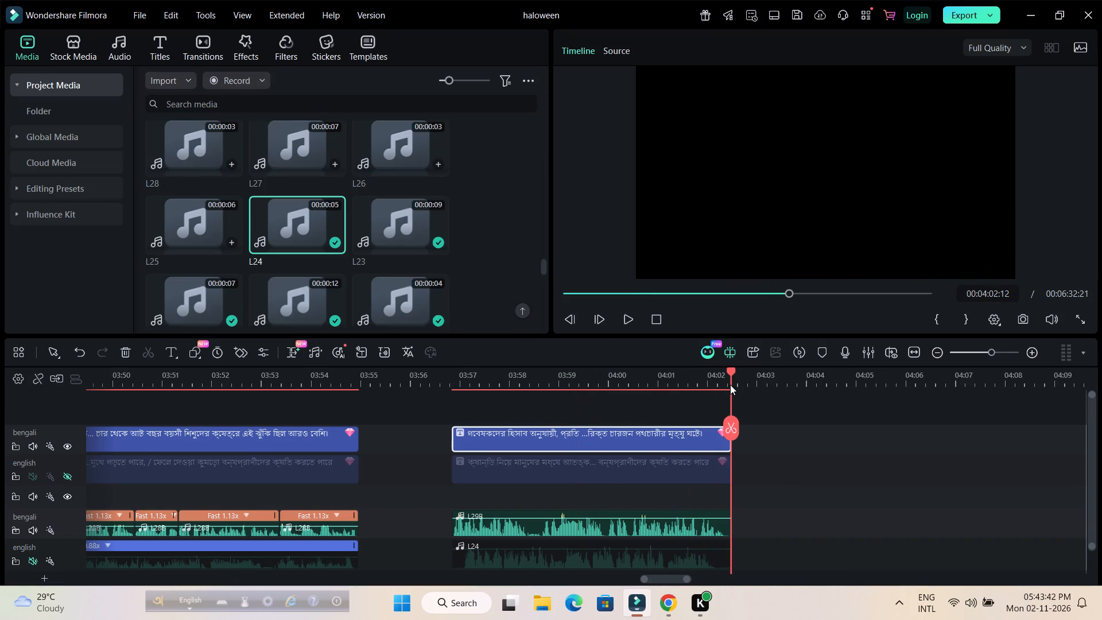
{"action": "left_click_drag", "start_coordinate": [730, 385], "coordinate": [738, 387]}
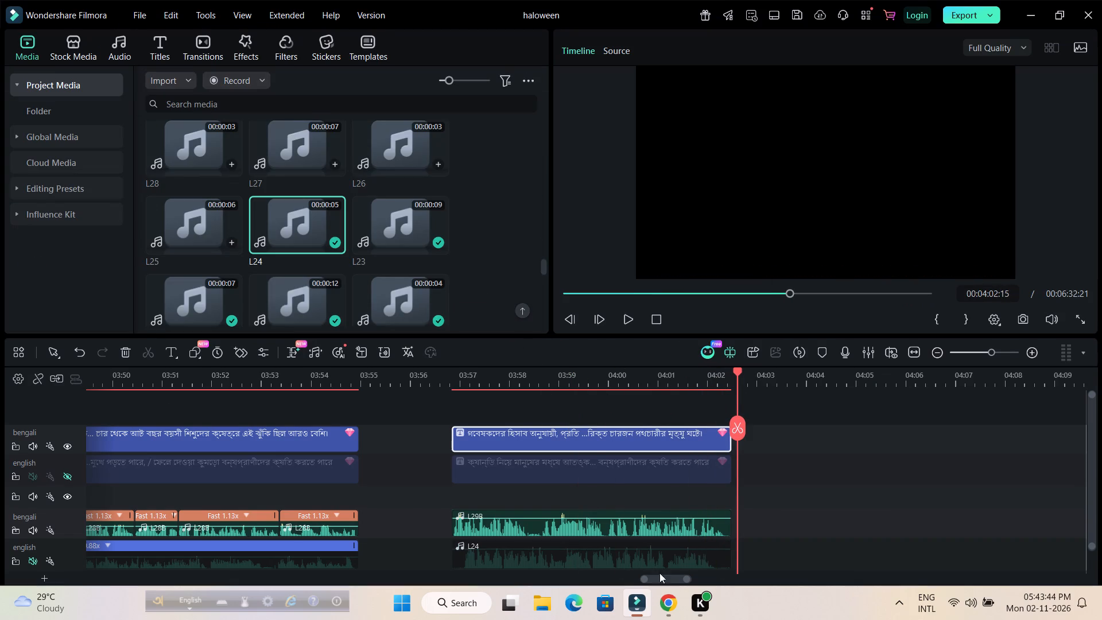
{"action": "left_click_drag", "start_coordinate": [660, 579], "coordinate": [669, 579]}
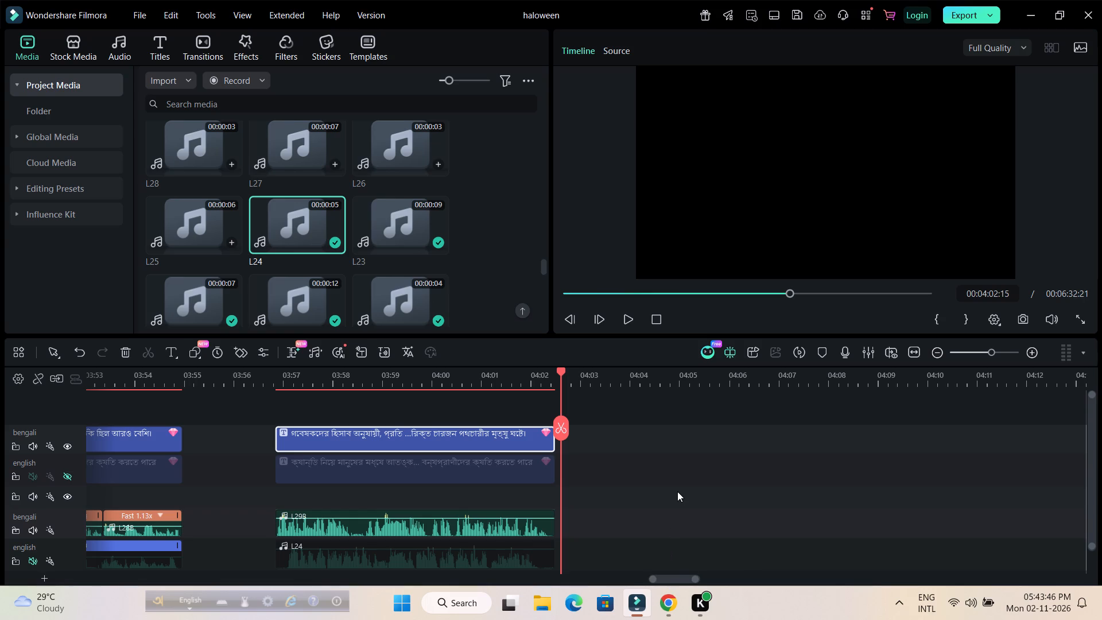
{"action": "scroll", "coordinate": [677, 491], "scroll_direction": "up", "scroll_amount": 1}
{"action": "left_click_drag", "start_coordinate": [562, 370], "coordinate": [564, 370]}
{"action": "left_click_drag", "start_coordinate": [564, 370], "coordinate": [584, 370]}
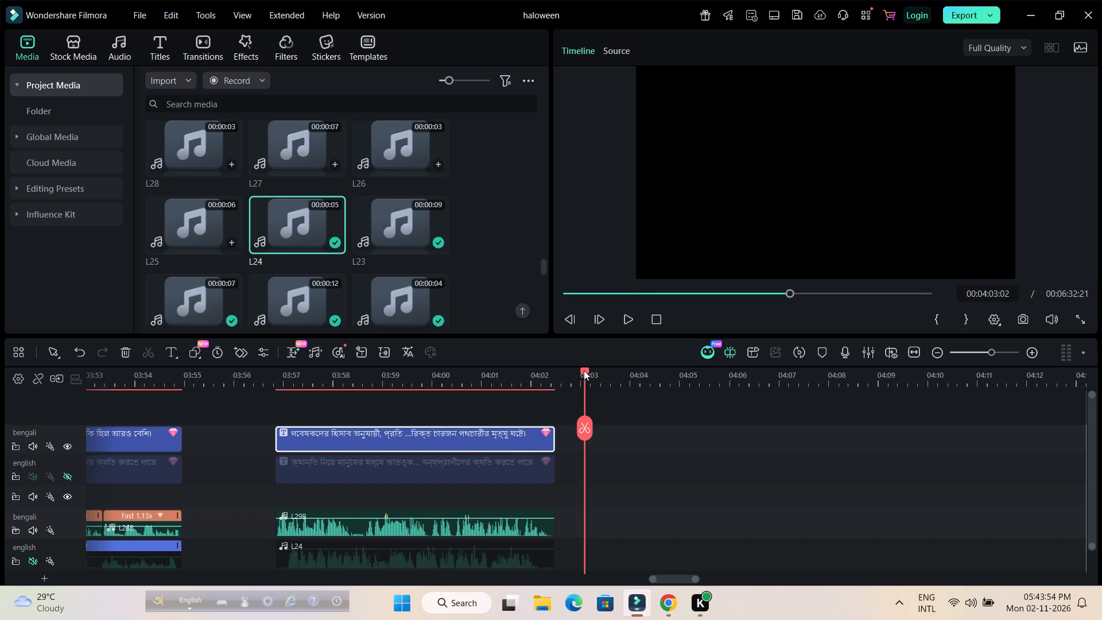
{"action": "left_click_drag", "start_coordinate": [584, 370], "coordinate": [590, 370]}
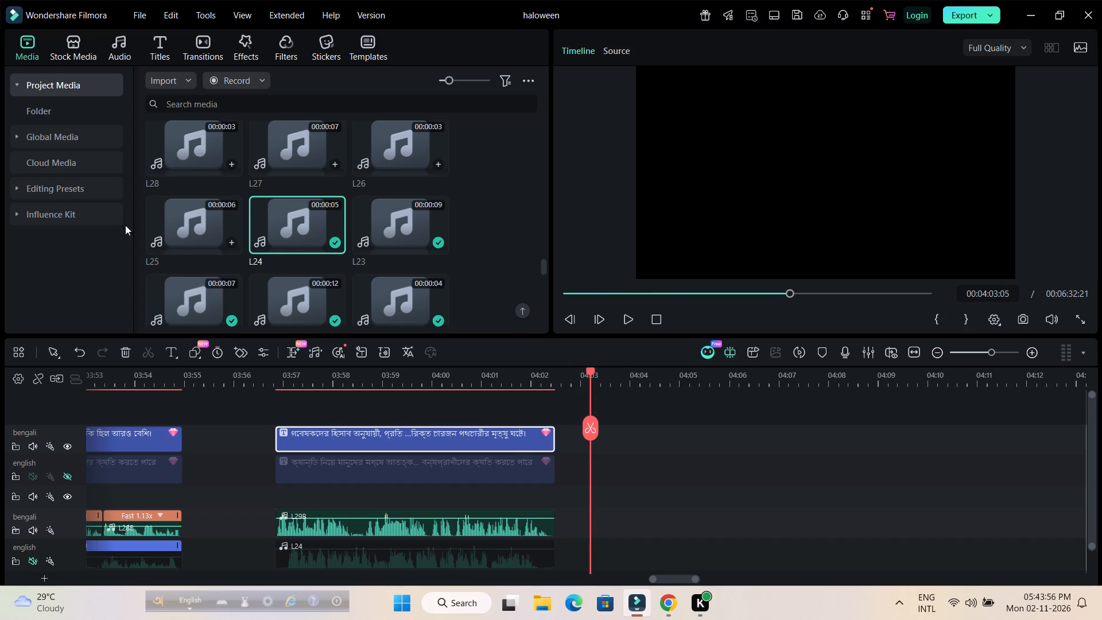
{"action": "left_click", "coordinate": [207, 224]}
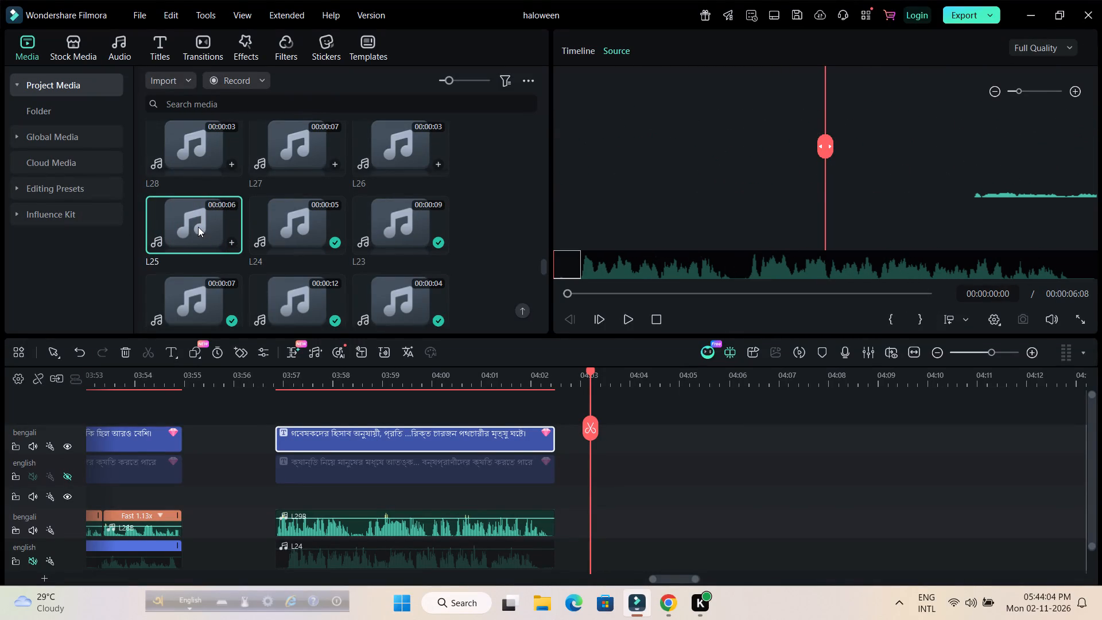
{"action": "left_click_drag", "start_coordinate": [198, 227], "coordinate": [607, 537]}
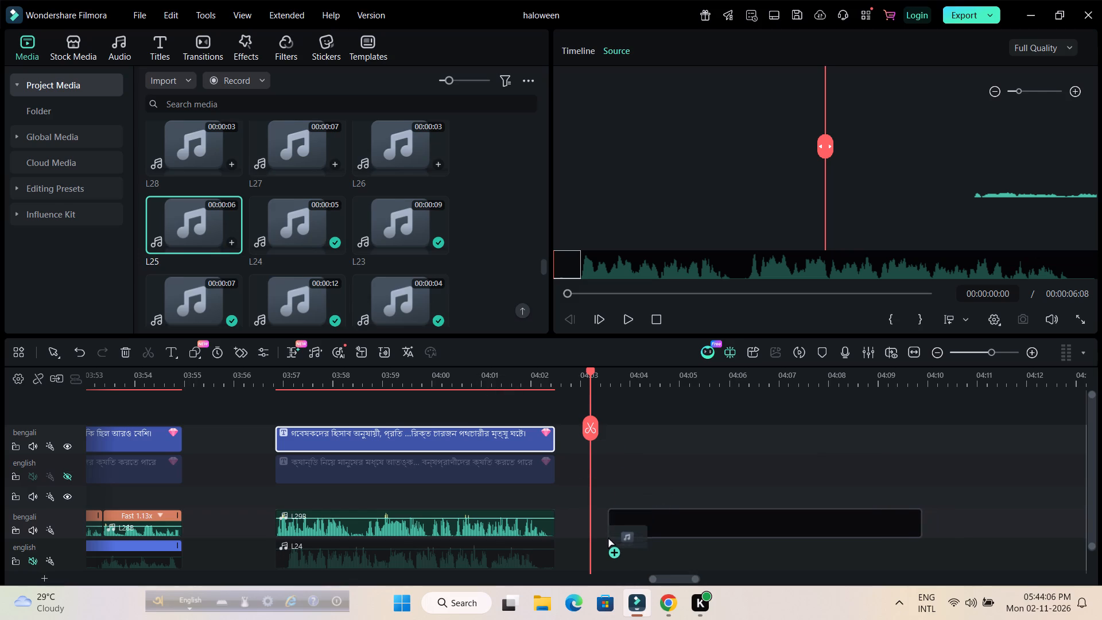
{"action": "left_click_drag", "start_coordinate": [607, 537], "coordinate": [605, 551]}
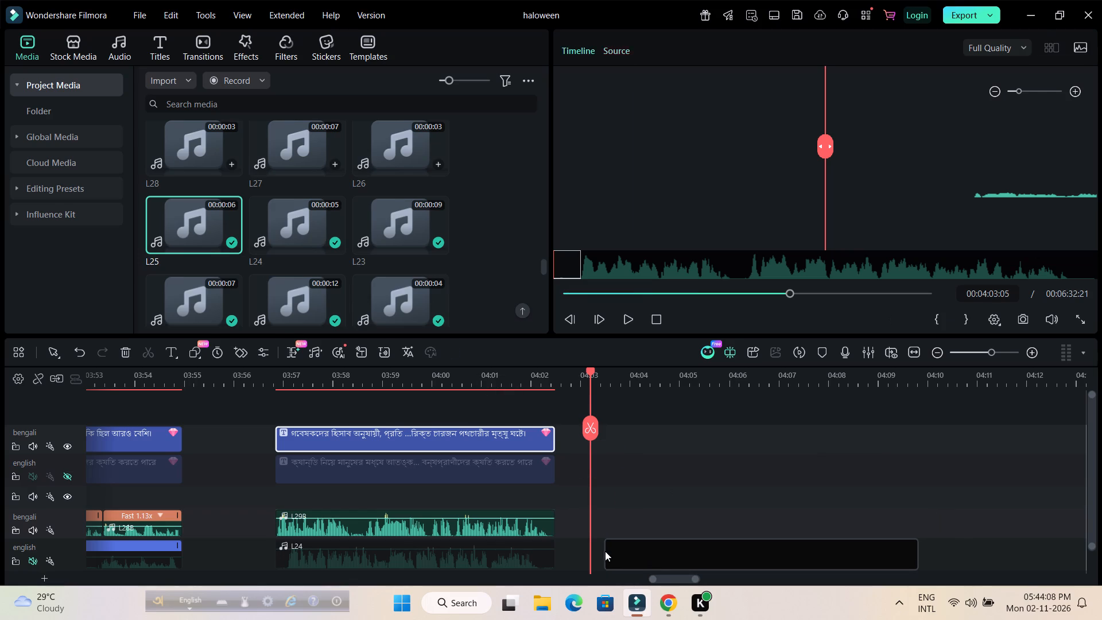
{"action": "scroll", "coordinate": [488, 255], "scroll_direction": "up", "scroll_amount": 8}
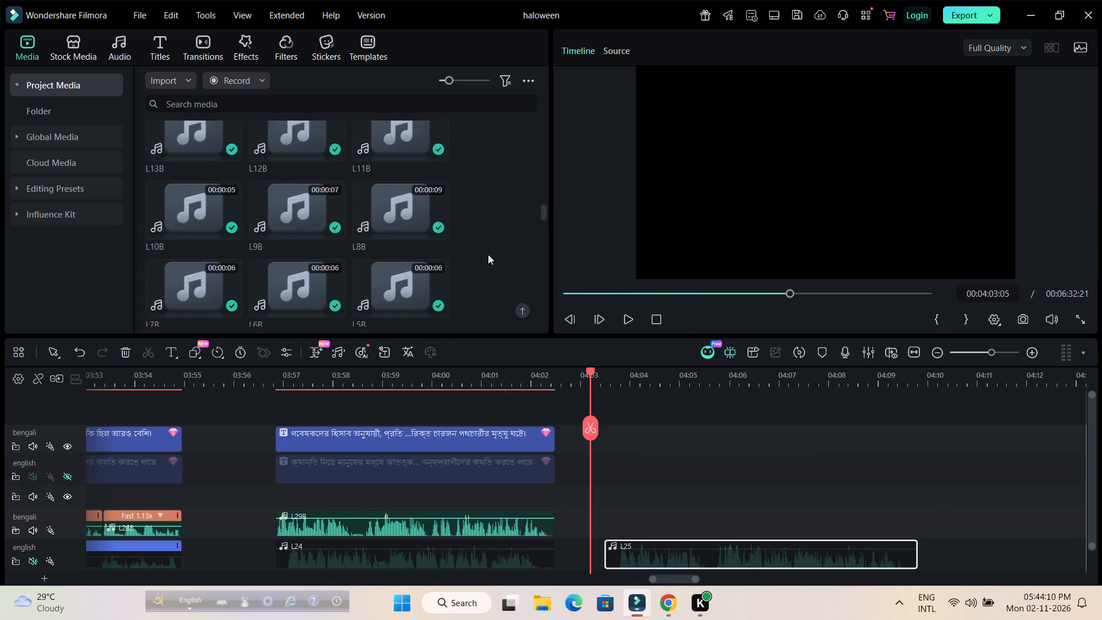
{"action": "scroll", "coordinate": [488, 254], "scroll_direction": "up", "scroll_amount": 5}
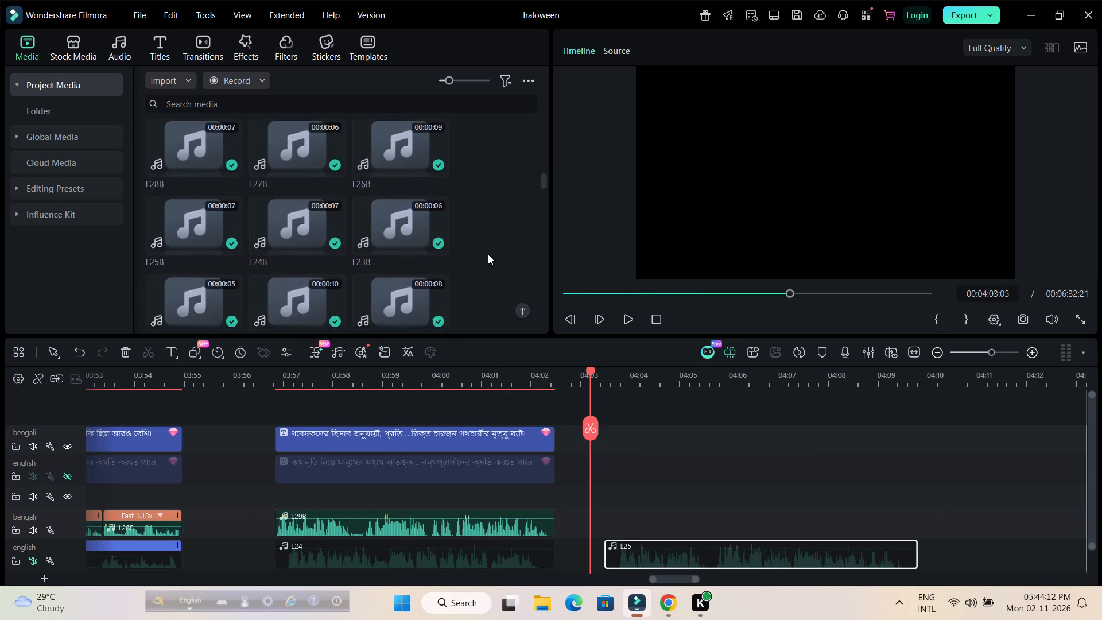
{"action": "scroll", "coordinate": [488, 254], "scroll_direction": "up", "scroll_amount": 1}
{"action": "left_click", "coordinate": [285, 173]}
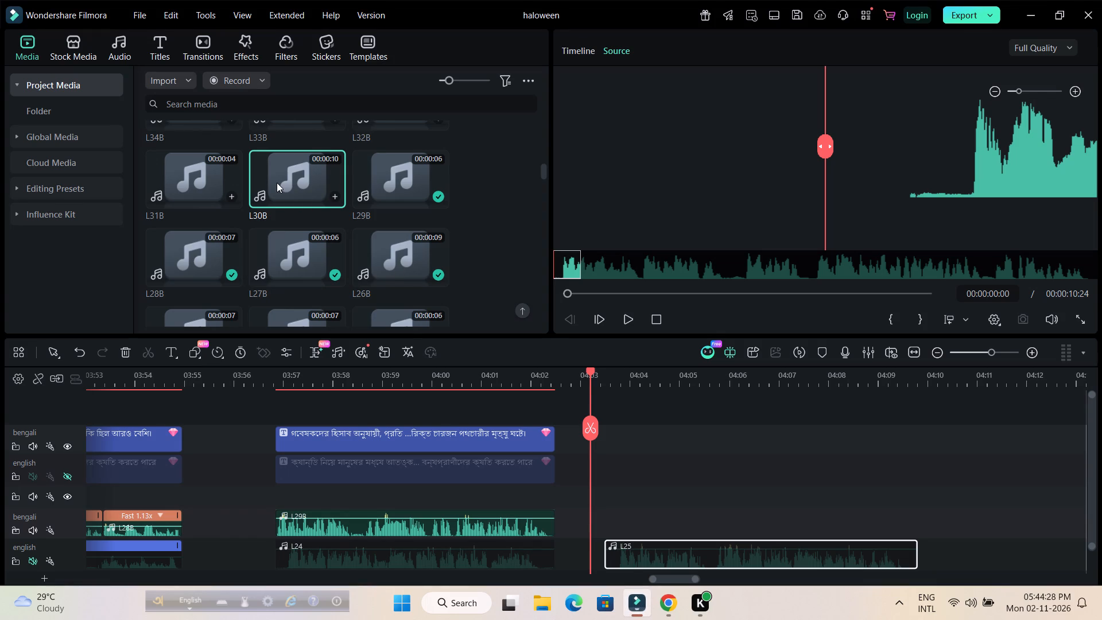
{"action": "left_click", "coordinate": [199, 184]}
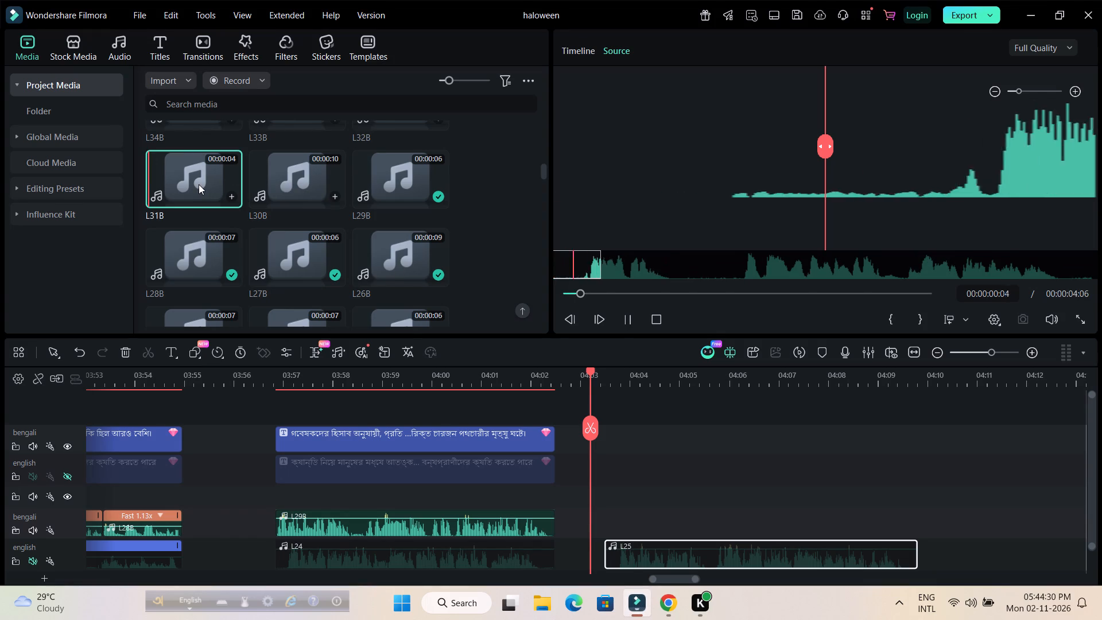
{"action": "left_click", "coordinate": [298, 175]}
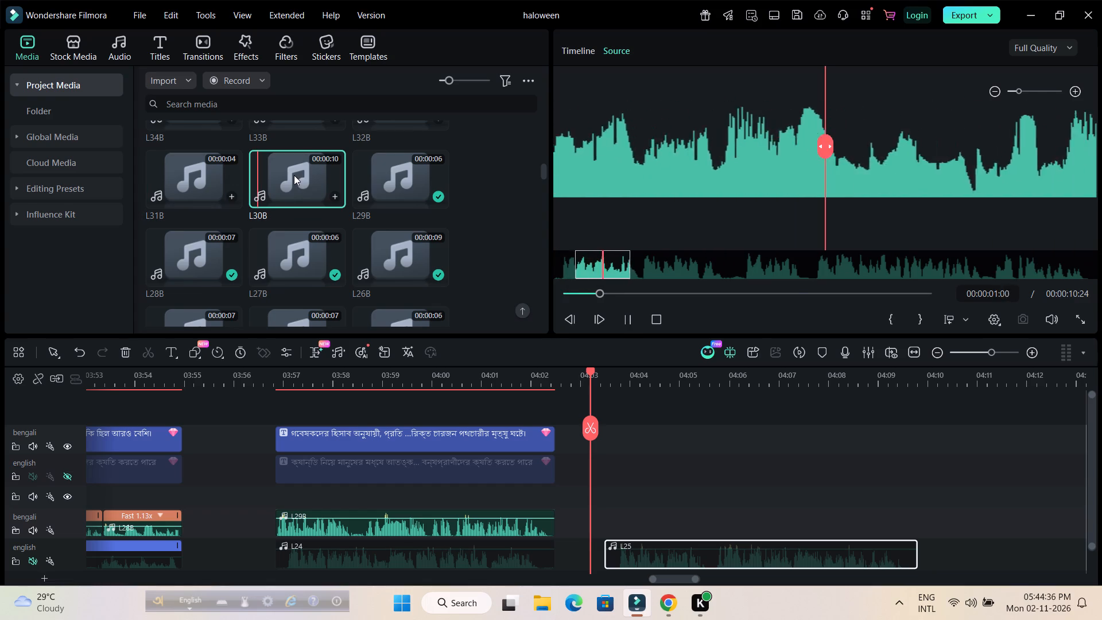
{"action": "left_click_drag", "start_coordinate": [294, 175], "coordinate": [609, 444]}
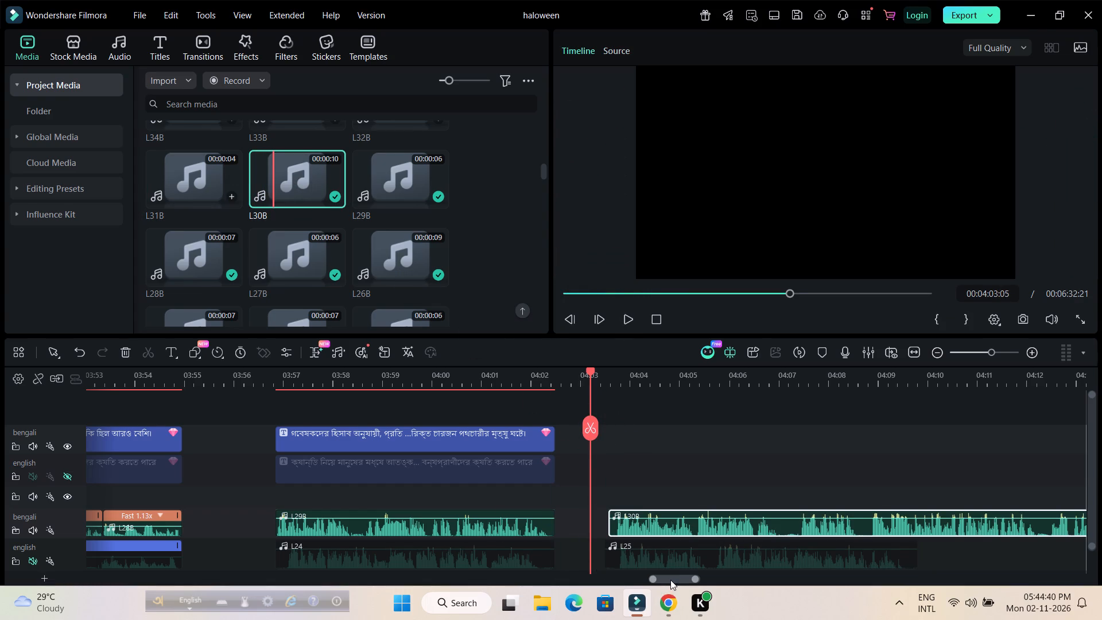
Set the L25 voiceover's uniform speed to 0.90.
{"action": "left_click_drag", "start_coordinate": [670, 580], "coordinate": [685, 580]}
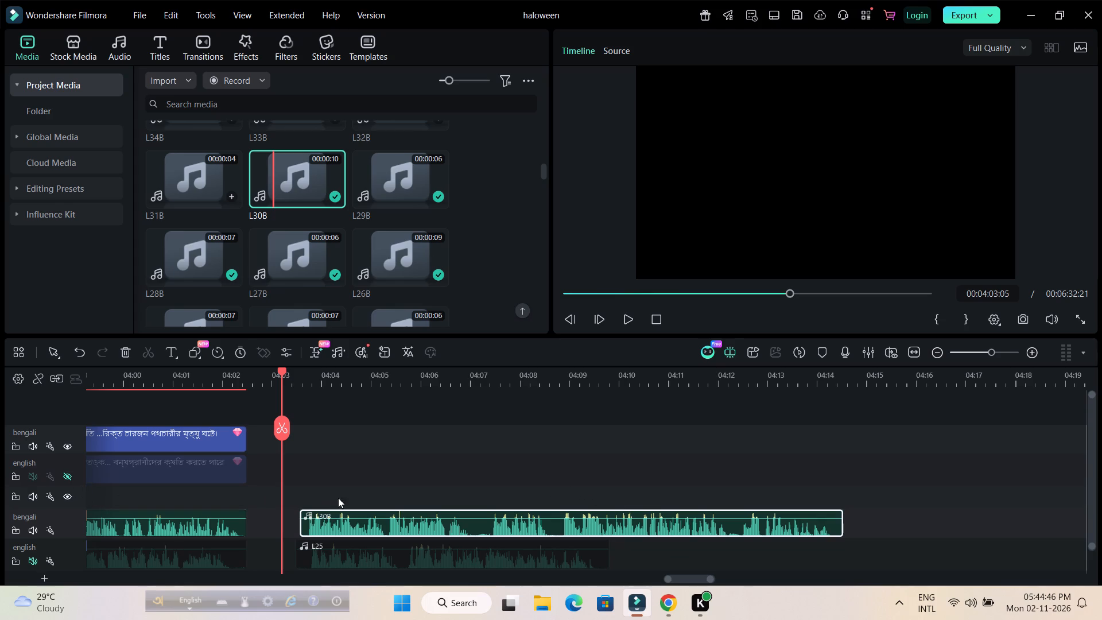
{"action": "left_click", "coordinate": [572, 564]}
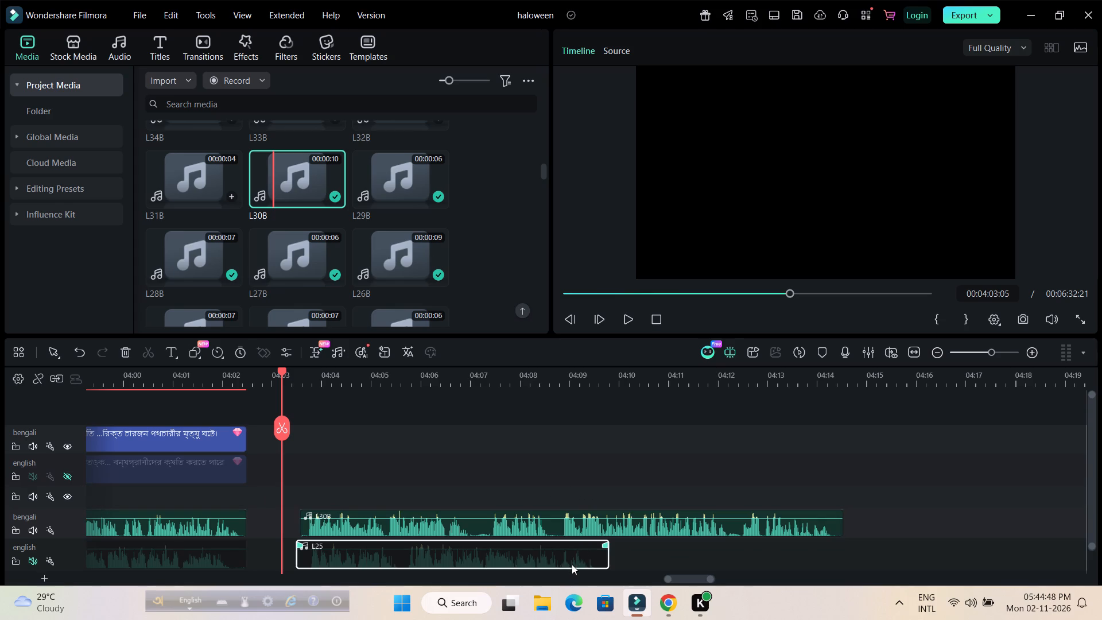
{"action": "double_click", "coordinate": [571, 563]}
{"action": "left_click", "coordinate": [74, 49]}
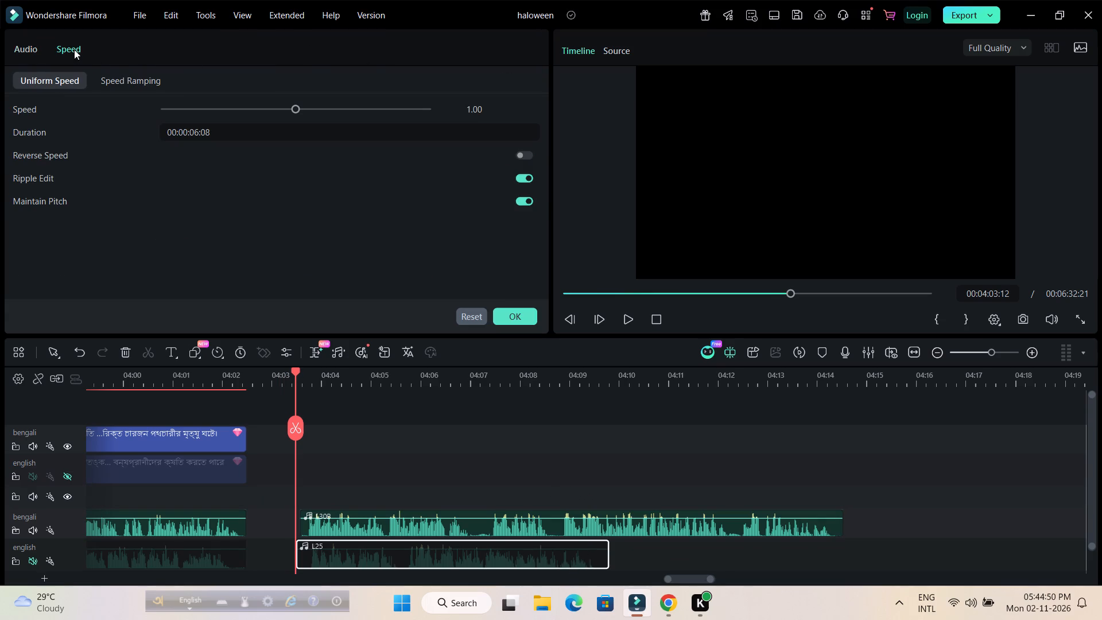
{"action": "left_click", "coordinate": [471, 111]}
{"action": "scroll", "coordinate": [470, 110], "scroll_direction": "down", "scroll_amount": 5}
{"action": "left_click", "coordinate": [406, 259]}
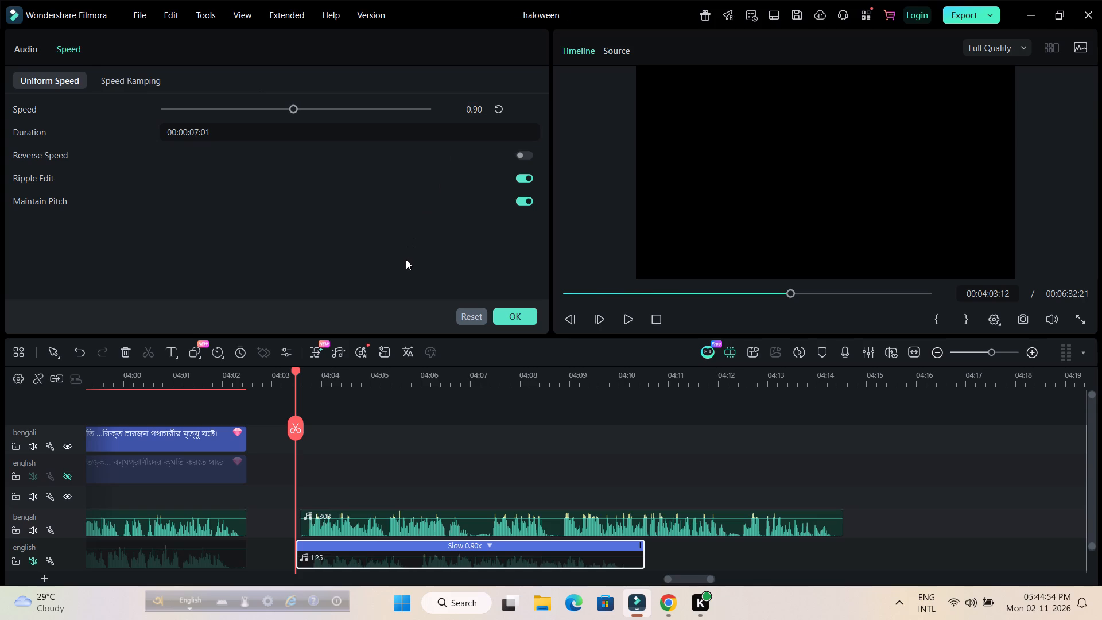
Set the uniform speed of the L30B voiceover on the bengali audio track to 1.11.
{"action": "double_click", "coordinate": [712, 532]}
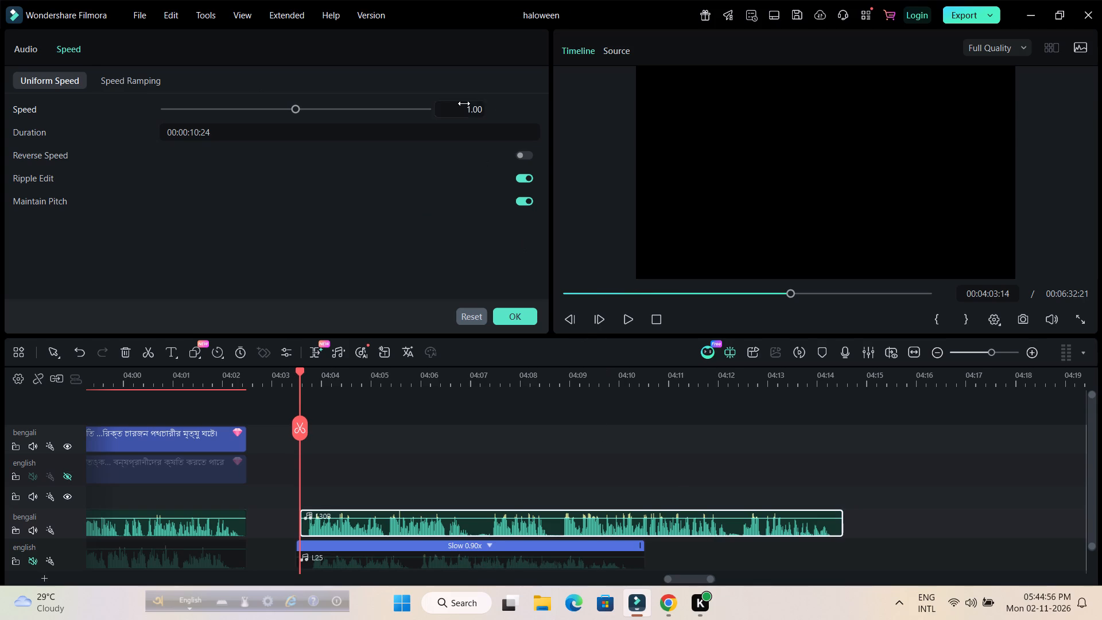
{"action": "left_click", "coordinate": [464, 103]}
{"action": "scroll", "coordinate": [464, 103], "scroll_direction": "up", "scroll_amount": 5}
{"action": "left_click", "coordinate": [428, 266]}
{"action": "left_click", "coordinate": [522, 458]}
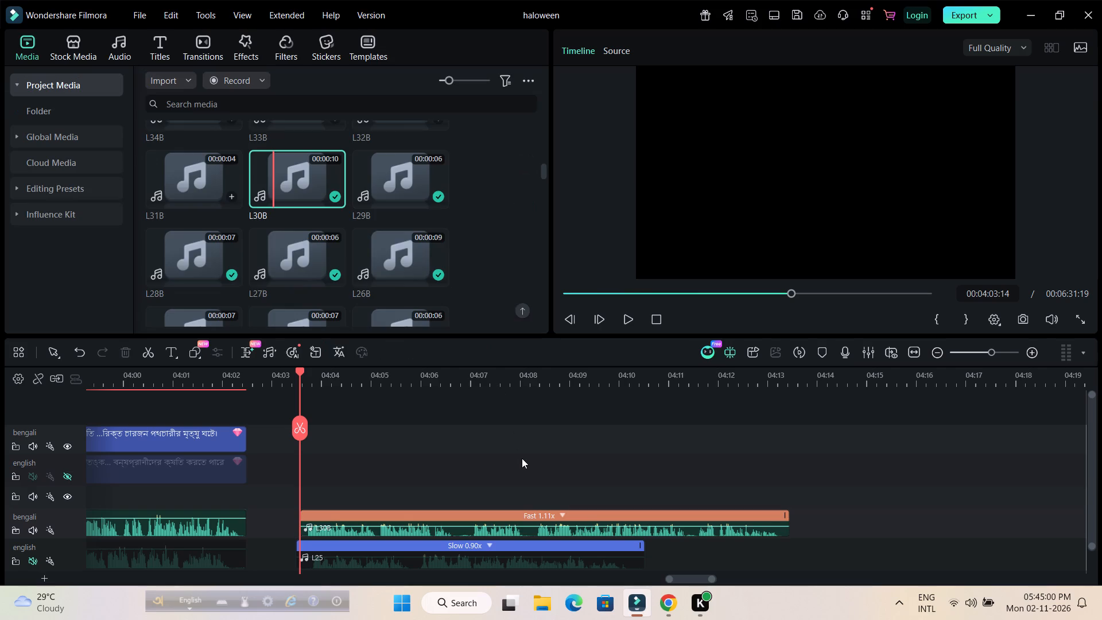
{"action": "left_click", "coordinate": [510, 494]}
Trim the silent opening of the L30B clip so that it starts at 00:04:03:18.
{"action": "left_click_drag", "start_coordinate": [300, 373], "coordinate": [271, 378]}
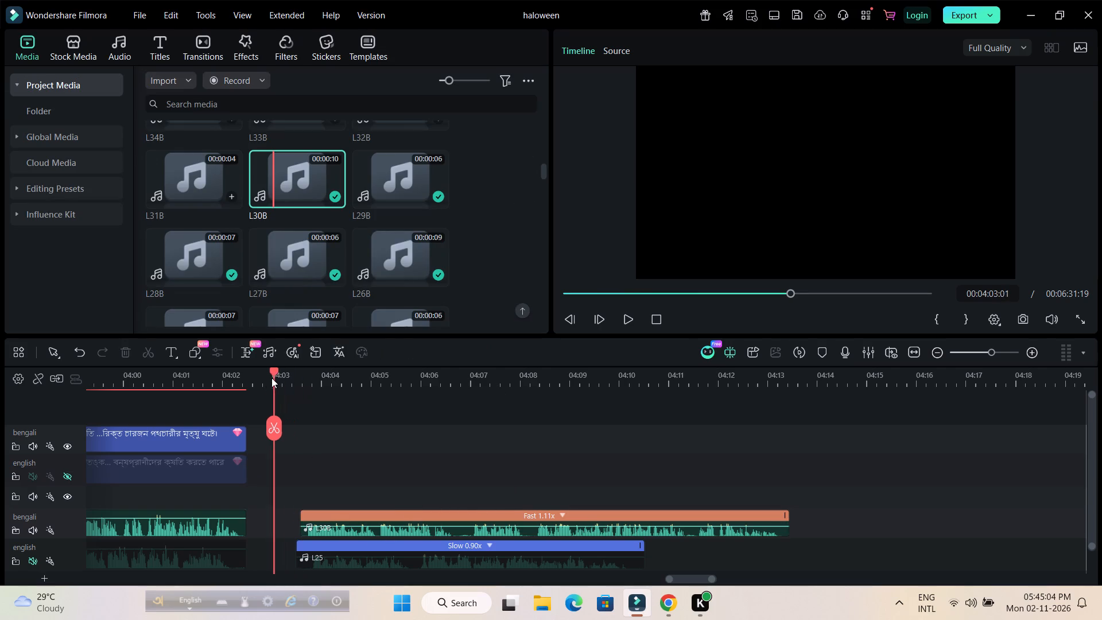
{"action": "left_click_drag", "start_coordinate": [271, 378], "coordinate": [265, 379]}
{"action": "left_click", "coordinate": [305, 379]}
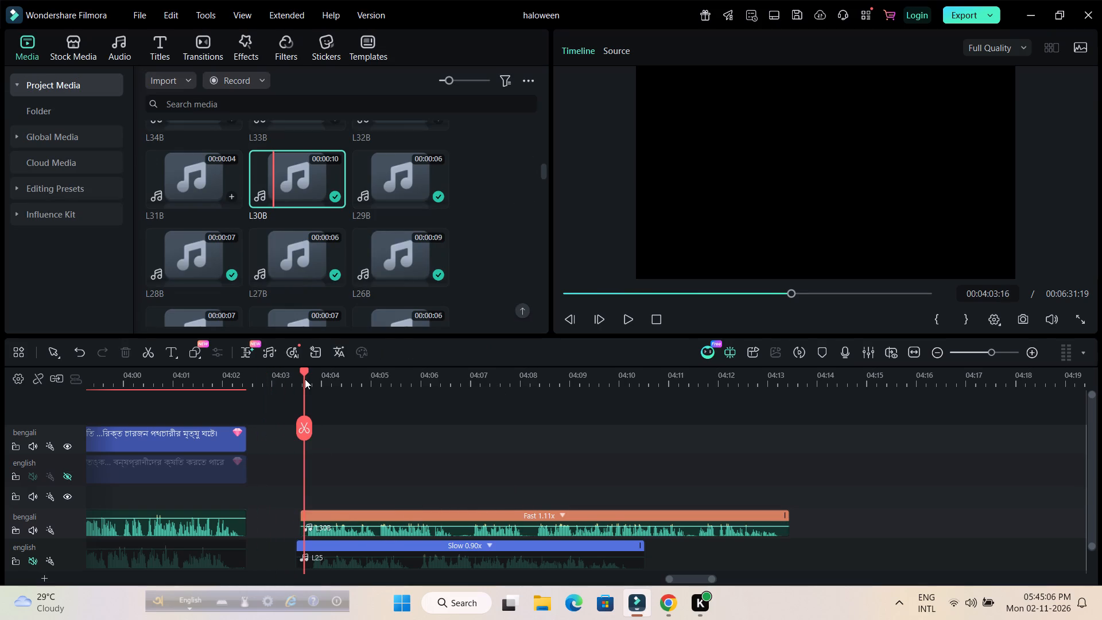
{"action": "left_click", "coordinate": [305, 379]}
{"action": "left_click_drag", "start_coordinate": [309, 383], "coordinate": [634, 382]}
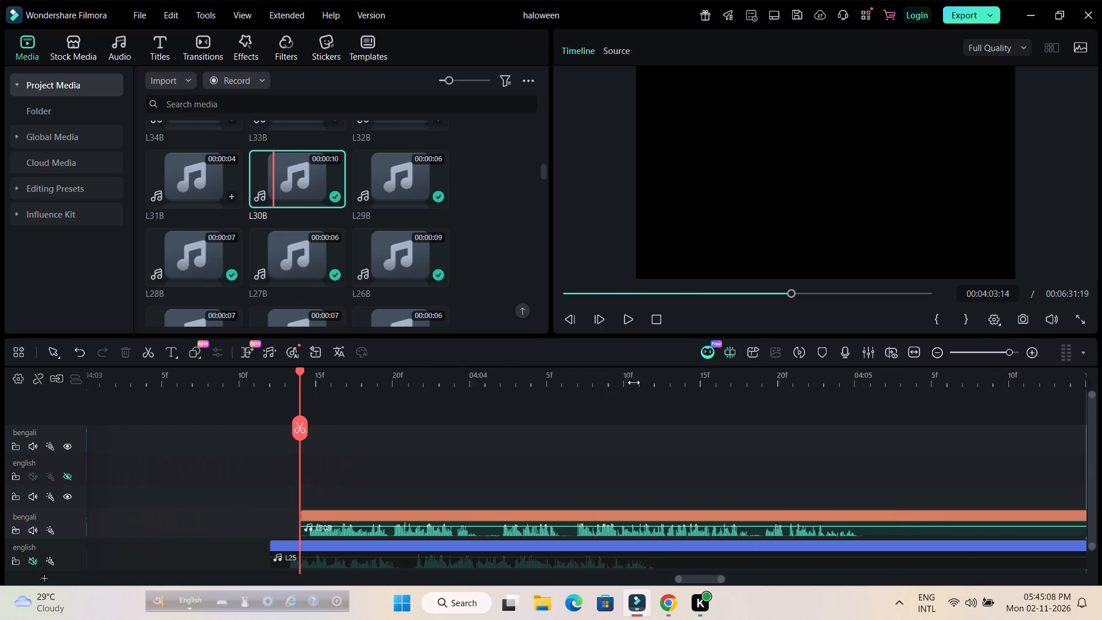
{"action": "left_click_drag", "start_coordinate": [634, 382], "coordinate": [786, 379]}
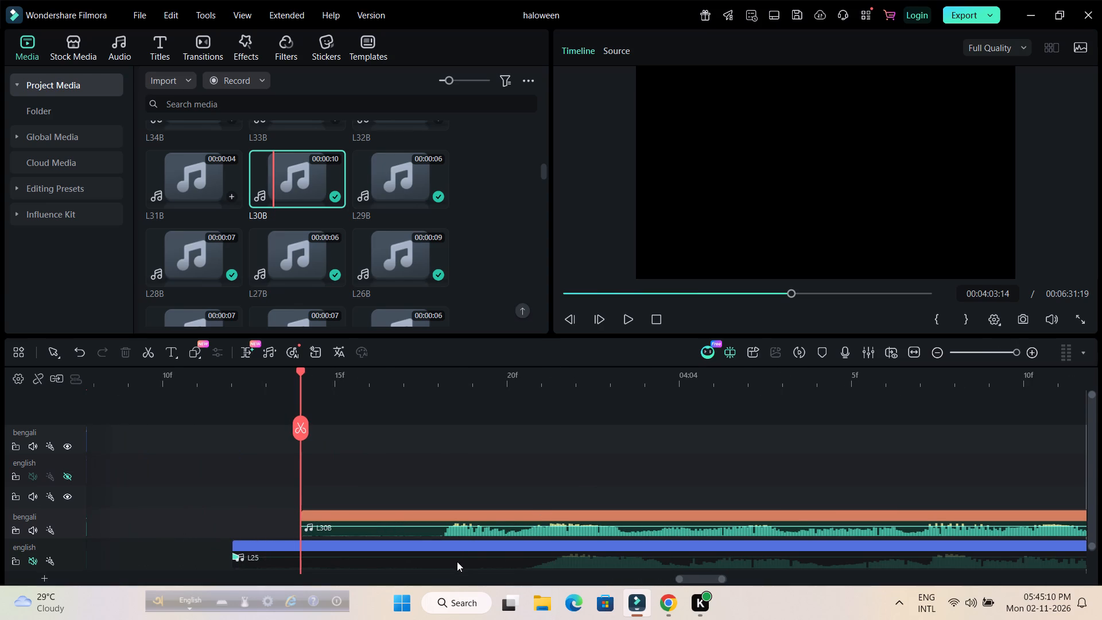
{"action": "left_click_drag", "start_coordinate": [302, 371], "coordinate": [300, 371]}
{"action": "left_click_drag", "start_coordinate": [300, 371], "coordinate": [224, 380]}
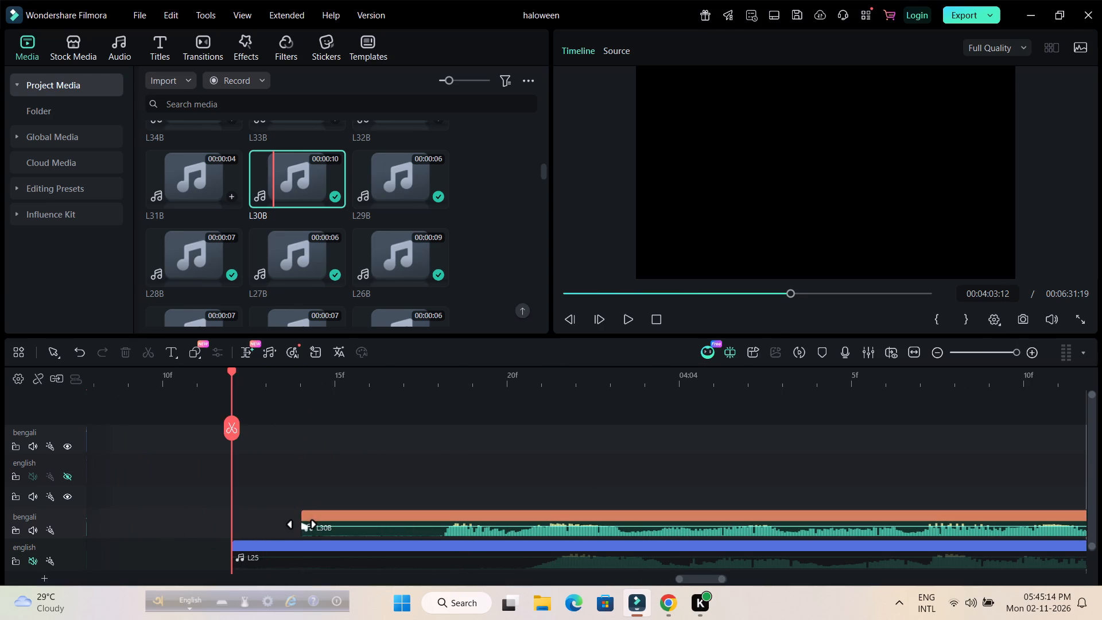
{"action": "left_click_drag", "start_coordinate": [303, 530], "coordinate": [412, 544]}
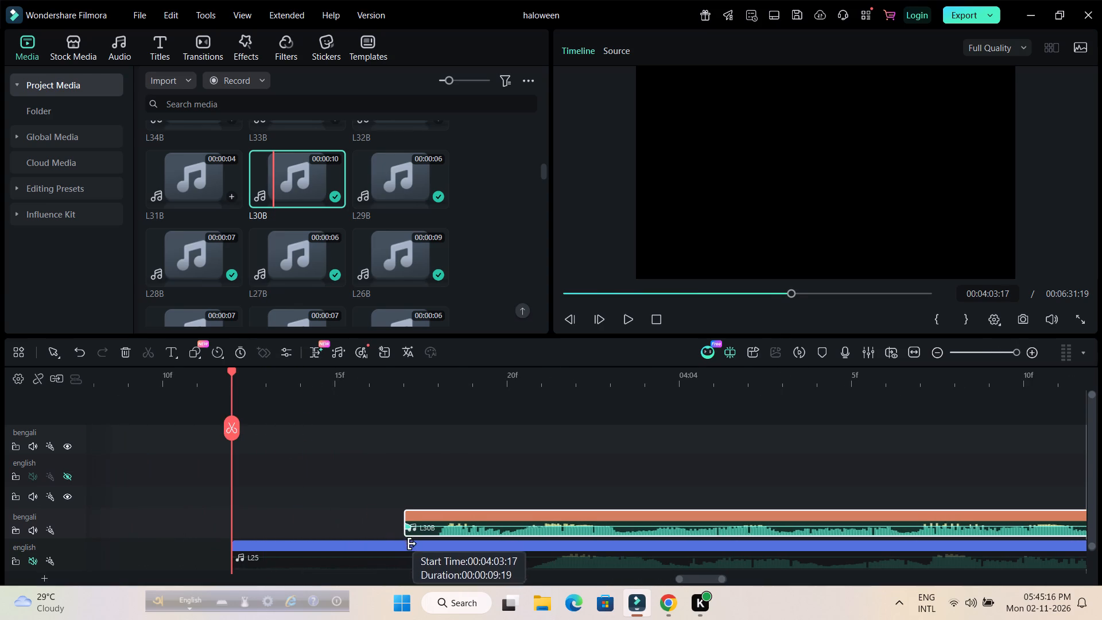
{"action": "left_click_drag", "start_coordinate": [412, 544], "coordinate": [431, 546]}
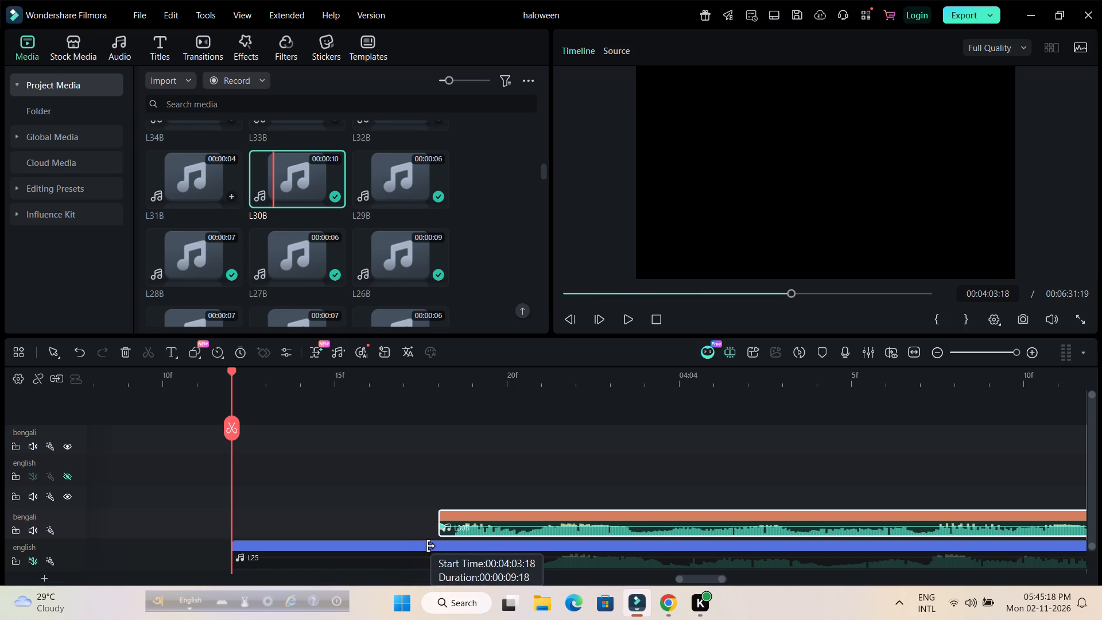
{"action": "left_click_drag", "start_coordinate": [431, 546], "coordinate": [434, 545]}
Move the trimmed L30B clip back to 00:04:03:12, flush with the start of L25.
{"action": "left_click_drag", "start_coordinate": [479, 529], "coordinate": [324, 514]}
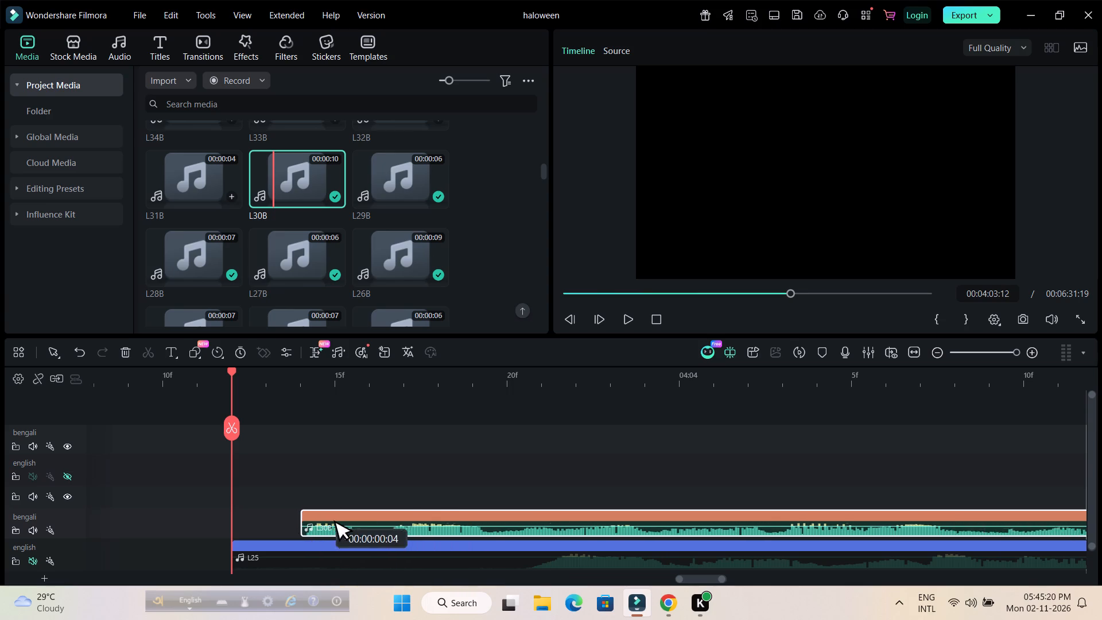
{"action": "left_click_drag", "start_coordinate": [324, 514], "coordinate": [274, 511]}
Audition the ending of L30B and trim its silent tail back to 00:04:12:23.
{"action": "left_click_drag", "start_coordinate": [432, 389], "coordinate": [274, 388]}
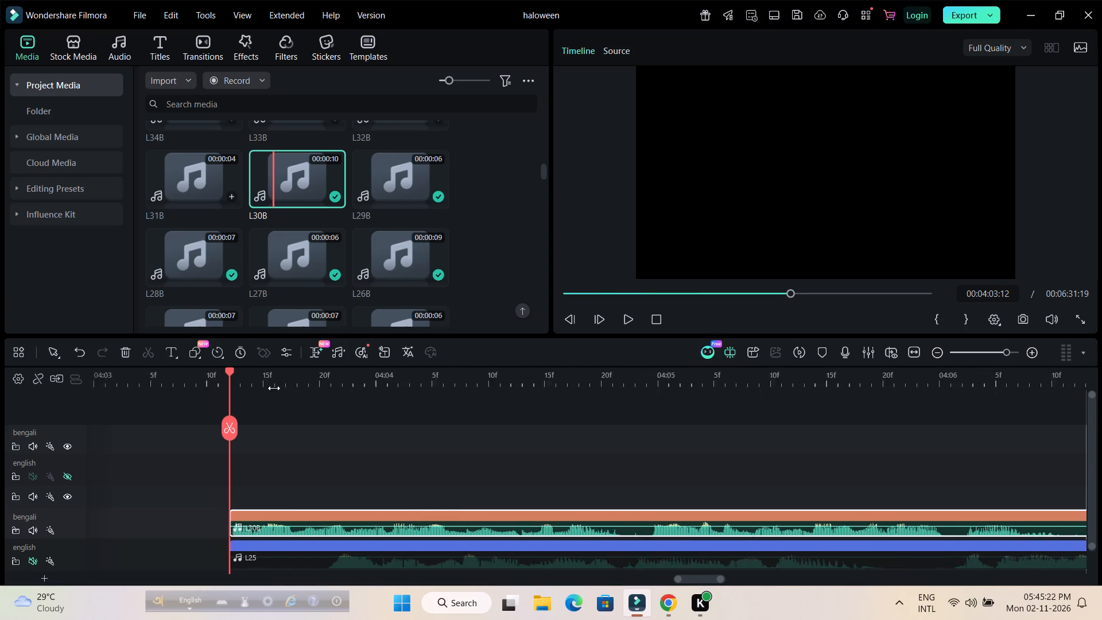
{"action": "left_click_drag", "start_coordinate": [274, 388], "coordinate": [131, 390]}
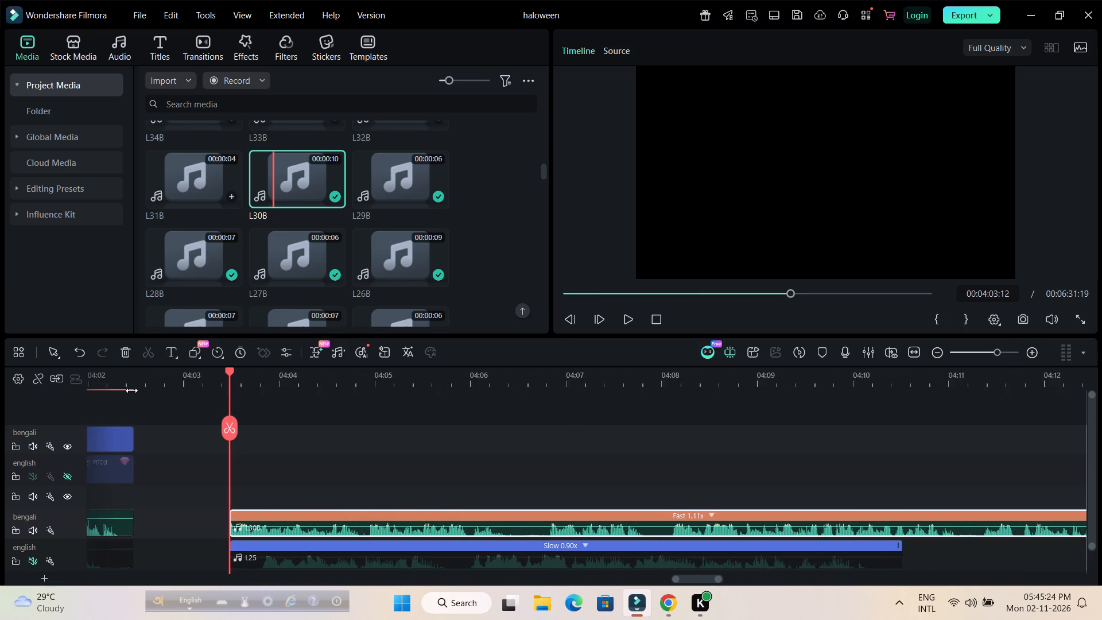
{"action": "left_click_drag", "start_coordinate": [131, 390], "coordinate": [97, 389]}
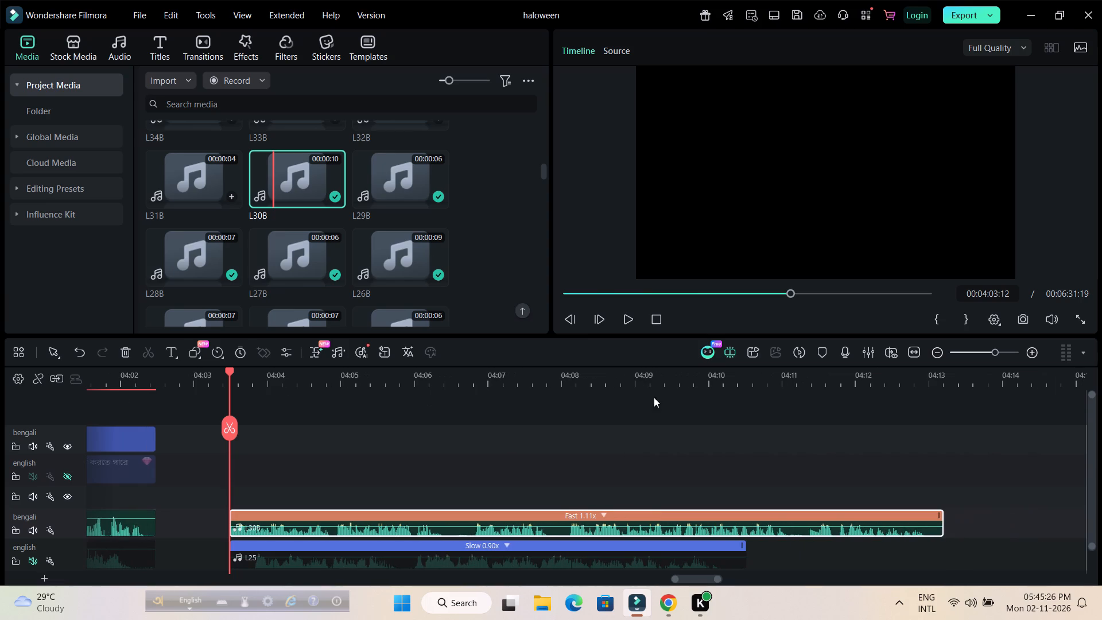
{"action": "left_click", "coordinate": [893, 379]}
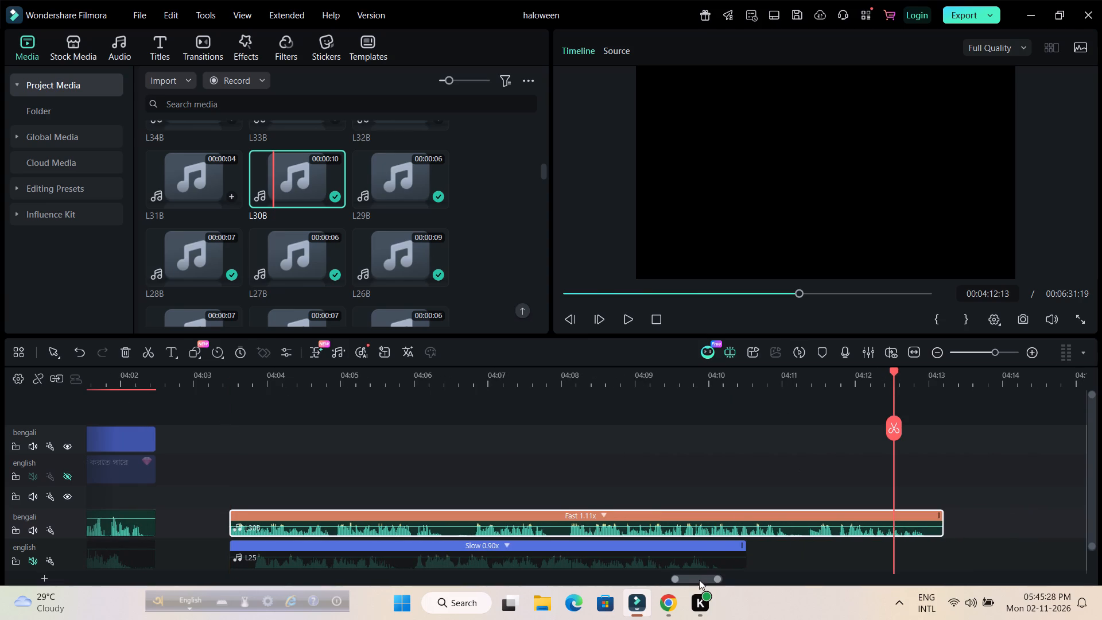
{"action": "left_click_drag", "start_coordinate": [699, 580], "coordinate": [708, 583]}
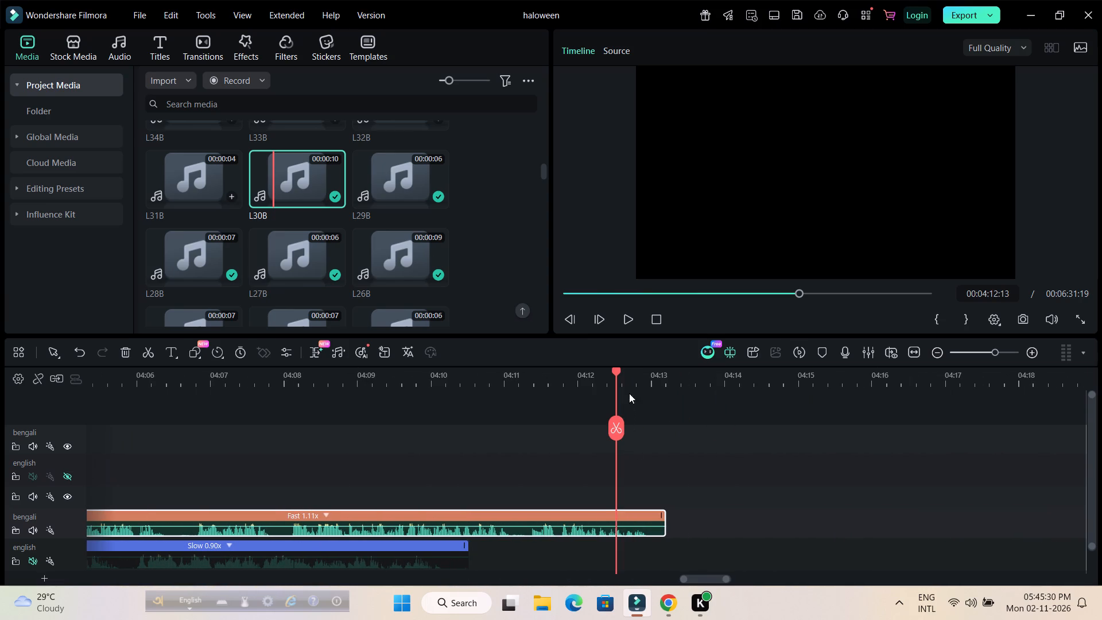
{"action": "left_click_drag", "start_coordinate": [633, 377], "coordinate": [994, 397]}
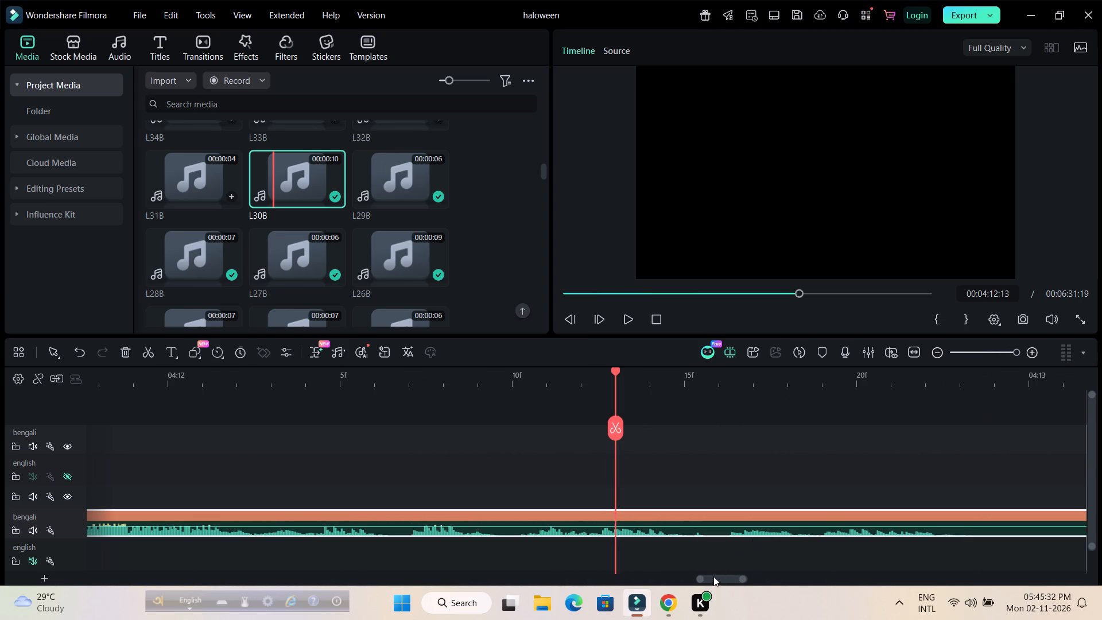
{"action": "left_click", "coordinate": [713, 580]}
{"action": "left_click_drag", "start_coordinate": [616, 366], "coordinate": [219, 382]}
{"action": "left_click", "coordinate": [129, 381]}
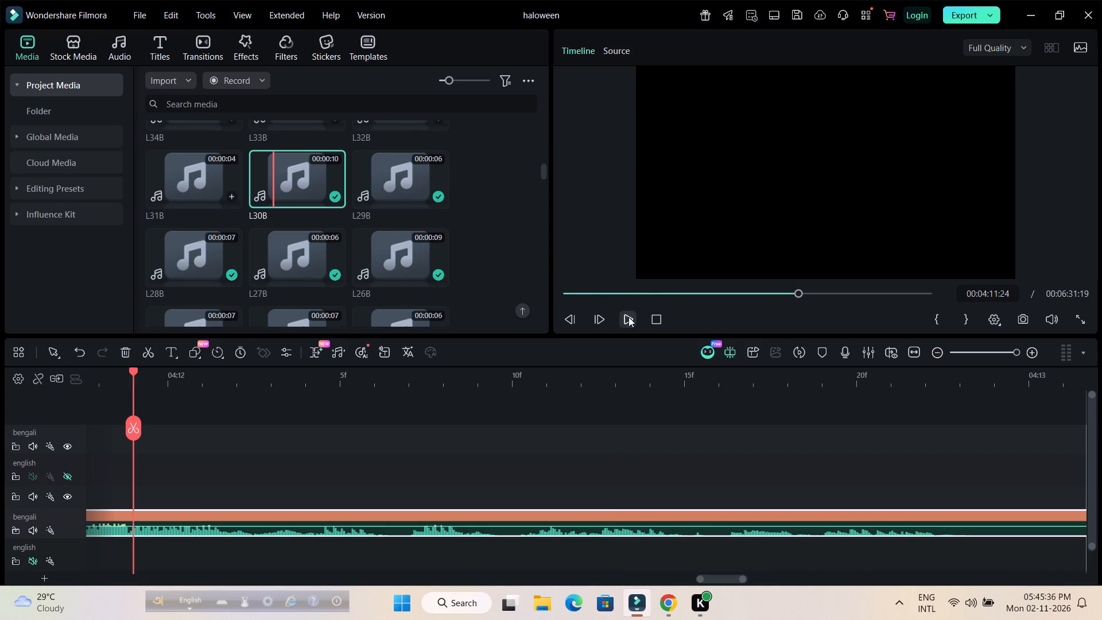
{"action": "left_click", "coordinate": [626, 317]}
{"action": "left_click", "coordinate": [626, 317]}
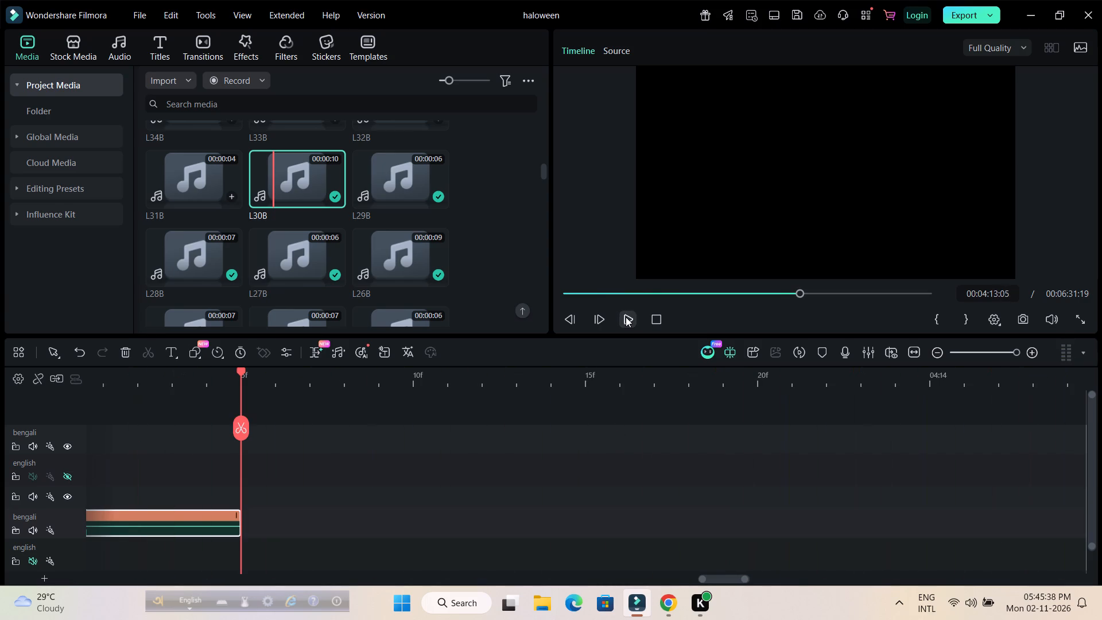
{"action": "left_click", "coordinate": [721, 578]}
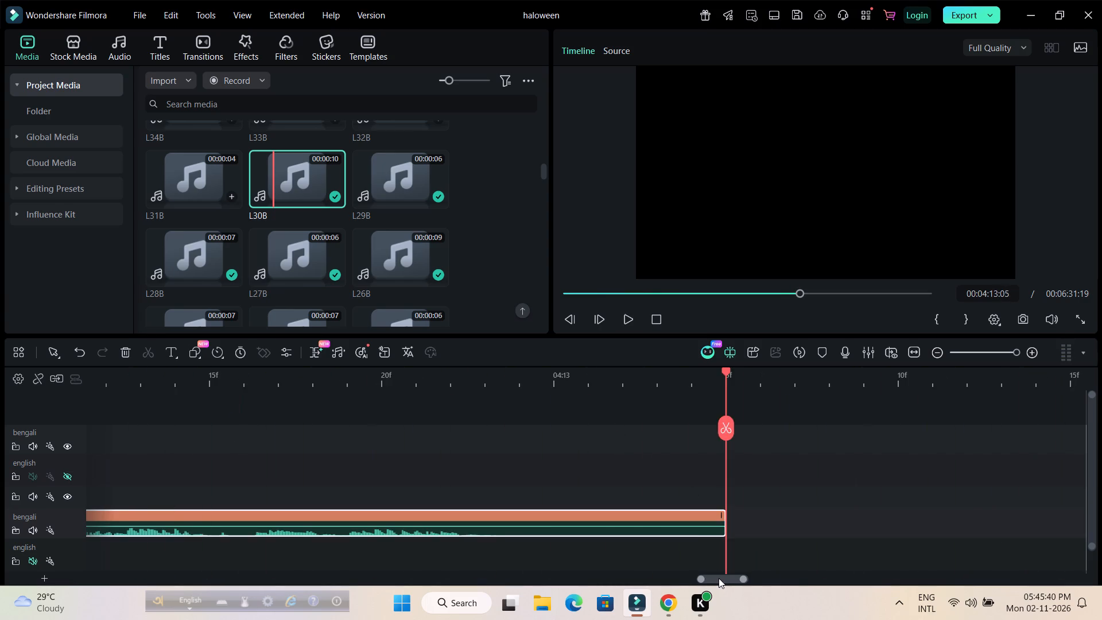
{"action": "left_click_drag", "start_coordinate": [970, 368], "coordinate": [843, 396]}
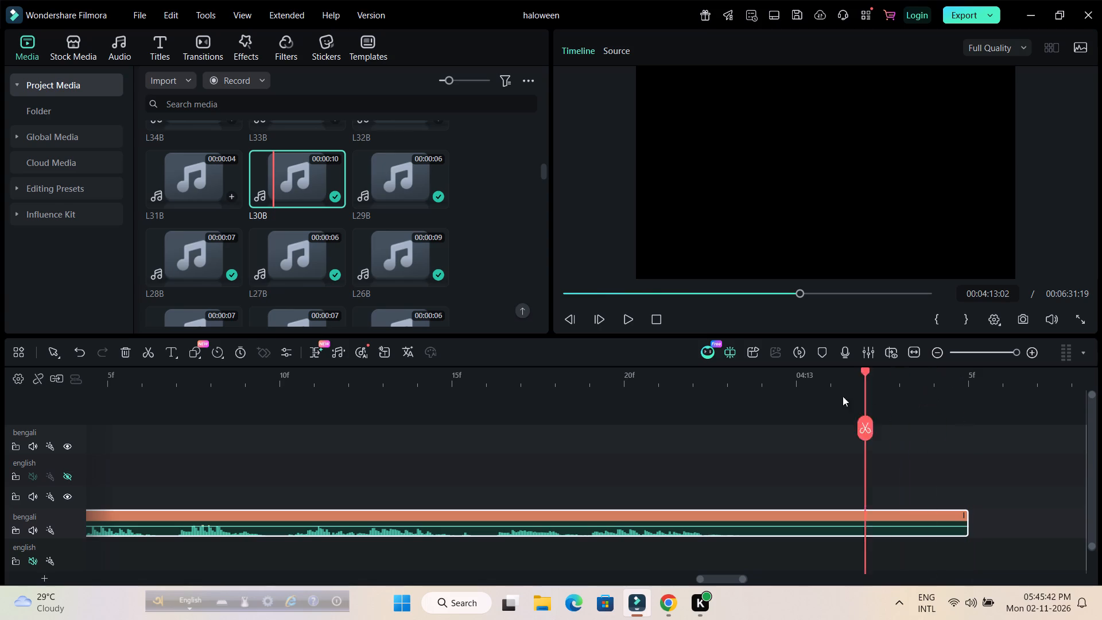
{"action": "left_click_drag", "start_coordinate": [843, 396], "coordinate": [714, 417]}
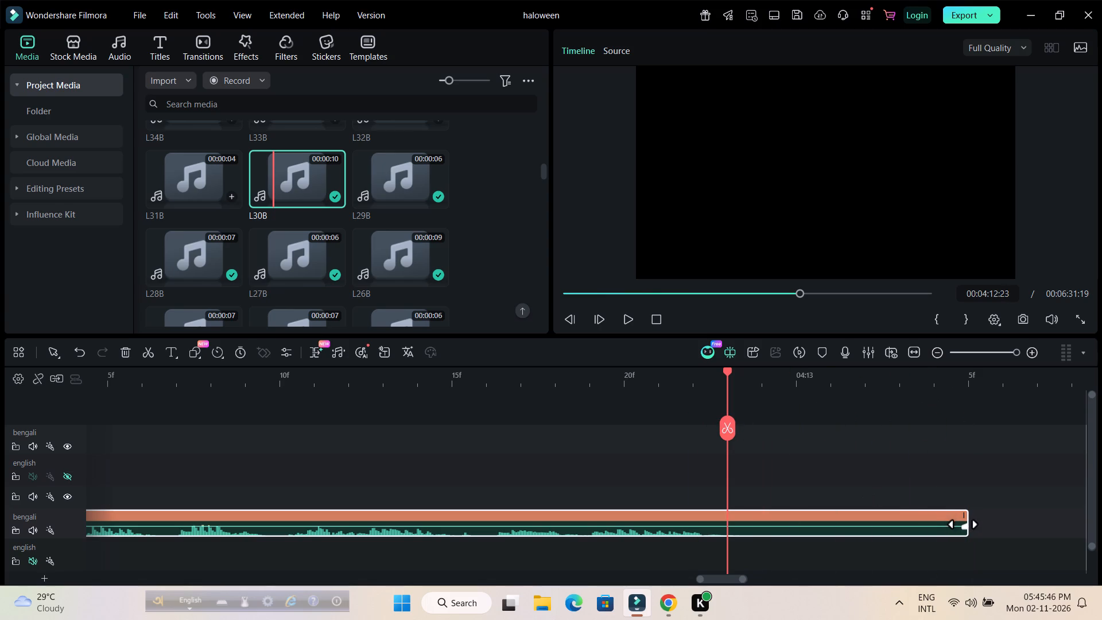
{"action": "left_click_drag", "start_coordinate": [967, 529], "coordinate": [732, 529]}
Find the pause between phrases in L30B by playing around it, and split the clip at 00:04:07:20.
{"action": "left_click_drag", "start_coordinate": [729, 578], "coordinate": [723, 579]}
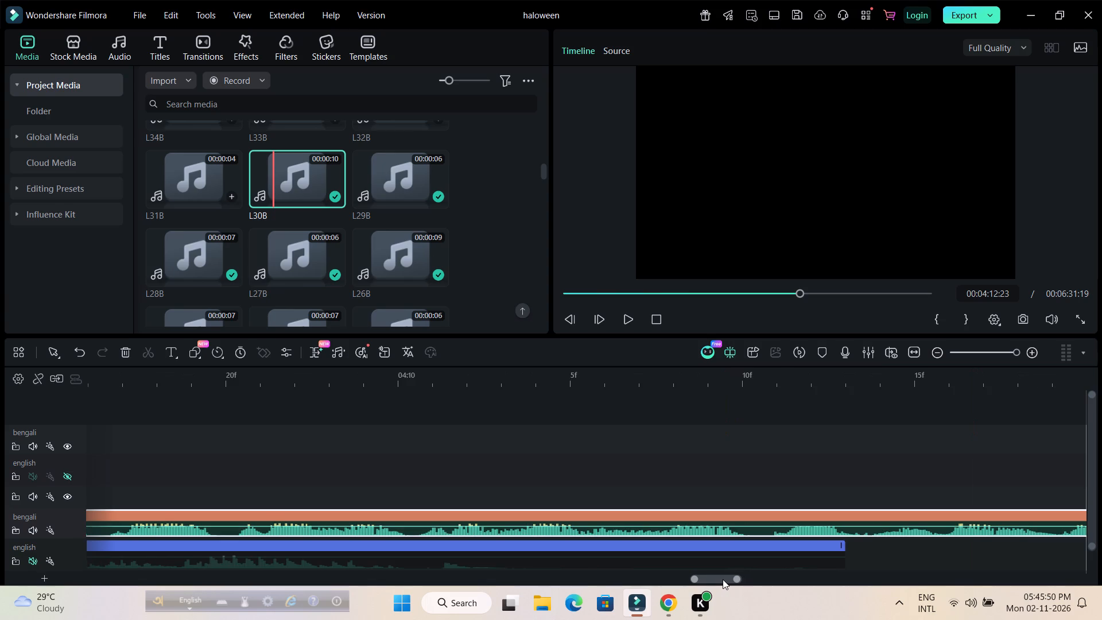
{"action": "left_click_drag", "start_coordinate": [723, 579], "coordinate": [716, 580]}
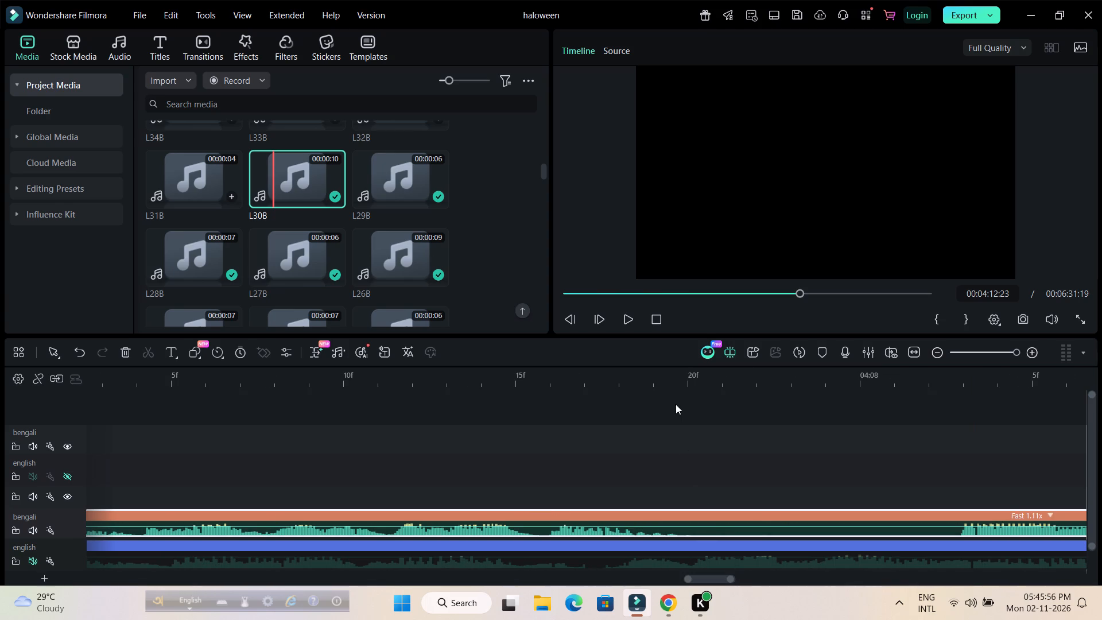
{"action": "left_click", "coordinate": [687, 382]}
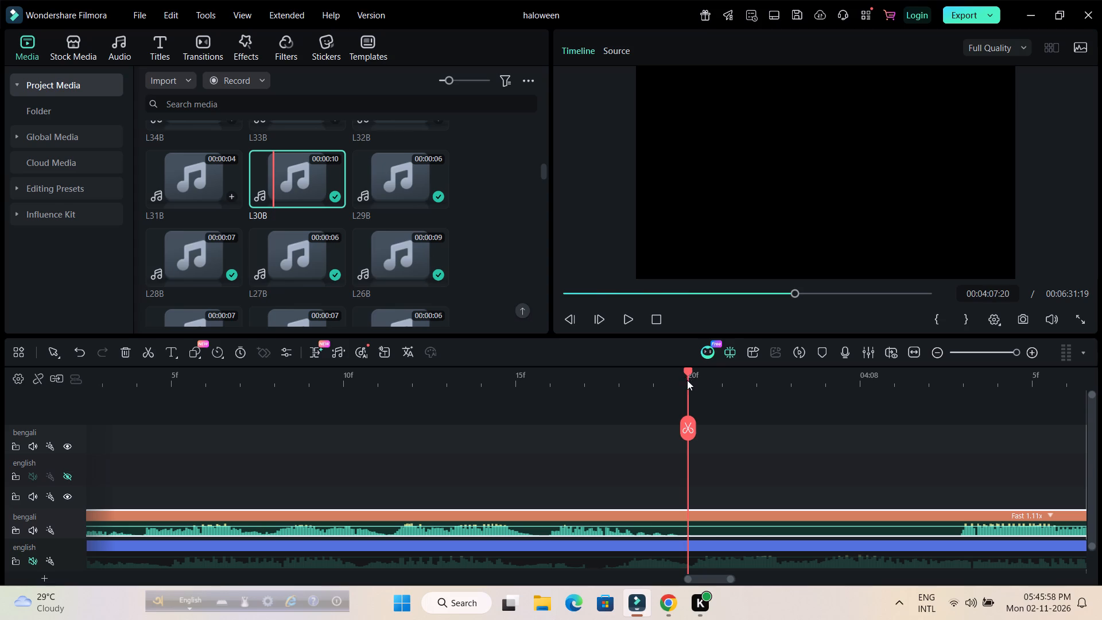
{"action": "left_click_drag", "start_coordinate": [686, 371], "coordinate": [477, 380]}
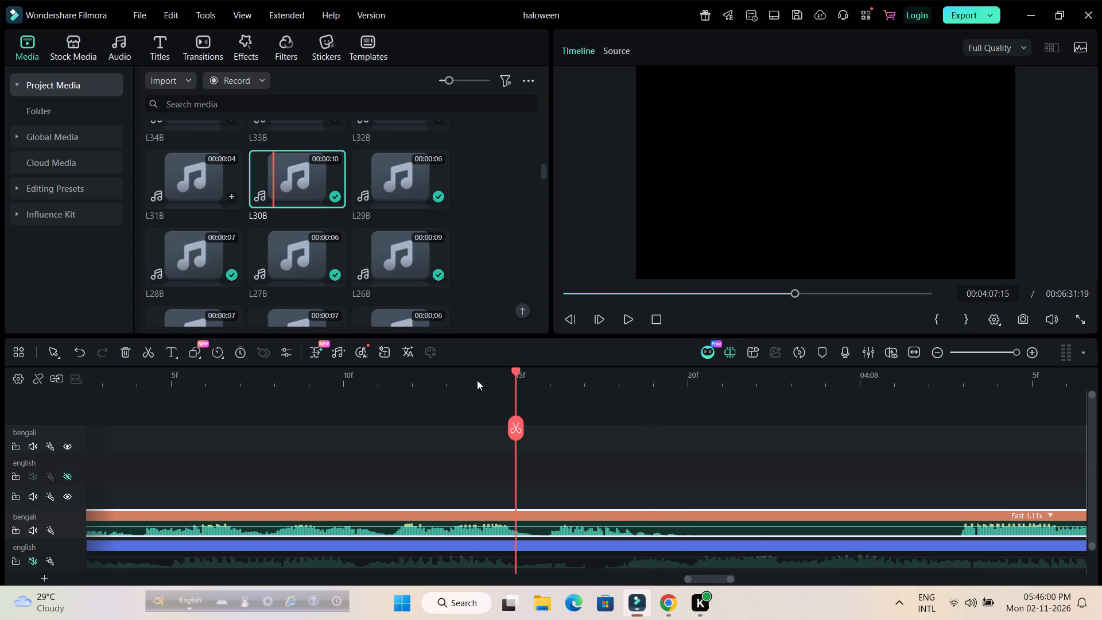
{"action": "left_click_drag", "start_coordinate": [477, 380], "coordinate": [463, 380]}
{"action": "key", "text": "space"}
{"action": "key", "text": "space"}
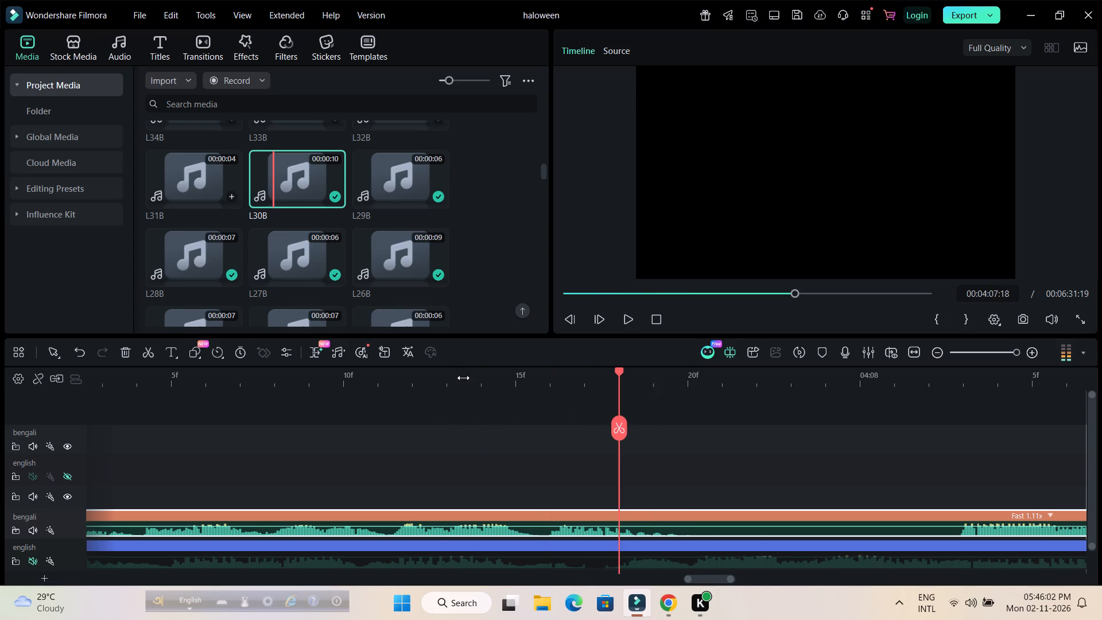
{"action": "key", "text": "space"}
{"action": "key", "text": "space"}
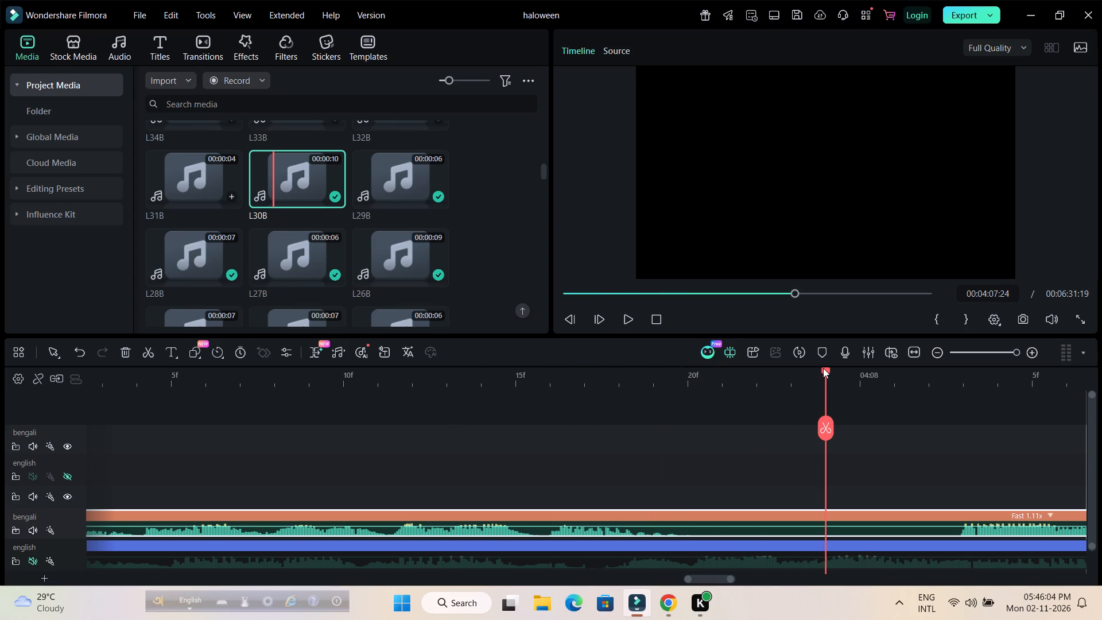
{"action": "left_click_drag", "start_coordinate": [823, 368], "coordinate": [689, 386]}
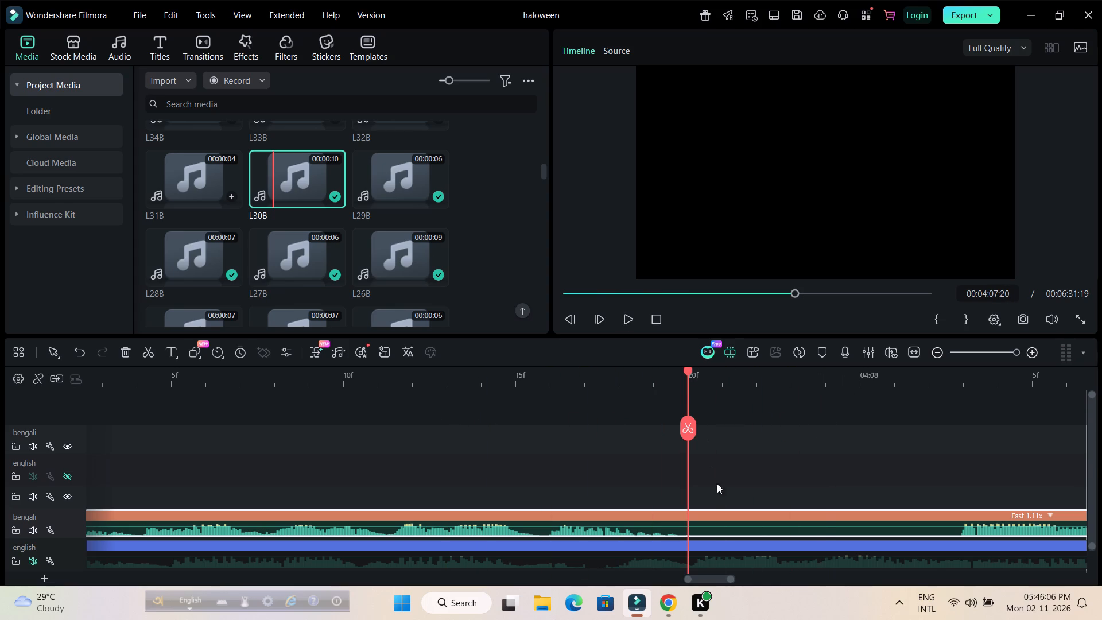
{"action": "left_click", "coordinate": [735, 531]}
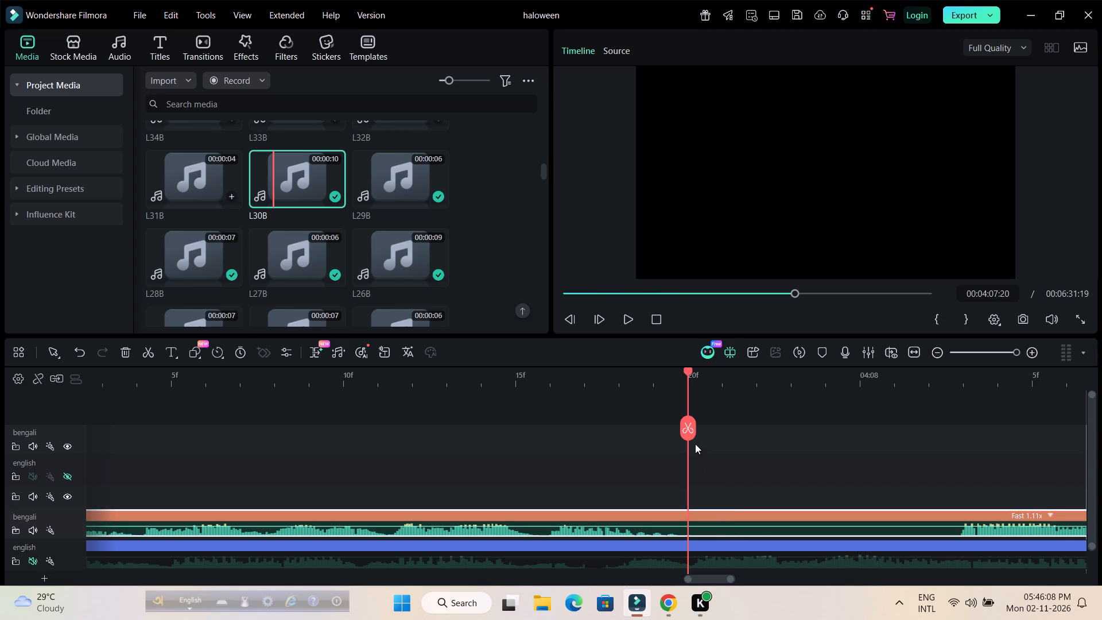
{"action": "left_click", "coordinate": [689, 431]}
Shift the first L30B piece about 7 frames later over the silence, so that it ends at 00:04:08:02.
{"action": "left_click_drag", "start_coordinate": [654, 532], "coordinate": [765, 530]}
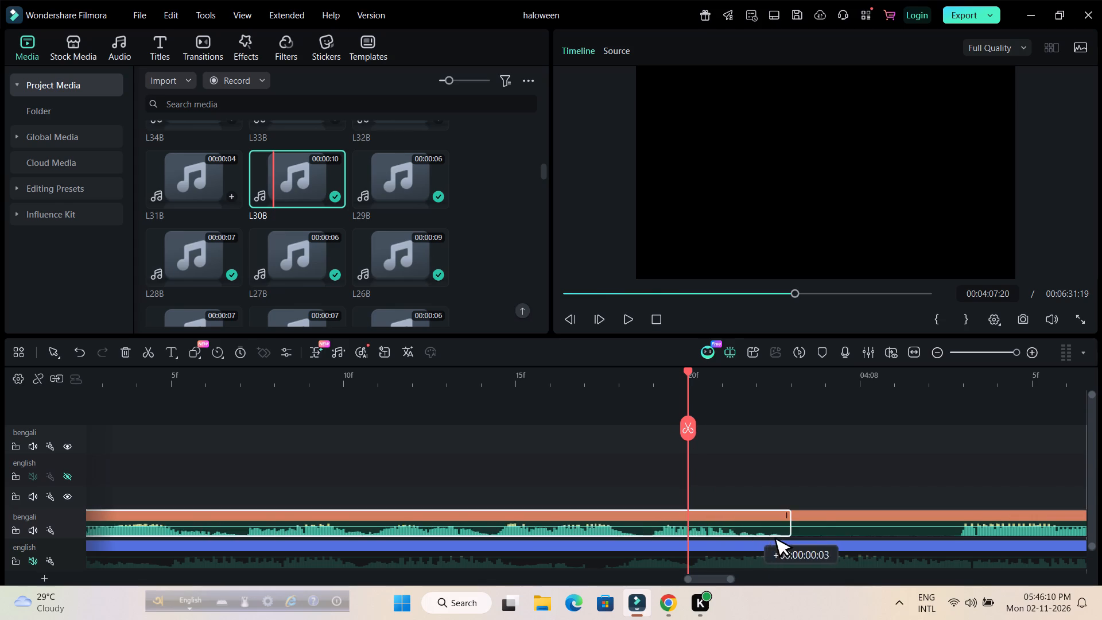
{"action": "left_click_drag", "start_coordinate": [765, 530], "coordinate": [914, 532]}
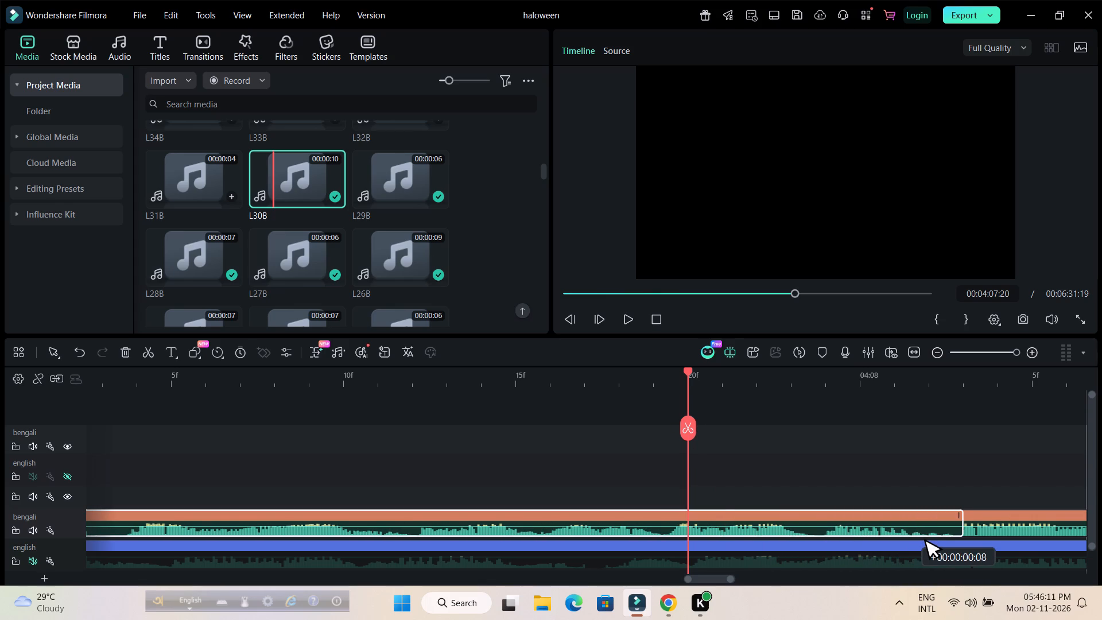
{"action": "left_click_drag", "start_coordinate": [914, 532], "coordinate": [910, 532]}
{"action": "left_click", "coordinate": [912, 476]}
{"action": "left_click", "coordinate": [909, 489]}
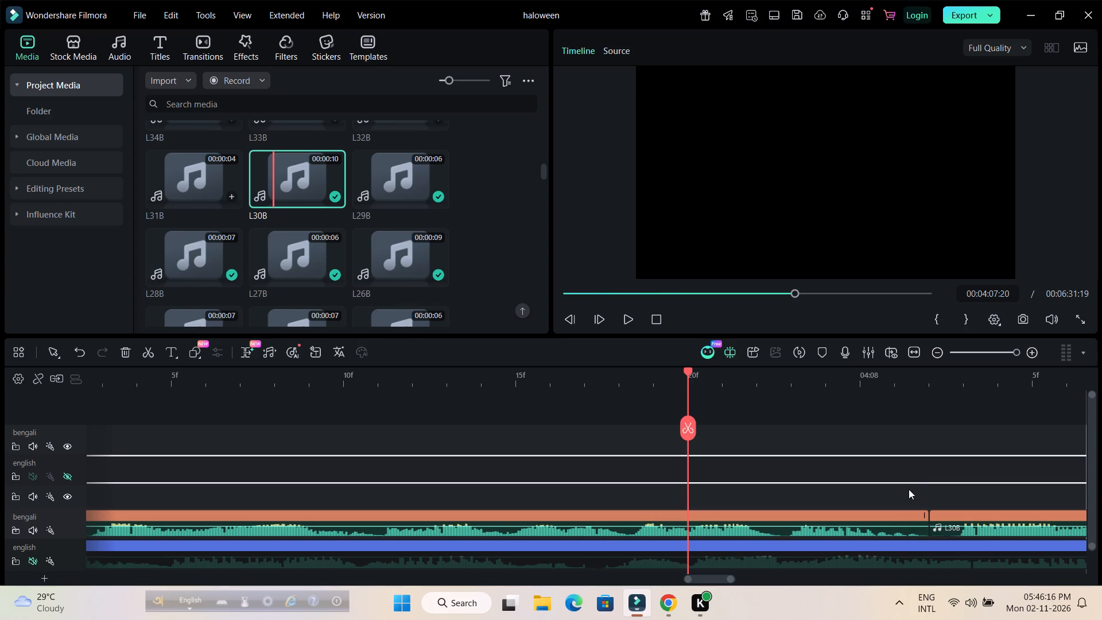
Split the second L30B piece at 00:04:11:09 and move the part after the cut back to 00:04:11:02, closing the pause.
{"action": "left_click_drag", "start_coordinate": [723, 579], "coordinate": [732, 578]}
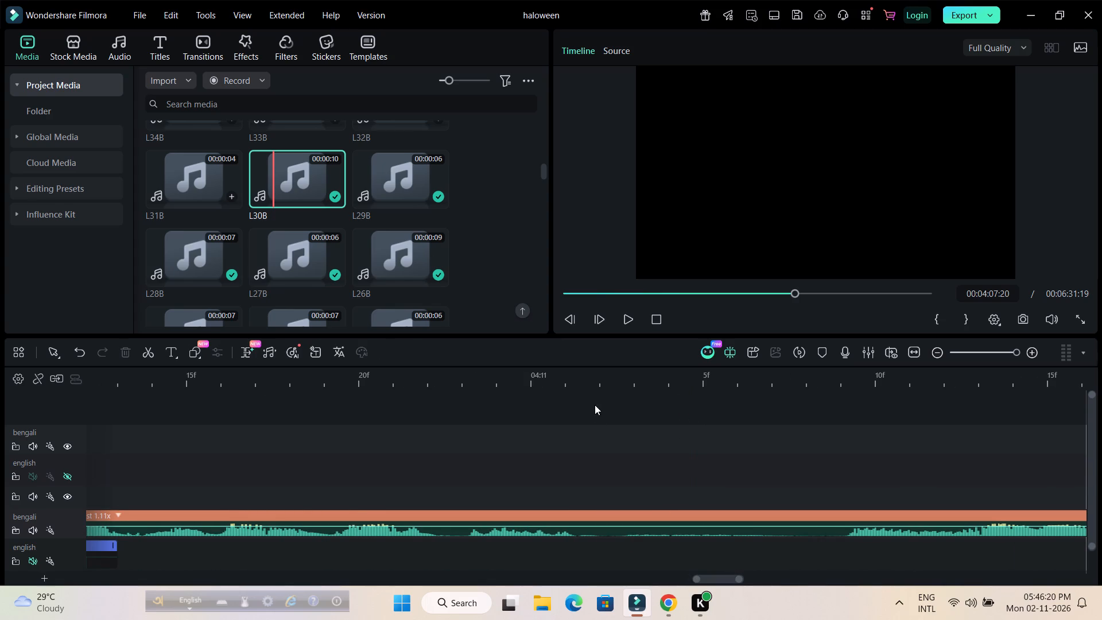
{"action": "left_click", "coordinate": [596, 383]}
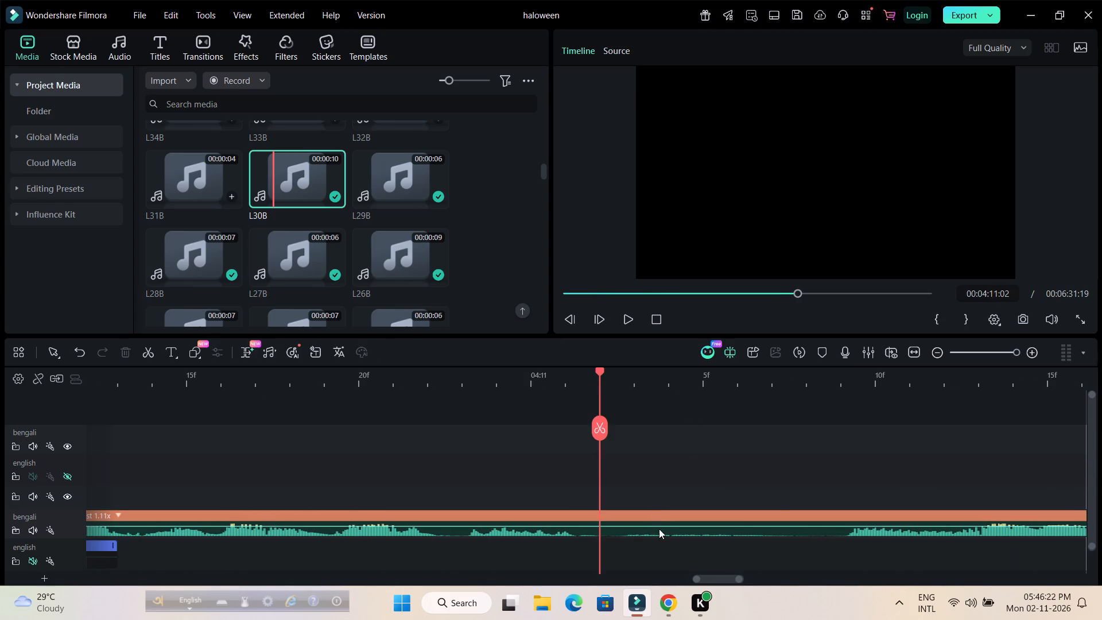
{"action": "left_click", "coordinate": [841, 384]}
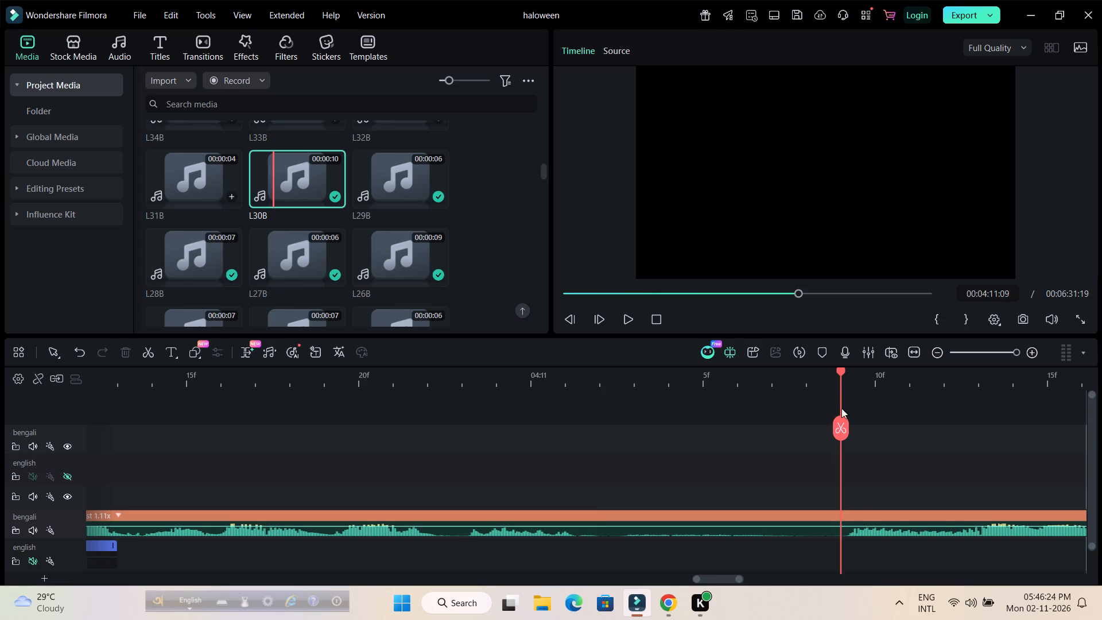
{"action": "left_click", "coordinate": [866, 534]}
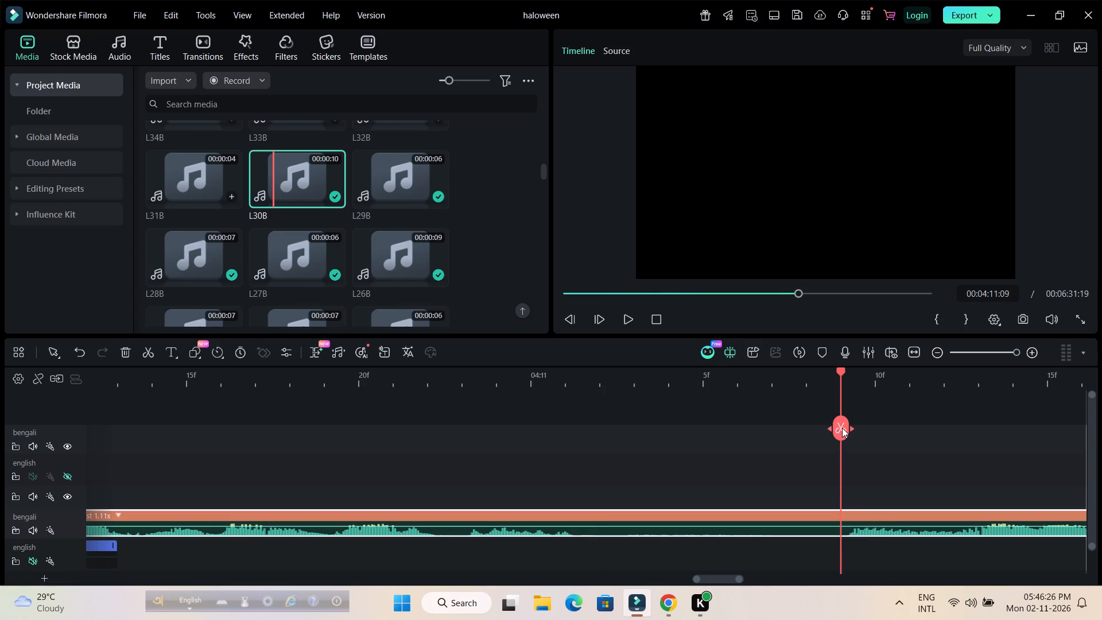
{"action": "left_click", "coordinate": [842, 427]}
{"action": "left_click_drag", "start_coordinate": [901, 530], "coordinate": [662, 524]}
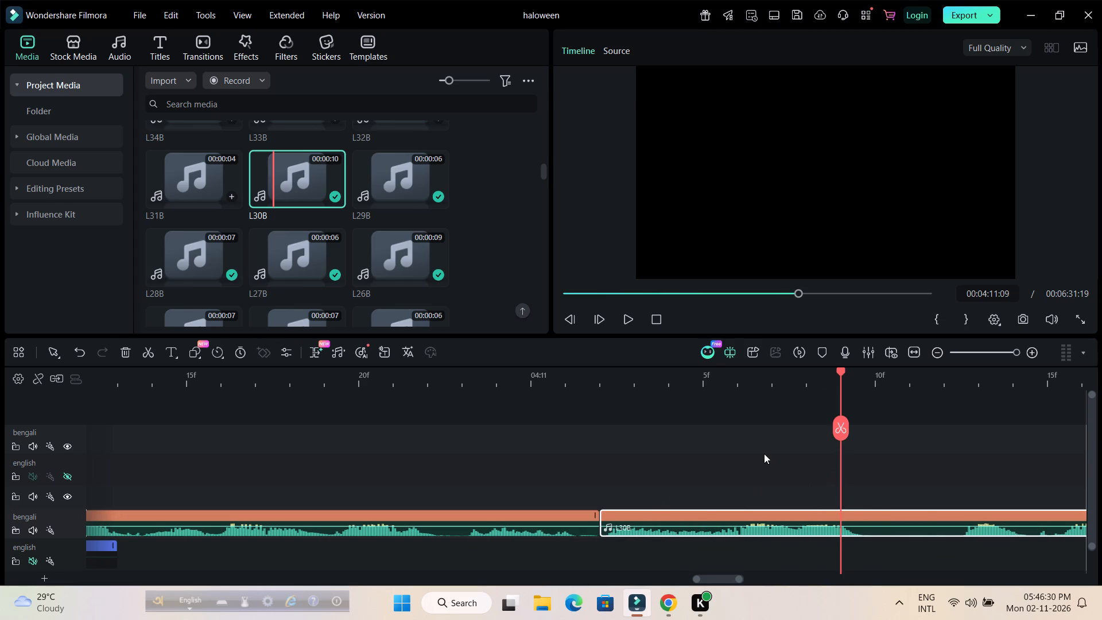
{"action": "left_click", "coordinate": [763, 453]}
{"action": "left_click", "coordinate": [756, 472]}
{"action": "left_click", "coordinate": [752, 495]}
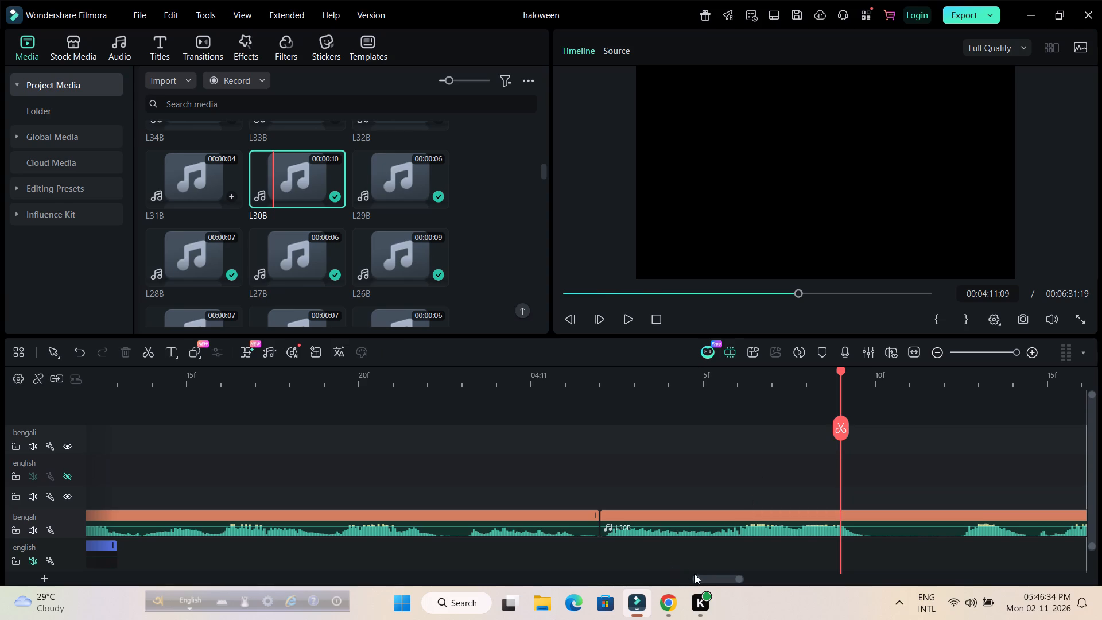
Move the L25 clip later so that it starts flush with the first L30B piece.
{"action": "left_click_drag", "start_coordinate": [697, 580], "coordinate": [668, 584]}
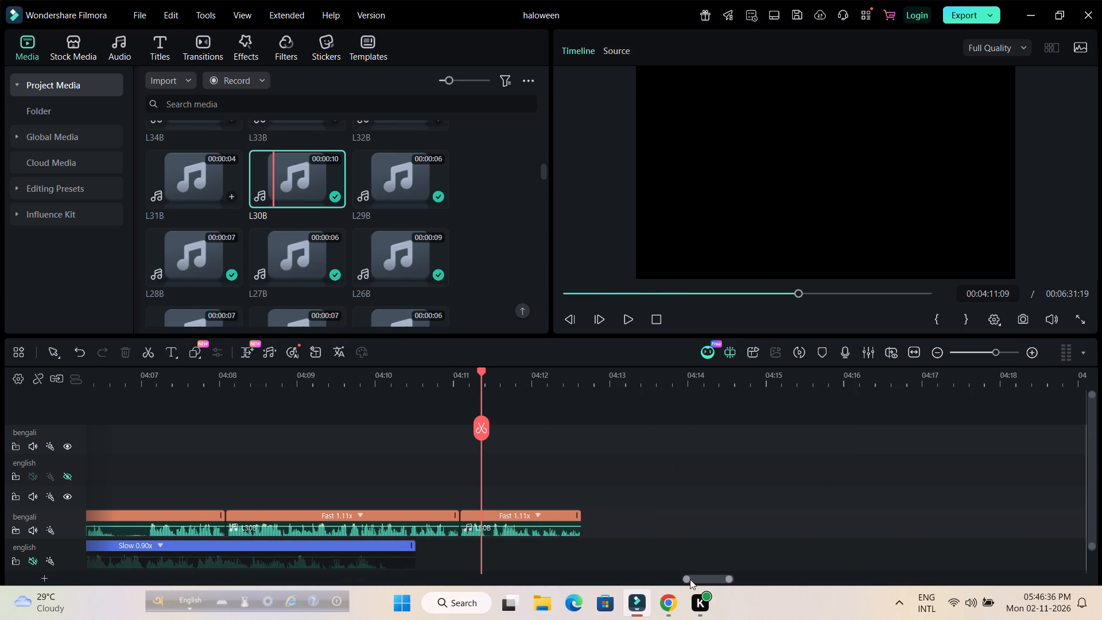
{"action": "left_click_drag", "start_coordinate": [705, 579], "coordinate": [694, 584]}
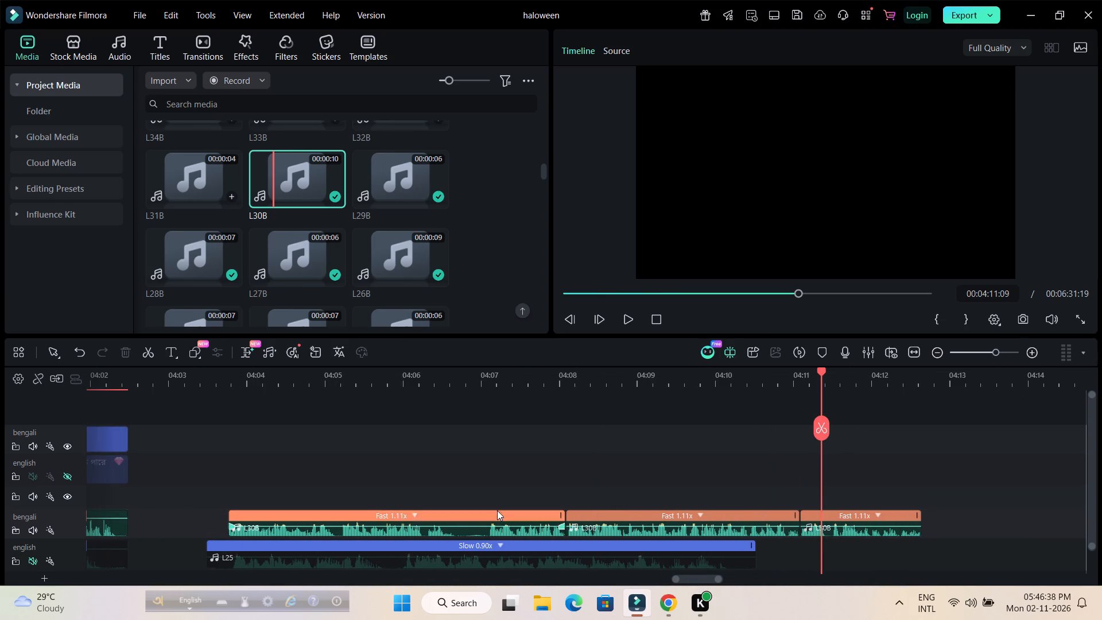
{"action": "left_click_drag", "start_coordinate": [968, 516], "coordinate": [707, 516]}
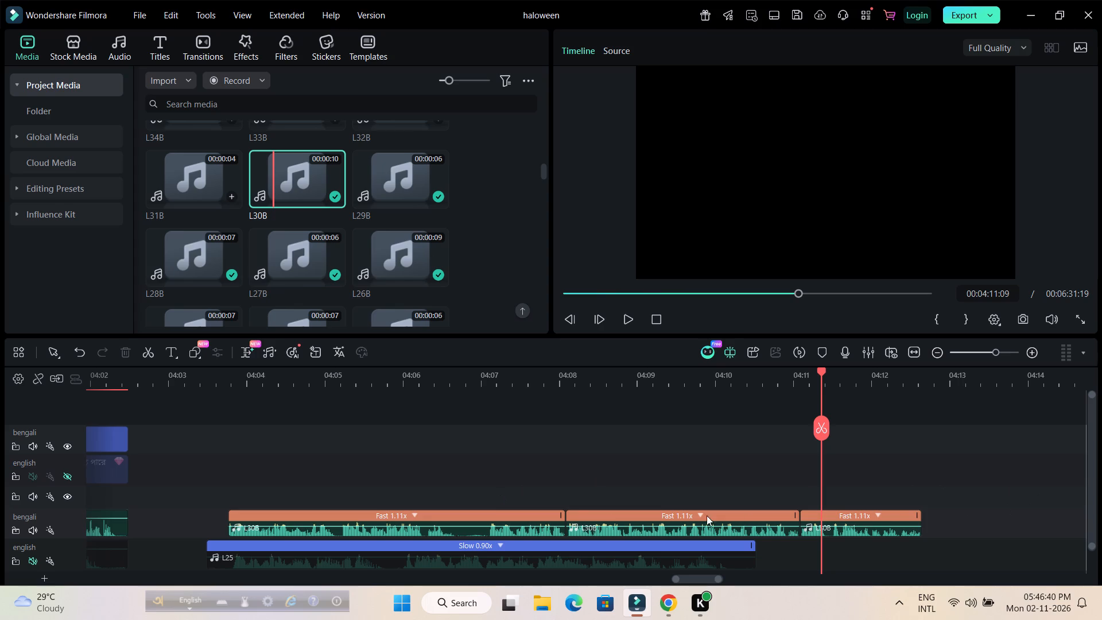
{"action": "left_click_drag", "start_coordinate": [707, 516], "coordinate": [344, 524]}
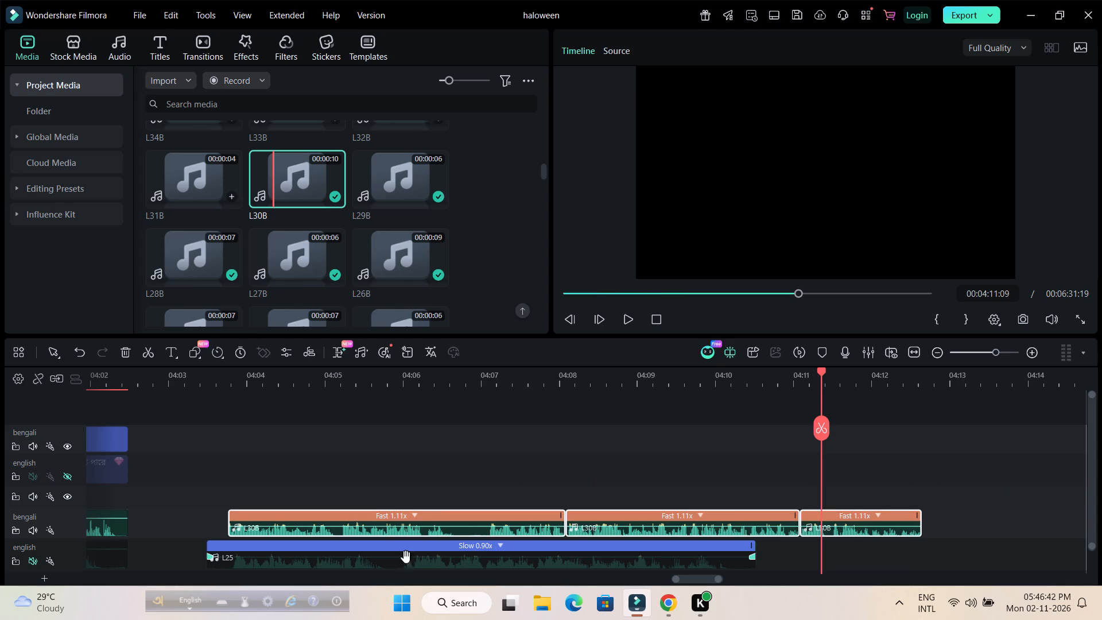
{"action": "left_click", "coordinate": [403, 563]}
{"action": "left_click_drag", "start_coordinate": [402, 561], "coordinate": [418, 561]}
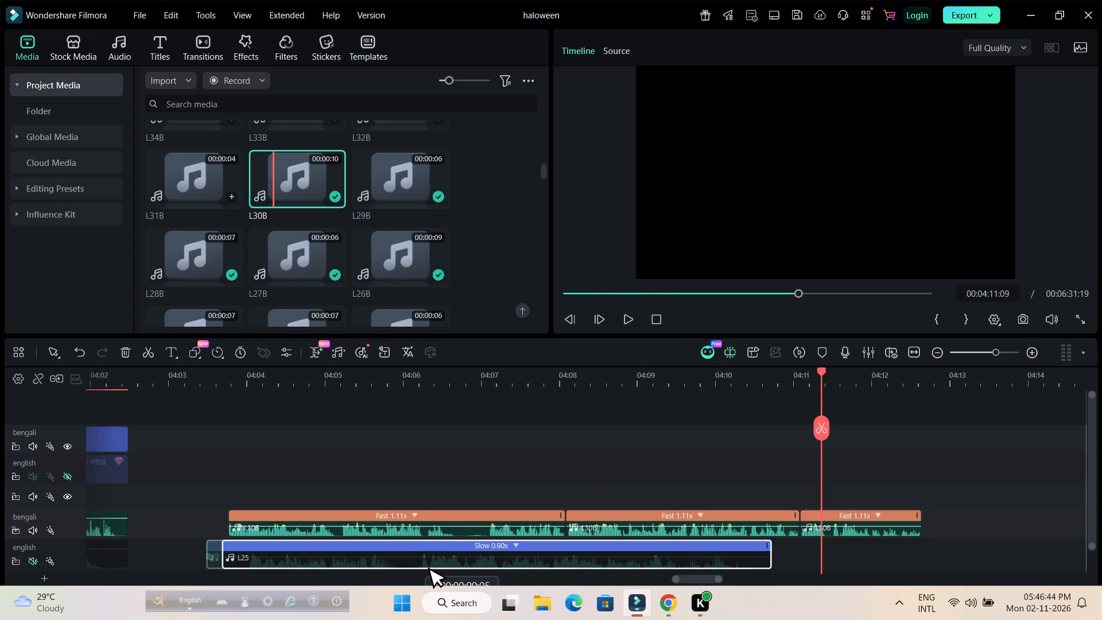
{"action": "left_click_drag", "start_coordinate": [418, 561], "coordinate": [422, 561]}
{"action": "left_click", "coordinate": [535, 453]}
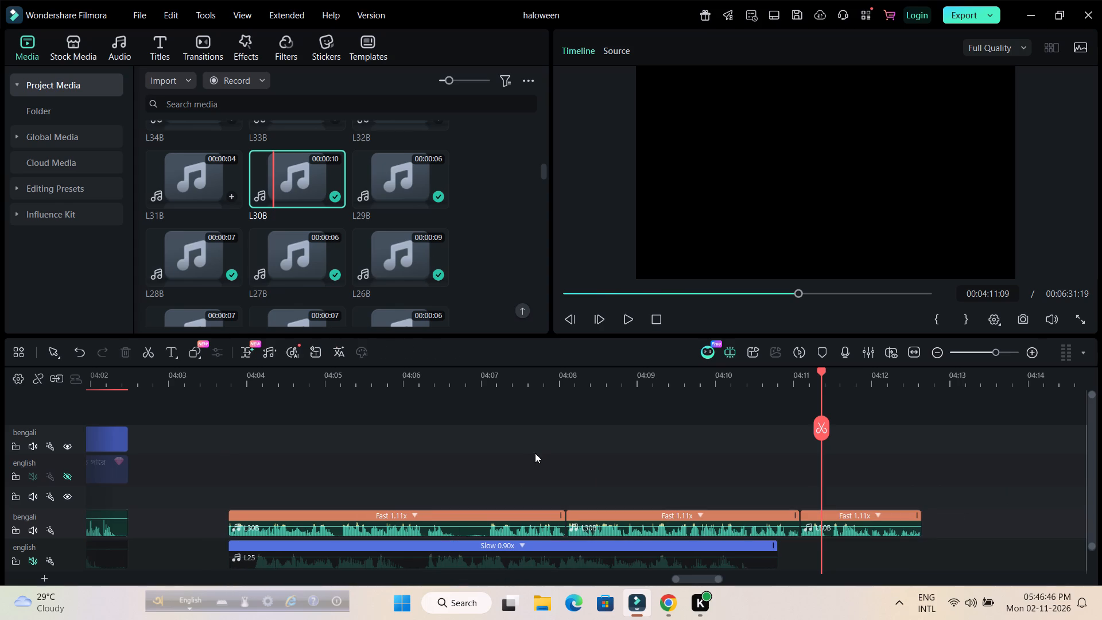
{"action": "left_click", "coordinate": [517, 482]}
{"action": "left_click", "coordinate": [511, 494]}
Close the pause in the first L30B piece: split it at 00:04:06:16, shift its opening part to end at 00:04:07:03, and audition the join.
{"action": "left_click", "coordinate": [389, 385]}
{"action": "key", "text": "space"}
{"action": "key", "text": "space"}
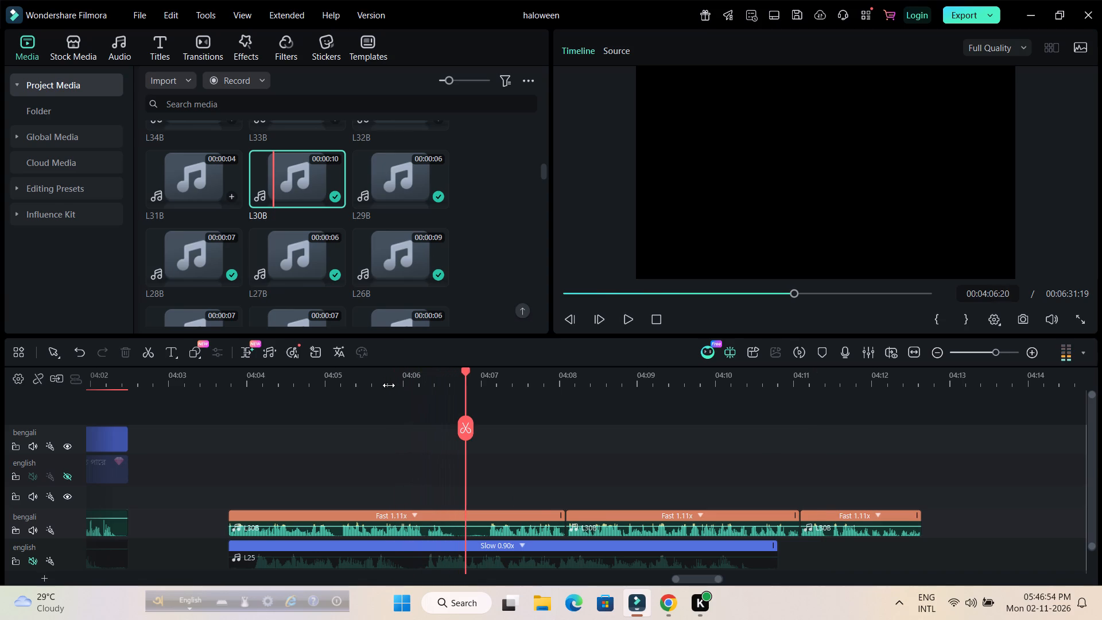
{"action": "left_click_drag", "start_coordinate": [455, 377], "coordinate": [743, 396]}
{"action": "left_click_drag", "start_coordinate": [467, 370], "coordinate": [466, 370]}
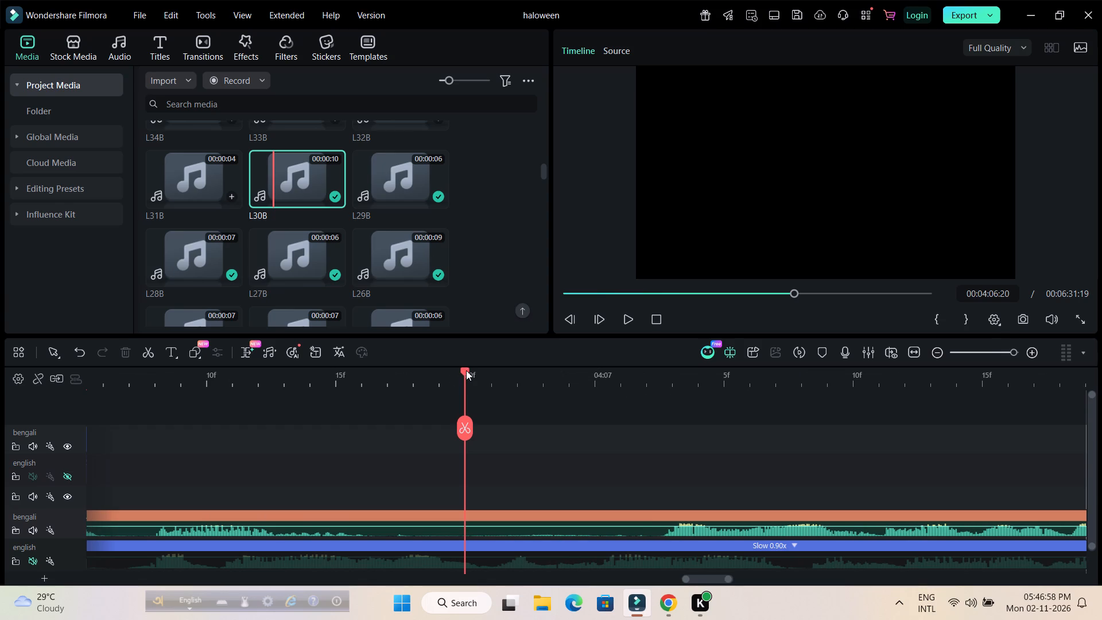
{"action": "left_click_drag", "start_coordinate": [466, 370], "coordinate": [372, 383]}
{"action": "left_click", "coordinate": [402, 530]}
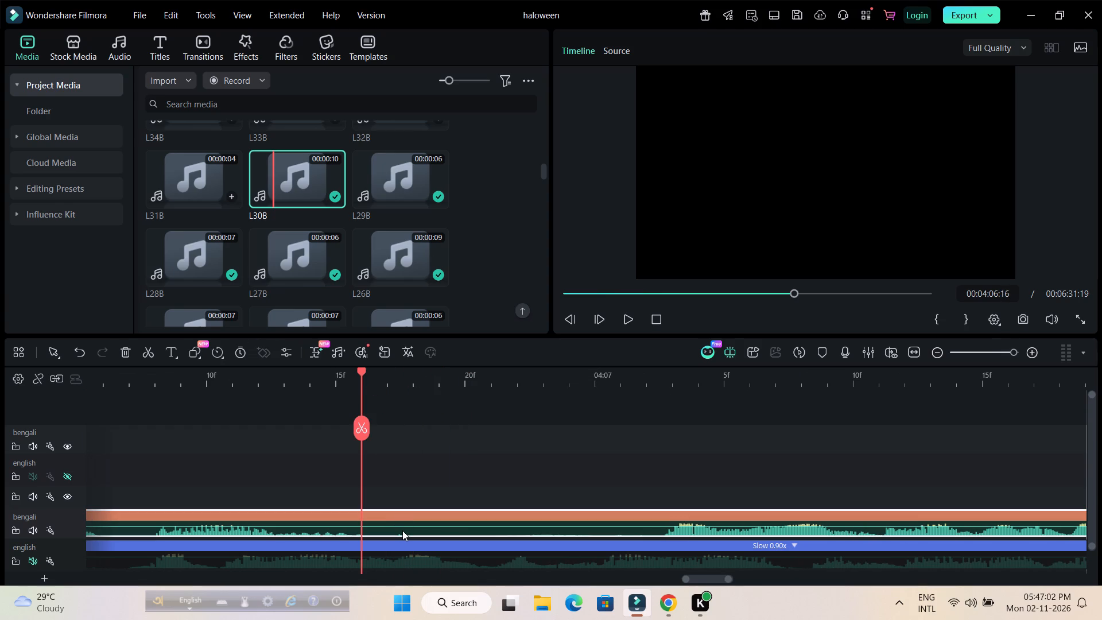
{"action": "left_click", "coordinate": [360, 429]}
{"action": "left_click_drag", "start_coordinate": [328, 531], "coordinate": [600, 531]}
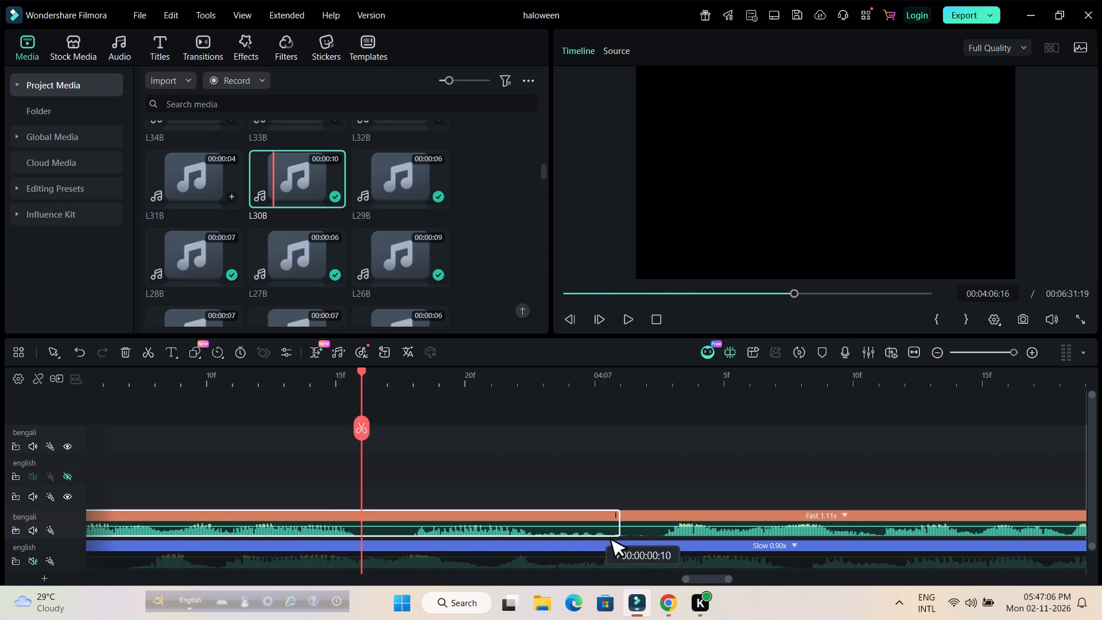
{"action": "left_click_drag", "start_coordinate": [600, 531], "coordinate": [630, 529]}
{"action": "left_click", "coordinate": [651, 478]}
{"action": "left_click", "coordinate": [648, 492]}
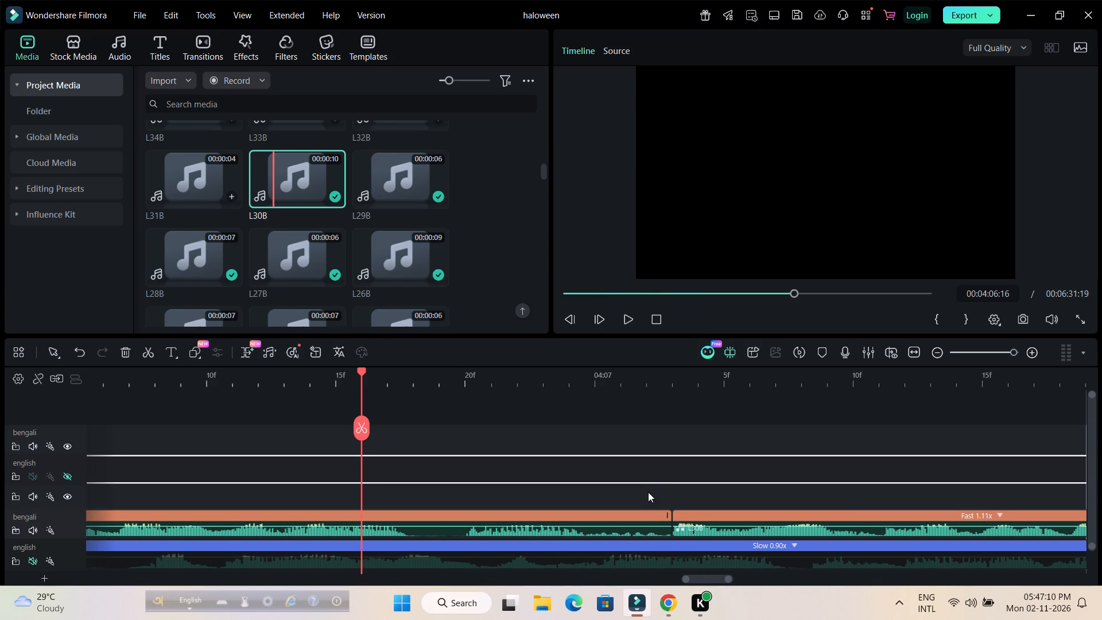
{"action": "key", "text": "space"}
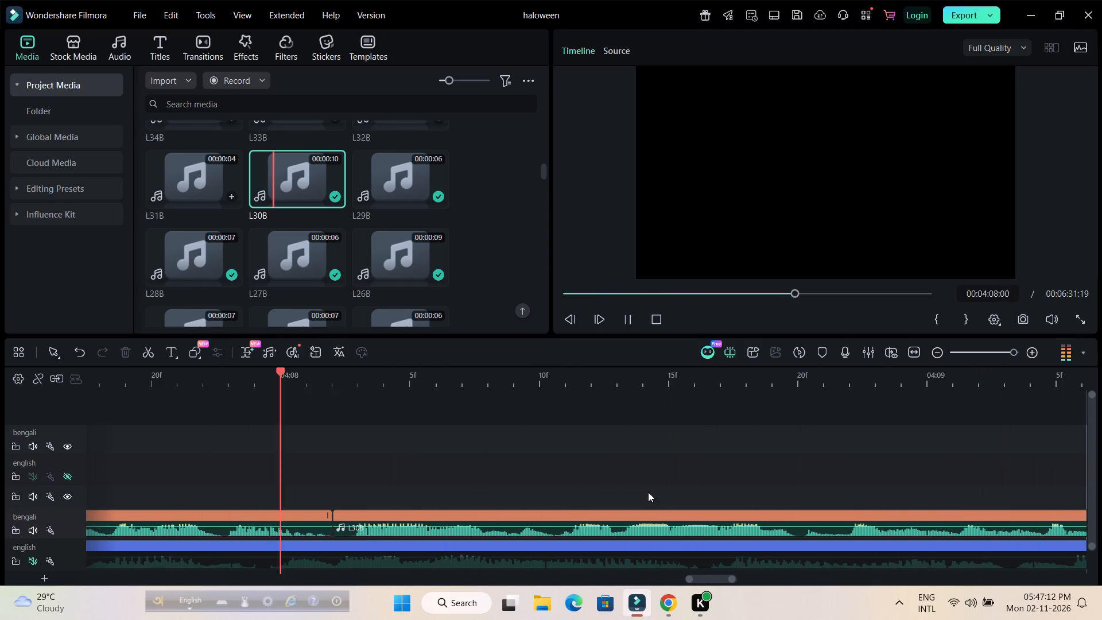
{"action": "key", "text": "space"}
Move the L25 clip later again to start flush with the shifted opening piece of L30B.
{"action": "left_click_drag", "start_coordinate": [704, 382], "coordinate": [385, 400]}
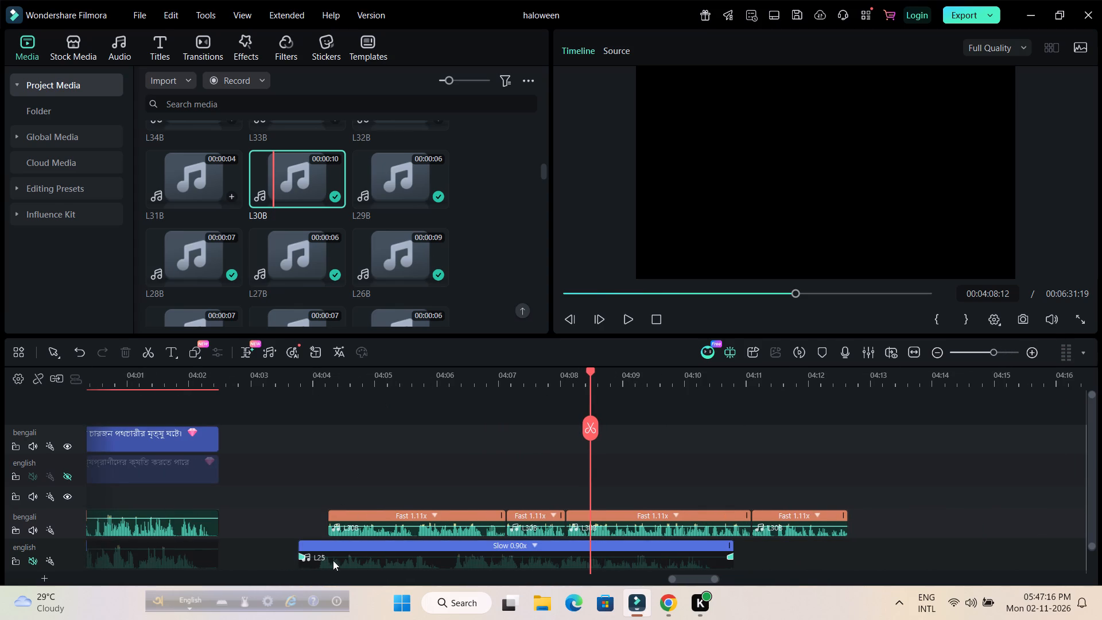
{"action": "left_click_drag", "start_coordinate": [347, 564], "coordinate": [379, 561]}
{"action": "left_click", "coordinate": [404, 485]}
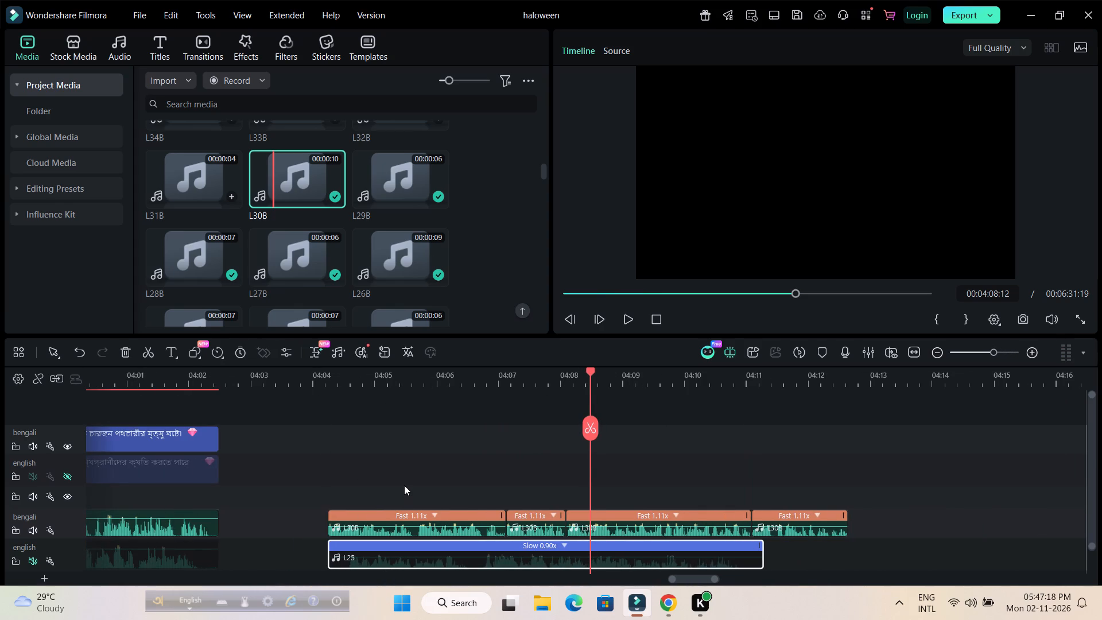
Set the uniform speed of the L25 clip to 0.87.
{"action": "double_click", "coordinate": [428, 562]}
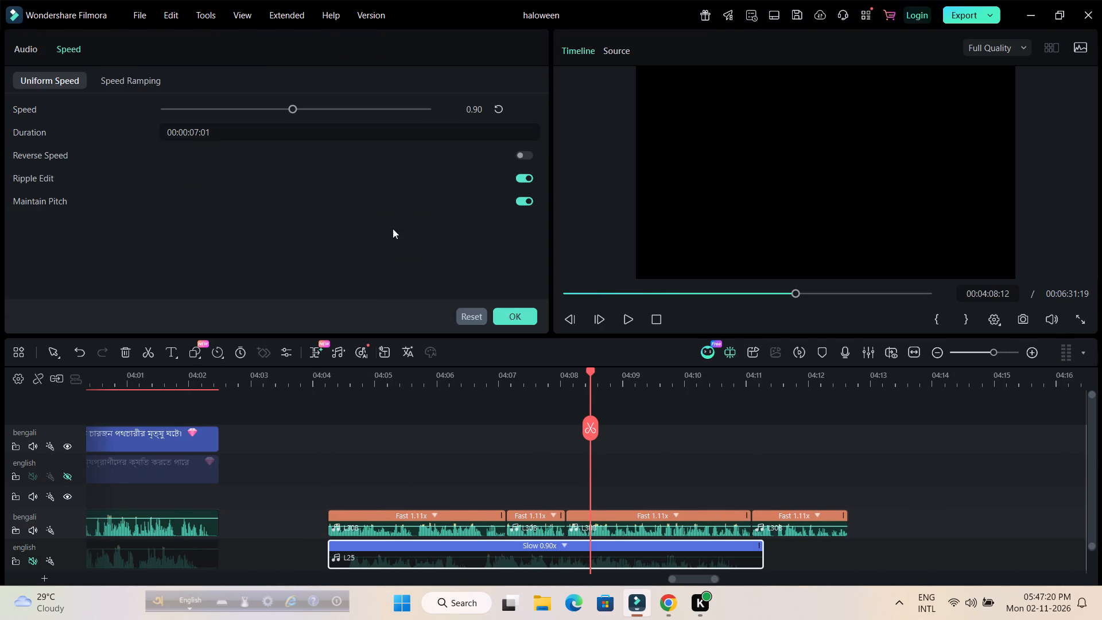
{"action": "left_click", "coordinate": [474, 108]}
{"action": "type", "text": "0.8"}
{"action": "key", "text": "7"}
{"action": "key", "text": "Return"}
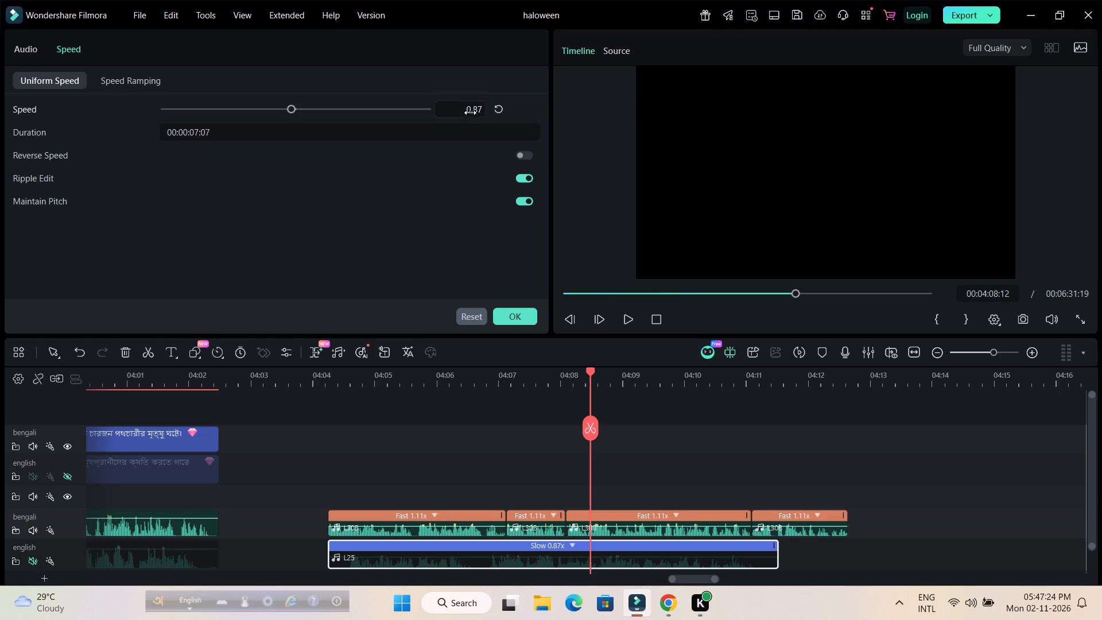
{"action": "left_click", "coordinate": [517, 464]}
{"action": "left_click", "coordinate": [517, 489]}
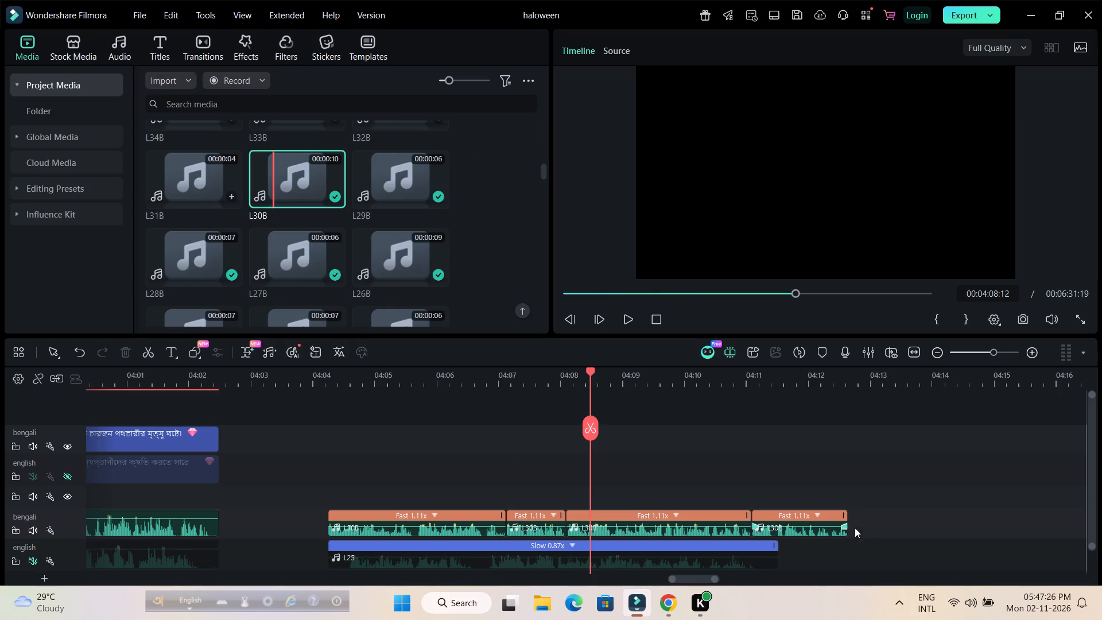
Speed up all four L30B pieces together, trying a uniform speed of 1.13 and settling on 1.15.
{"action": "left_click_drag", "start_coordinate": [868, 524], "coordinate": [429, 533]}
{"action": "right_click", "coordinate": [429, 528]}
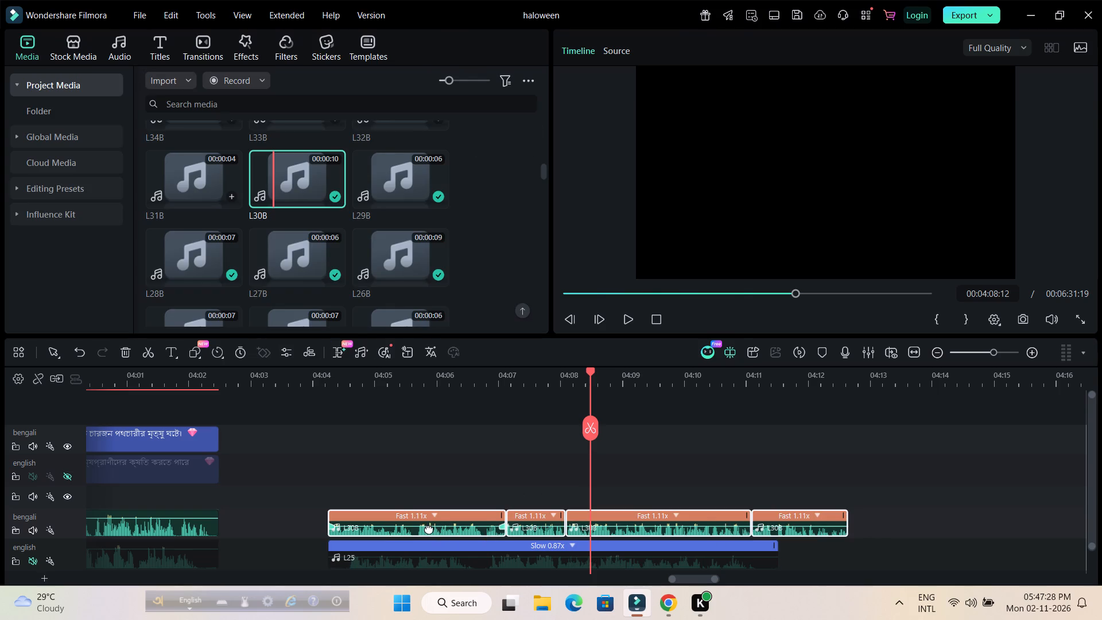
{"action": "left_click", "coordinate": [505, 204]}
{"action": "left_click", "coordinate": [77, 49]}
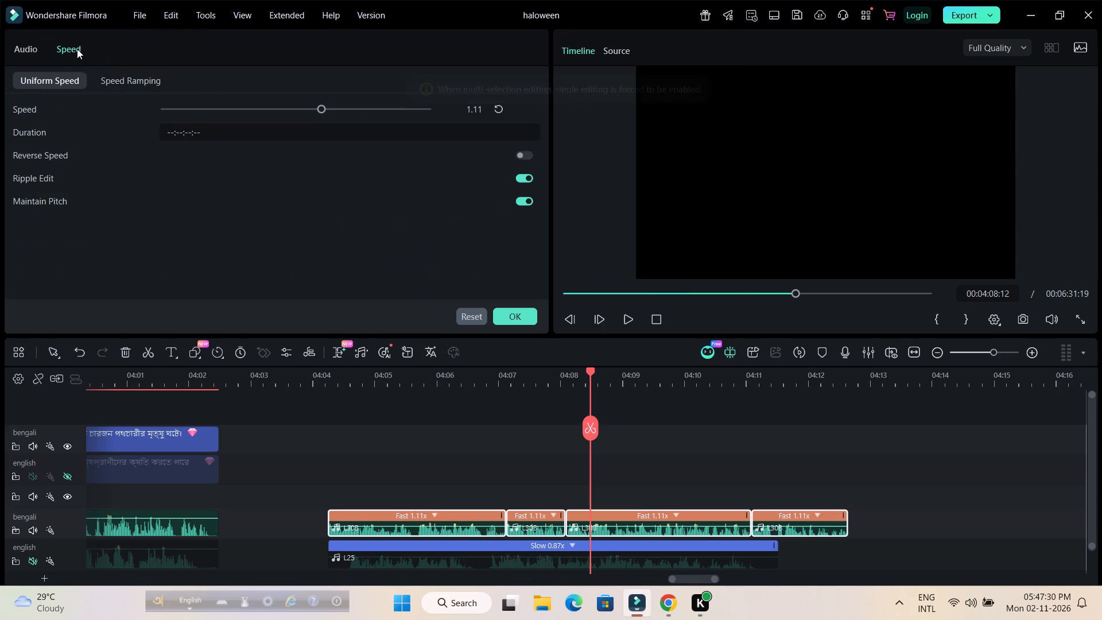
{"action": "left_click", "coordinate": [467, 111]}
{"action": "type", "text": "1."}
{"action": "type", "text": "13"}
{"action": "left_click", "coordinate": [435, 257]}
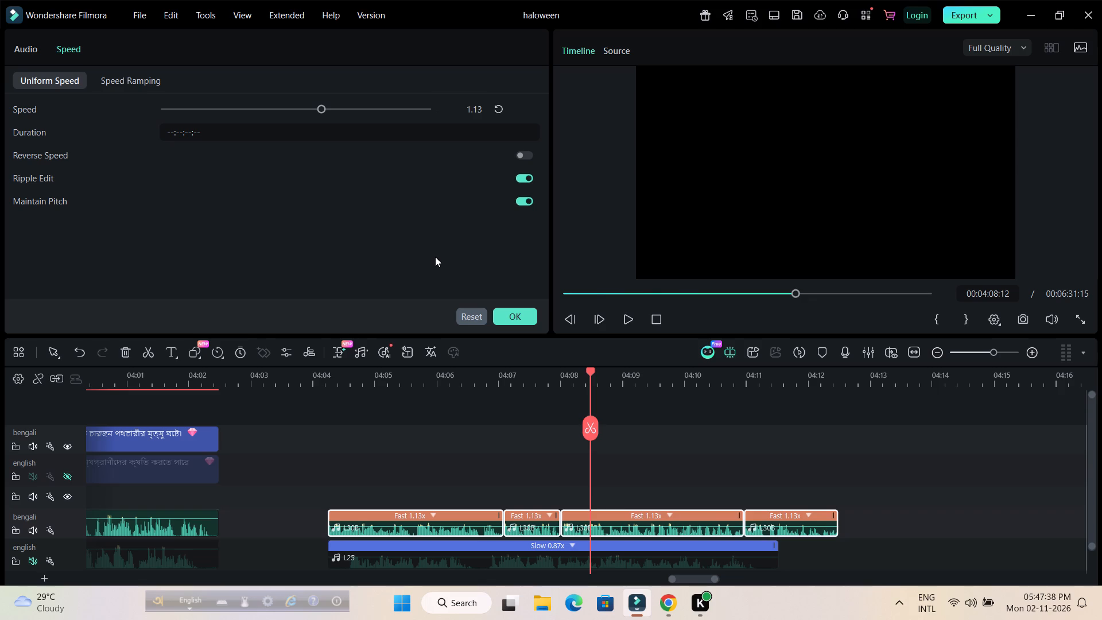
{"action": "left_click", "coordinate": [465, 106]}
{"action": "type", "text": "1.15"}
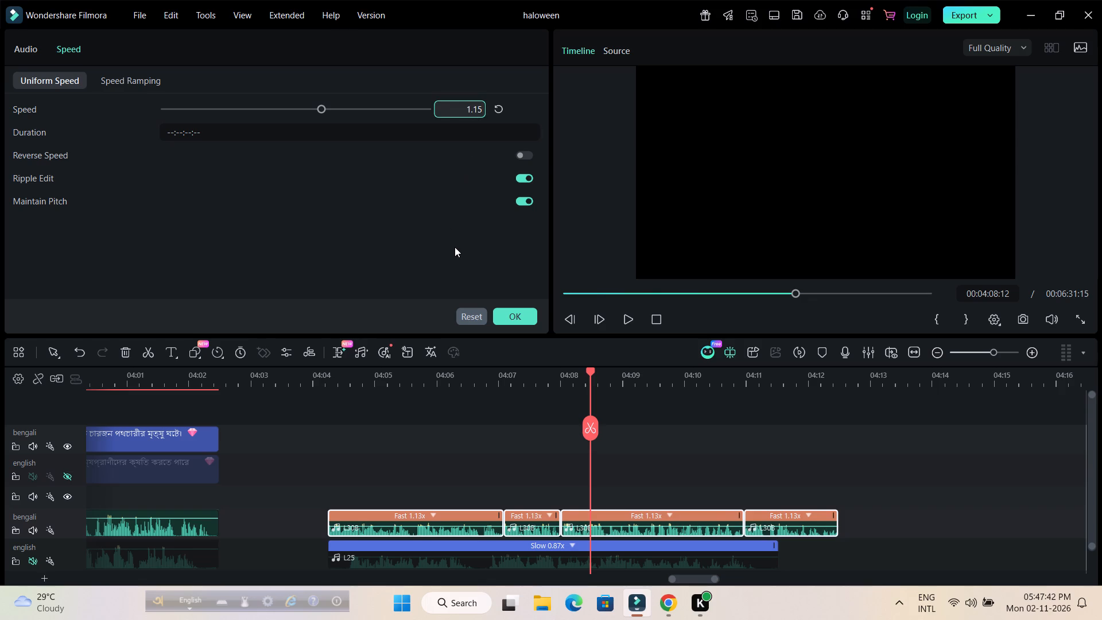
{"action": "left_click", "coordinate": [455, 247]}
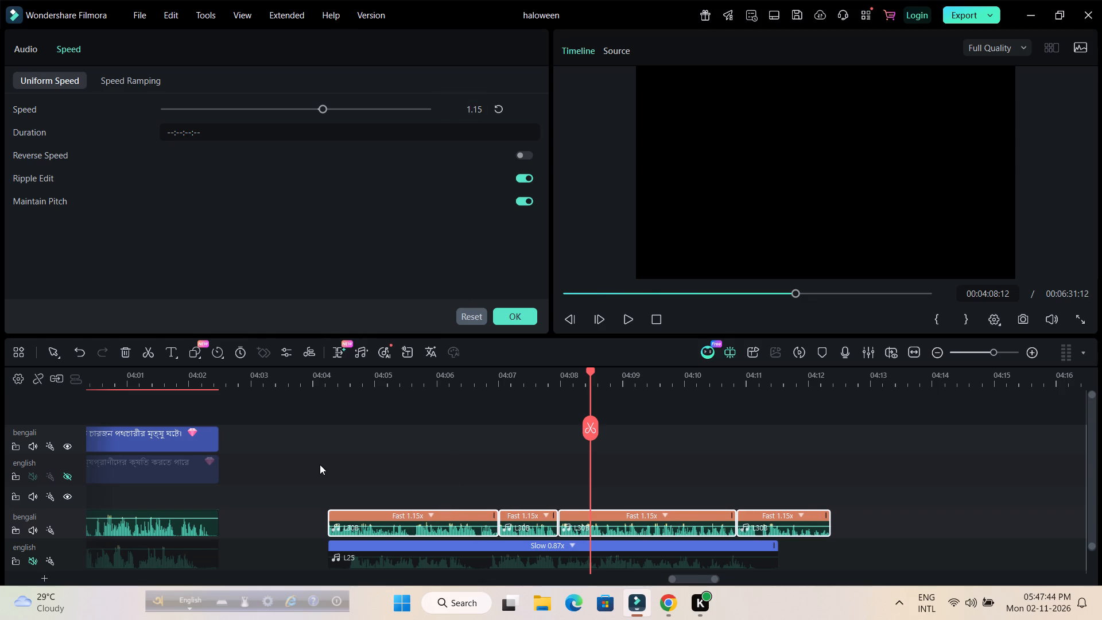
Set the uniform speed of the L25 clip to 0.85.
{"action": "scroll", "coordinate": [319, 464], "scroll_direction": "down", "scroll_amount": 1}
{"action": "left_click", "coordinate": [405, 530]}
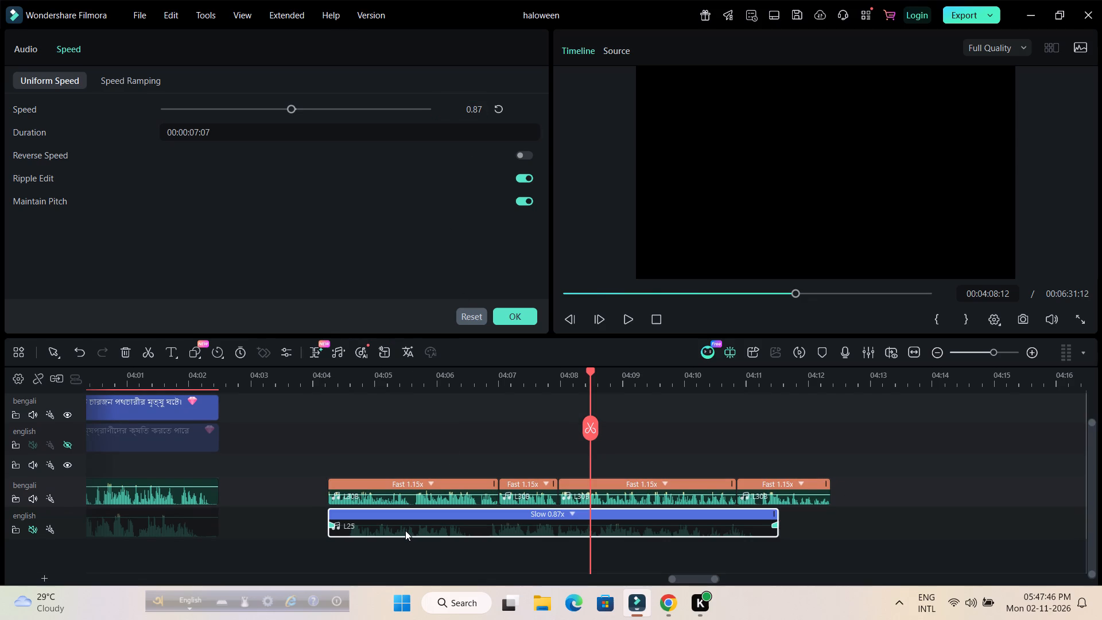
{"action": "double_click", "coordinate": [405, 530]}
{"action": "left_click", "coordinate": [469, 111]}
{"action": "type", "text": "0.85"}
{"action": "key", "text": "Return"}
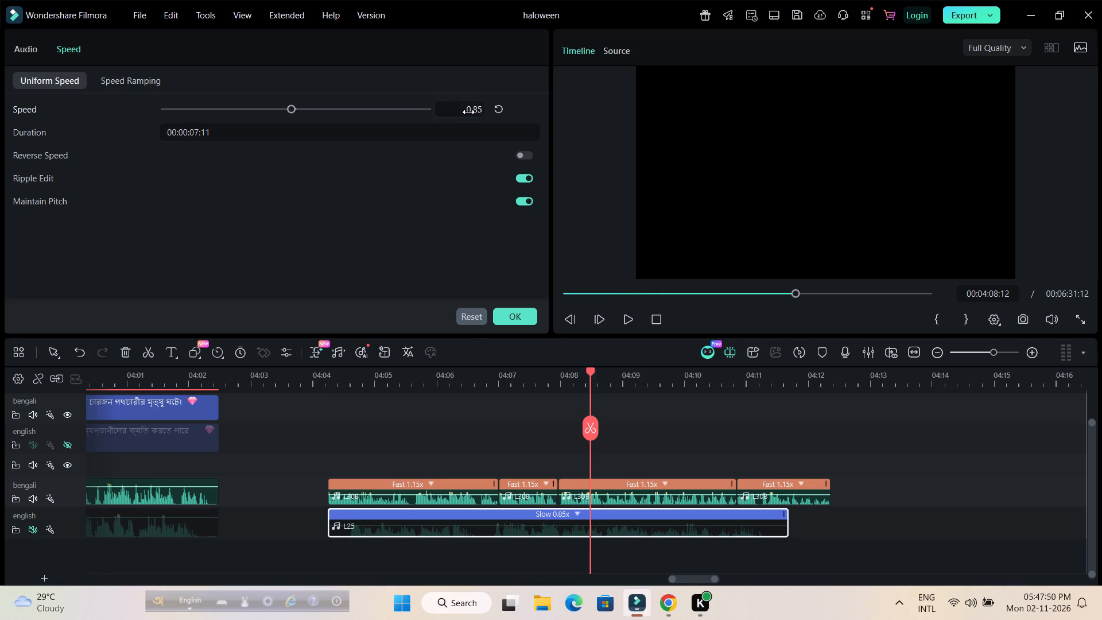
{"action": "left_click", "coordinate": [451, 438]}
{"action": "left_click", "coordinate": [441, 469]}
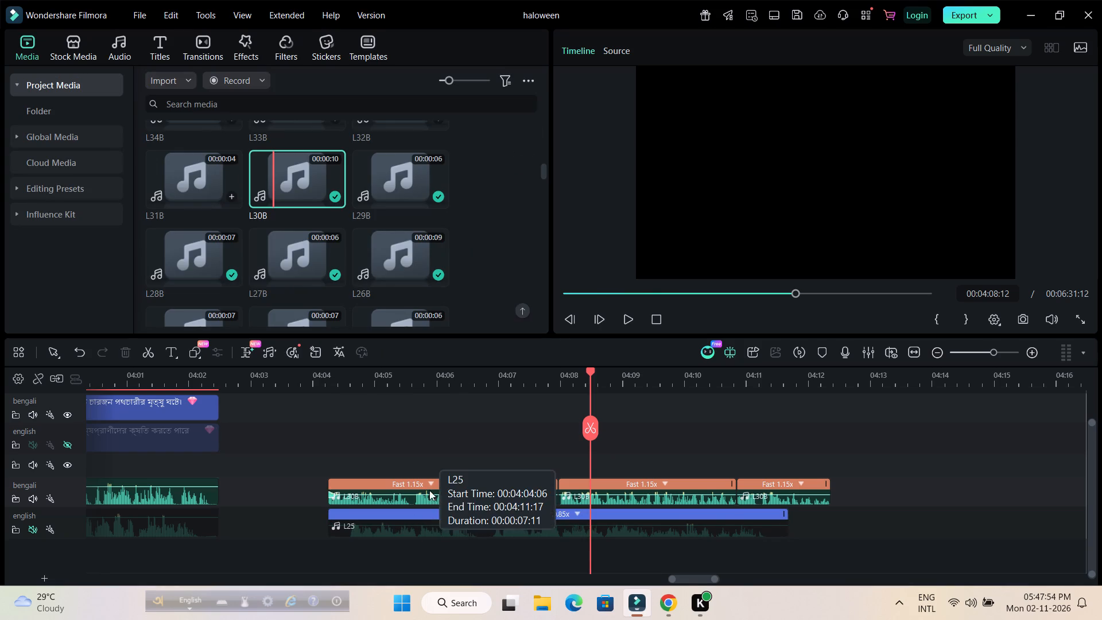
Audition the four sped-up L30B pieces from just before their start through to the last piece.
{"action": "left_click", "coordinate": [404, 383]}
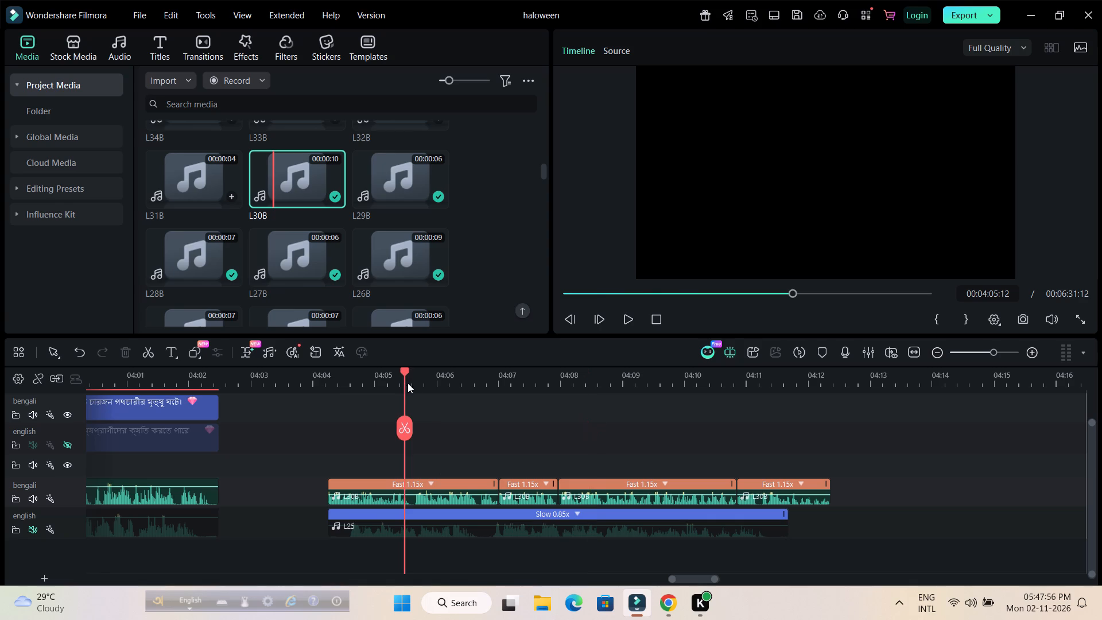
{"action": "left_click_drag", "start_coordinate": [414, 381], "coordinate": [771, 382]}
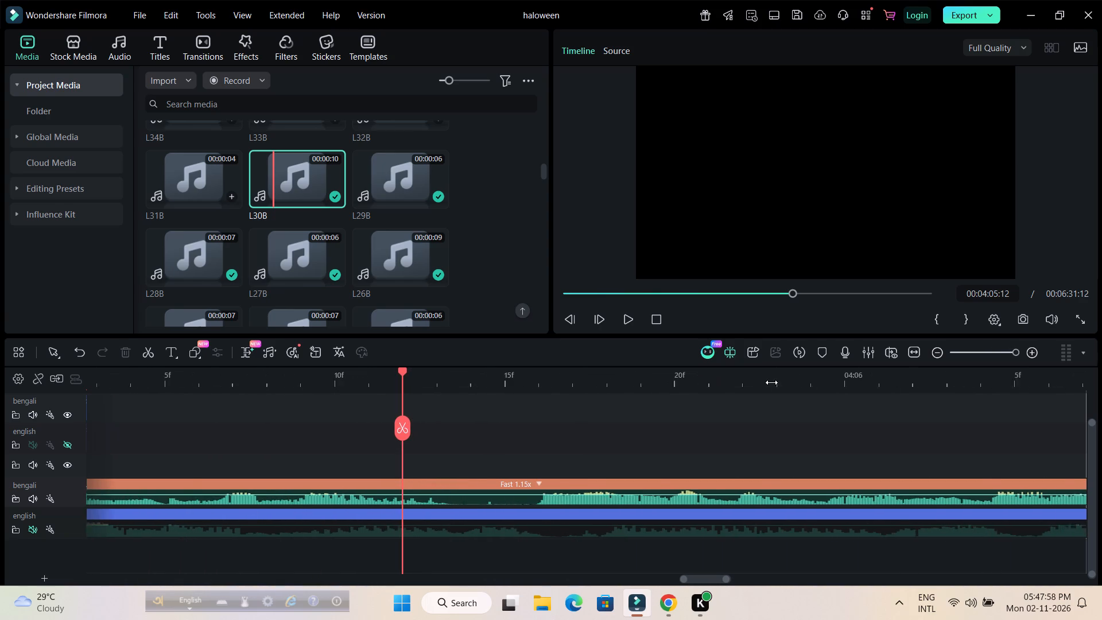
{"action": "left_click_drag", "start_coordinate": [771, 382], "coordinate": [811, 383]}
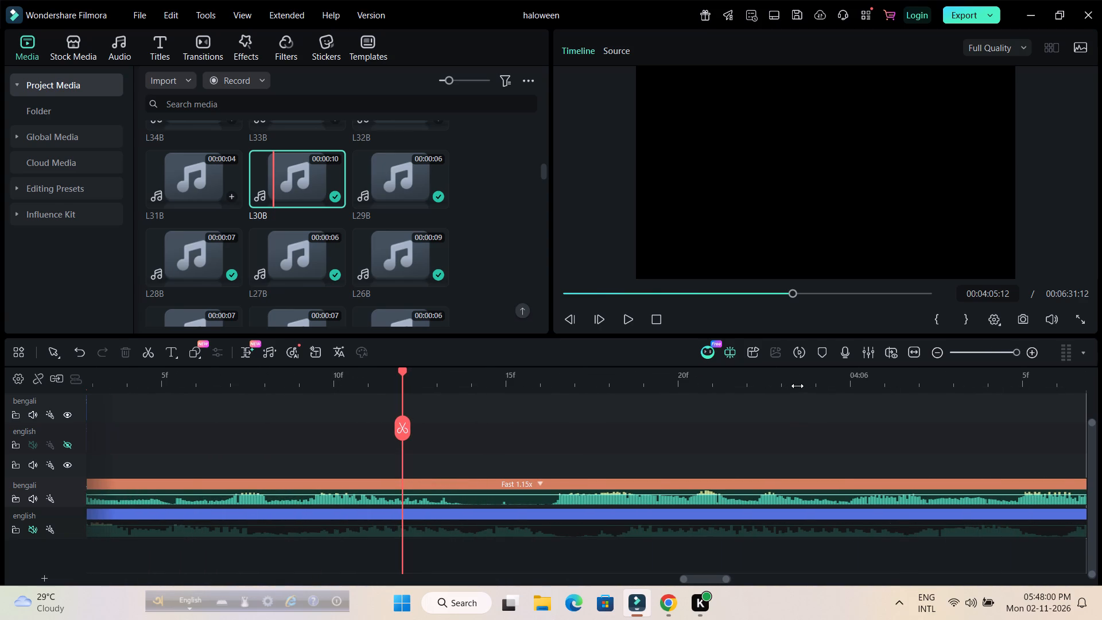
{"action": "left_click_drag", "start_coordinate": [797, 386], "coordinate": [463, 416]}
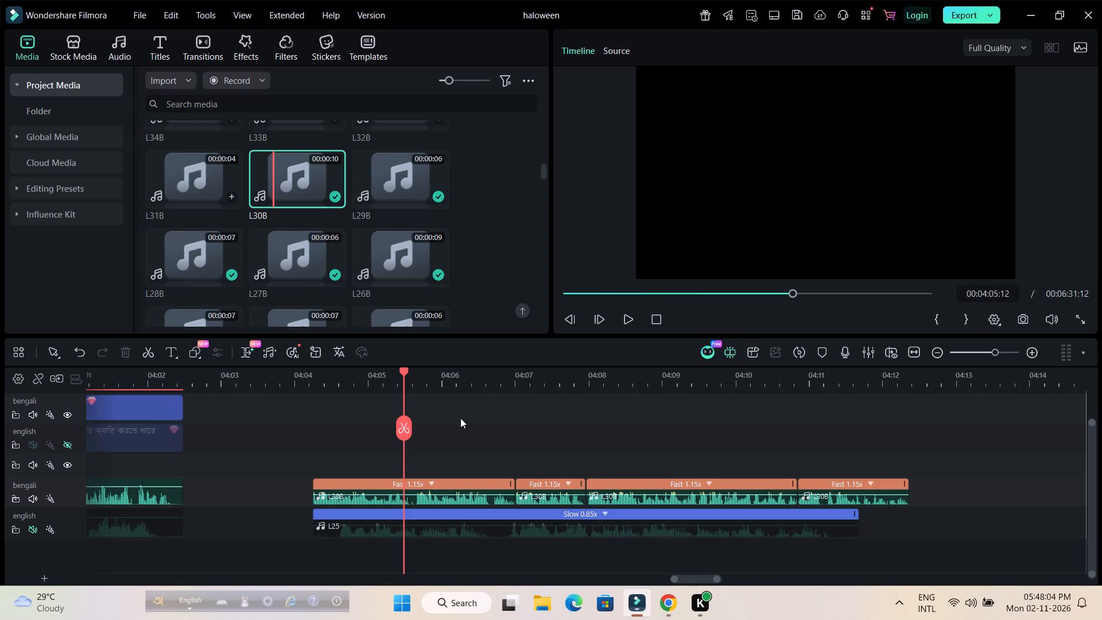
{"action": "left_click_drag", "start_coordinate": [404, 373], "coordinate": [293, 381]}
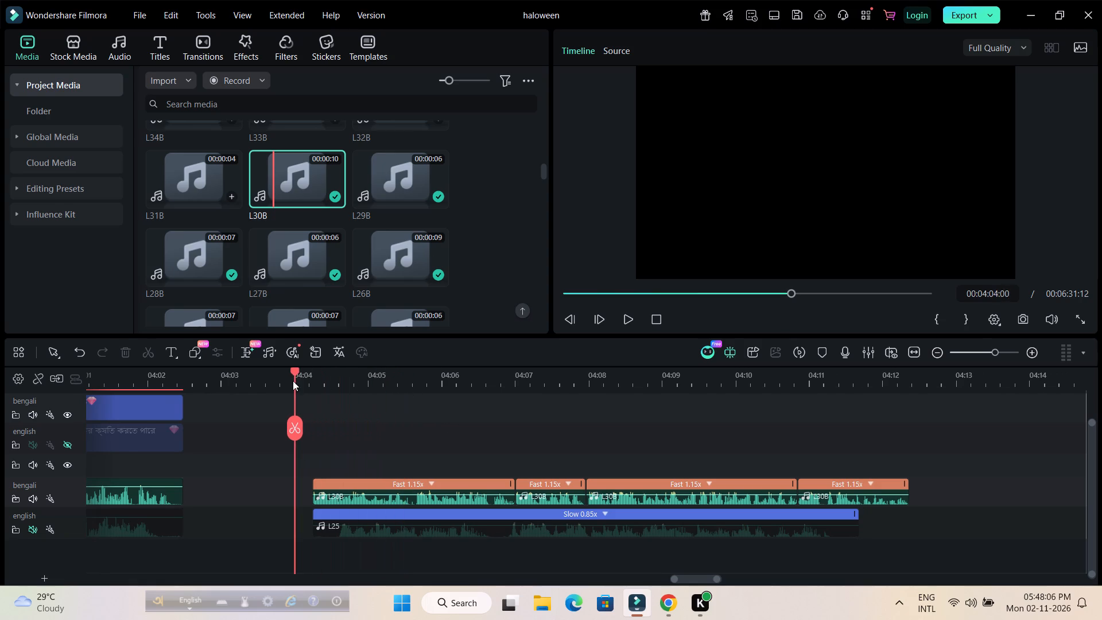
{"action": "left_click_drag", "start_coordinate": [293, 381], "coordinate": [205, 381]}
{"action": "key", "text": "space"}
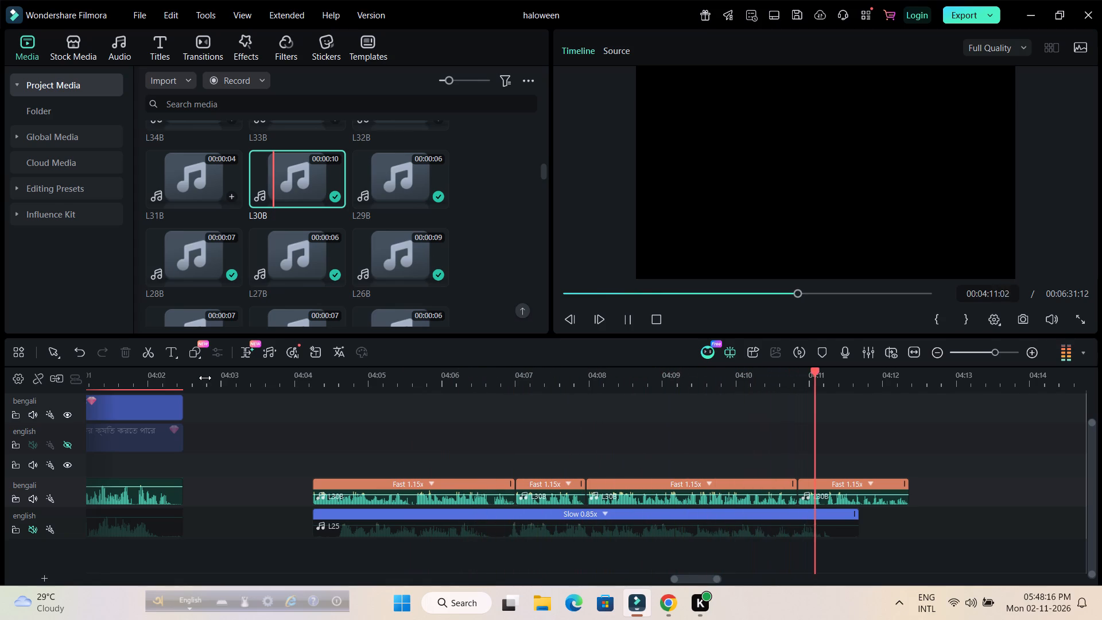
{"action": "key", "text": "space"}
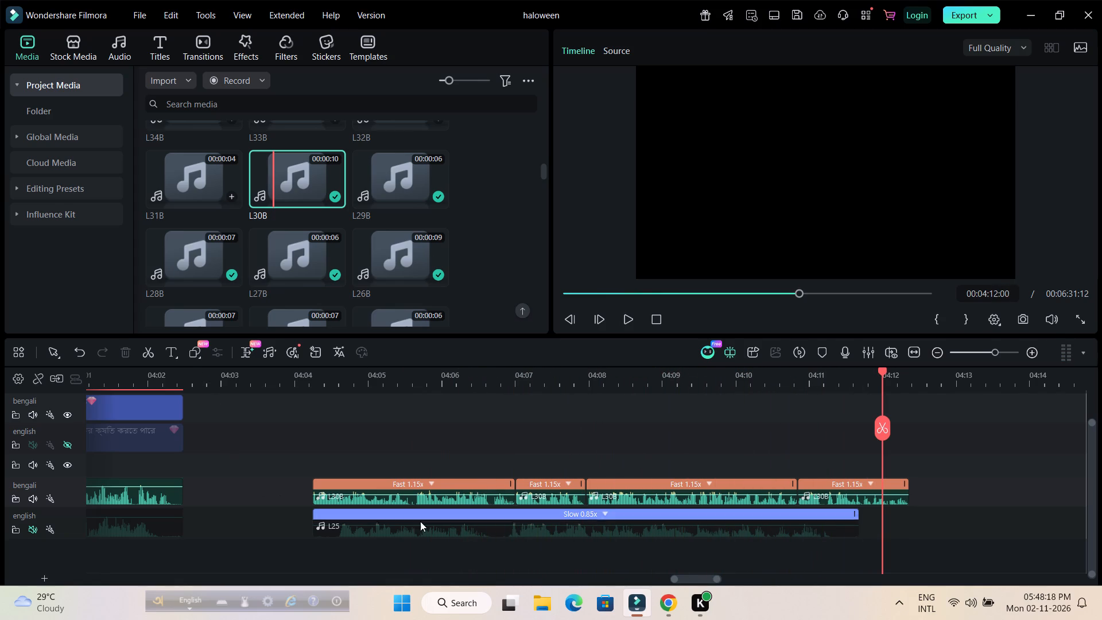
Move the L25 clip slightly later so it starts at 00:04:04:10.
{"action": "left_click_drag", "start_coordinate": [444, 531], "coordinate": [456, 529]}
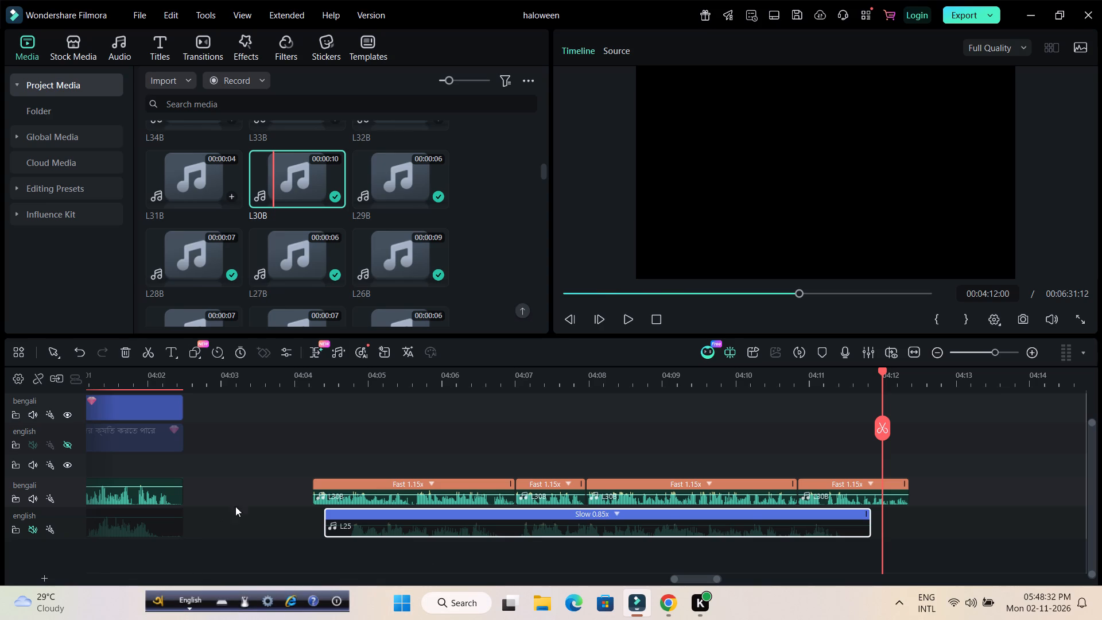
Set the uniform speed of the L25 clip to 0.83.
{"action": "double_click", "coordinate": [370, 529]}
{"action": "left_click", "coordinate": [457, 108]}
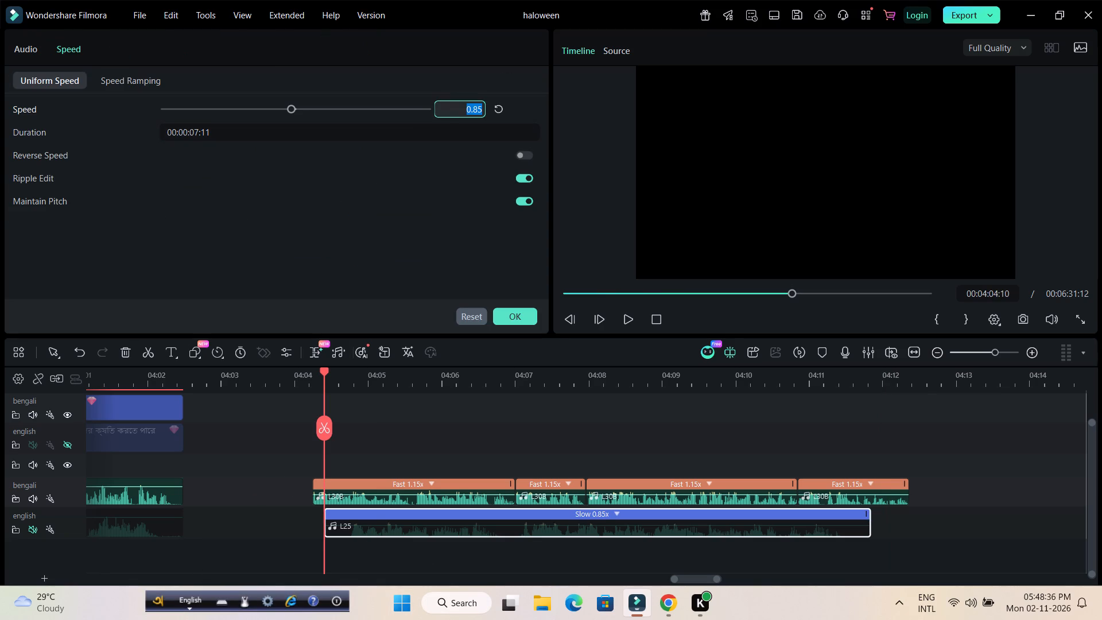
{"action": "type", "text": "0.83"}
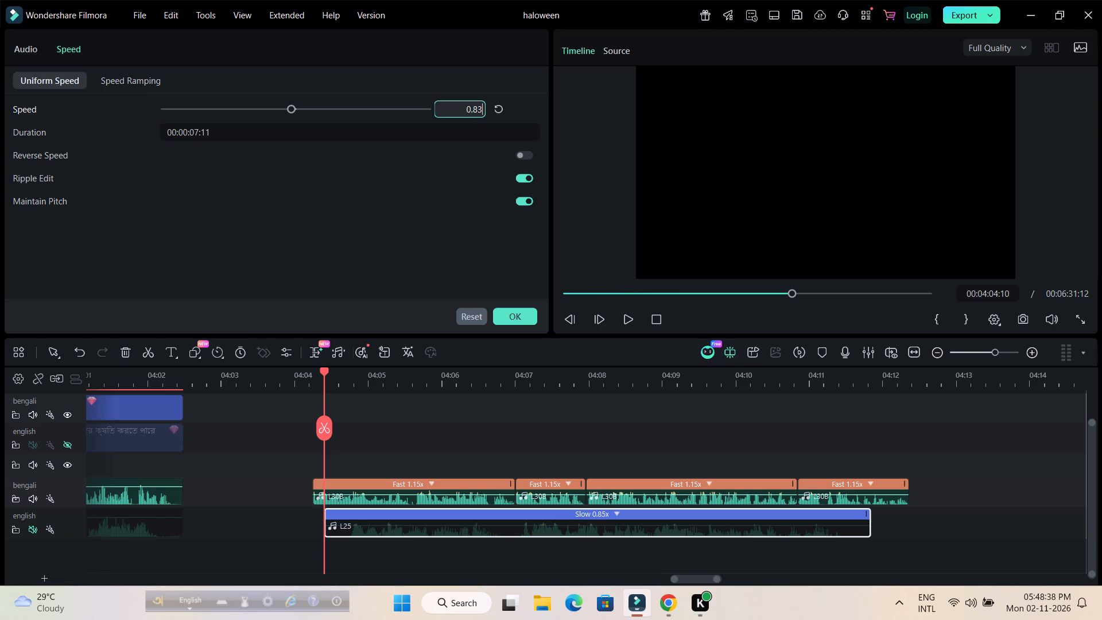
{"action": "key", "text": "Return"}
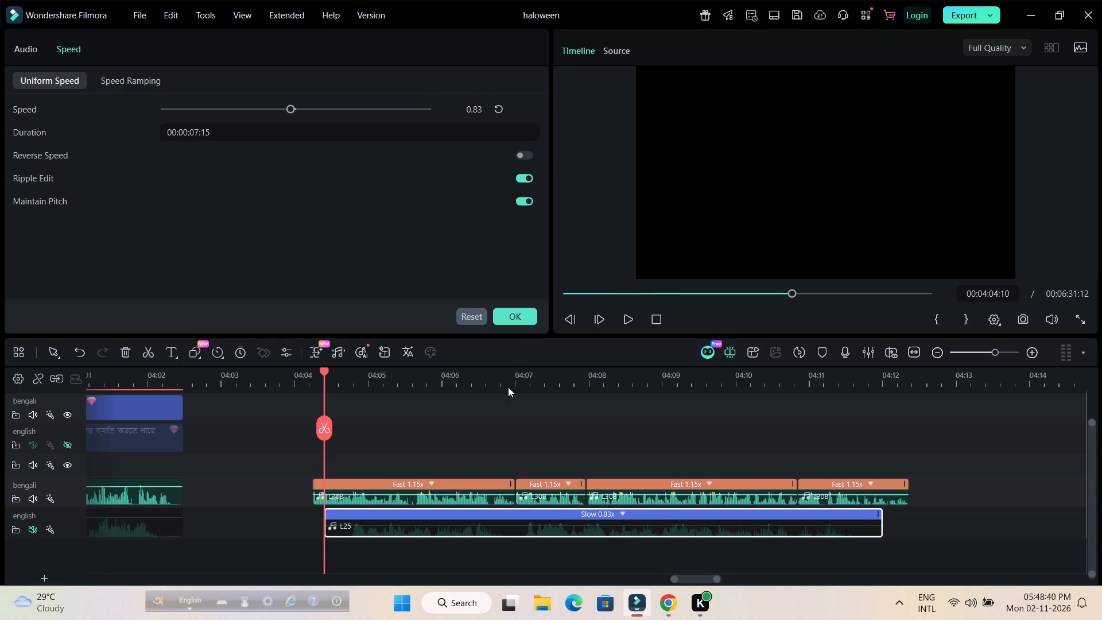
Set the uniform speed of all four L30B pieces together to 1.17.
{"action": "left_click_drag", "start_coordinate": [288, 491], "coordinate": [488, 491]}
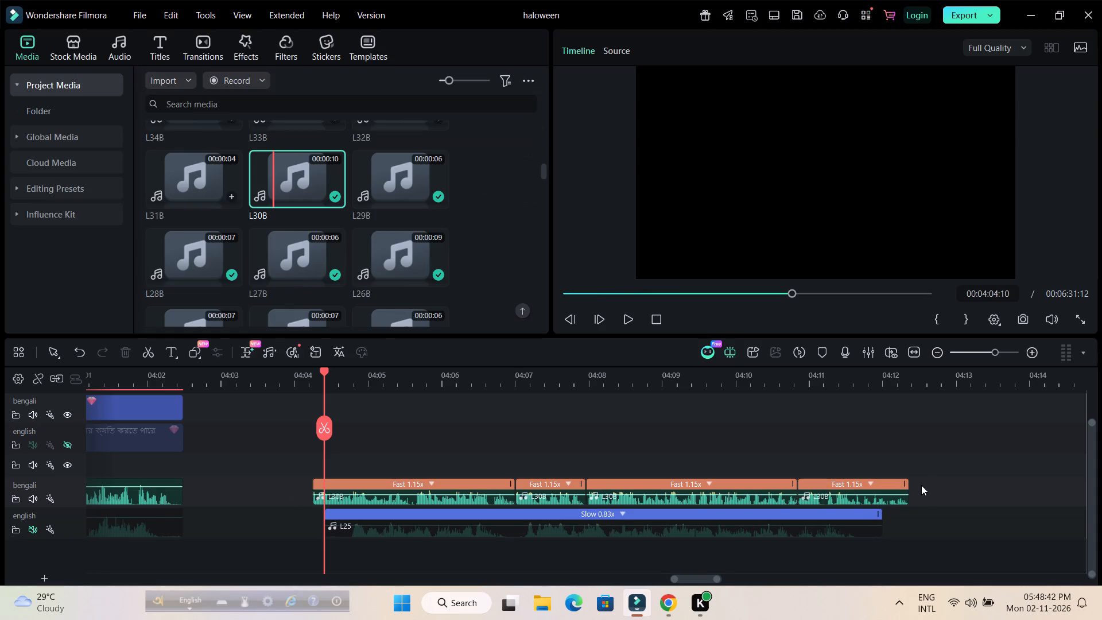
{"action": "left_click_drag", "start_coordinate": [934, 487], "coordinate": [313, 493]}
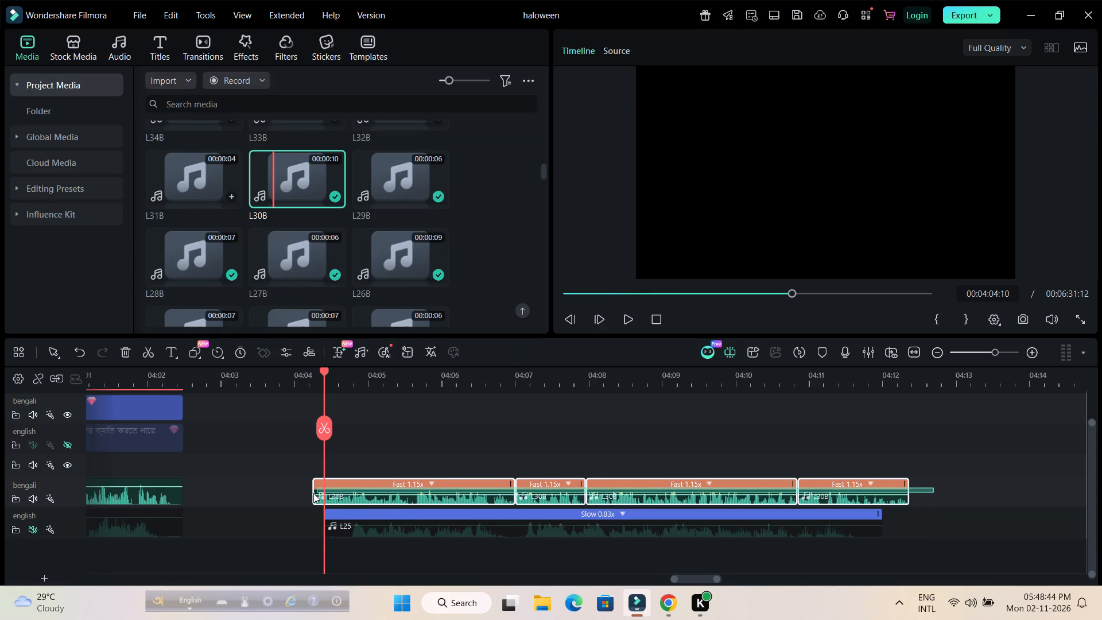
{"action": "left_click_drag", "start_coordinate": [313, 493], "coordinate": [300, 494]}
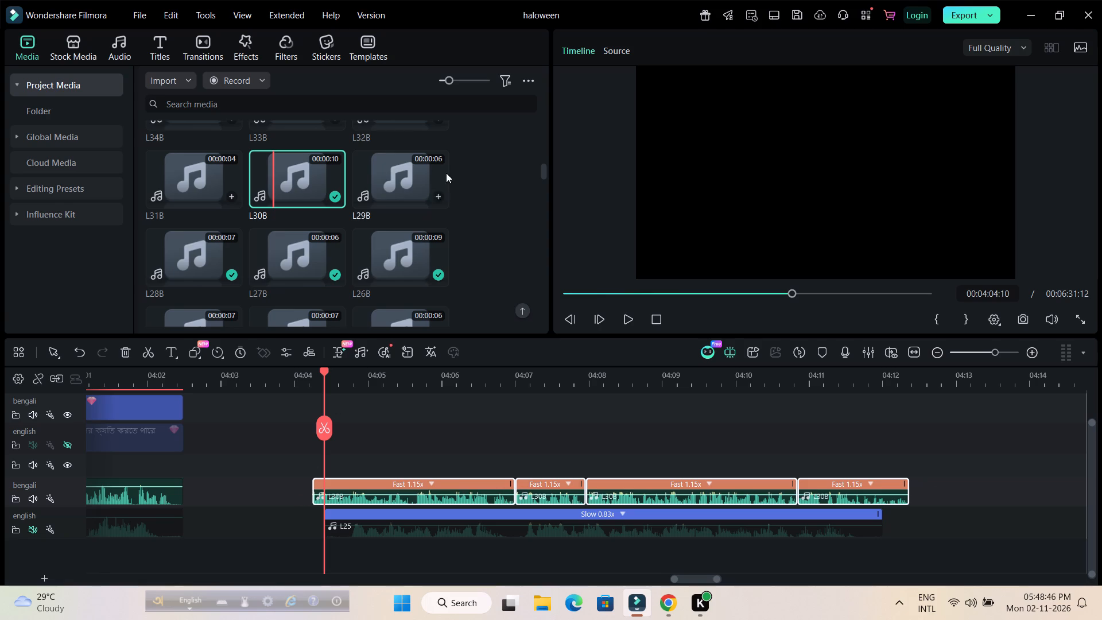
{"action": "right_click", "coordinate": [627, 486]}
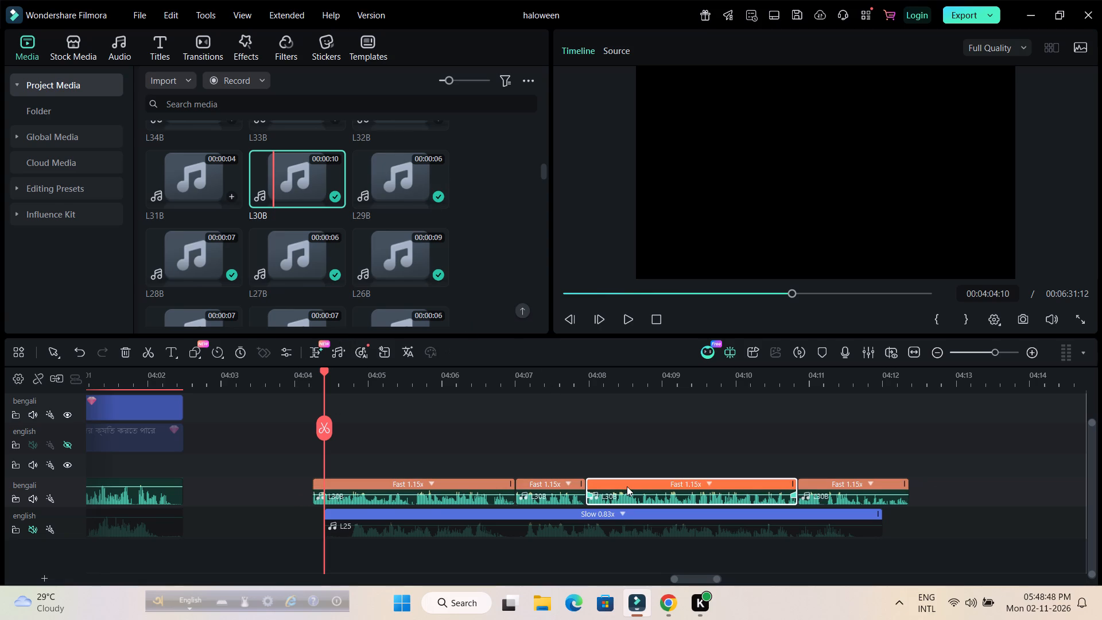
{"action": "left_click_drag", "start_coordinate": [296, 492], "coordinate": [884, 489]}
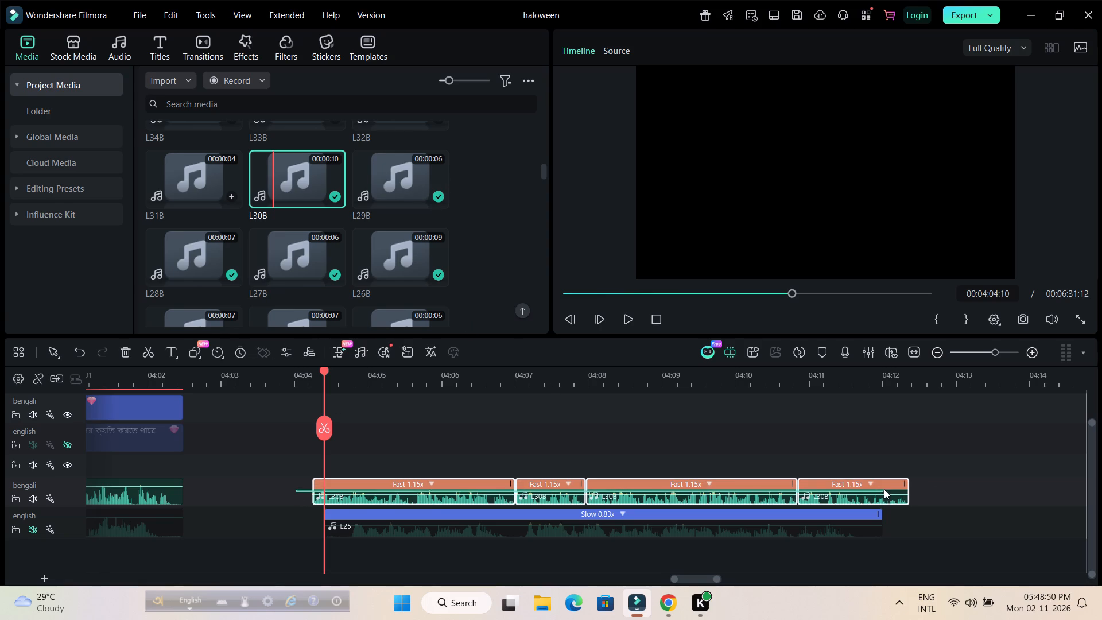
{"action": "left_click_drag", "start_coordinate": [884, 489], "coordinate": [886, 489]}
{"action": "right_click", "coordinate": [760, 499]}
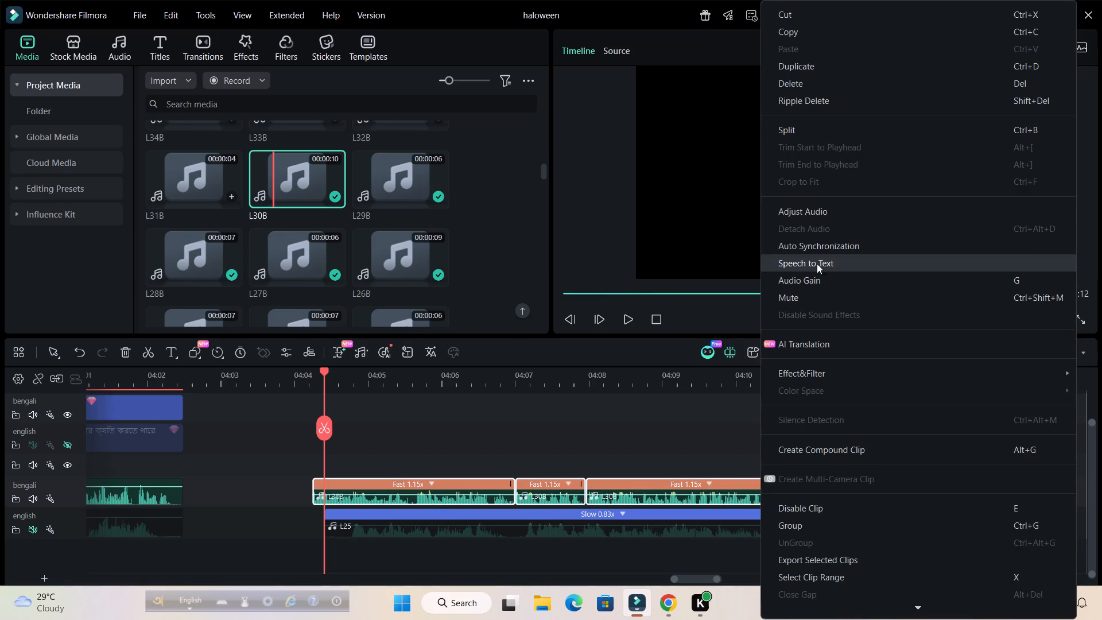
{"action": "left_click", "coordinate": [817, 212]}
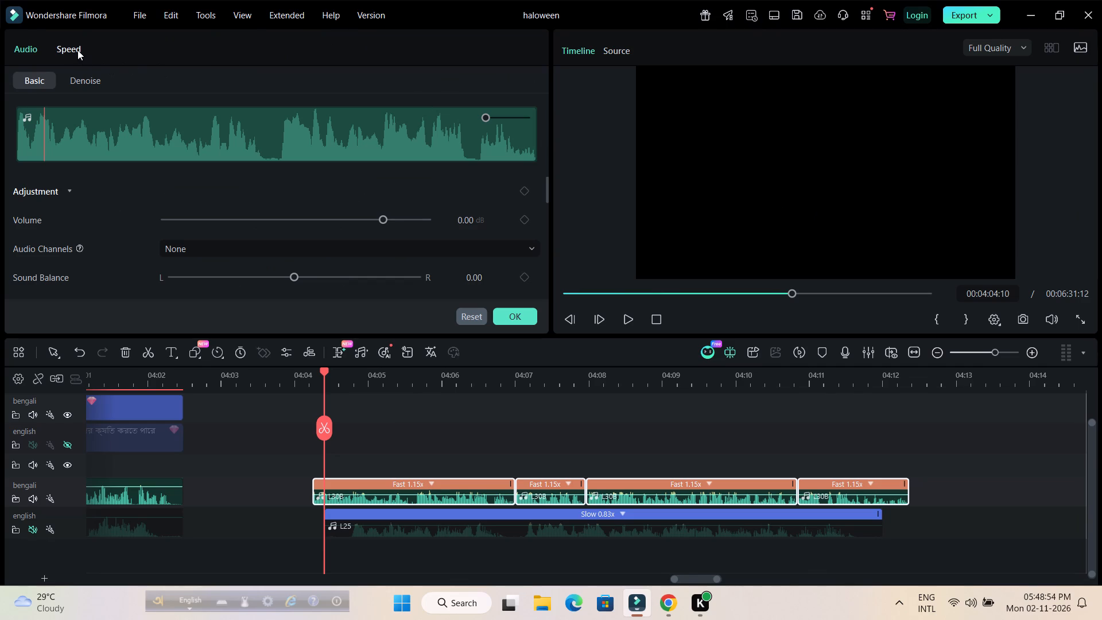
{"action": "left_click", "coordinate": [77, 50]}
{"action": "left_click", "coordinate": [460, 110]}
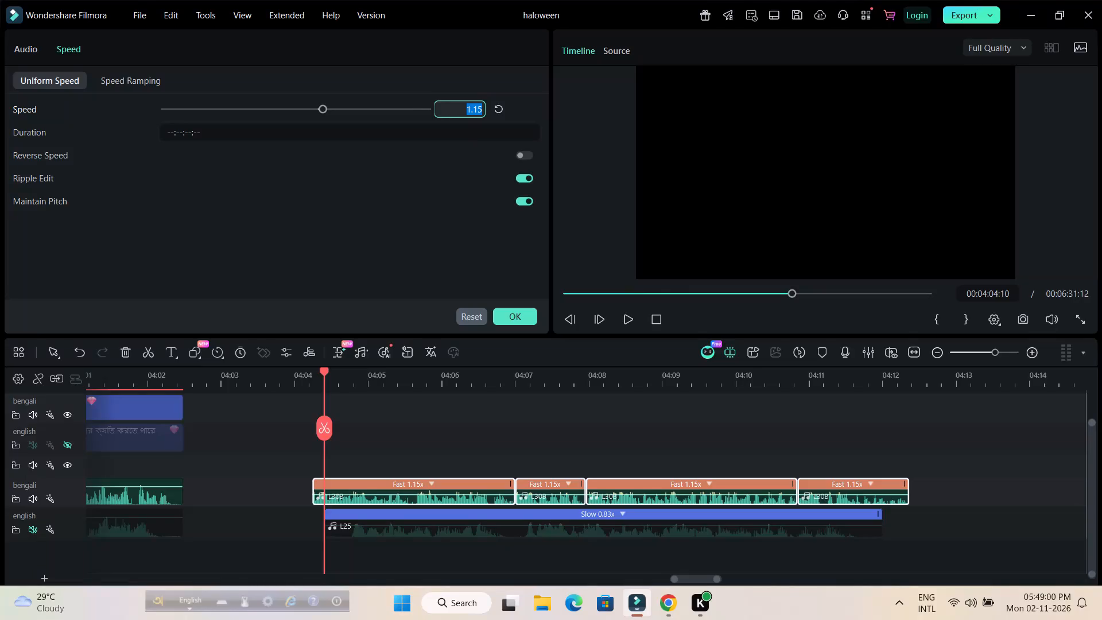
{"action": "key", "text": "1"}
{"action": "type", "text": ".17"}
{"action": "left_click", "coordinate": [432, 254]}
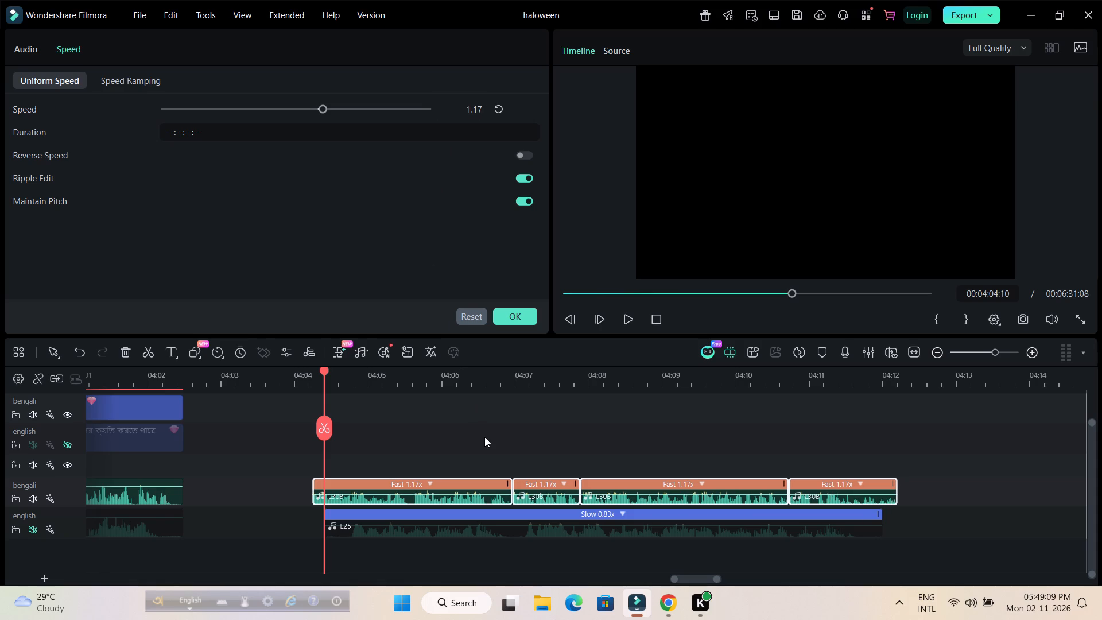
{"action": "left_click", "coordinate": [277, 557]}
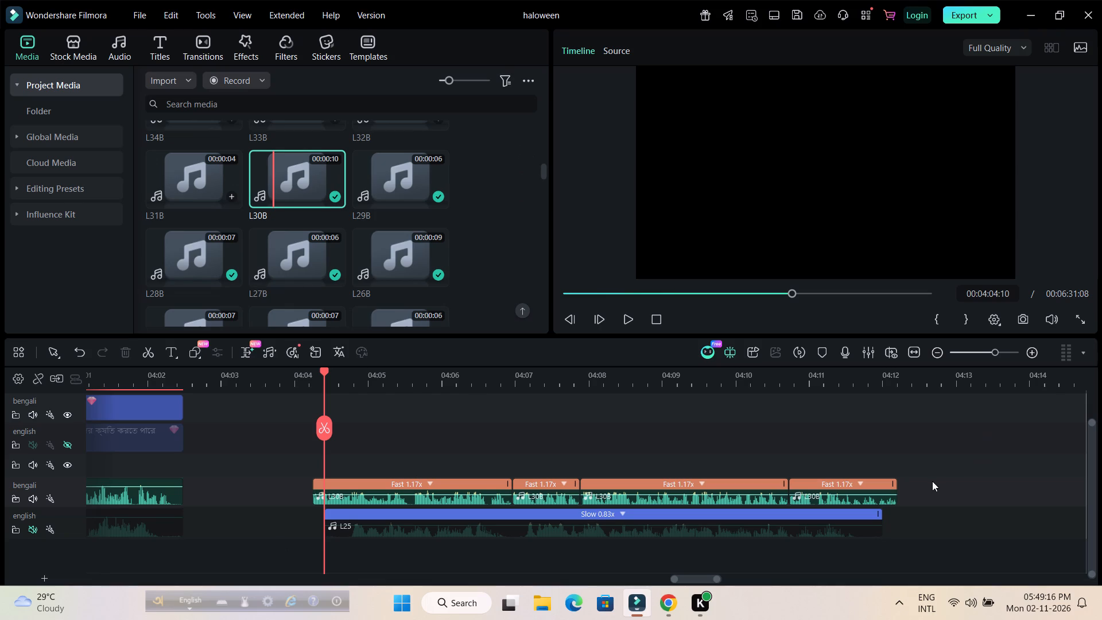
Delete all four L30B pieces from the Bengali audio track.
{"action": "left_click_drag", "start_coordinate": [916, 489], "coordinate": [436, 497]}
{"action": "key", "text": "Delete"}
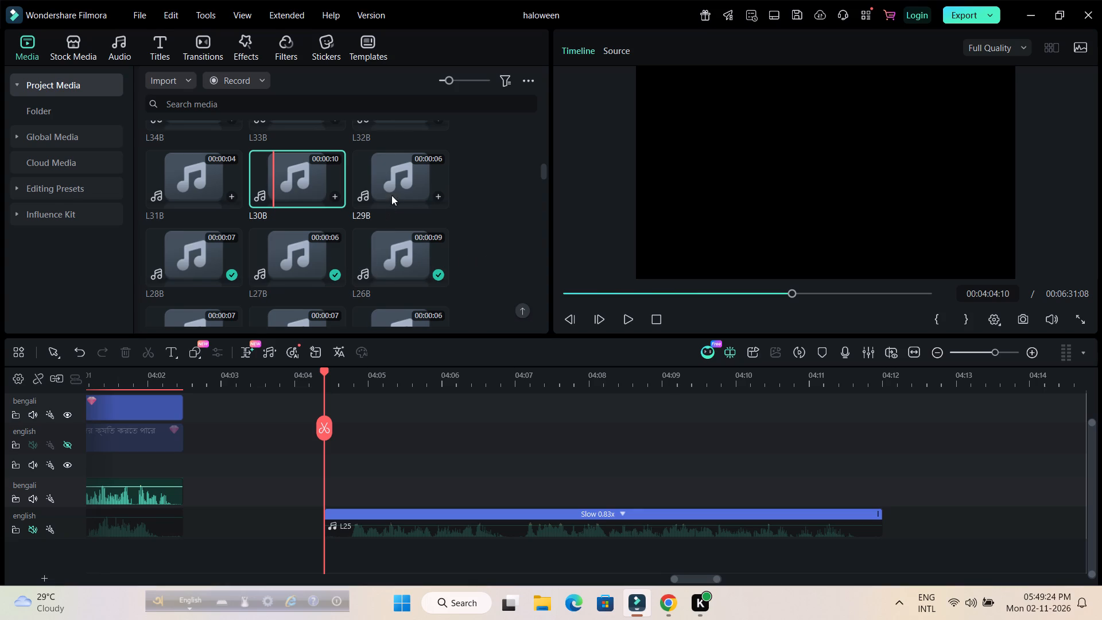
Place a fresh, uncut L30B clip on the Bengali audio track, starting at 00:04:04:10 flush with the L25 clip.
{"action": "left_click", "coordinate": [176, 253]}
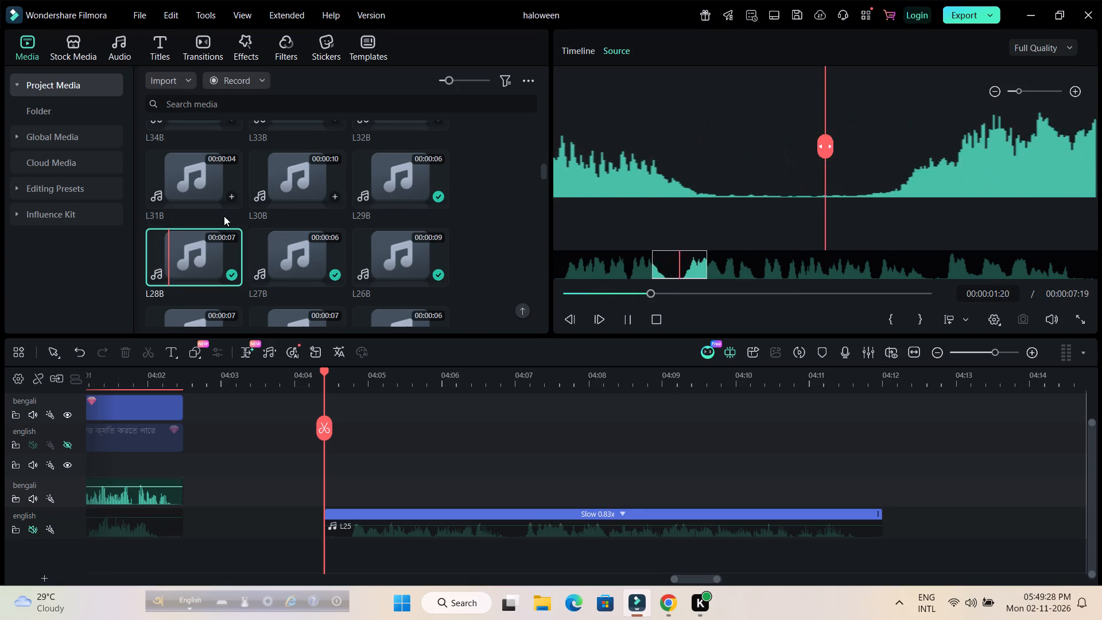
{"action": "left_click", "coordinate": [302, 177]}
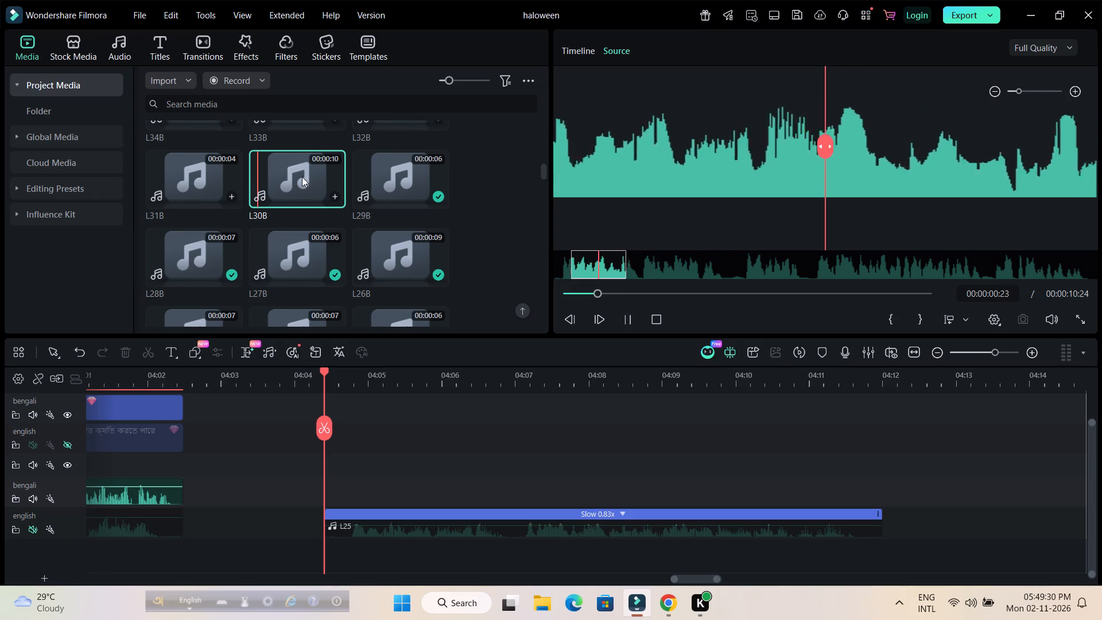
{"action": "left_click_drag", "start_coordinate": [304, 175], "coordinate": [330, 448]}
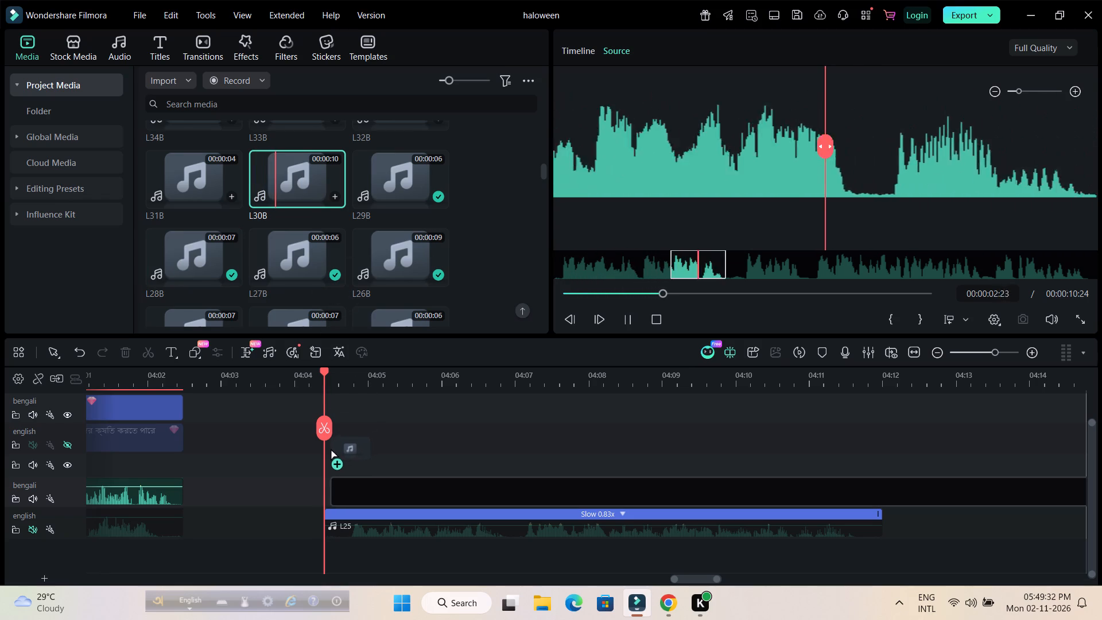
{"action": "left_click_drag", "start_coordinate": [330, 448], "coordinate": [325, 449]}
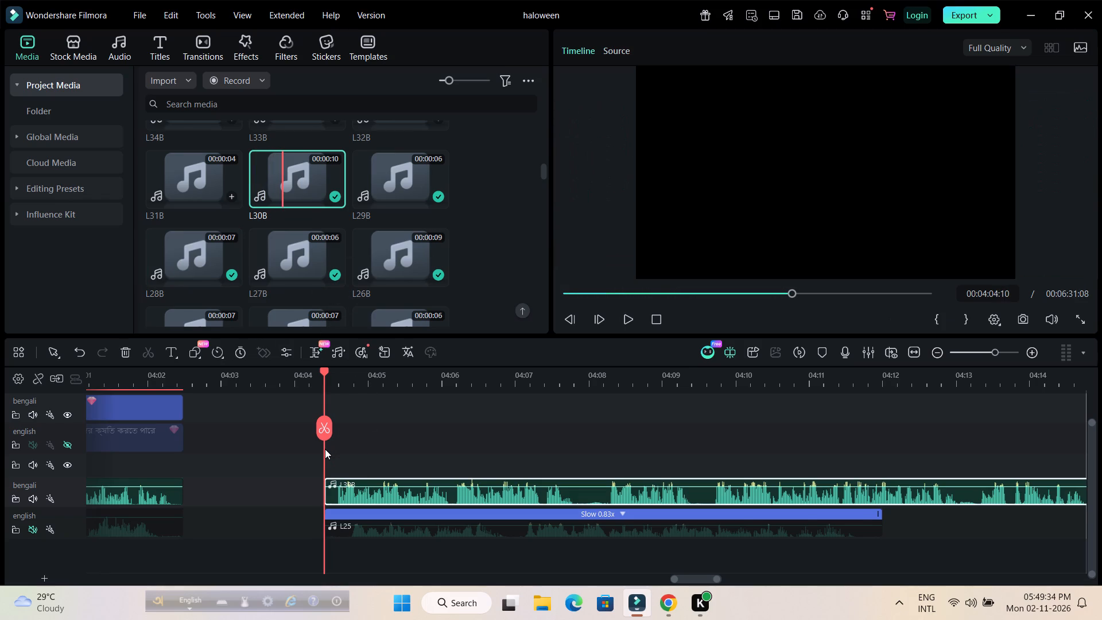
Set the uniform speed of the new L30B clip to 1.17.
{"action": "double_click", "coordinate": [393, 495]}
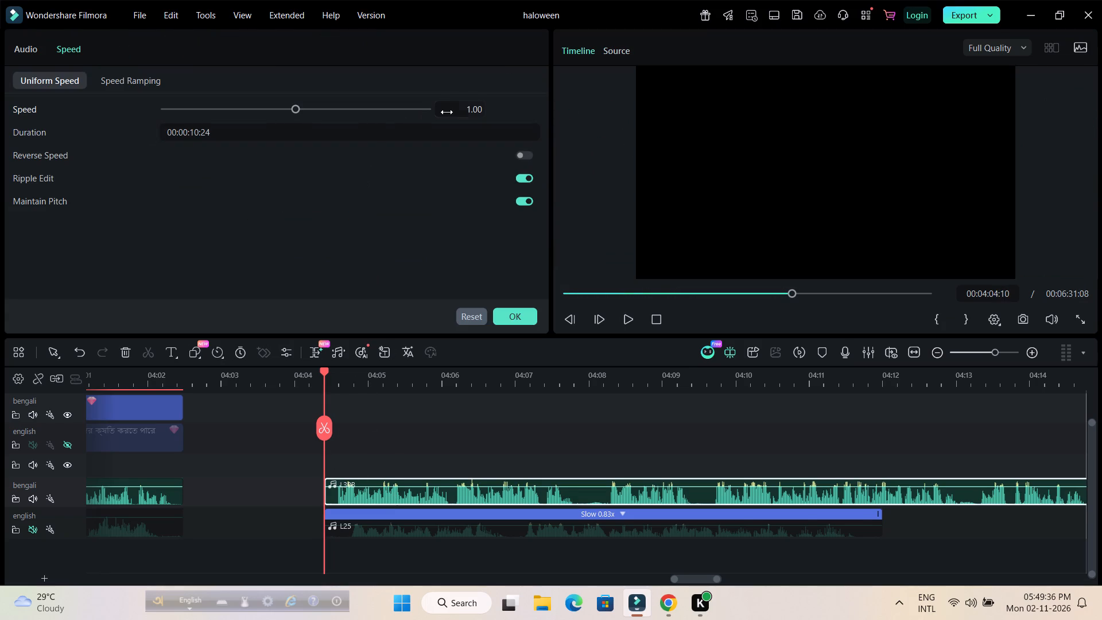
{"action": "left_click", "coordinate": [453, 112]}
{"action": "type", "text": "1.1"}
{"action": "key", "text": "7"}
{"action": "key", "text": "Return"}
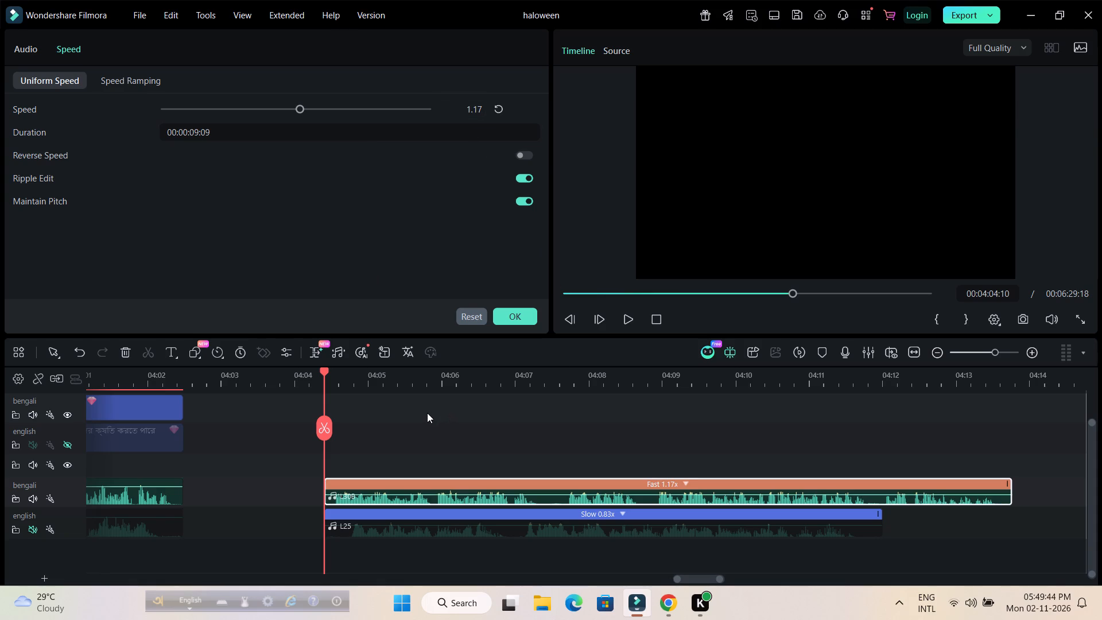
Split L30B at 00:04:07:07 and shift the part before the cut about 11 frames later, covering the pause after it.
{"action": "left_click_drag", "start_coordinate": [323, 370], "coordinate": [337, 371]}
{"action": "left_click_drag", "start_coordinate": [337, 371], "coordinate": [528, 388]}
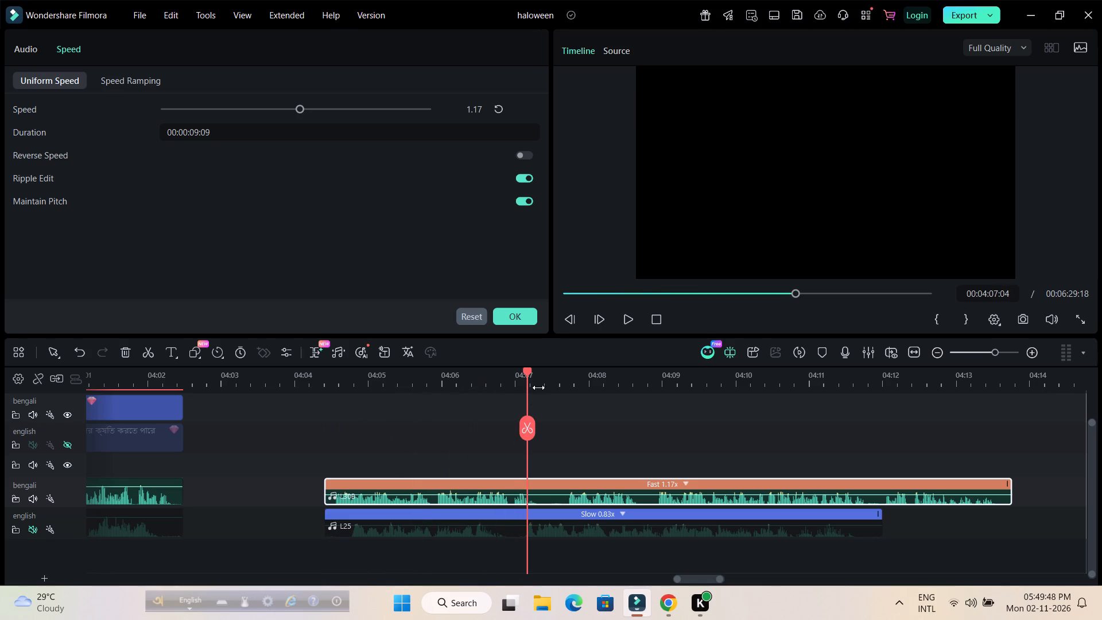
{"action": "left_click_drag", "start_coordinate": [541, 387], "coordinate": [914, 373]}
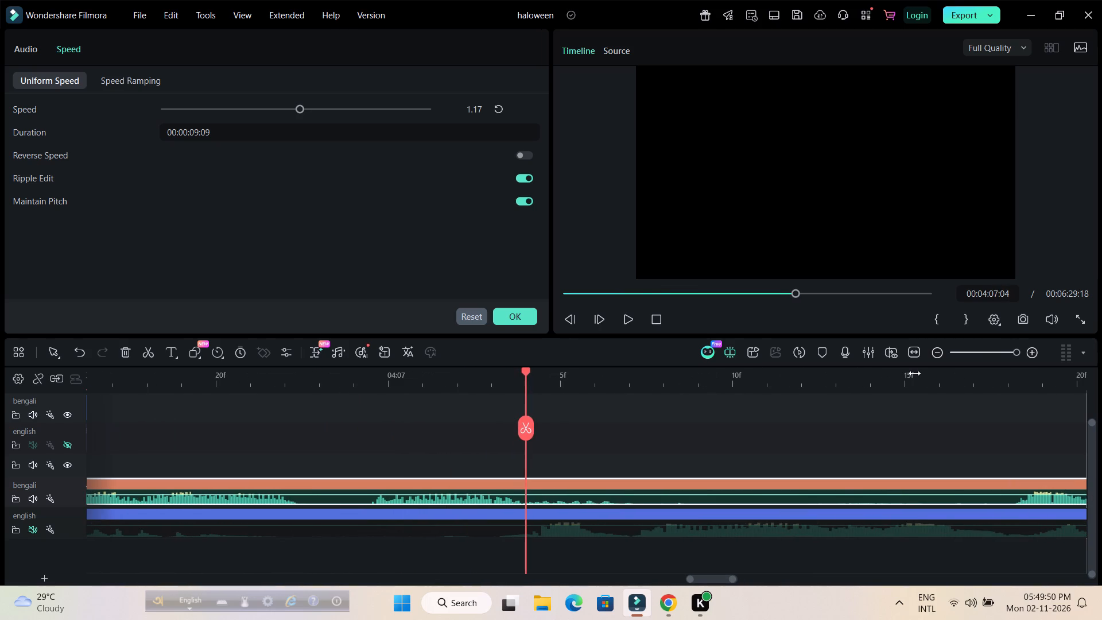
{"action": "left_click_drag", "start_coordinate": [914, 373], "coordinate": [841, 402]}
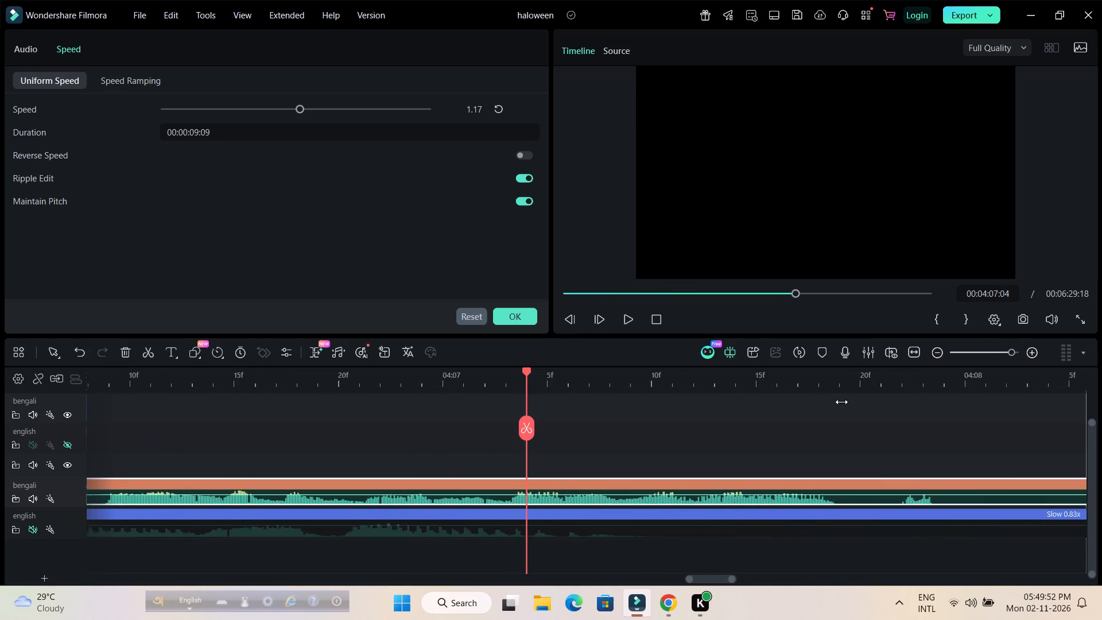
{"action": "left_click_drag", "start_coordinate": [841, 402], "coordinate": [919, 400]}
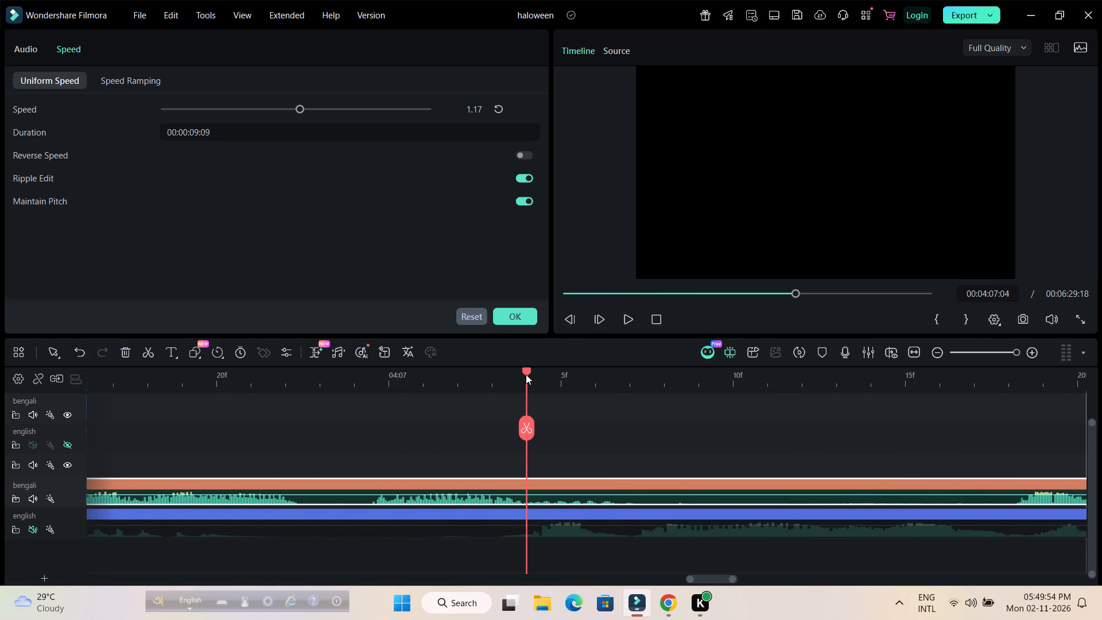
{"action": "left_click_drag", "start_coordinate": [526, 374], "coordinate": [614, 374]}
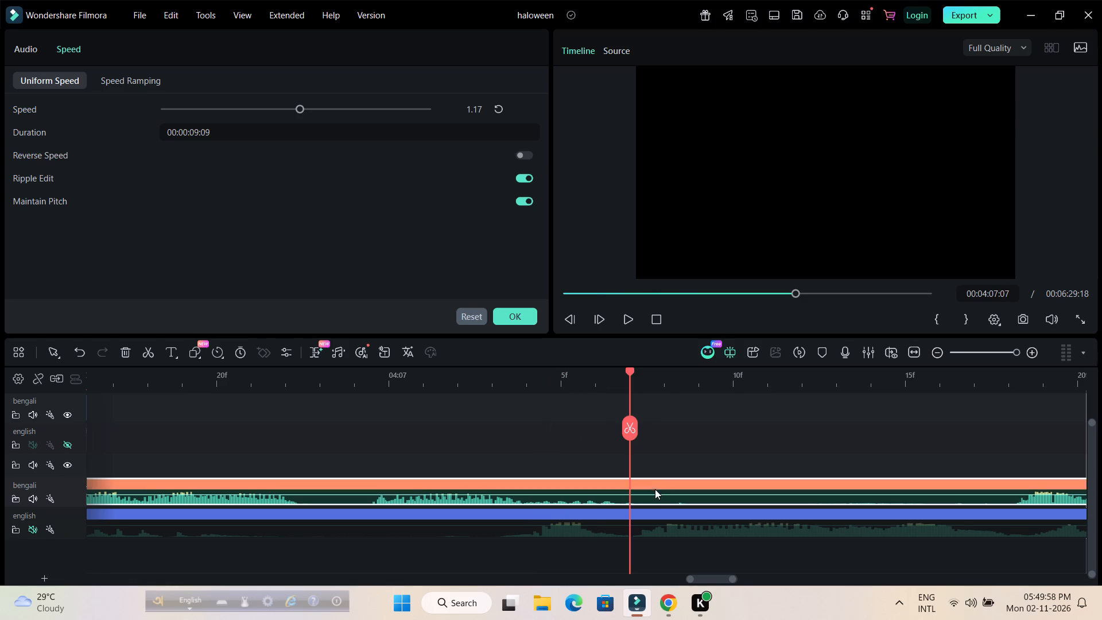
{"action": "left_click", "coordinate": [653, 497]}
{"action": "left_click", "coordinate": [631, 435]}
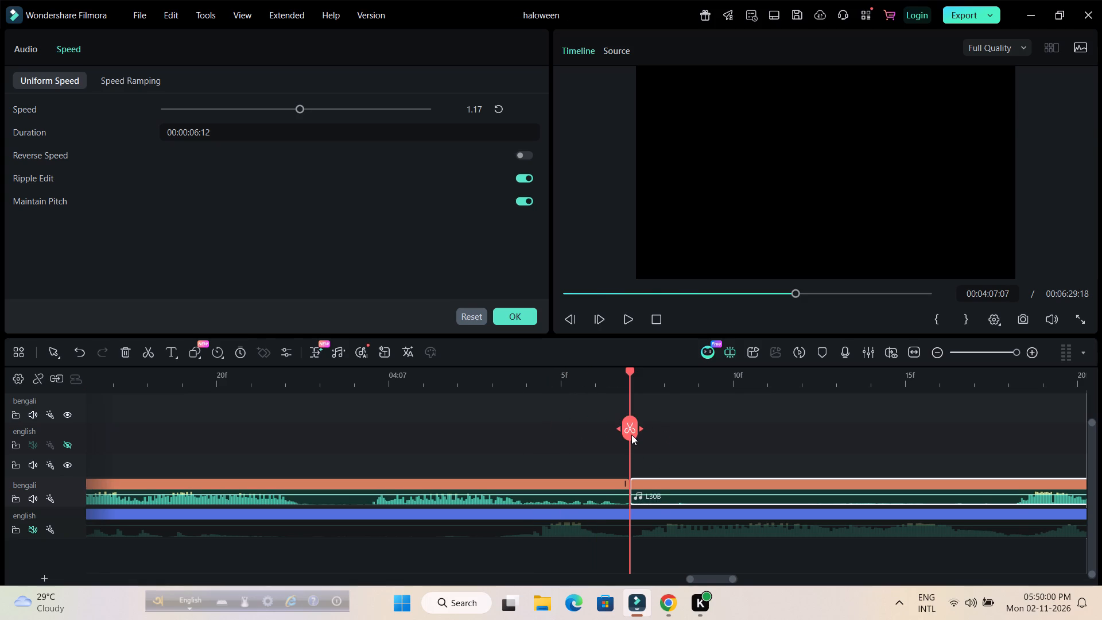
{"action": "left_click_drag", "start_coordinate": [584, 498], "coordinate": [965, 468]}
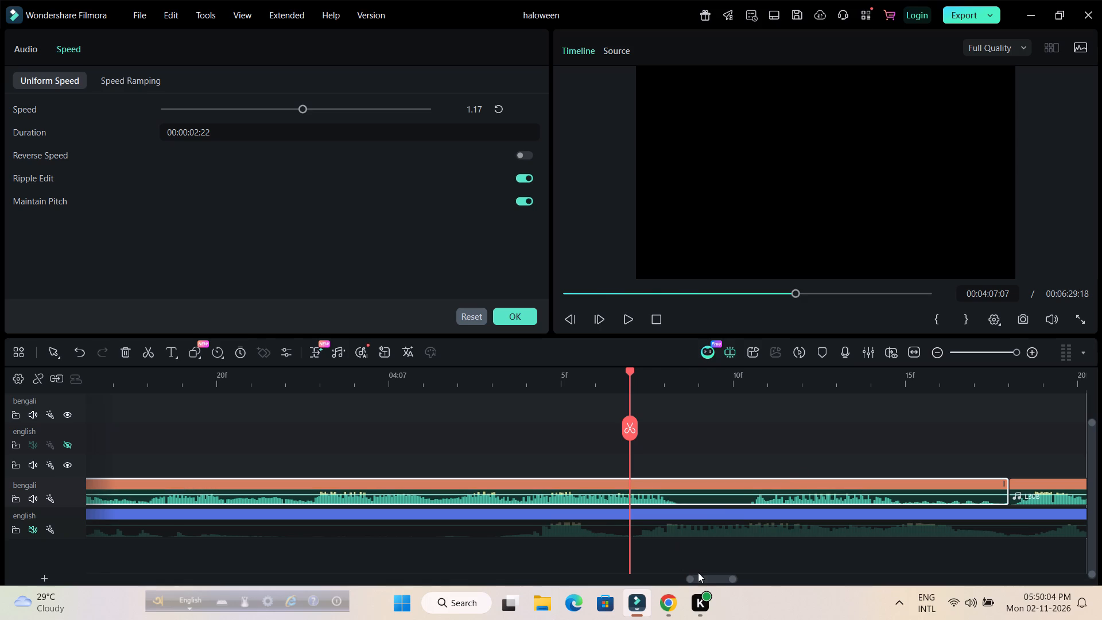
Cut out and delete the silent section of the second L30B piece between 00:04:08:16 and 00:04:08:23.
{"action": "left_click_drag", "start_coordinate": [692, 579], "coordinate": [678, 582]}
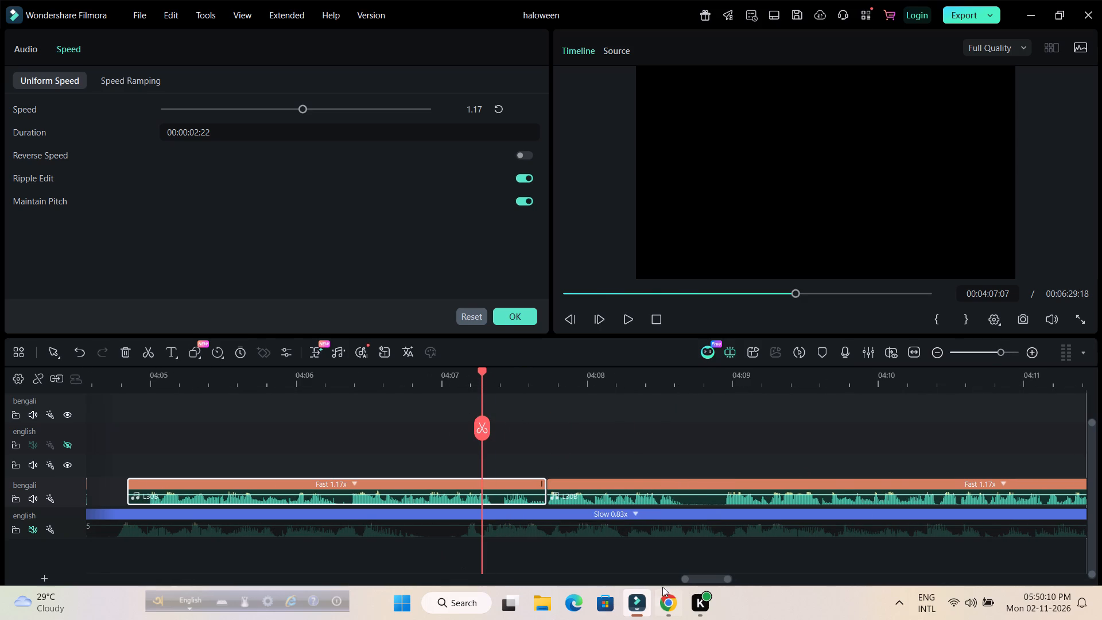
{"action": "left_click", "coordinate": [693, 578]}
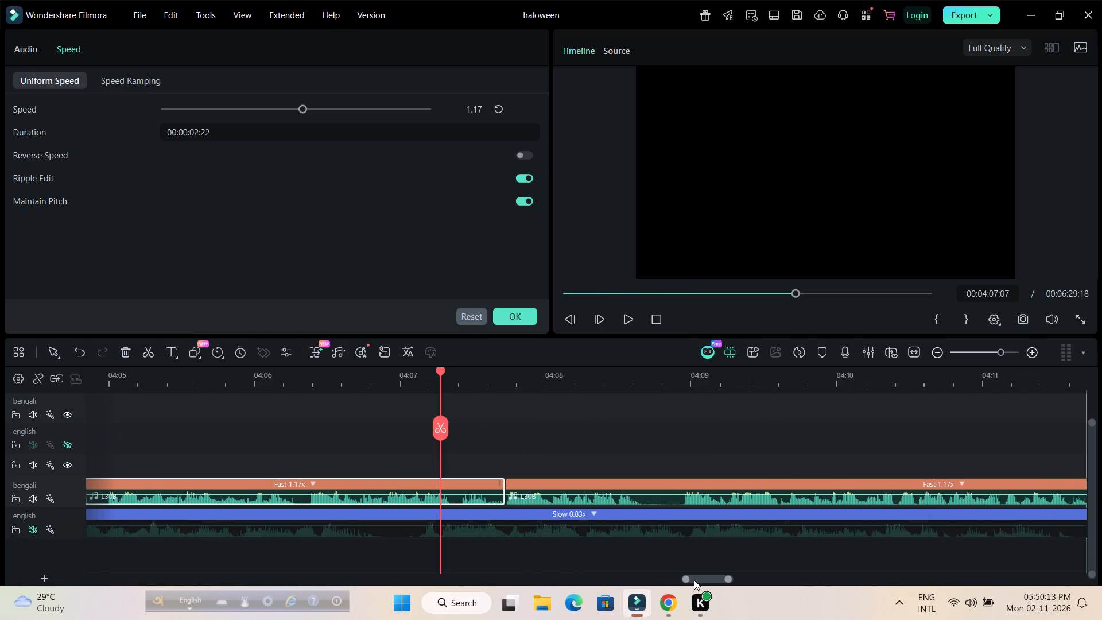
{"action": "left_click", "coordinate": [631, 386]}
{"action": "left_click_drag", "start_coordinate": [641, 386], "coordinate": [960, 382]}
{"action": "left_click_drag", "start_coordinate": [635, 372], "coordinate": [657, 372]}
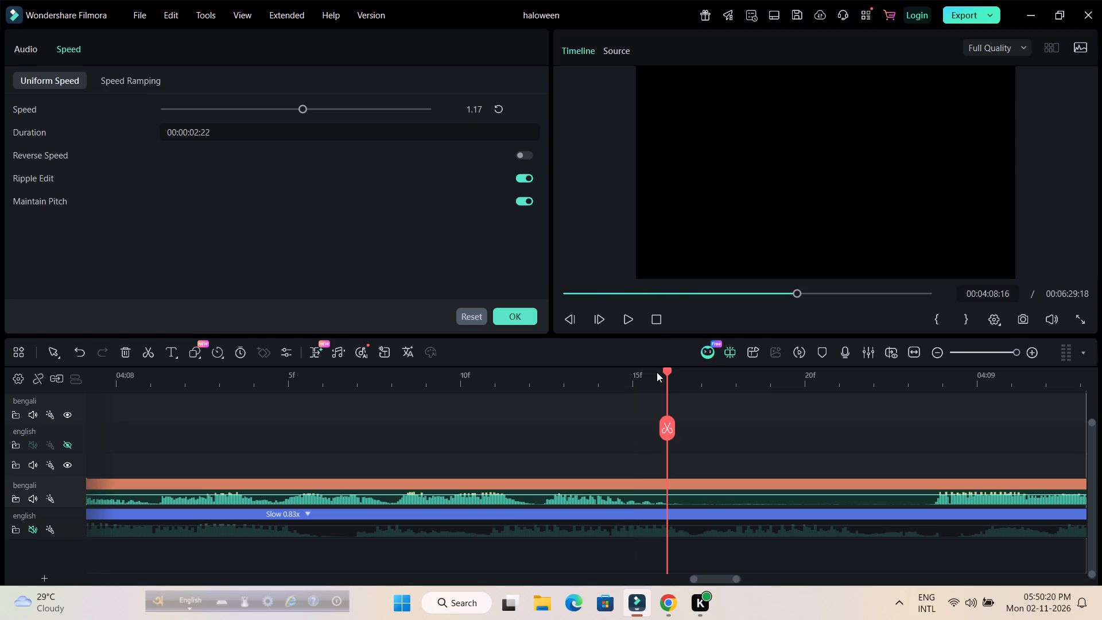
{"action": "left_click_drag", "start_coordinate": [657, 372], "coordinate": [657, 372]}
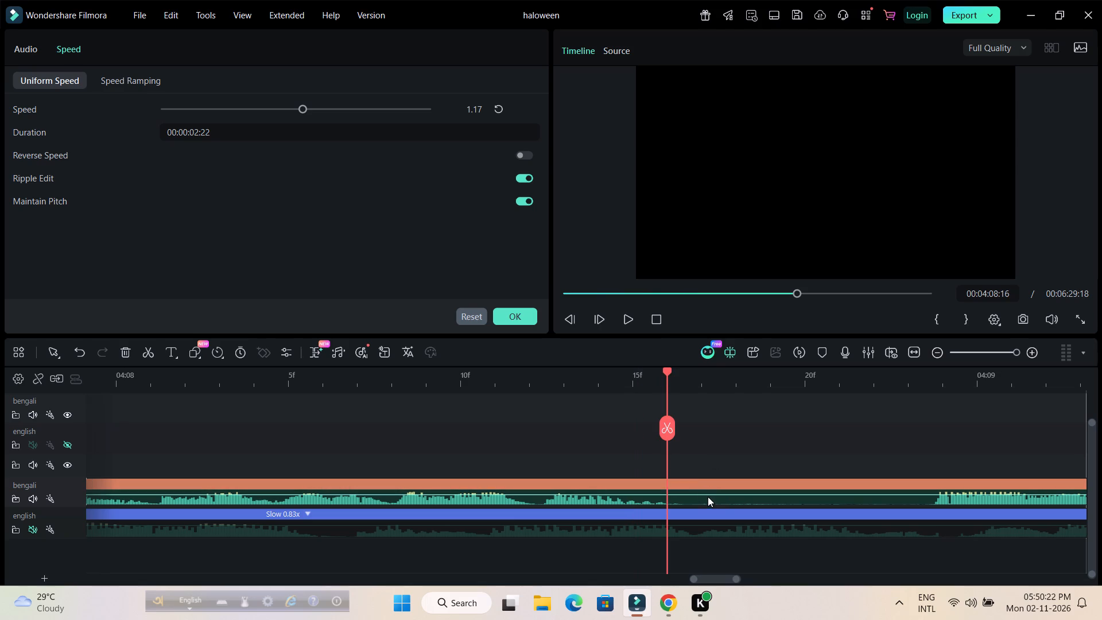
{"action": "left_click", "coordinate": [709, 500]}
{"action": "left_click", "coordinate": [669, 432]}
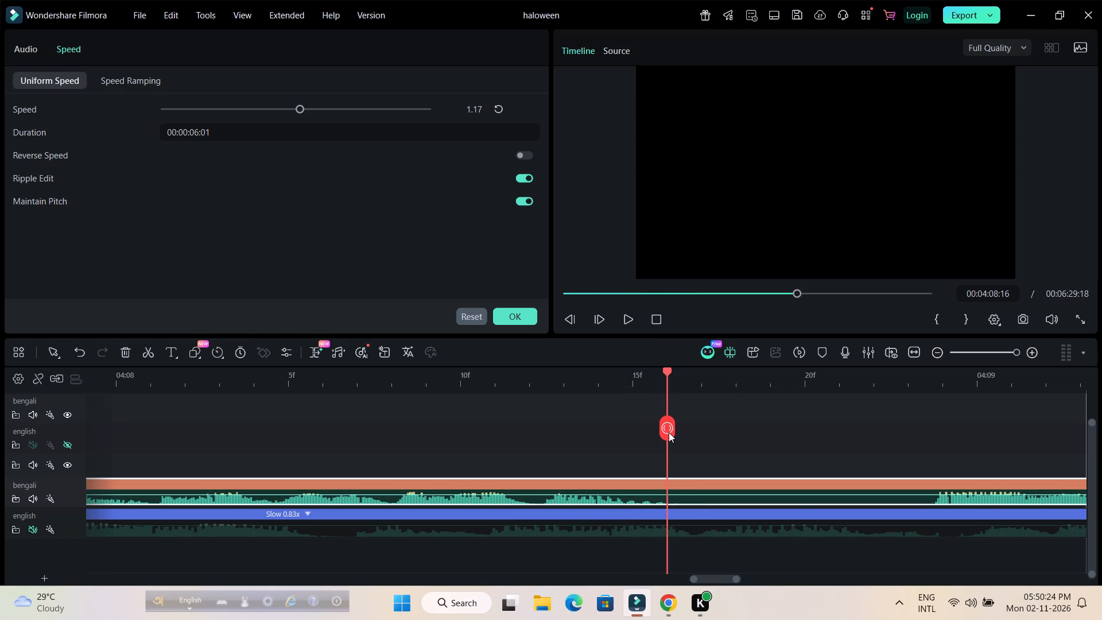
{"action": "left_click_drag", "start_coordinate": [666, 369], "coordinate": [876, 394]}
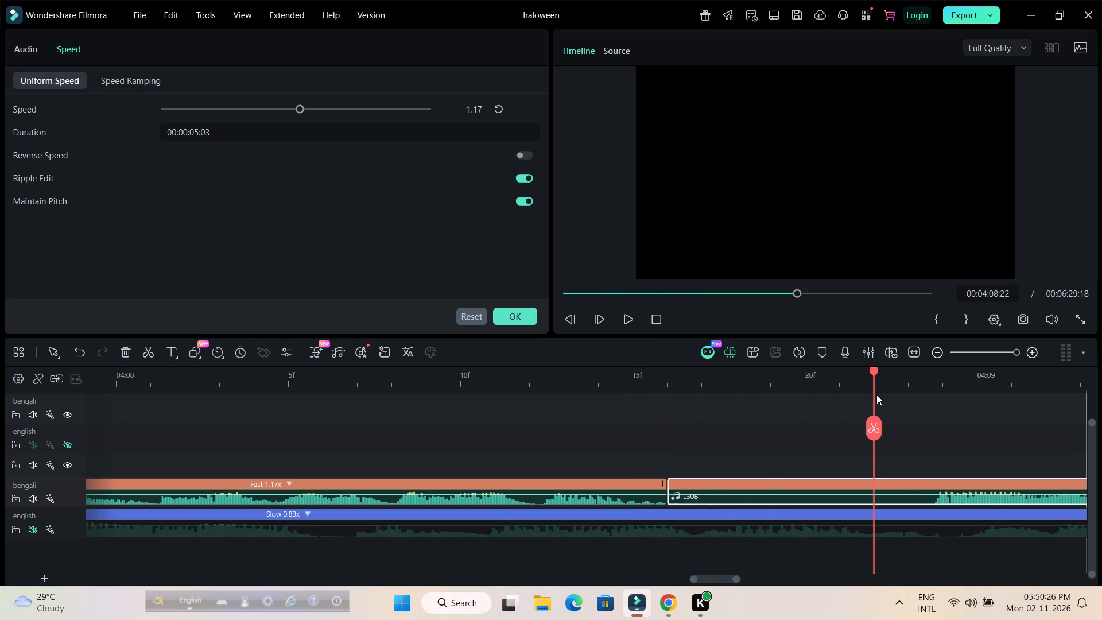
{"action": "left_click_drag", "start_coordinate": [876, 394], "coordinate": [895, 396]}
{"action": "left_click", "coordinate": [922, 499]}
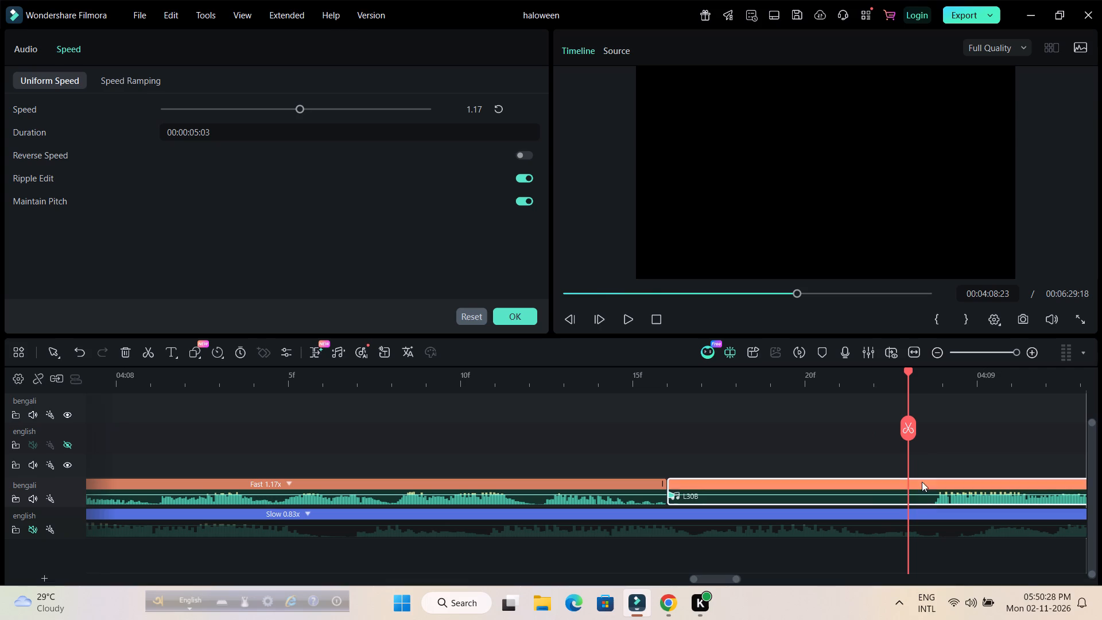
{"action": "left_click", "coordinate": [910, 432]}
{"action": "left_click", "coordinate": [856, 501]}
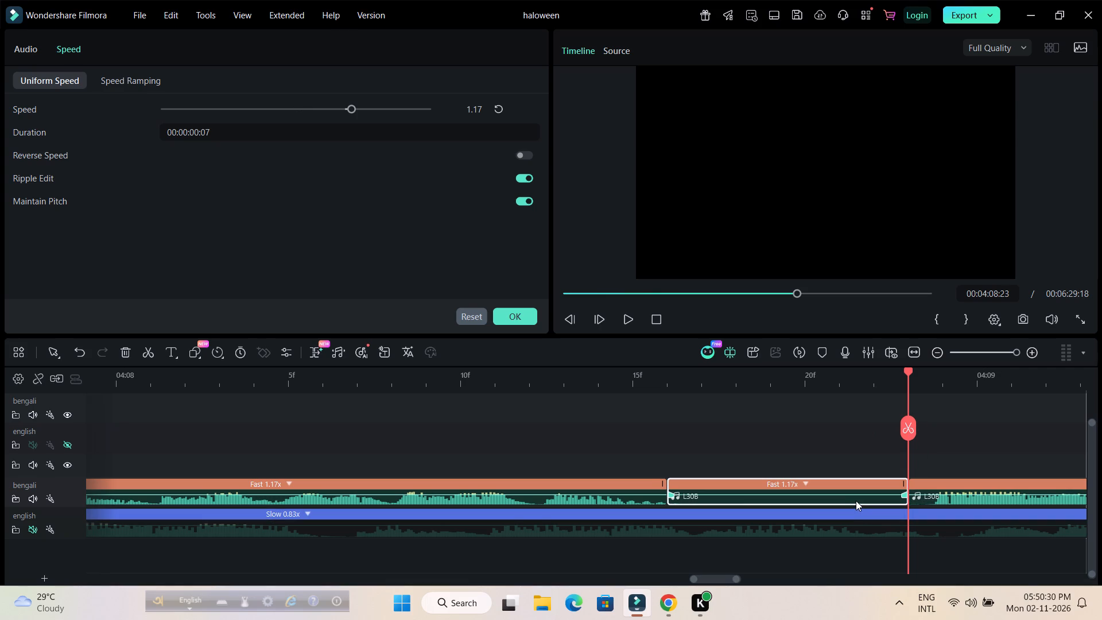
{"action": "key", "text": "Delete"}
Close the gap by moving the last L30B piece back flush against the end of the preceding piece at 00:04:08:16.
{"action": "left_click_drag", "start_coordinate": [982, 498], "coordinate": [978, 498]}
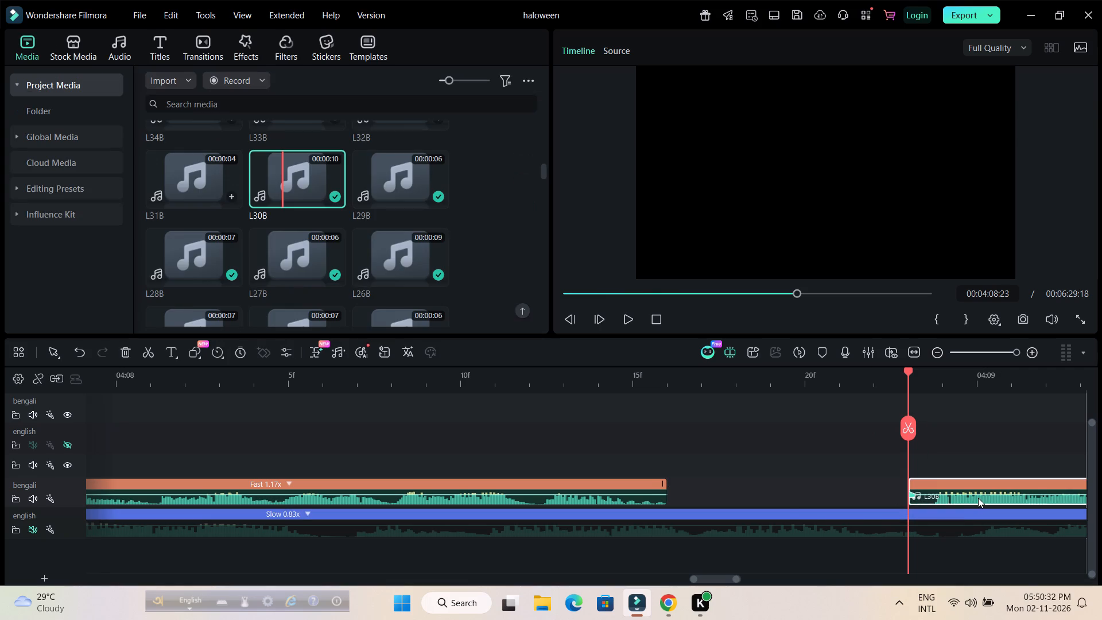
{"action": "left_click_drag", "start_coordinate": [978, 498], "coordinate": [748, 502]}
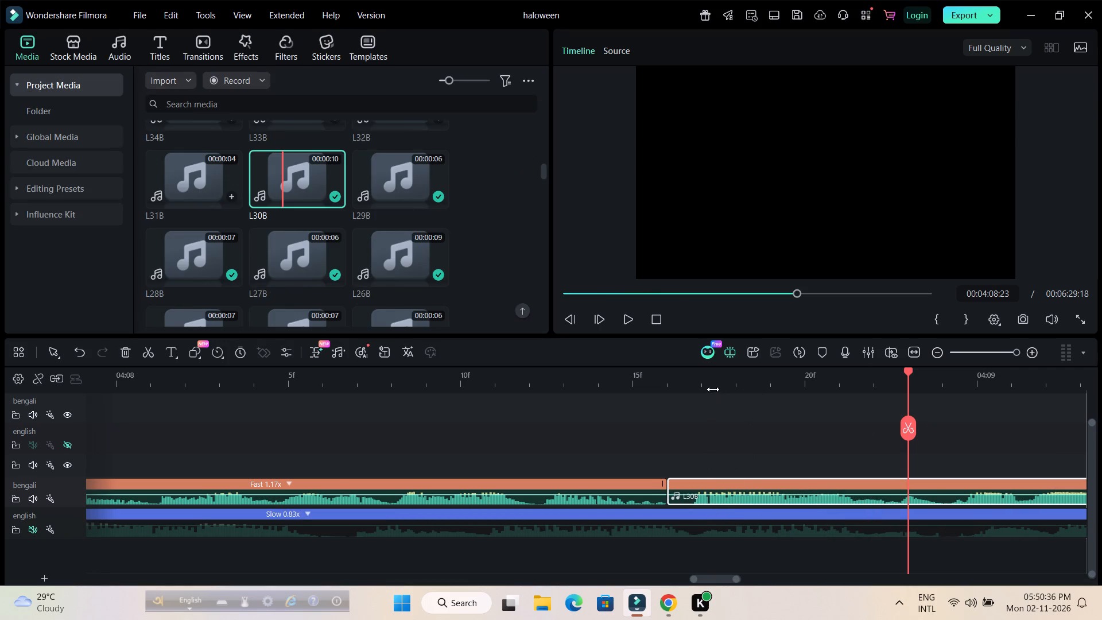
Move the L25 clip later on the English audio track, starting at about 00:04:05:17.
{"action": "left_click_drag", "start_coordinate": [714, 385], "coordinate": [477, 399]}
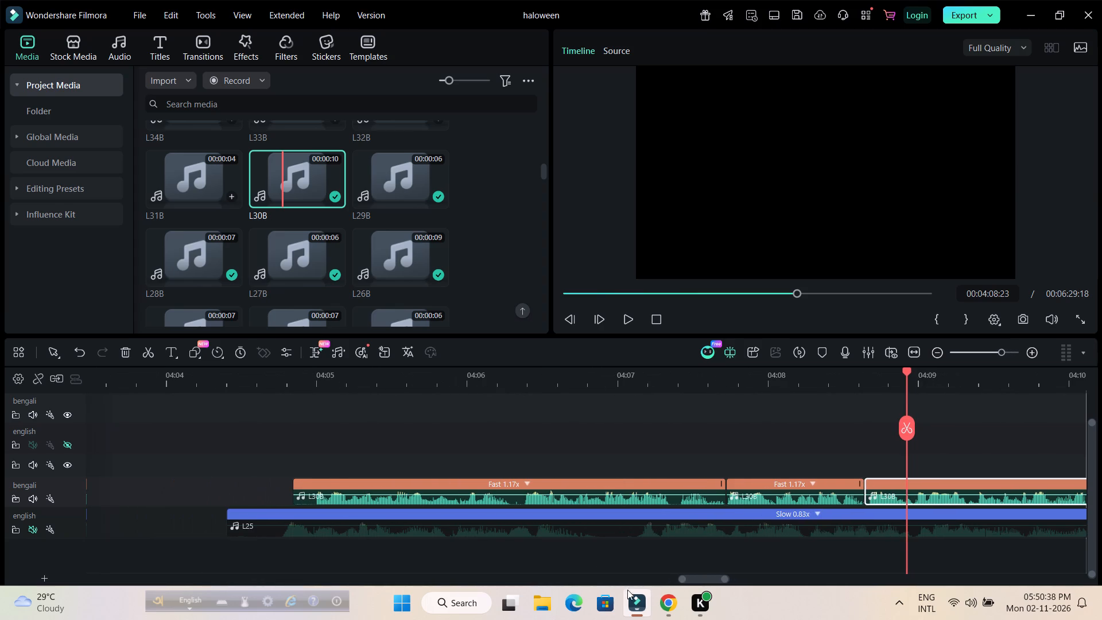
{"action": "left_click_drag", "start_coordinate": [694, 578], "coordinate": [703, 578]}
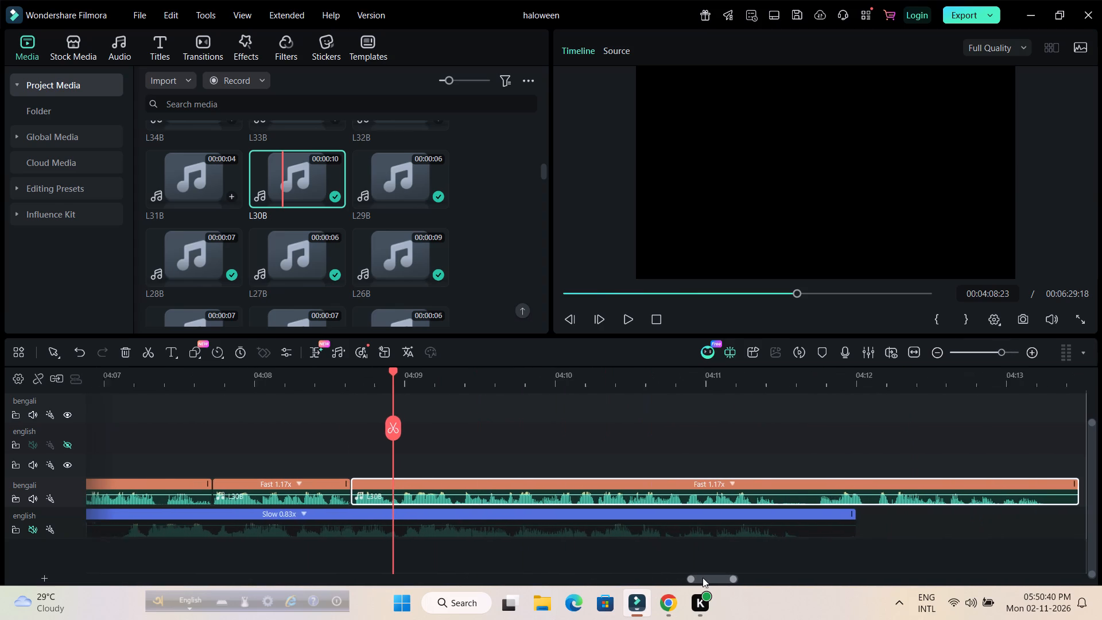
{"action": "left_click_drag", "start_coordinate": [703, 578], "coordinate": [703, 578]}
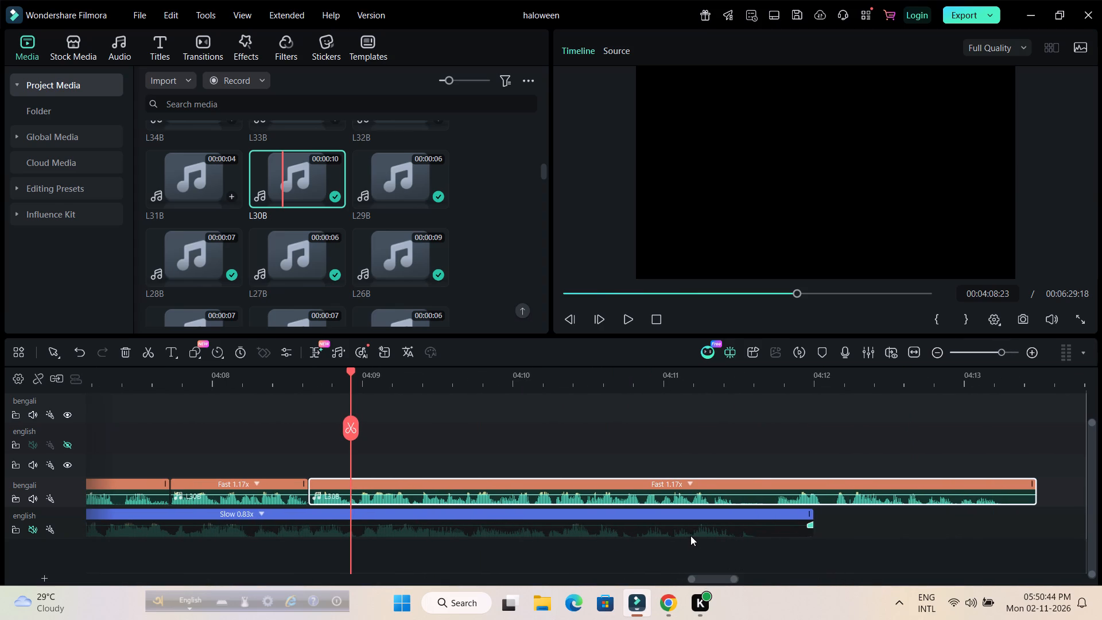
{"action": "left_click_drag", "start_coordinate": [690, 536], "coordinate": [905, 532]}
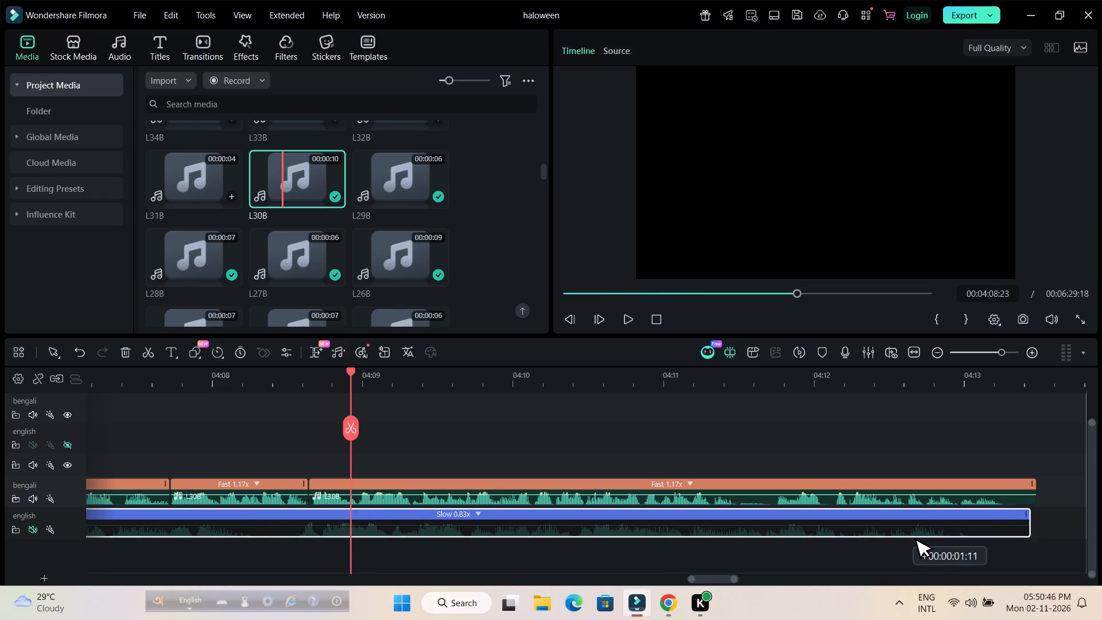
{"action": "left_click_drag", "start_coordinate": [905, 532], "coordinate": [881, 532]}
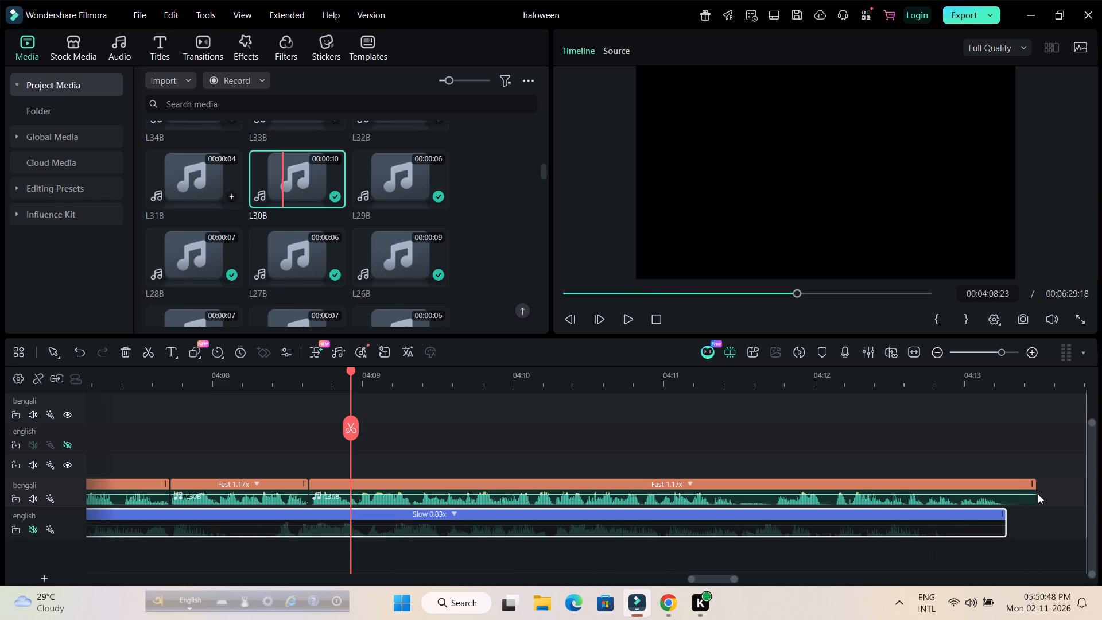
Trim the end of the last L30B piece flush with the end of the L25 clip.
{"action": "left_click_drag", "start_coordinate": [1034, 500], "coordinate": [1006, 502]}
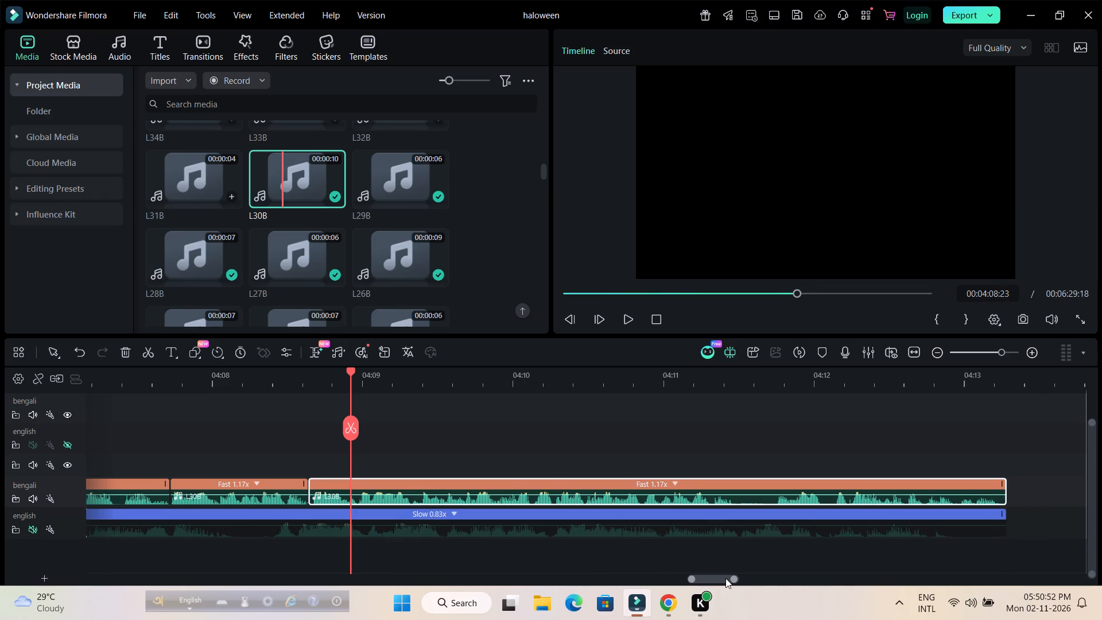
Trim the silent start of the first L30B piece, making it begin at about 00:04:04:24.
{"action": "left_click_drag", "start_coordinate": [725, 578], "coordinate": [725, 576]}
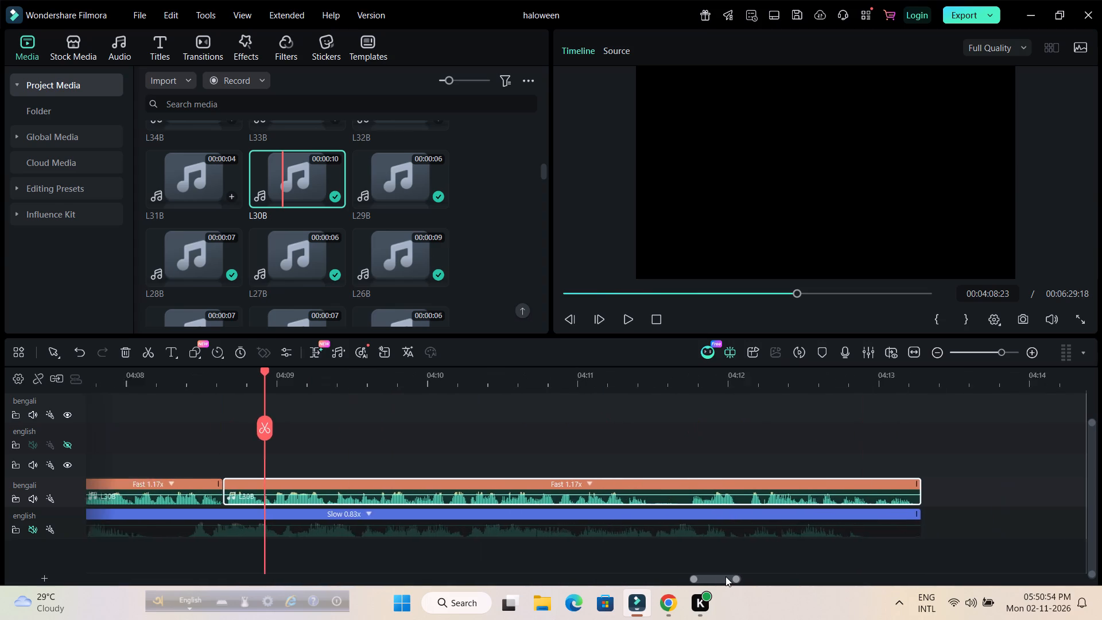
{"action": "left_click_drag", "start_coordinate": [725, 576], "coordinate": [718, 576]}
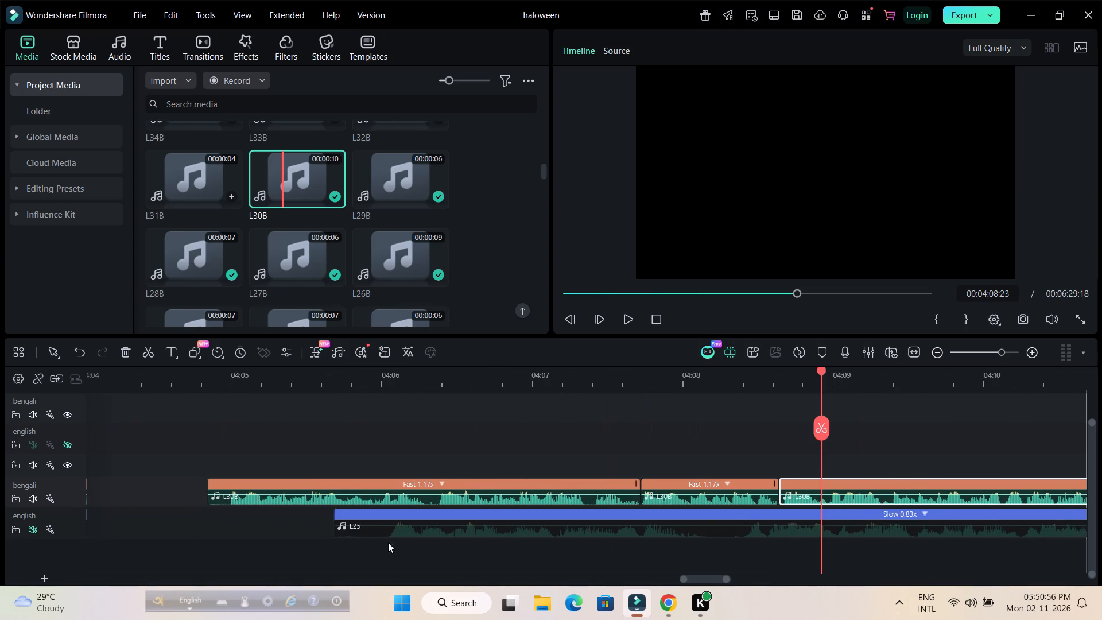
{"action": "left_click_drag", "start_coordinate": [208, 499], "coordinate": [220, 498]}
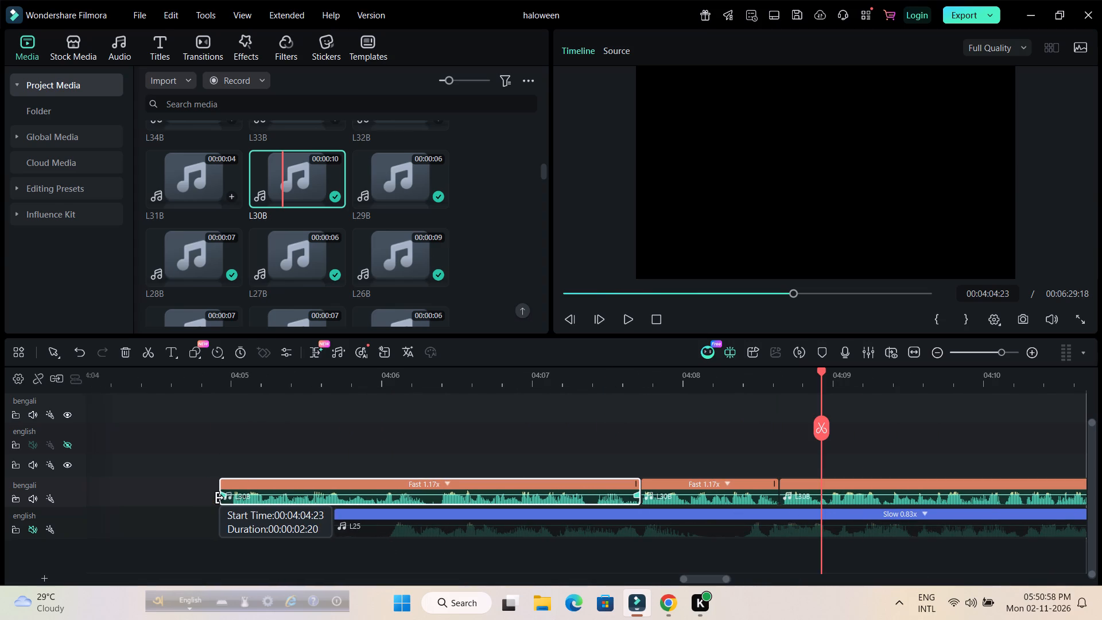
{"action": "left_click_drag", "start_coordinate": [220, 498], "coordinate": [224, 498]}
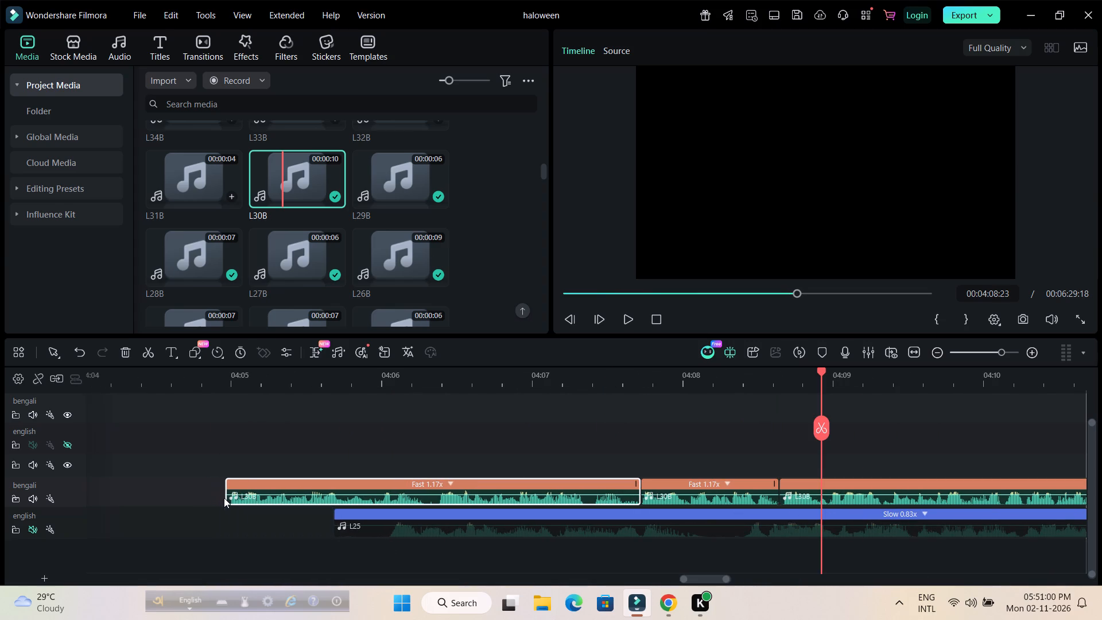
Split the last L30B piece on the Bengali audio track at 00:04:11:12, where its pause begins.
{"action": "left_click_drag", "start_coordinate": [705, 575], "coordinate": [711, 578]}
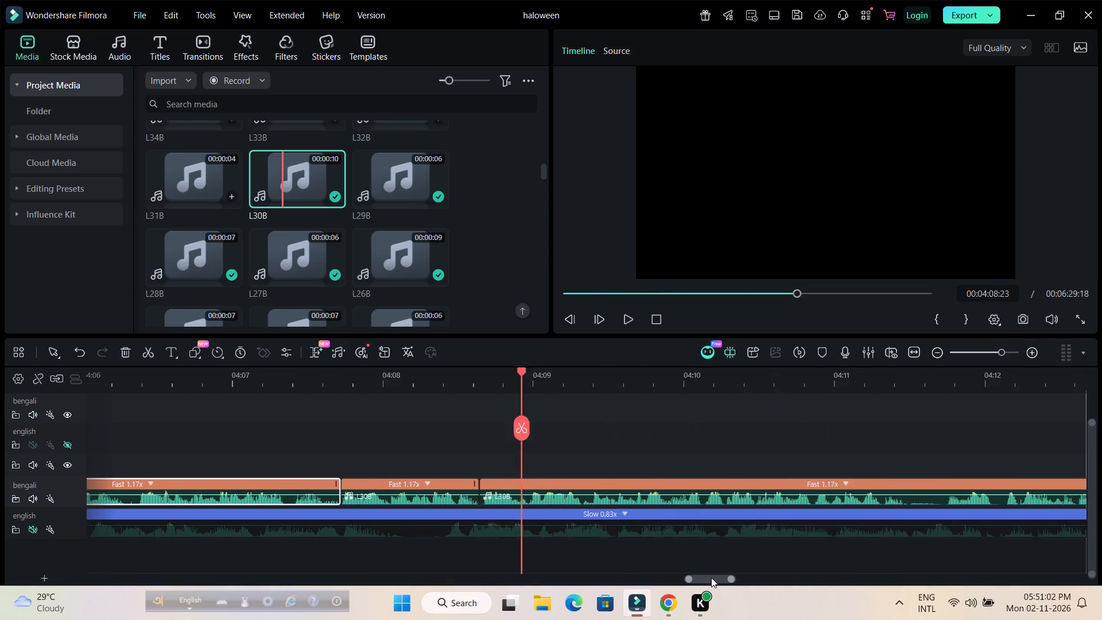
{"action": "left_click_drag", "start_coordinate": [711, 578], "coordinate": [715, 578]}
{"action": "left_click", "coordinate": [660, 381]}
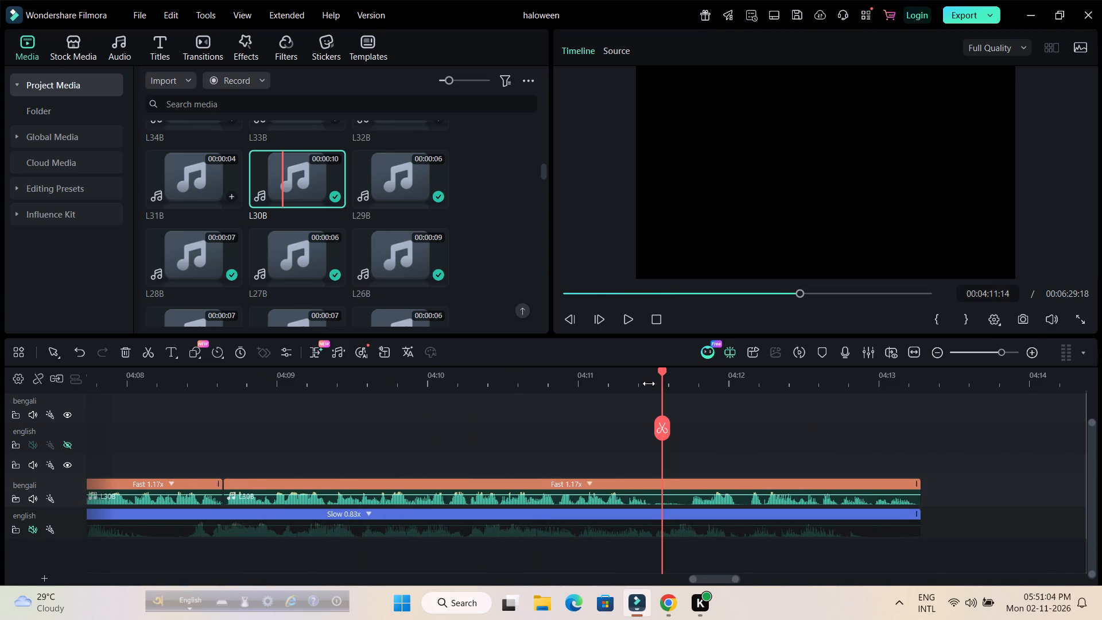
{"action": "left_click_drag", "start_coordinate": [649, 383], "coordinate": [923, 408]}
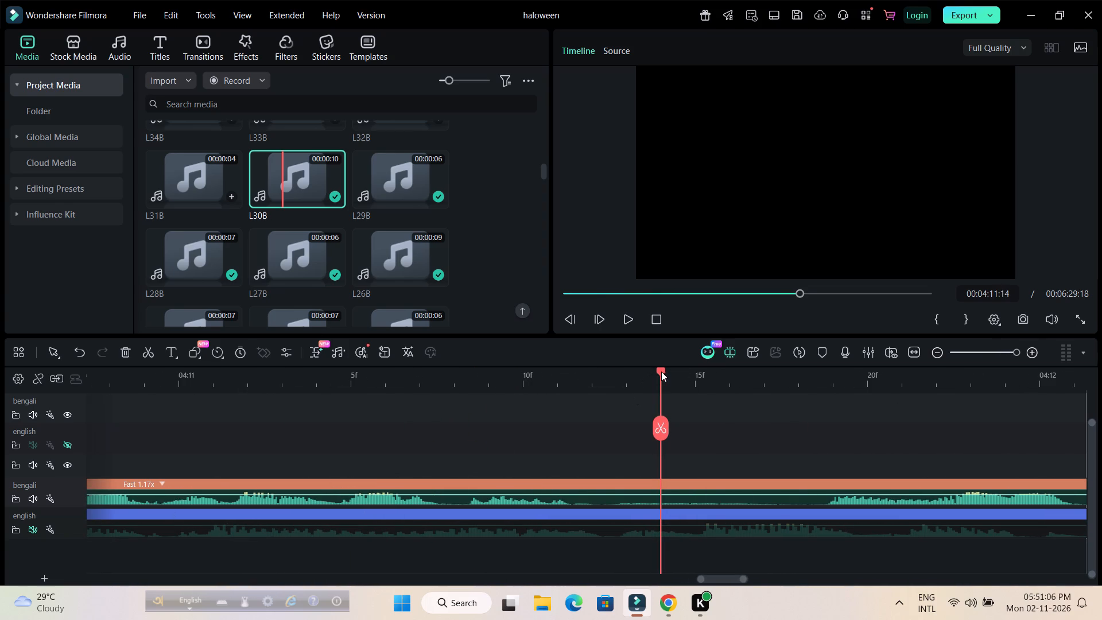
{"action": "left_click_drag", "start_coordinate": [661, 371], "coordinate": [599, 381]}
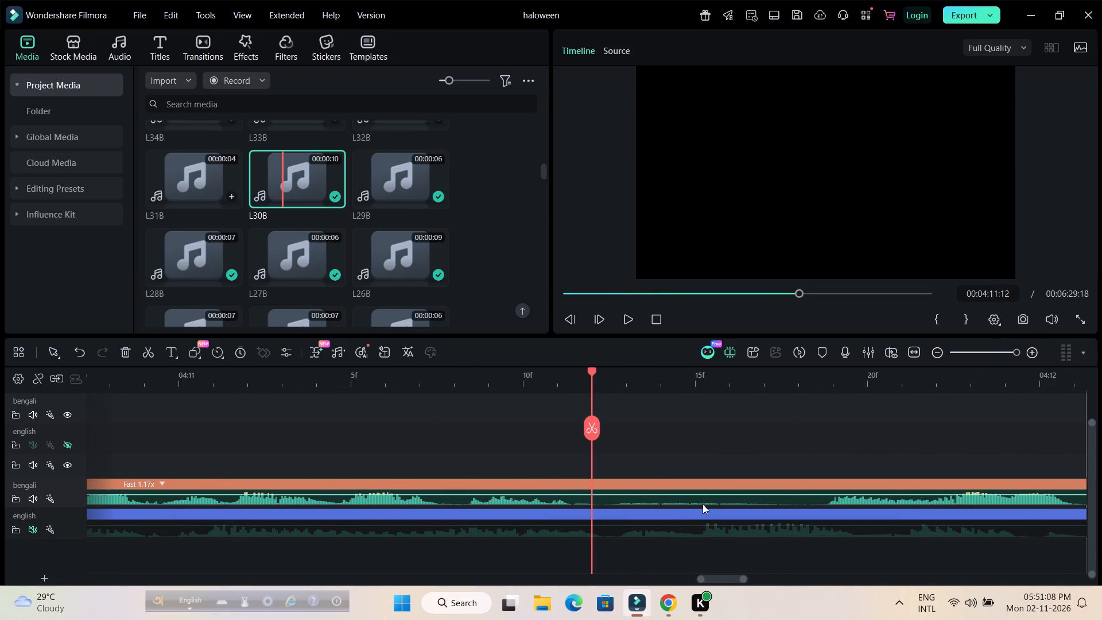
{"action": "left_click", "coordinate": [704, 497]}
{"action": "left_click", "coordinate": [587, 427]}
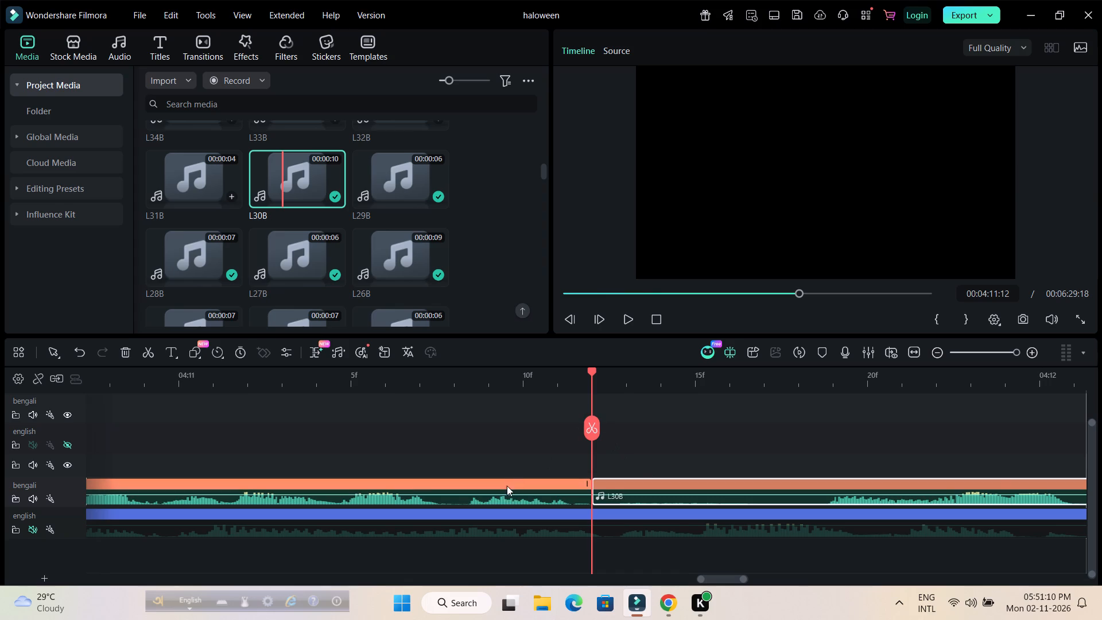
Move the L30B piece before the new cut about 7 frames later, covering the silent start of the last piece.
{"action": "left_click_drag", "start_coordinate": [497, 498], "coordinate": [719, 498]}
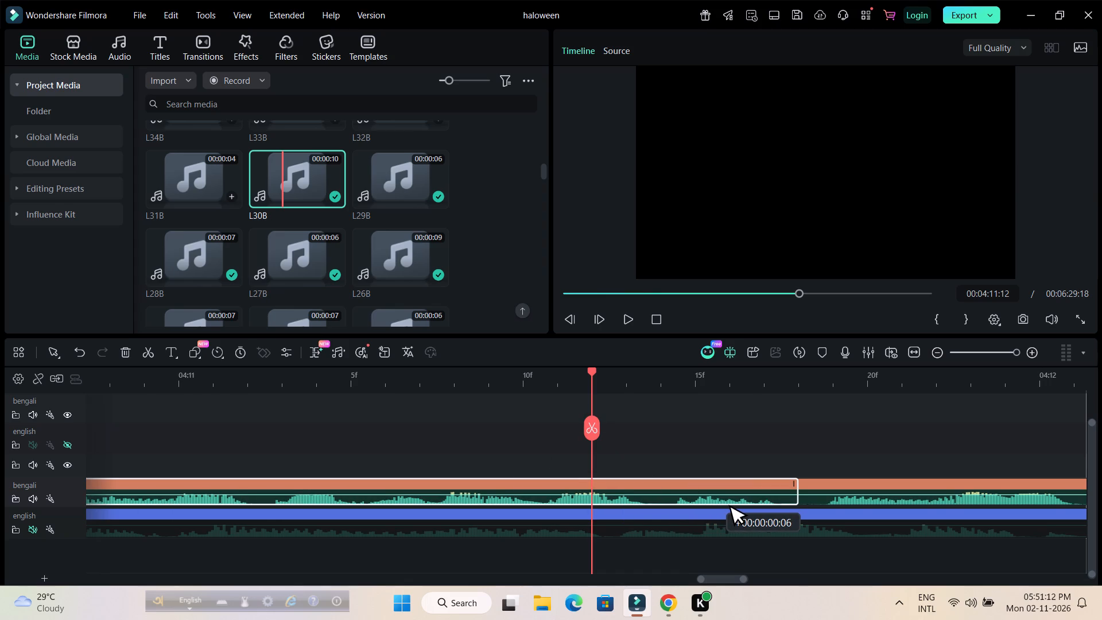
{"action": "left_click_drag", "start_coordinate": [719, 498], "coordinate": [721, 498]}
{"action": "left_click", "coordinate": [724, 466]}
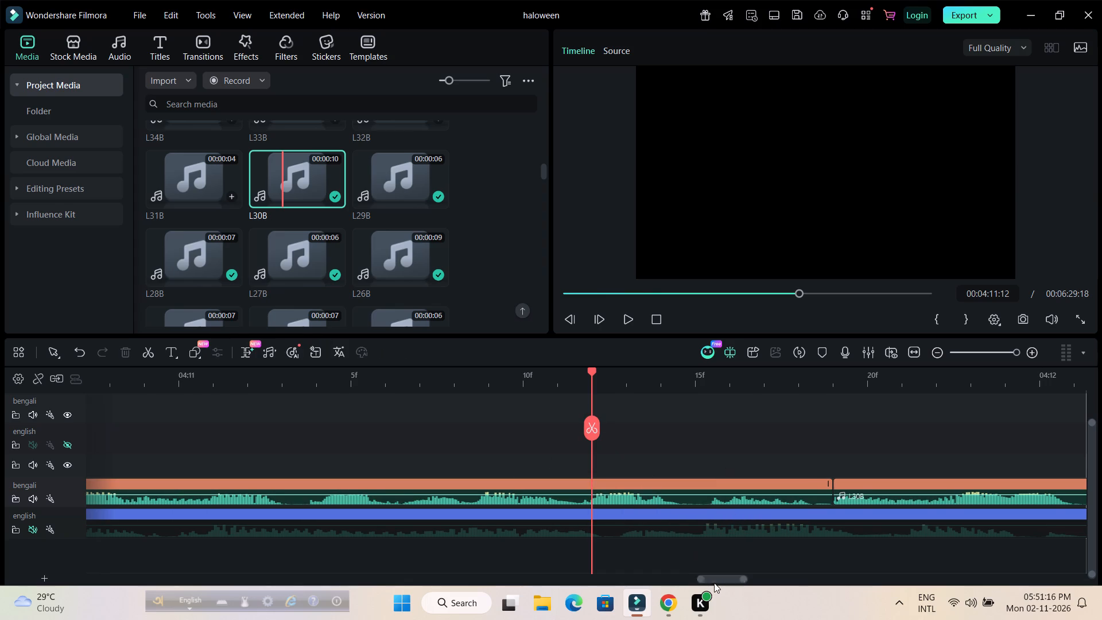
Move the L25 clip earlier so it starts flush with the first L30B piece at 00:04:04:24.
{"action": "left_click_drag", "start_coordinate": [699, 578], "coordinate": [619, 583]}
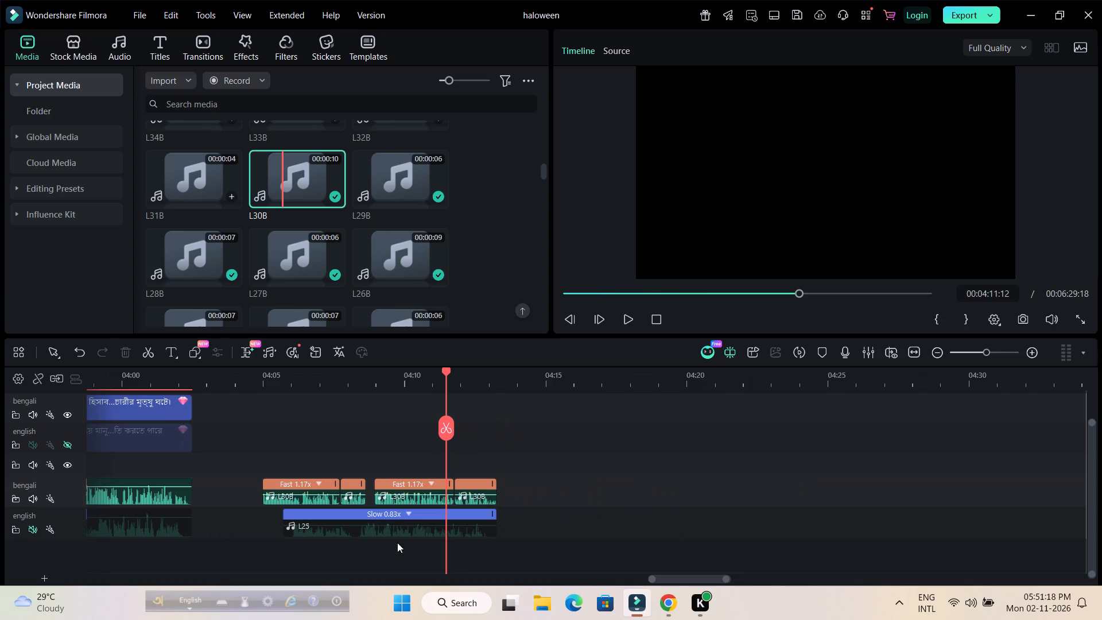
{"action": "left_click_drag", "start_coordinate": [239, 467], "coordinate": [490, 492]}
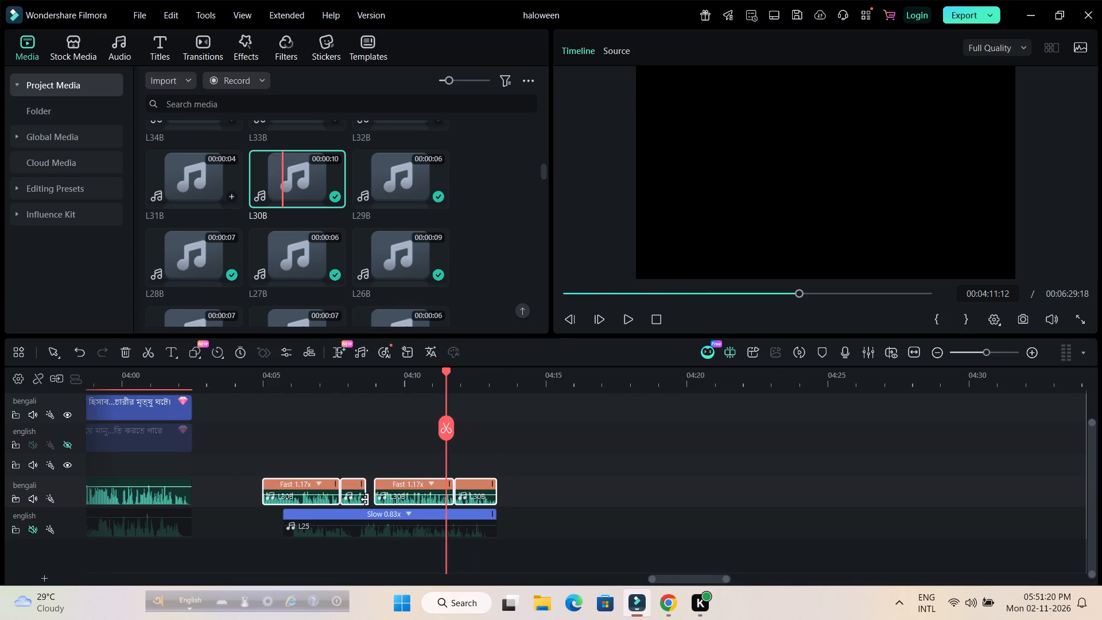
{"action": "left_click", "coordinate": [343, 452]}
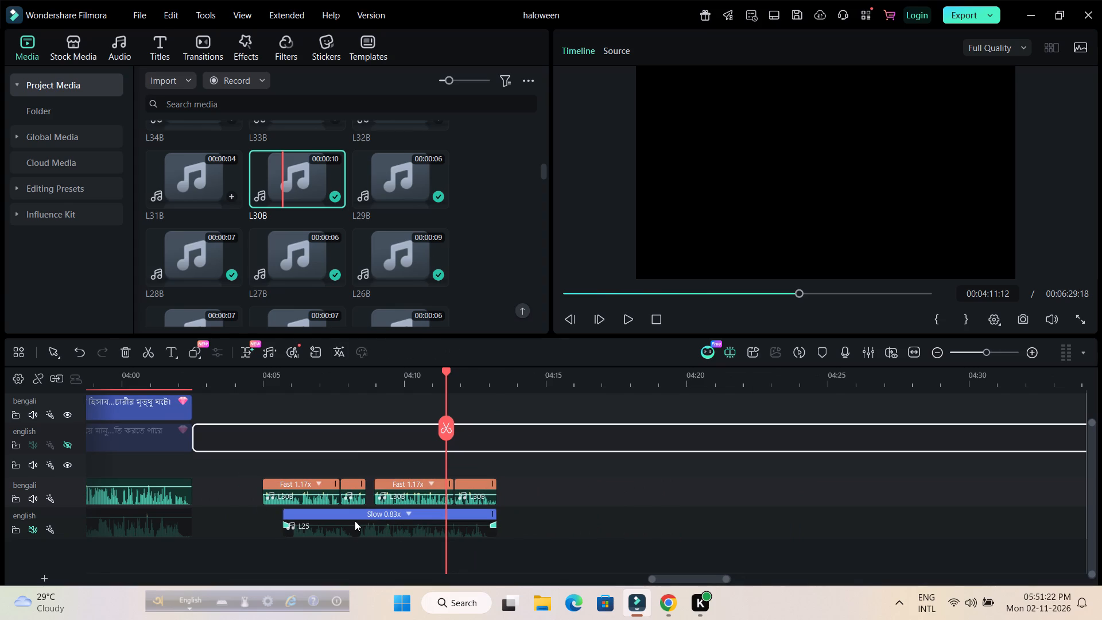
{"action": "left_click_drag", "start_coordinate": [357, 530], "coordinate": [337, 531]}
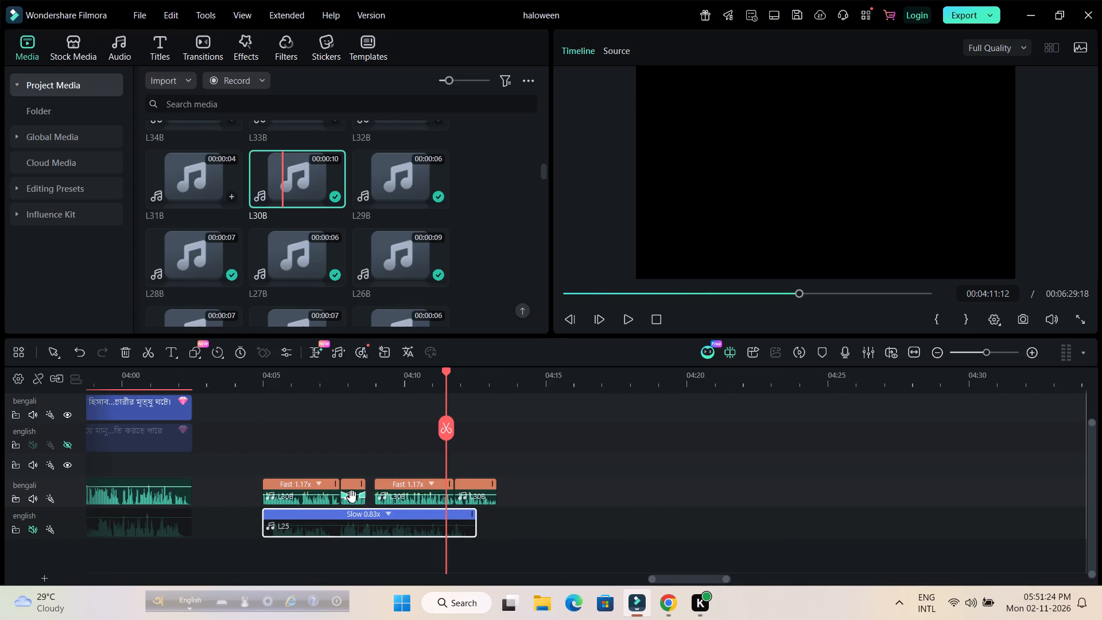
Close the gaps by moving the third and fourth L30B pieces back flush against the pieces before them.
{"action": "left_click_drag", "start_coordinate": [403, 497], "coordinate": [395, 497]}
{"action": "left_click_drag", "start_coordinate": [476, 500], "coordinate": [472, 500]}
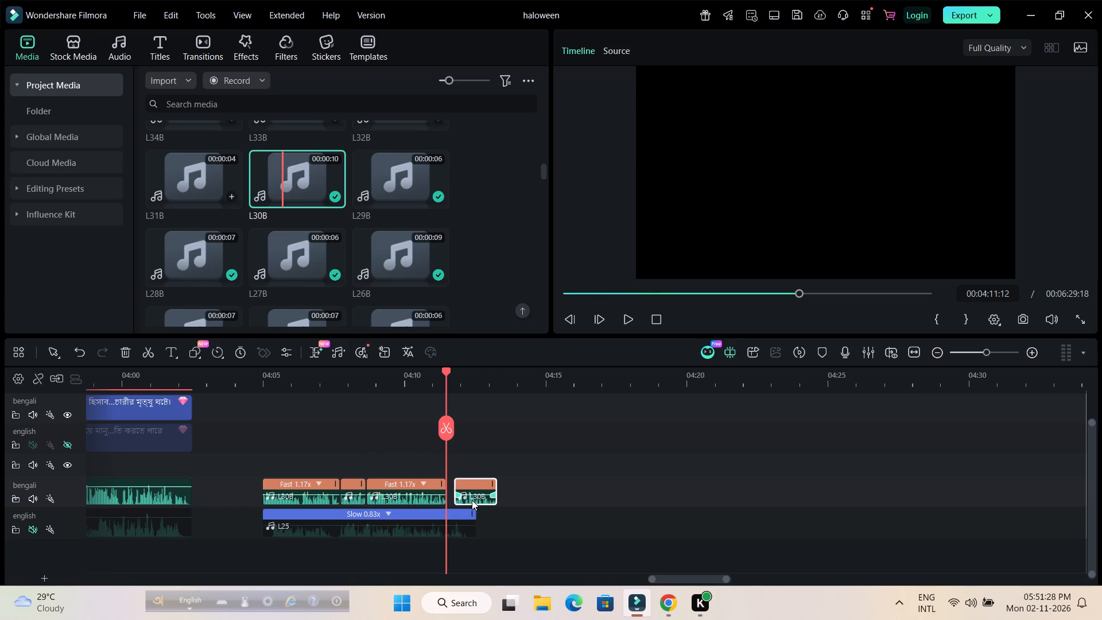
{"action": "left_click_drag", "start_coordinate": [472, 500], "coordinate": [468, 500]}
{"action": "left_click", "coordinate": [473, 560]}
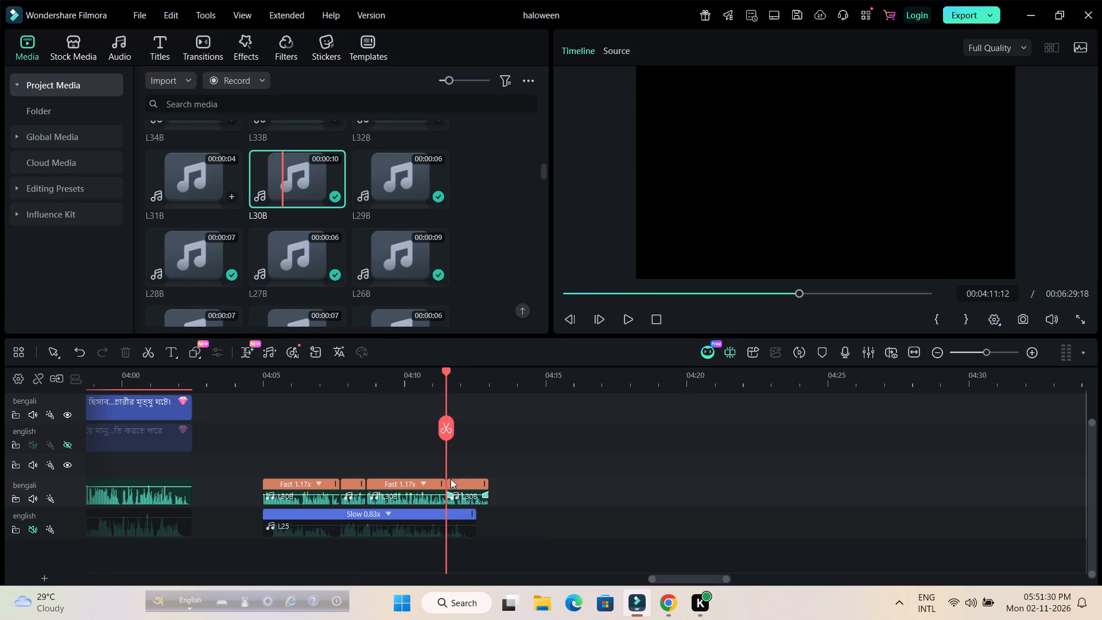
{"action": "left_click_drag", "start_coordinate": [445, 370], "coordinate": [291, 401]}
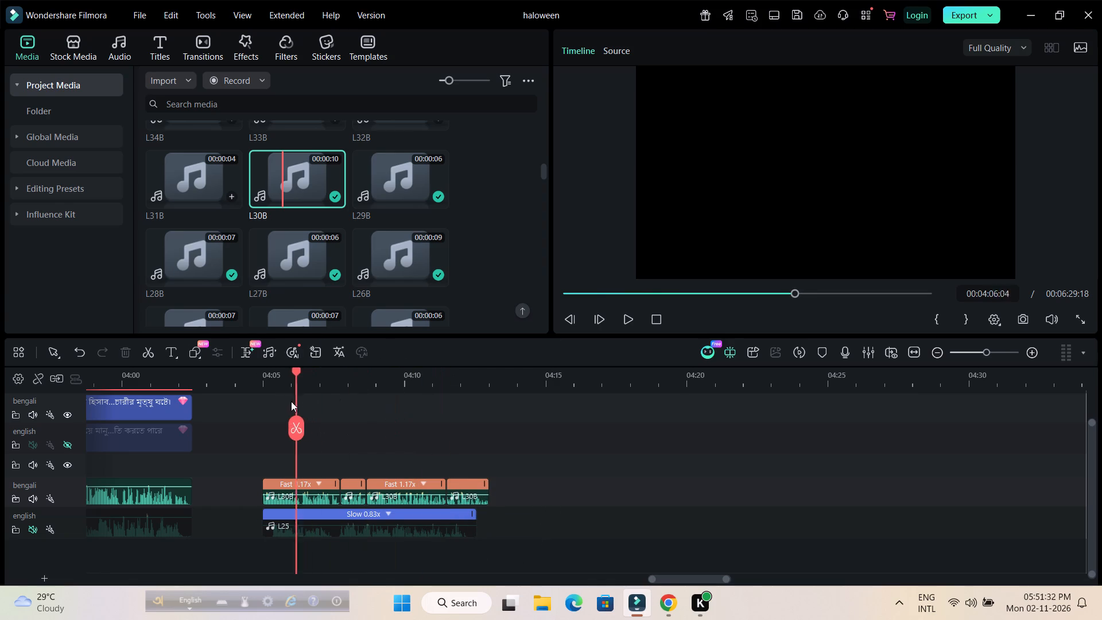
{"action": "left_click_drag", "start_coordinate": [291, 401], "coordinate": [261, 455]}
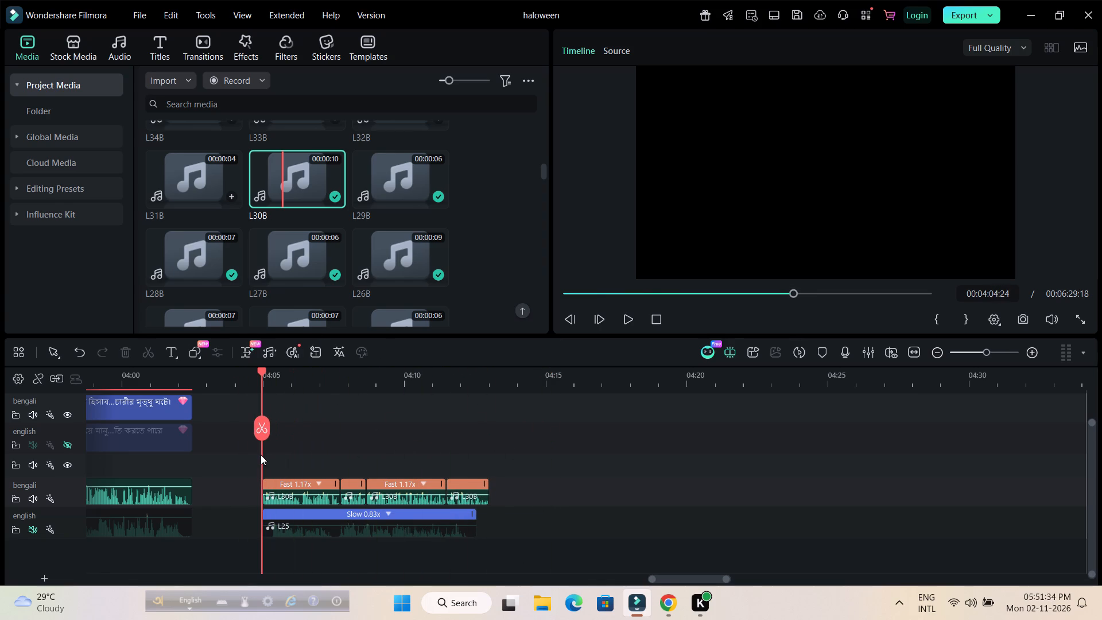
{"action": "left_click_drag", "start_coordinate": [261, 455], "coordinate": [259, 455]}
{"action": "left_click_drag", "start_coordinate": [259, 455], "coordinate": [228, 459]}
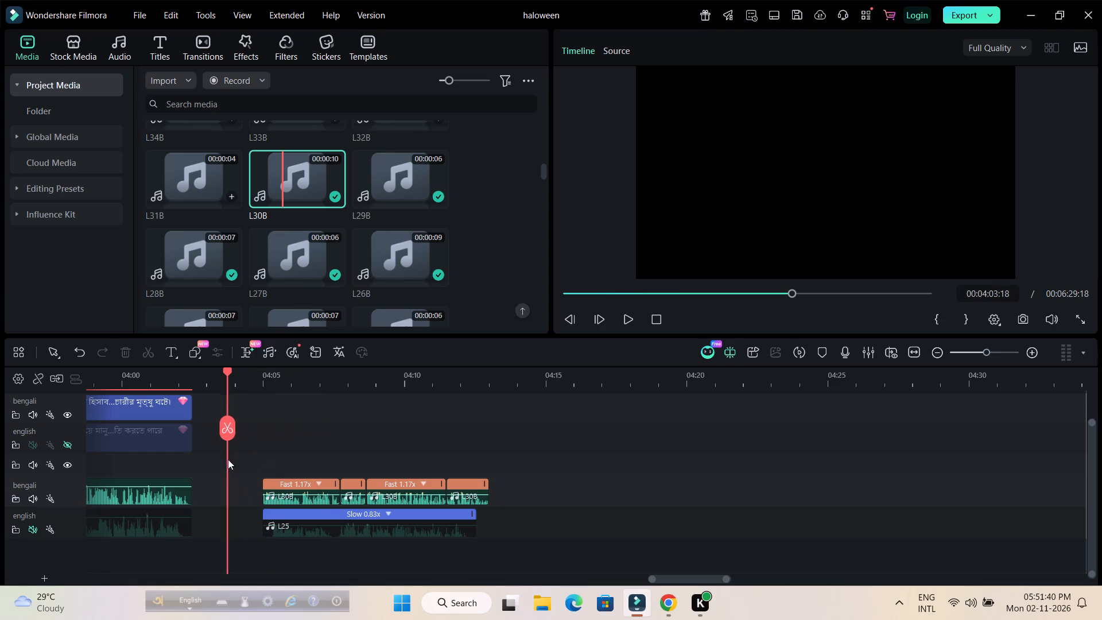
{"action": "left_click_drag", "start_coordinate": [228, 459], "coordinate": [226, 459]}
Set the uniform speed of all four L30B pieces on the Bengali audio track to 1.2.
{"action": "left_click_drag", "start_coordinate": [242, 489], "coordinate": [577, 490]}
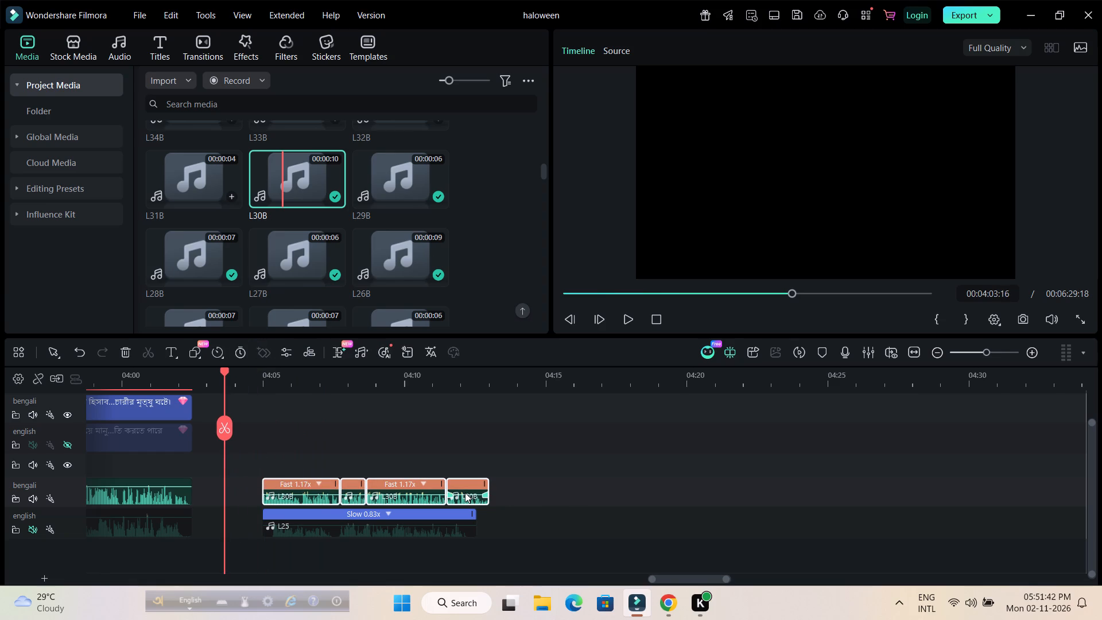
{"action": "right_click", "coordinate": [464, 493]}
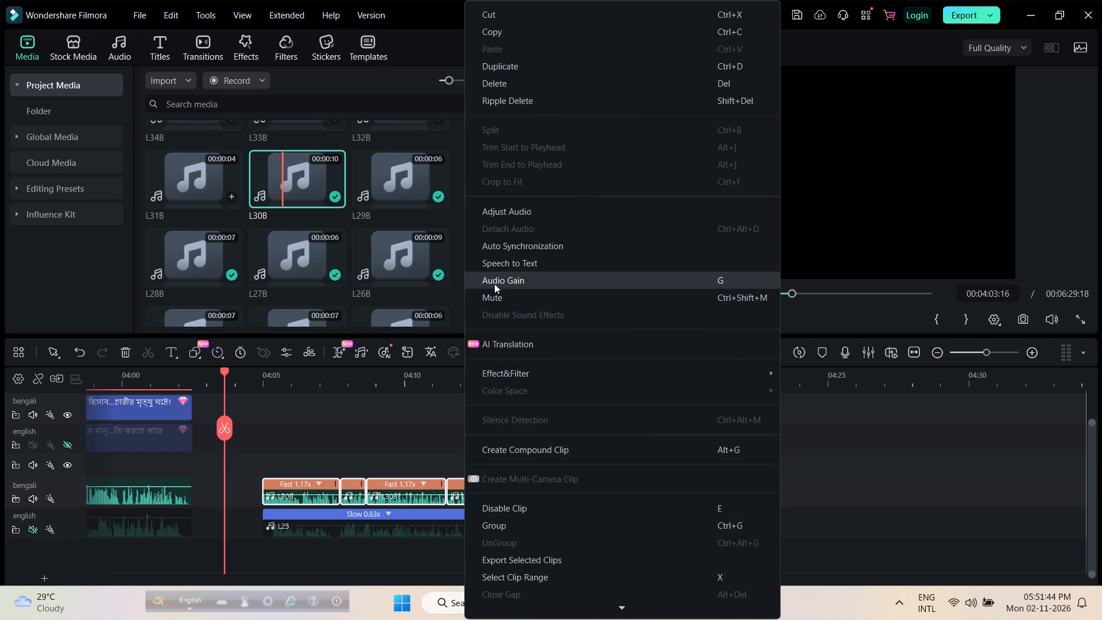
{"action": "left_click", "coordinate": [507, 215]}
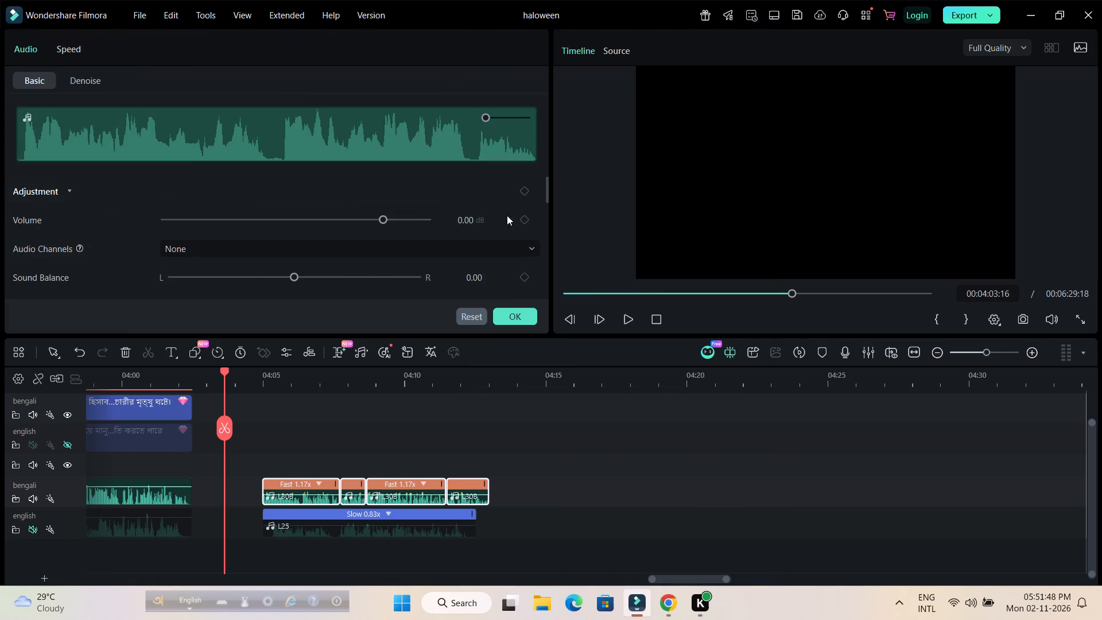
{"action": "left_click", "coordinate": [68, 50]}
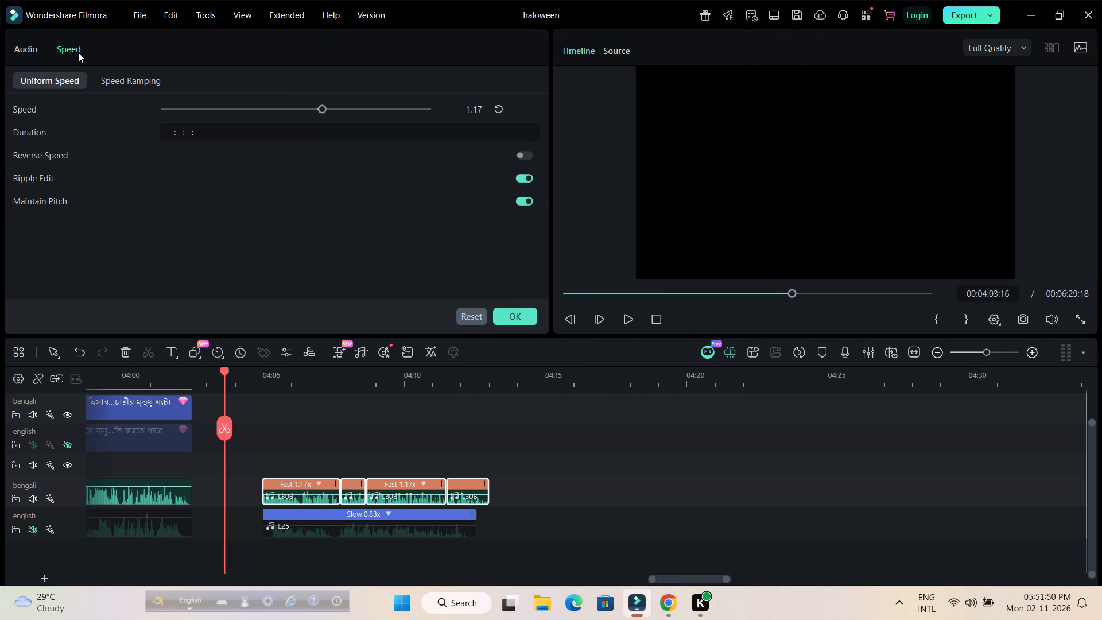
{"action": "left_click", "coordinate": [459, 109]}
{"action": "type", "text": "1.2"}
{"action": "key", "text": "Return"}
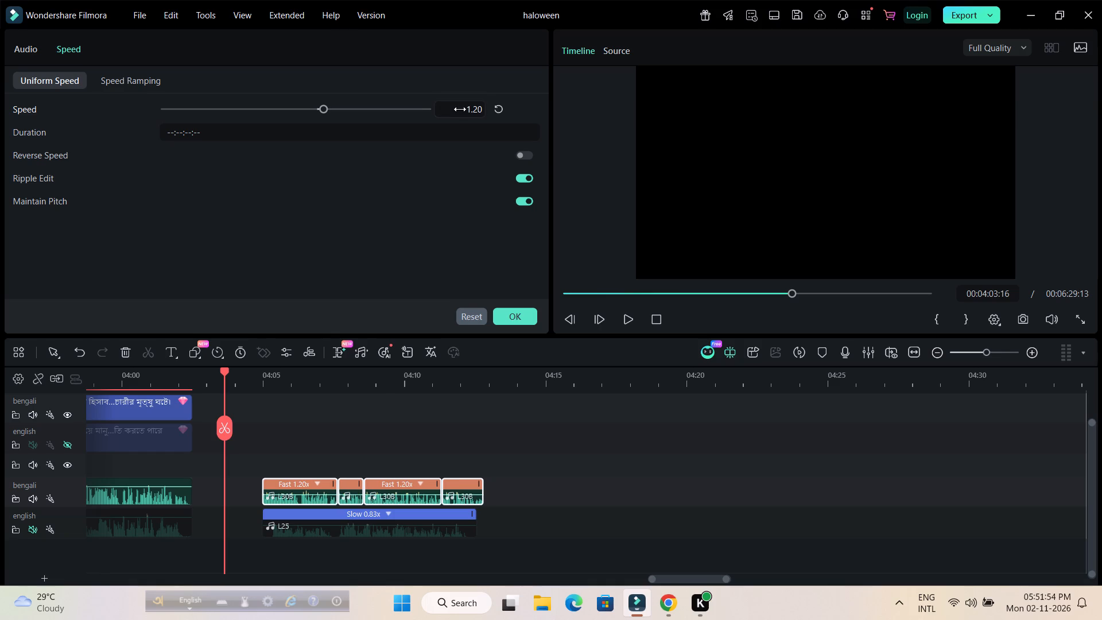
Set the uniform speed of the L25 clip on the English audio track to 0.8.
{"action": "double_click", "coordinate": [379, 529]}
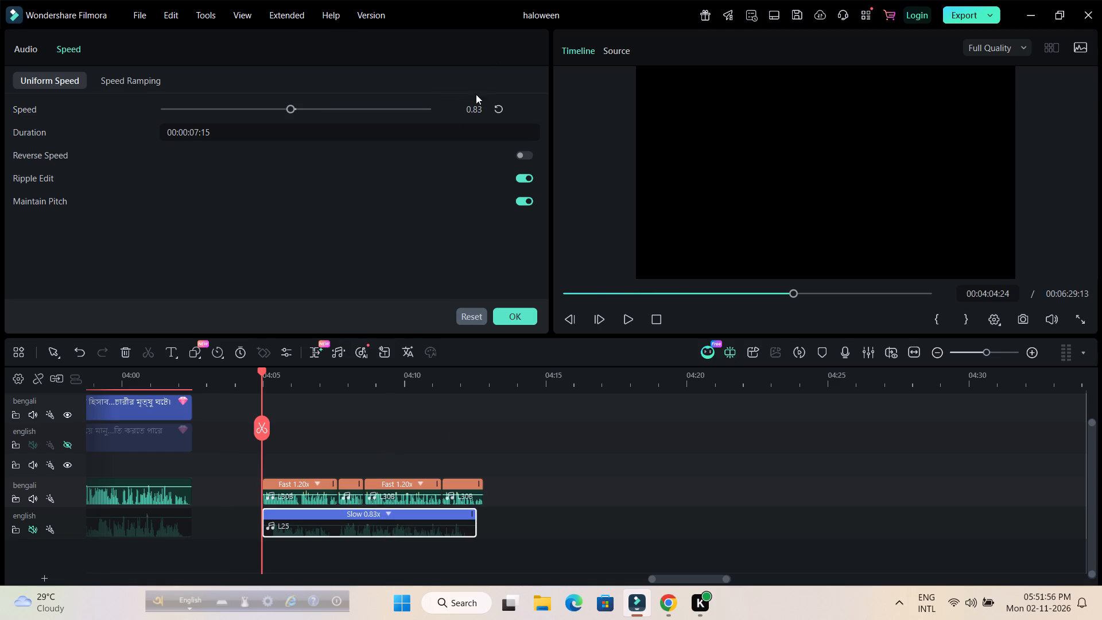
{"action": "left_click", "coordinate": [474, 110]}
{"action": "type", "text": "0.8"}
{"action": "key", "text": "Return"}
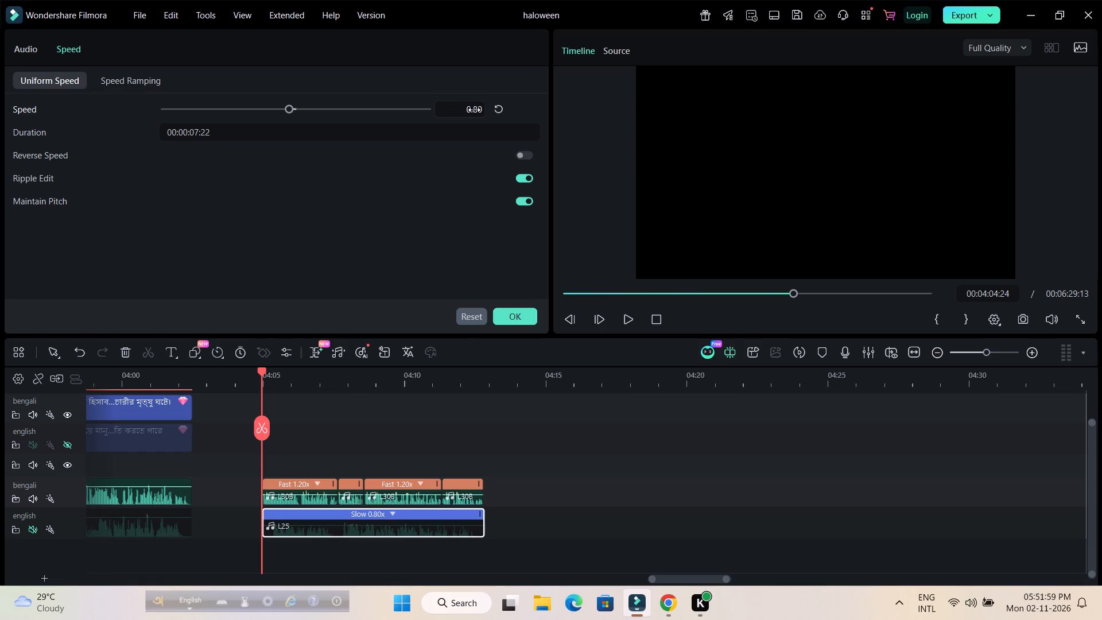
{"action": "left_click", "coordinate": [416, 449]}
{"action": "left_click", "coordinate": [415, 465]}
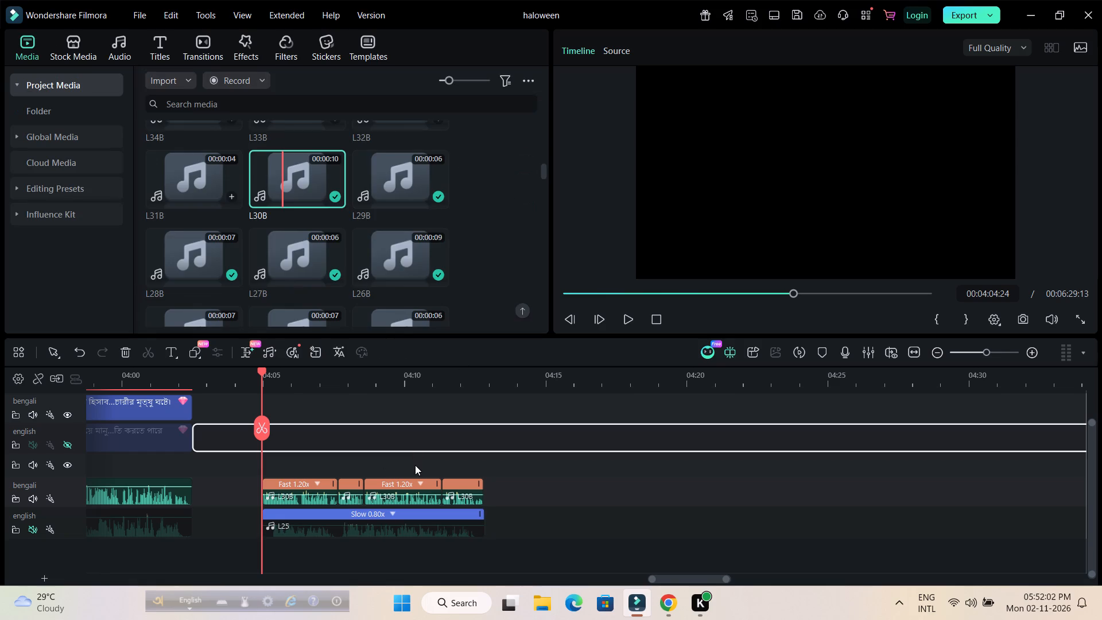
Play through the retimed section and trim the end of L25 flush with the last L30B piece at 00:04:12:20.
{"action": "key", "text": "space"}
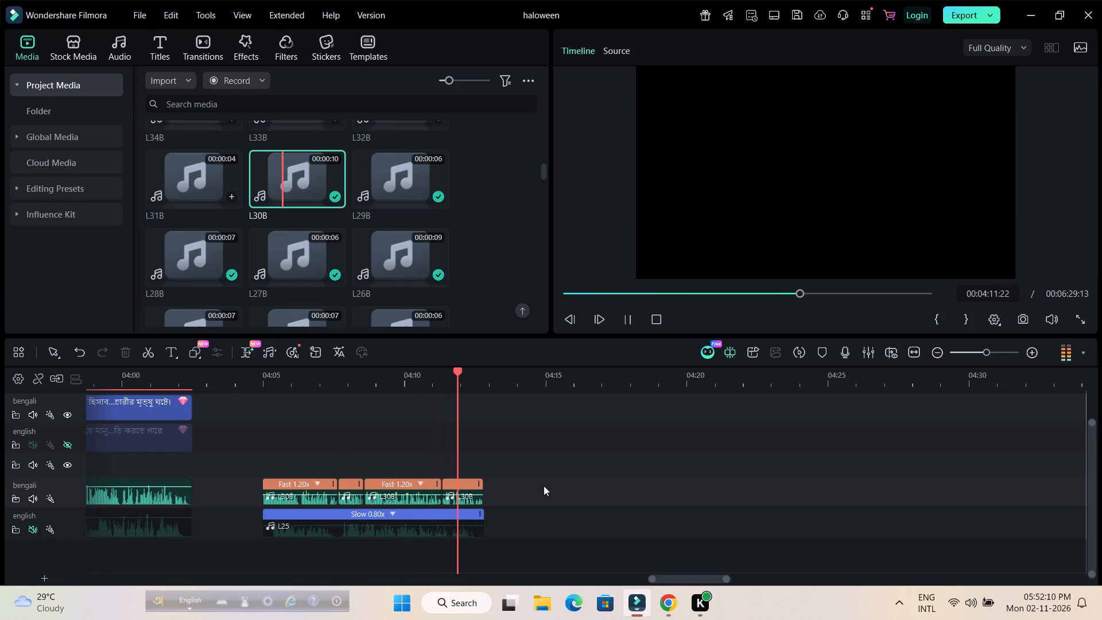
{"action": "key", "text": "space"}
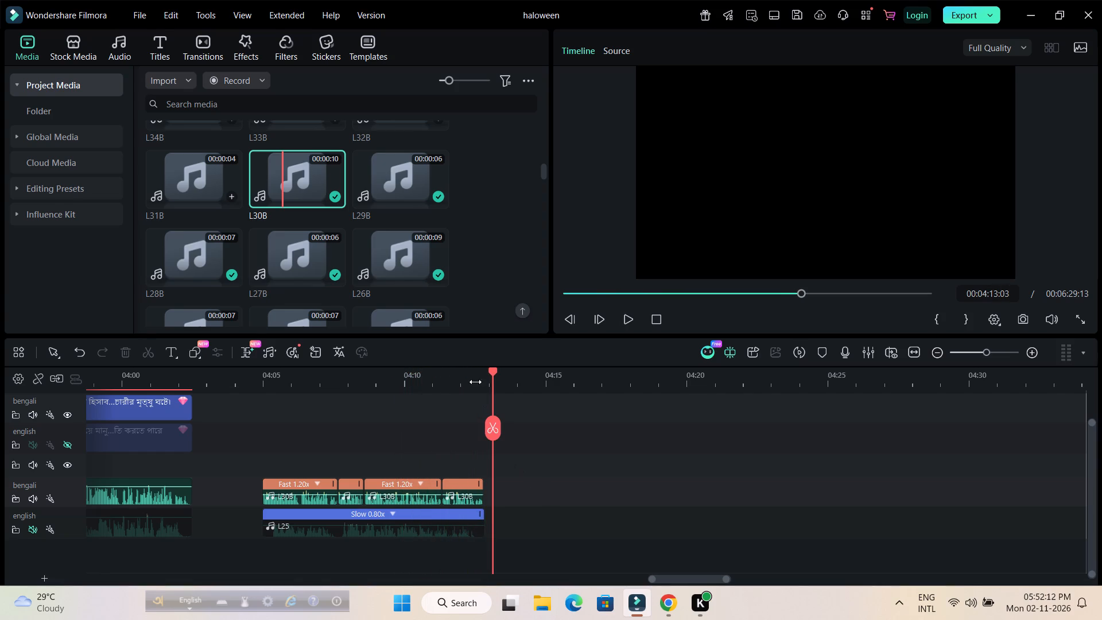
{"action": "left_click_drag", "start_coordinate": [475, 379], "coordinate": [871, 378]}
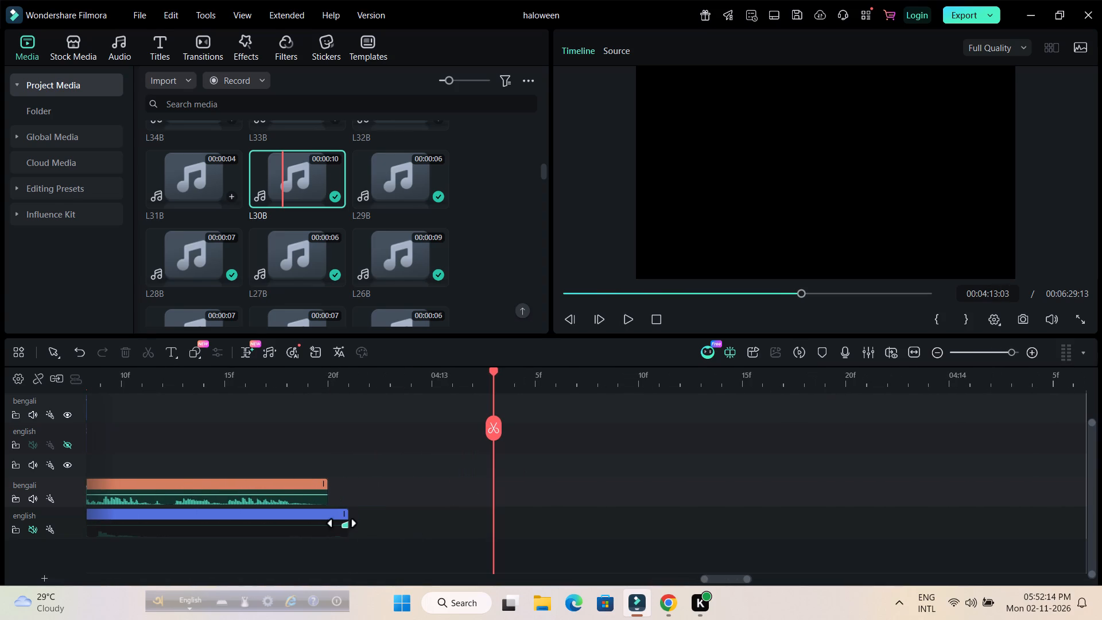
{"action": "left_click_drag", "start_coordinate": [346, 532], "coordinate": [328, 528]}
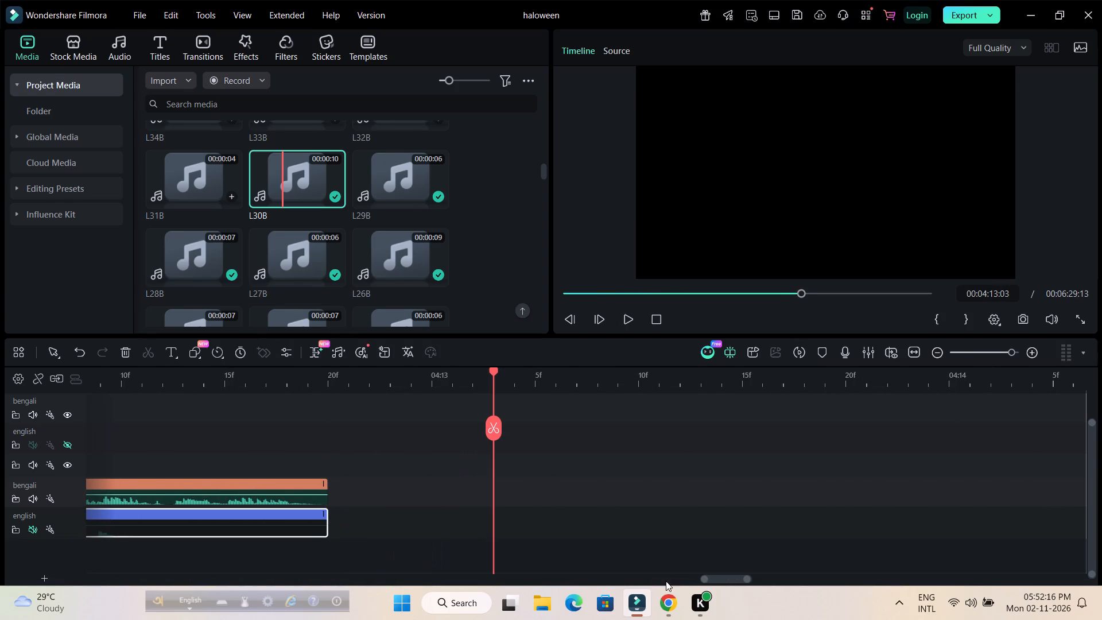
{"action": "left_click_drag", "start_coordinate": [227, 382], "coordinate": [99, 383]}
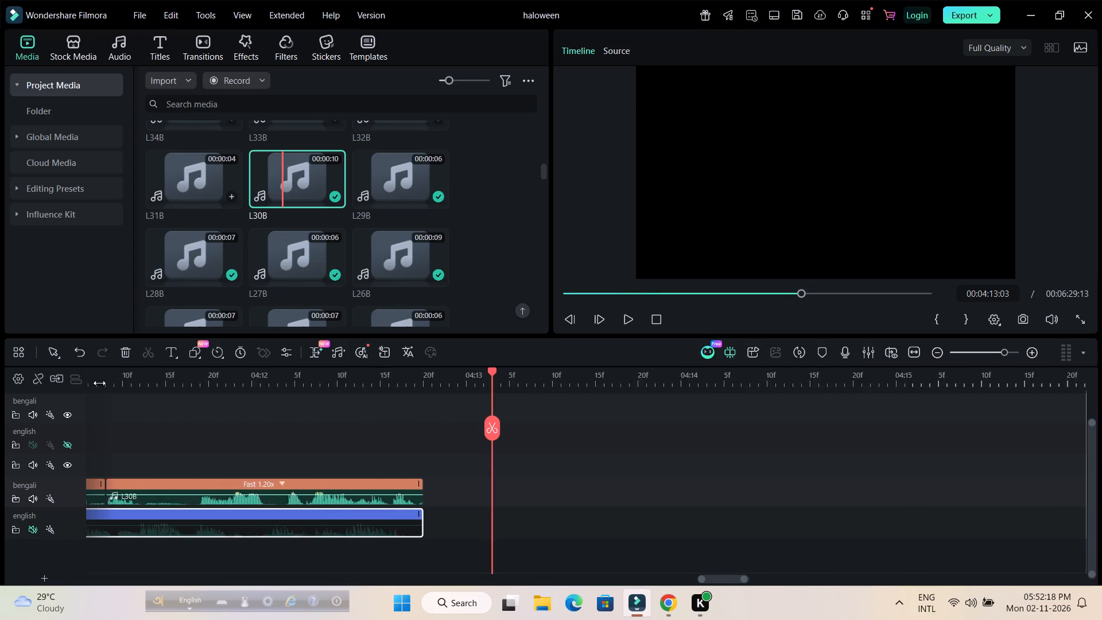
{"action": "left_click_drag", "start_coordinate": [99, 383], "coordinate": [0, 402]}
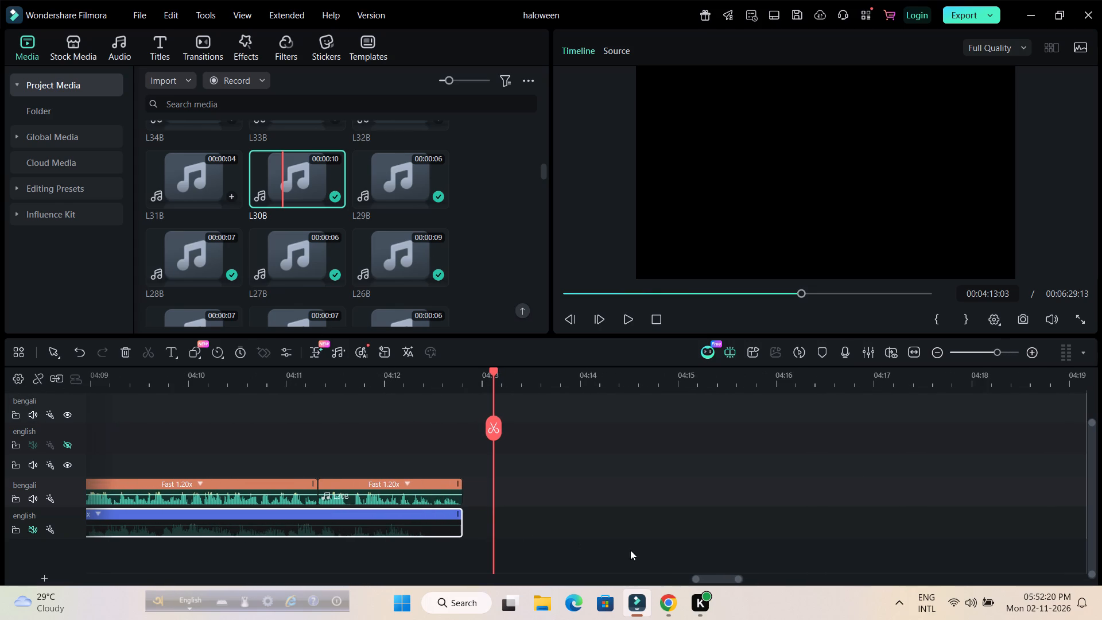
{"action": "left_click_drag", "start_coordinate": [714, 579], "coordinate": [700, 578]}
{"action": "left_click", "coordinate": [596, 375]}
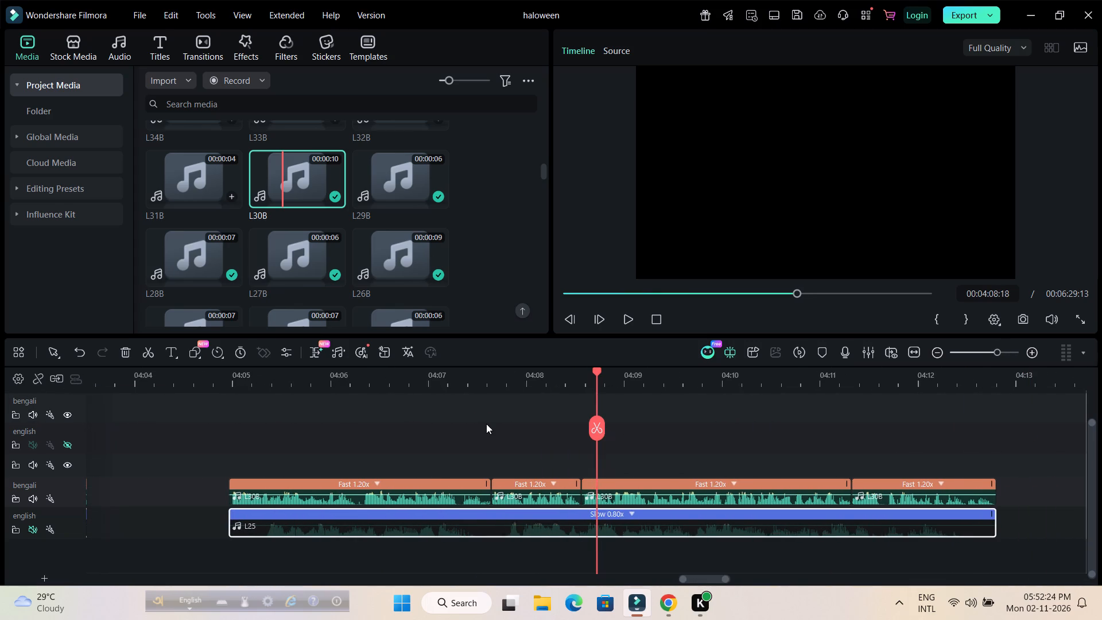
{"action": "scroll", "coordinate": [485, 432], "scroll_direction": "up", "scroll_amount": 2}
{"action": "left_click_drag", "start_coordinate": [526, 382], "coordinate": [430, 393]}
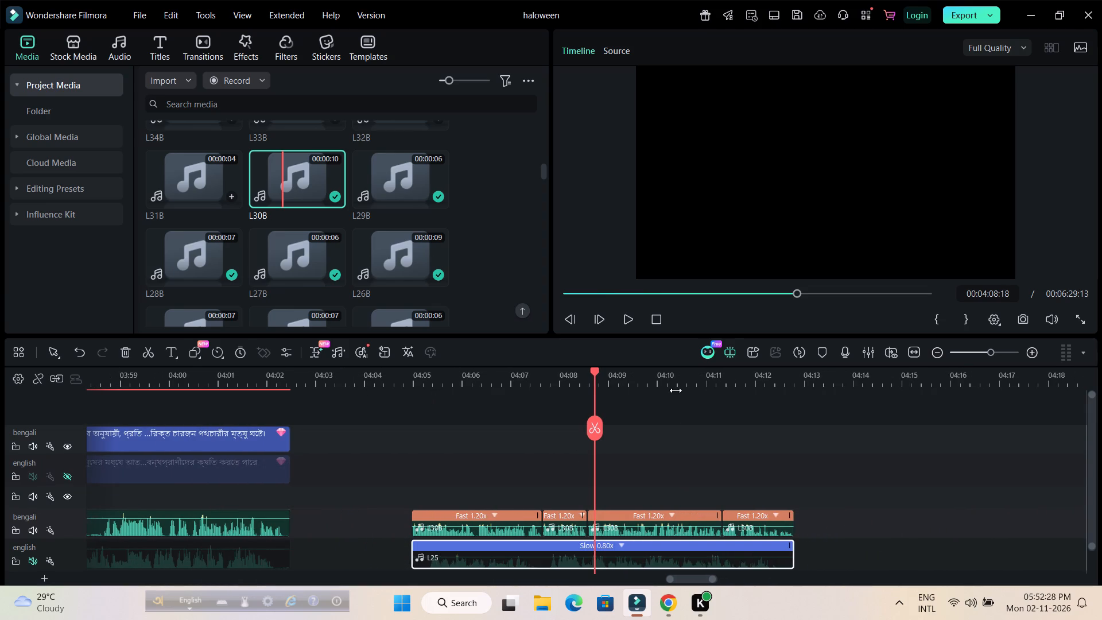
{"action": "left_click_drag", "start_coordinate": [676, 379], "coordinate": [588, 371]}
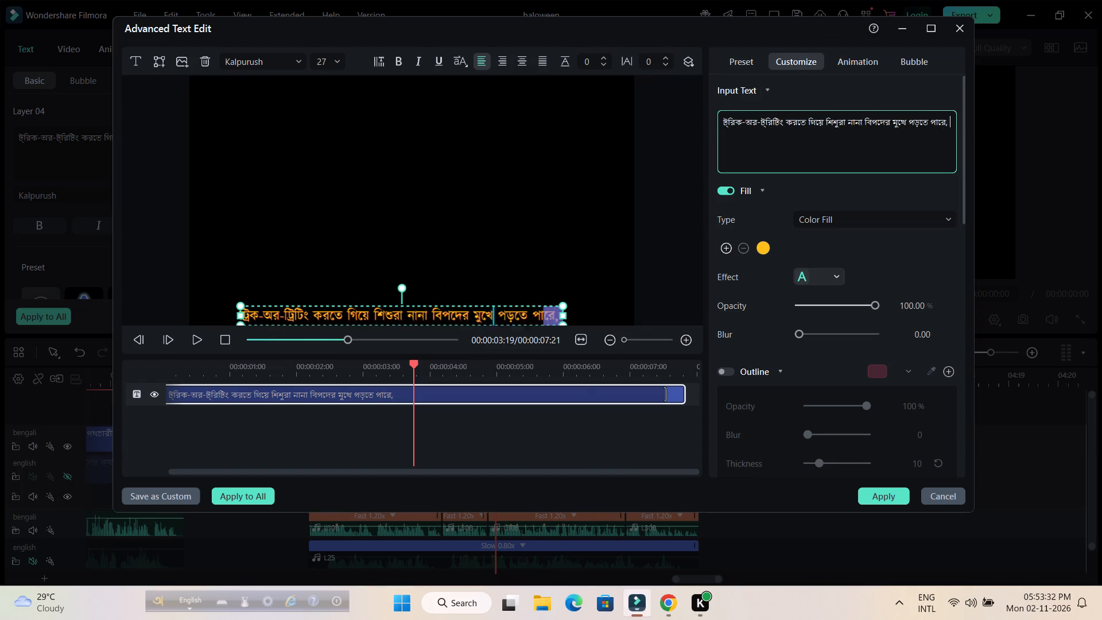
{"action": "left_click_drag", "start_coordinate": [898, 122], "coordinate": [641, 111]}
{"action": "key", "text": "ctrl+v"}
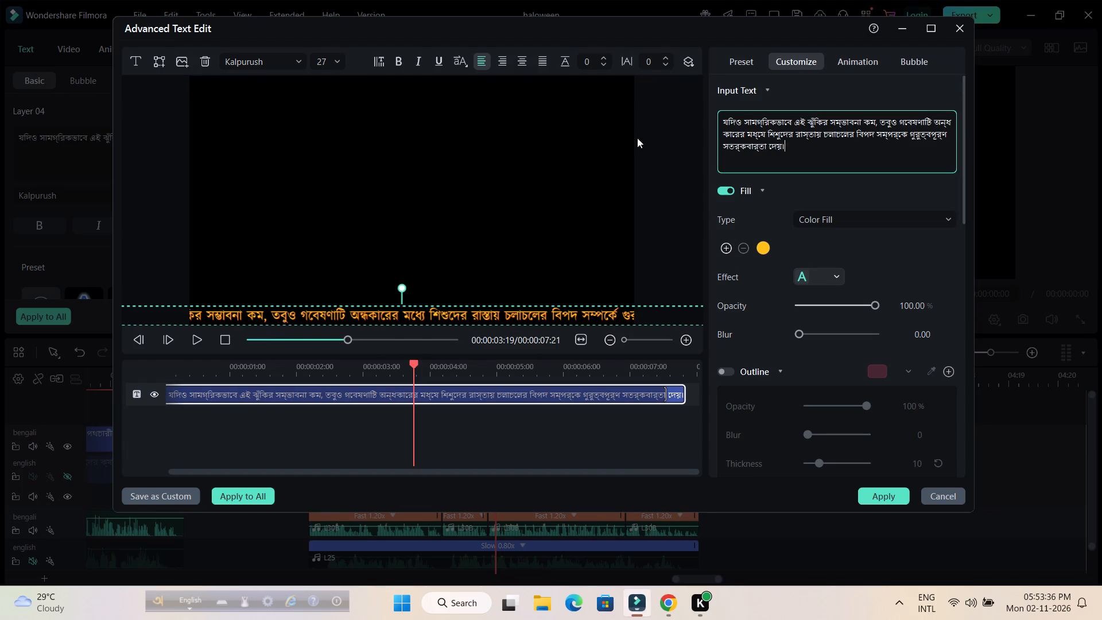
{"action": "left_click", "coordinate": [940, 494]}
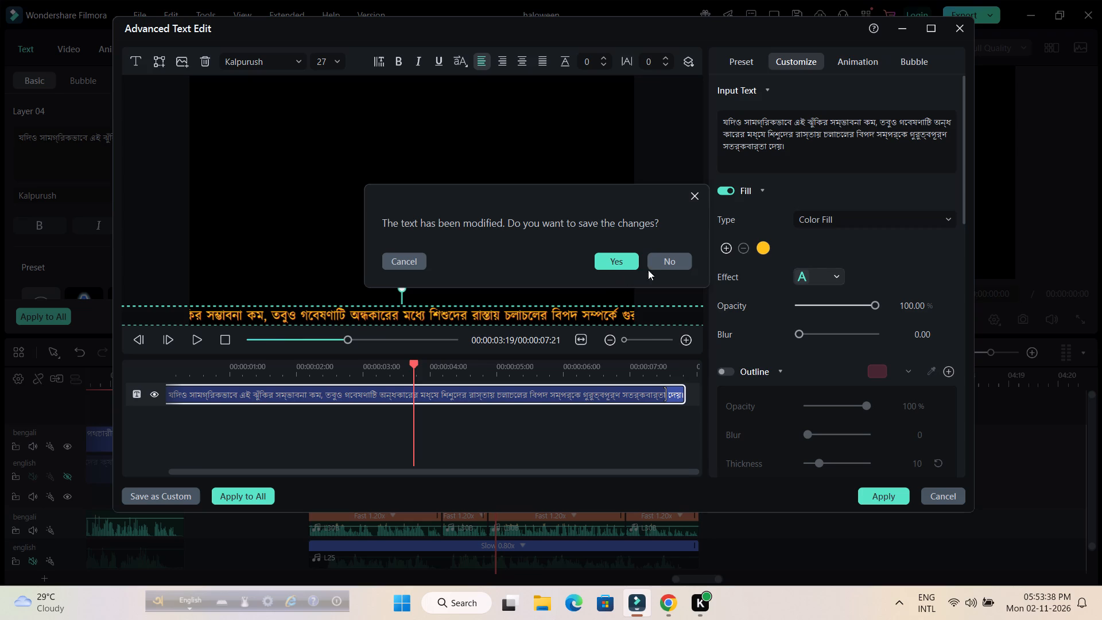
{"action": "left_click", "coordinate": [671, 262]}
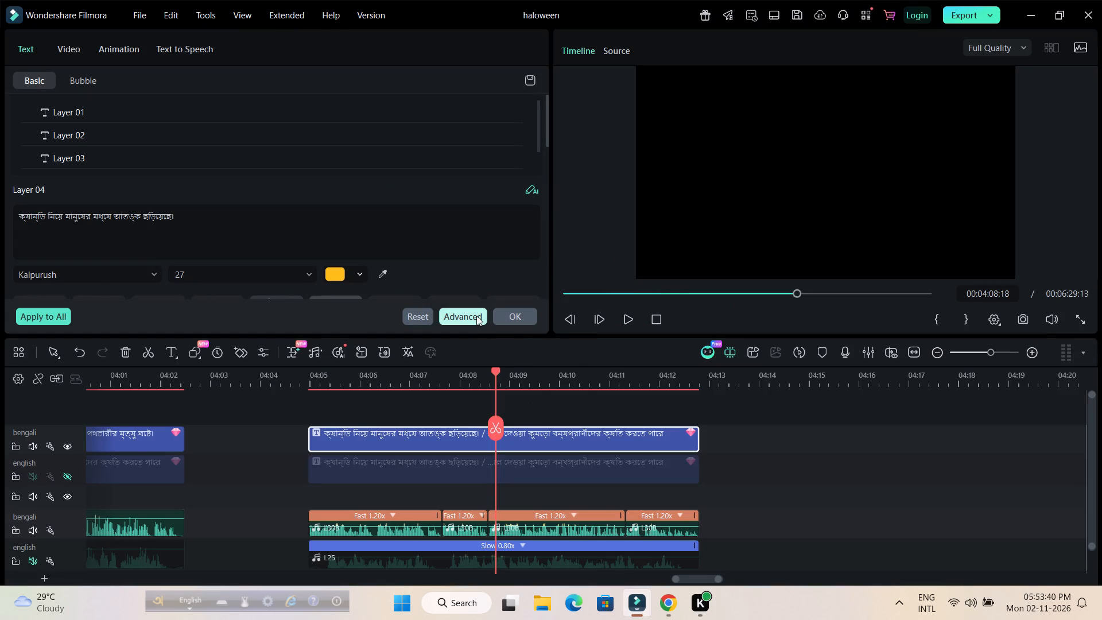
Play the Bengali L30B narration from its start and park the playhead where the first phrase ends, at 00:04:07:16.
{"action": "left_click", "coordinate": [476, 316]}
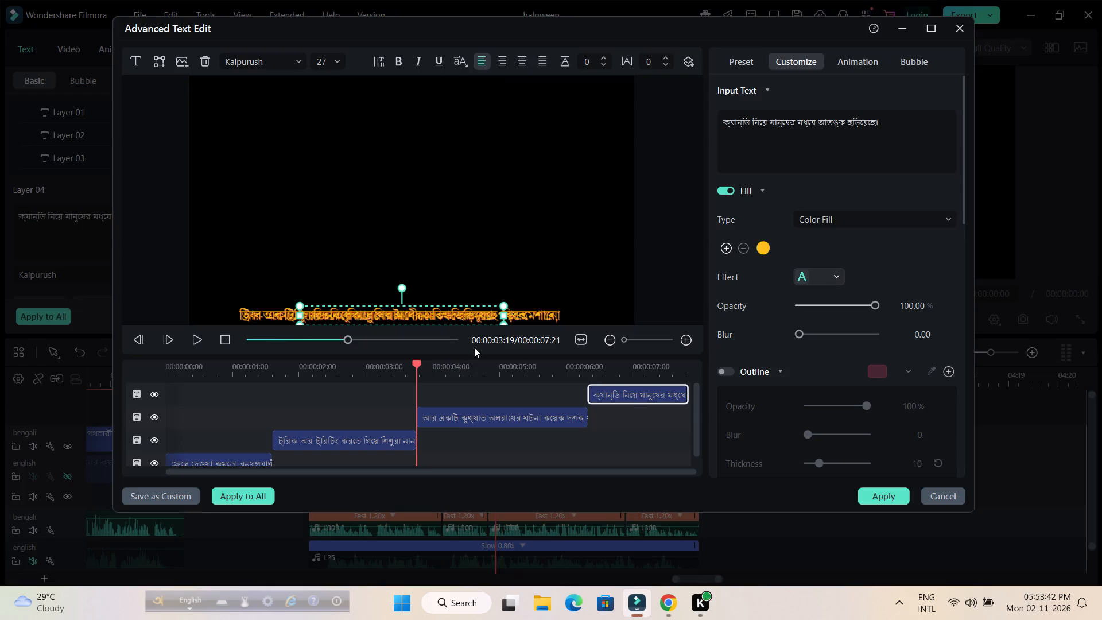
{"action": "left_click", "coordinate": [926, 495]}
{"action": "left_click_drag", "start_coordinate": [498, 370], "coordinate": [282, 370]}
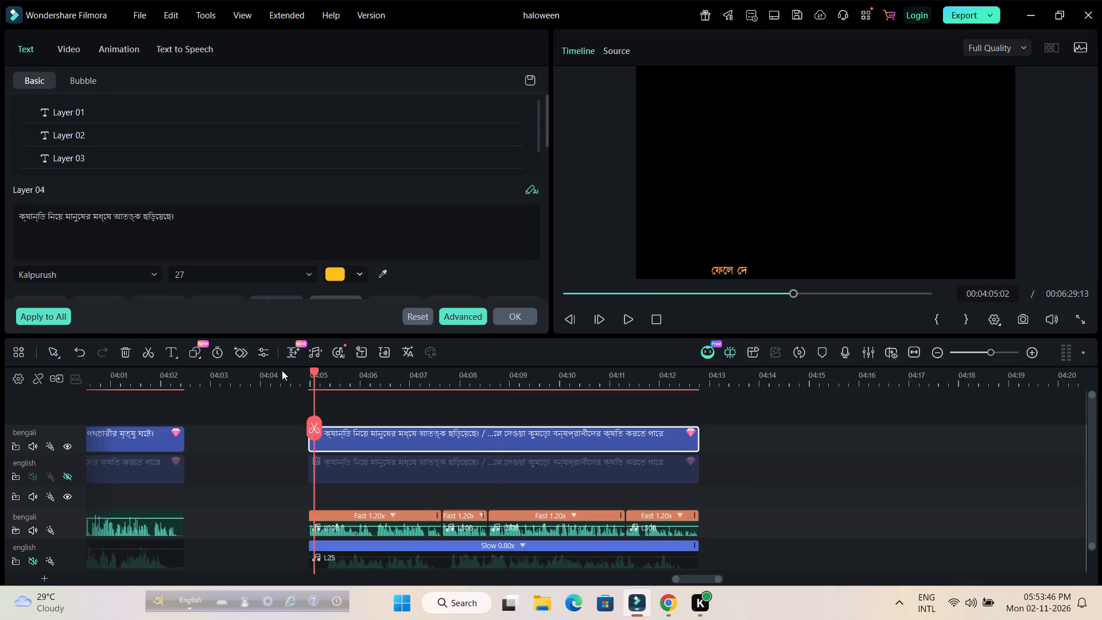
{"action": "left_click_drag", "start_coordinate": [282, 370], "coordinate": [269, 370]}
{"action": "key", "text": "space"}
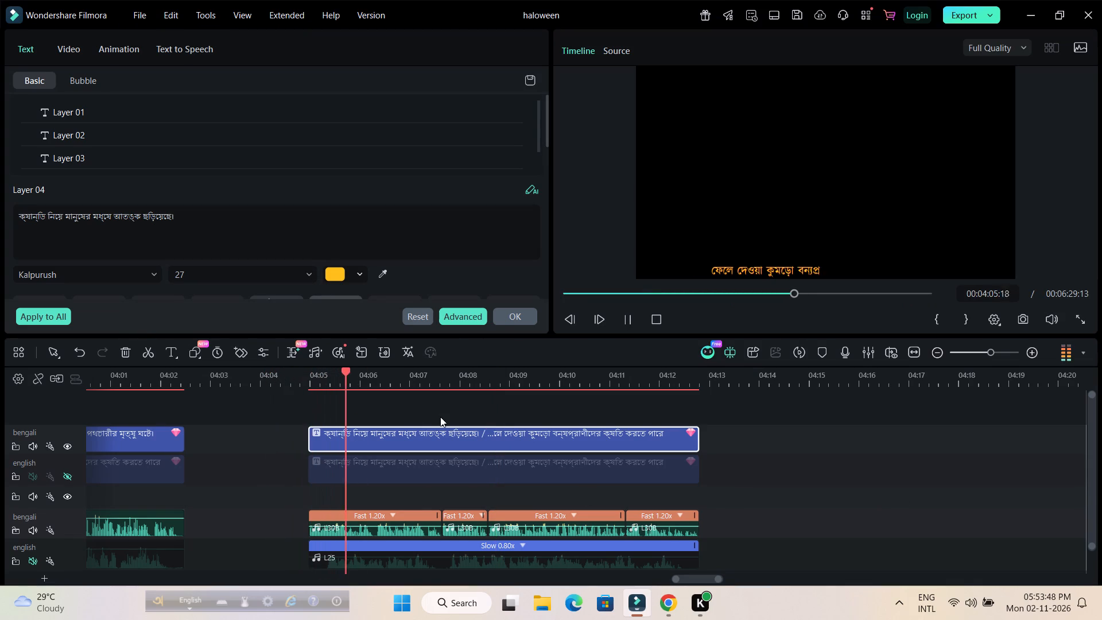
{"action": "key", "text": "space"}
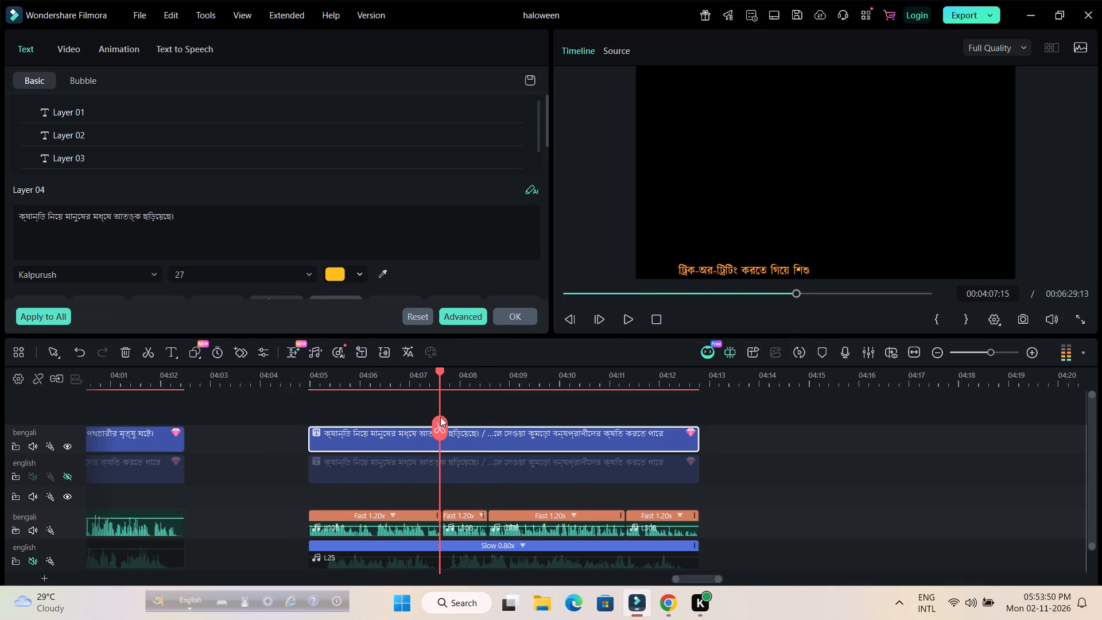
{"action": "left_click_drag", "start_coordinate": [455, 378], "coordinate": [547, 378]}
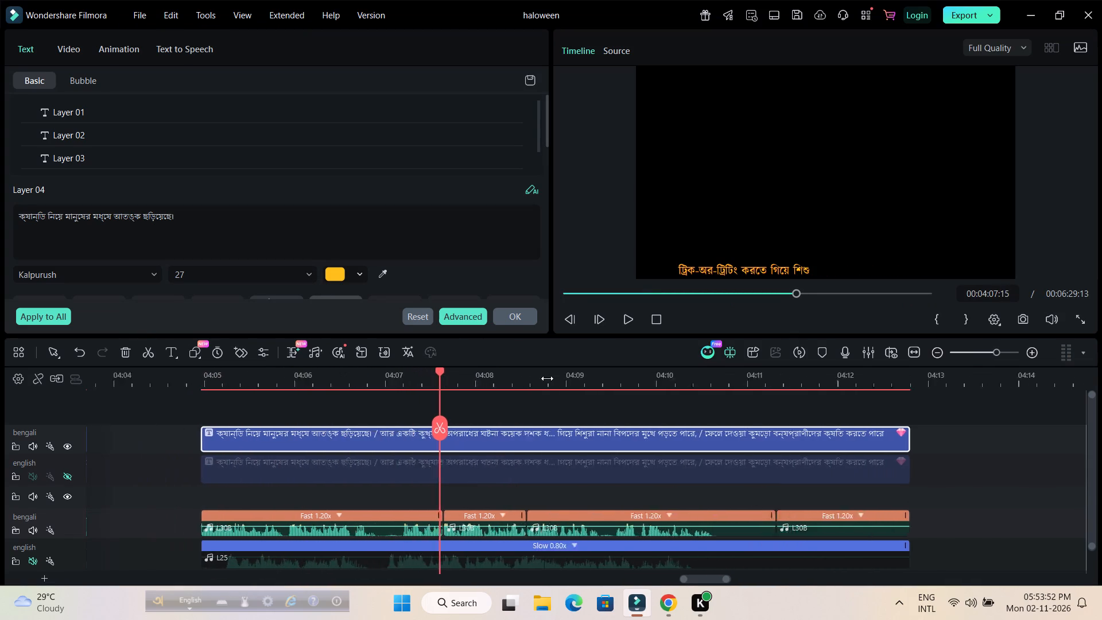
{"action": "left_click_drag", "start_coordinate": [547, 378], "coordinate": [602, 378]}
{"action": "left_click_drag", "start_coordinate": [440, 370], "coordinate": [450, 370]}
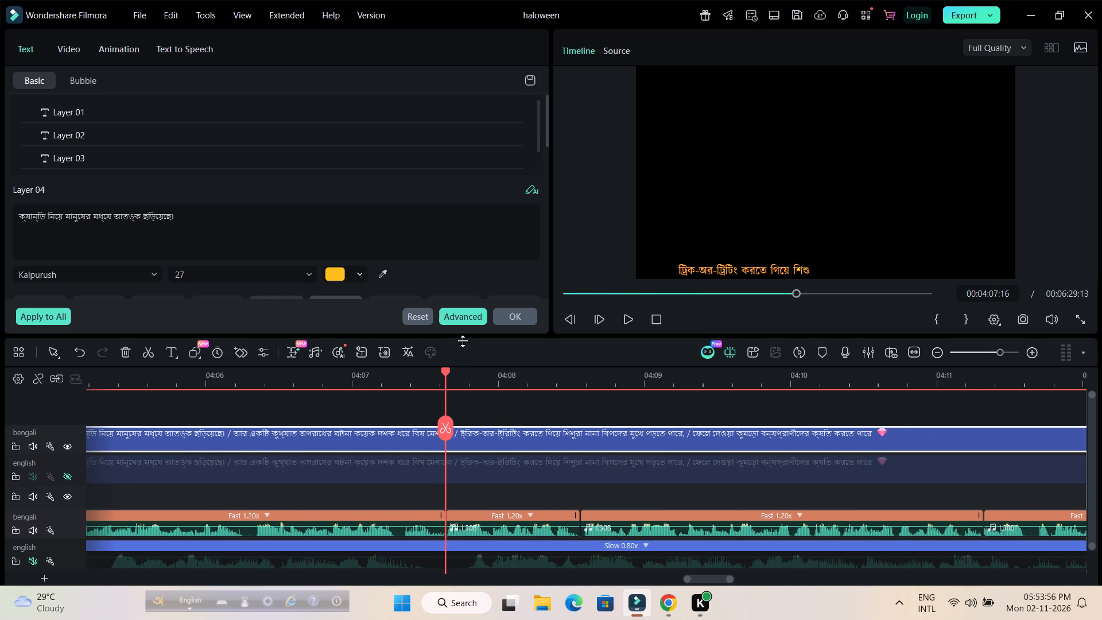
In the Bengali title's advanced text editor, replace the earliest layer's text with "যদিও সামগ্রিকভাবে এই ঝুঁকির সম্ভাবনা কম".
{"action": "left_click", "coordinate": [467, 318]}
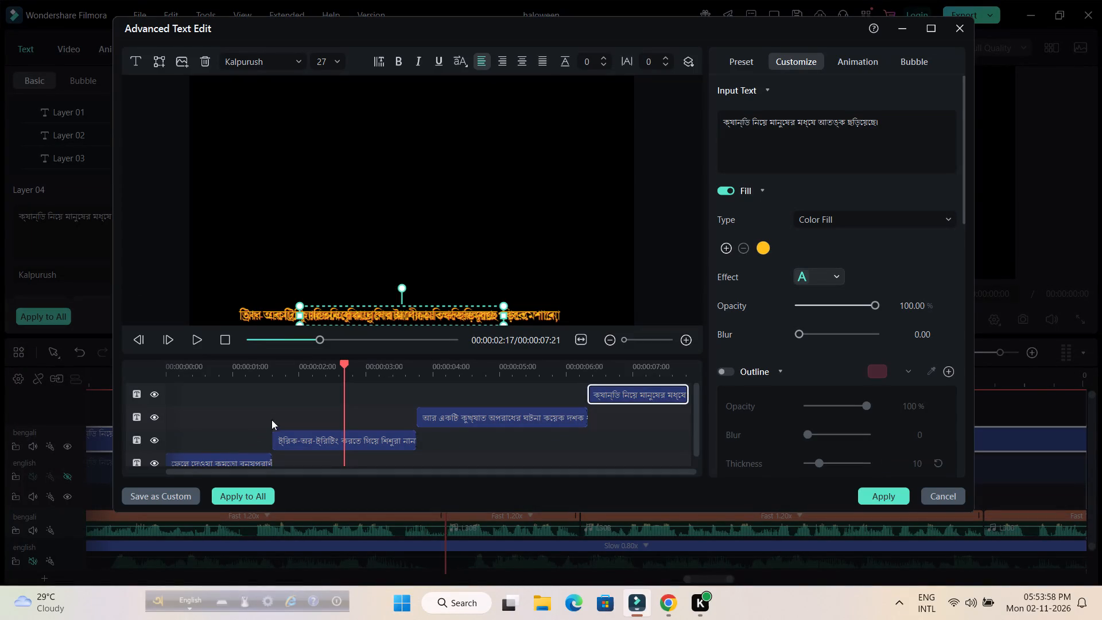
{"action": "scroll", "coordinate": [236, 416], "scroll_direction": "down", "scroll_amount": 4}
{"action": "double_click", "coordinate": [236, 451]}
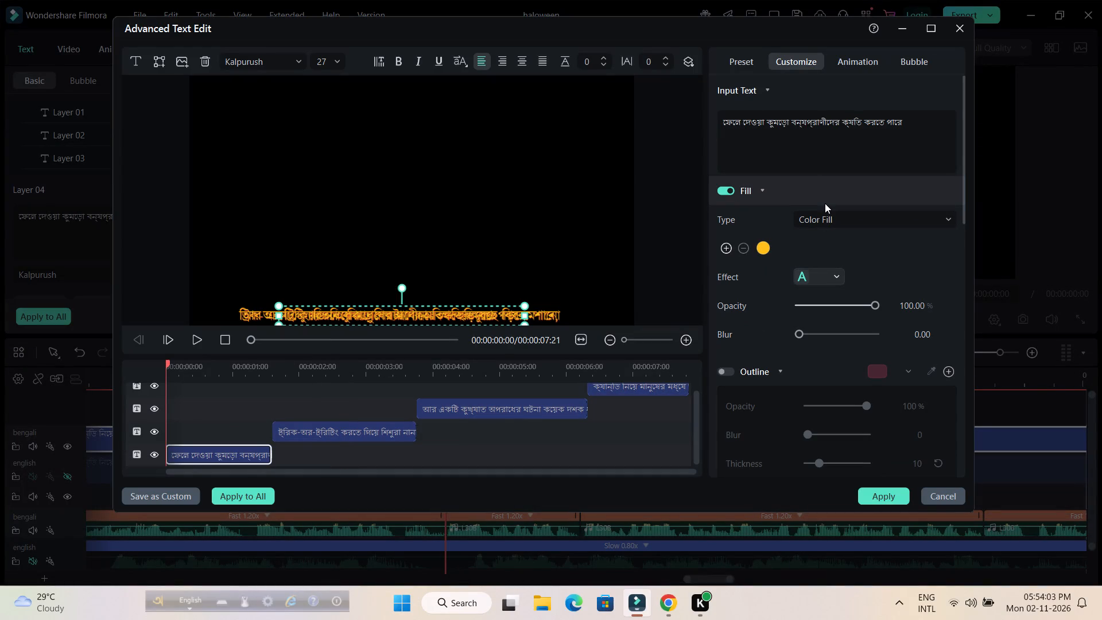
{"action": "left_click_drag", "start_coordinate": [907, 123], "coordinate": [716, 127]}
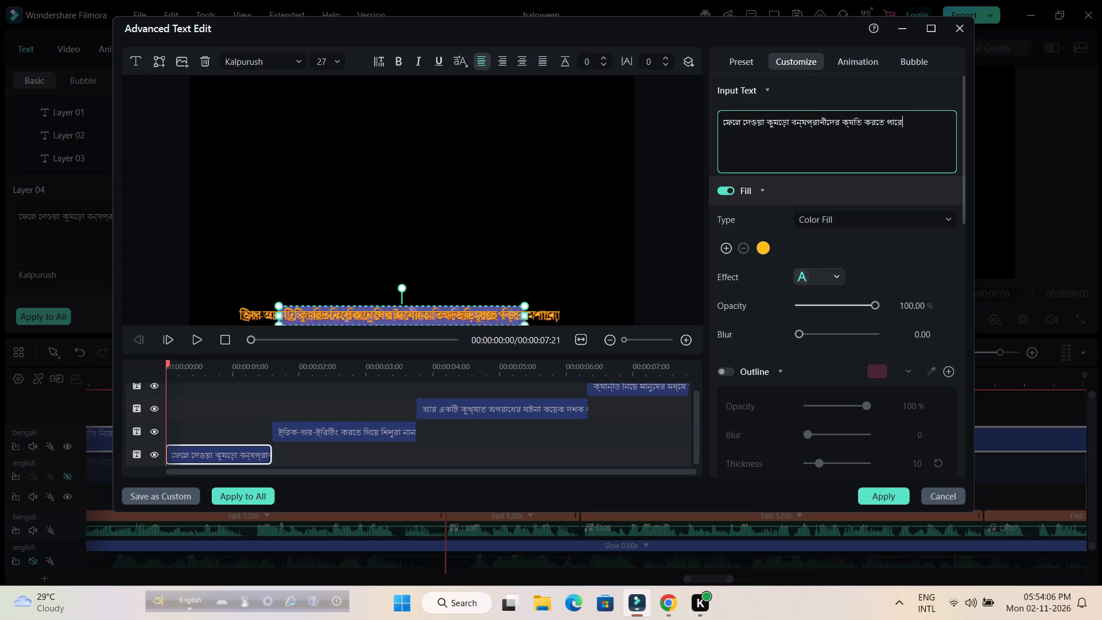
{"action": "left_click_drag", "start_coordinate": [716, 127], "coordinate": [720, 118]}
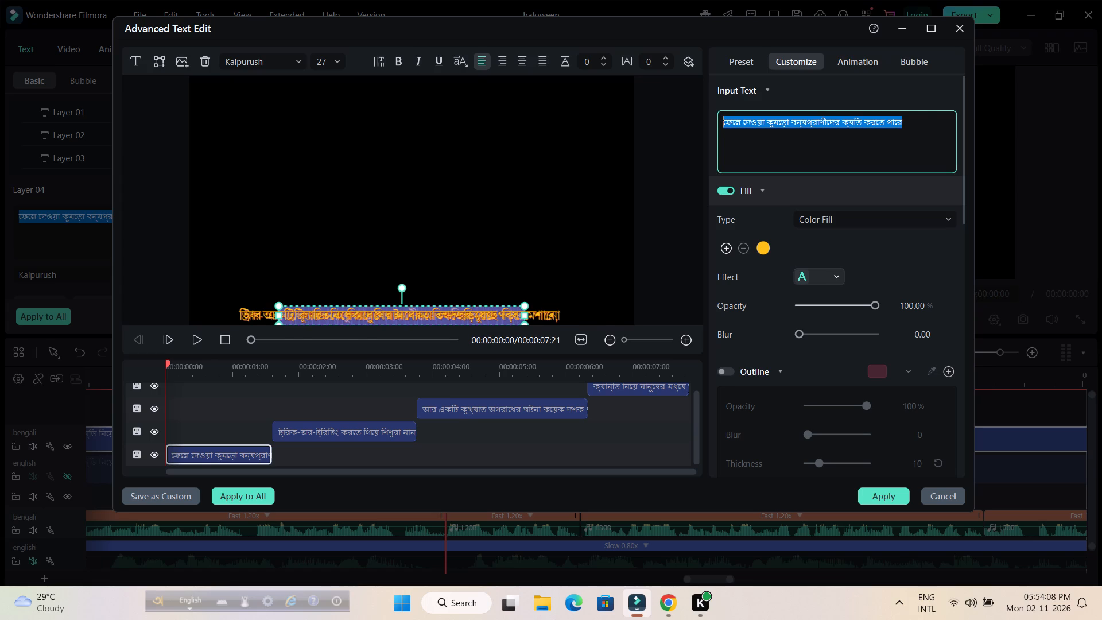
{"action": "key", "text": "ctrl+v"}
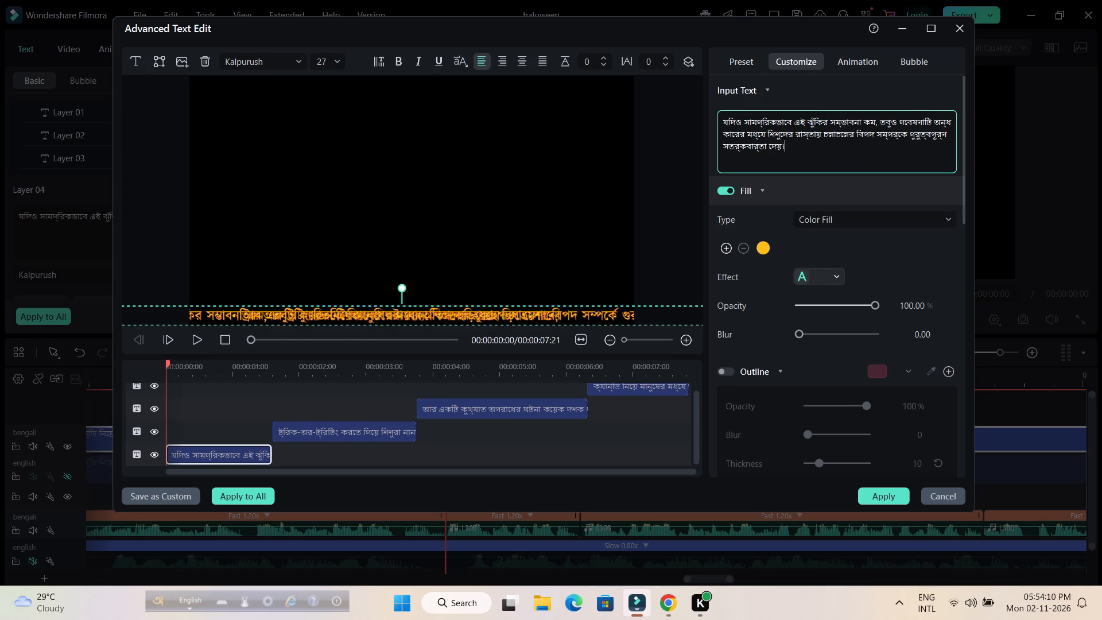
{"action": "left_click_drag", "start_coordinate": [880, 123], "coordinate": [906, 173]}
{"action": "key", "text": "BackSpace"}
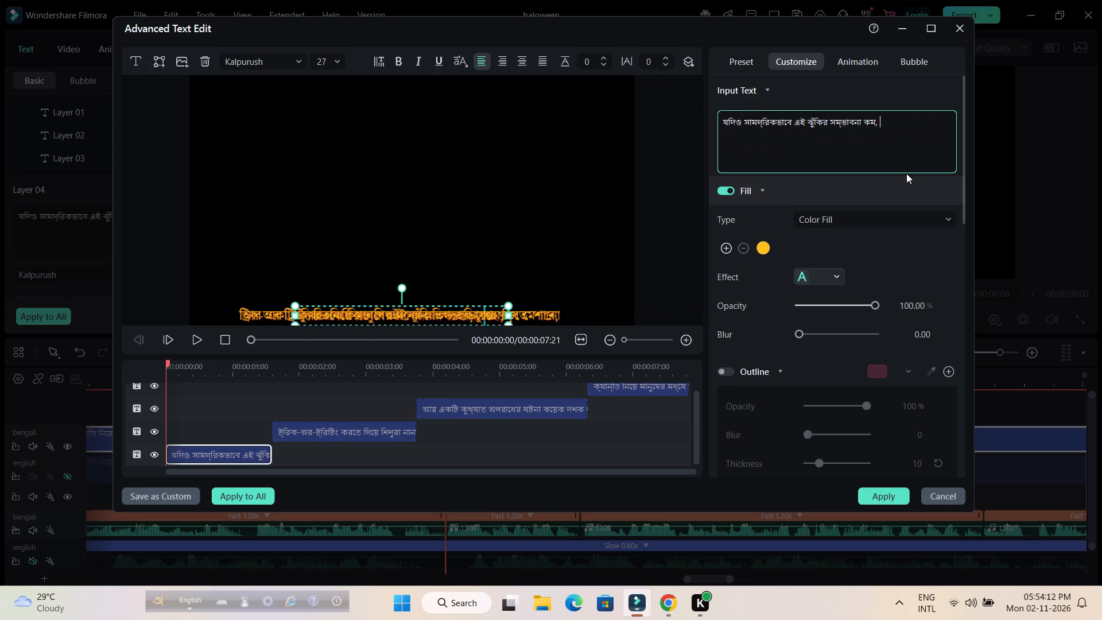
{"action": "key", "text": "BackSpace"}
{"action": "key", "text": "BackSpace"}
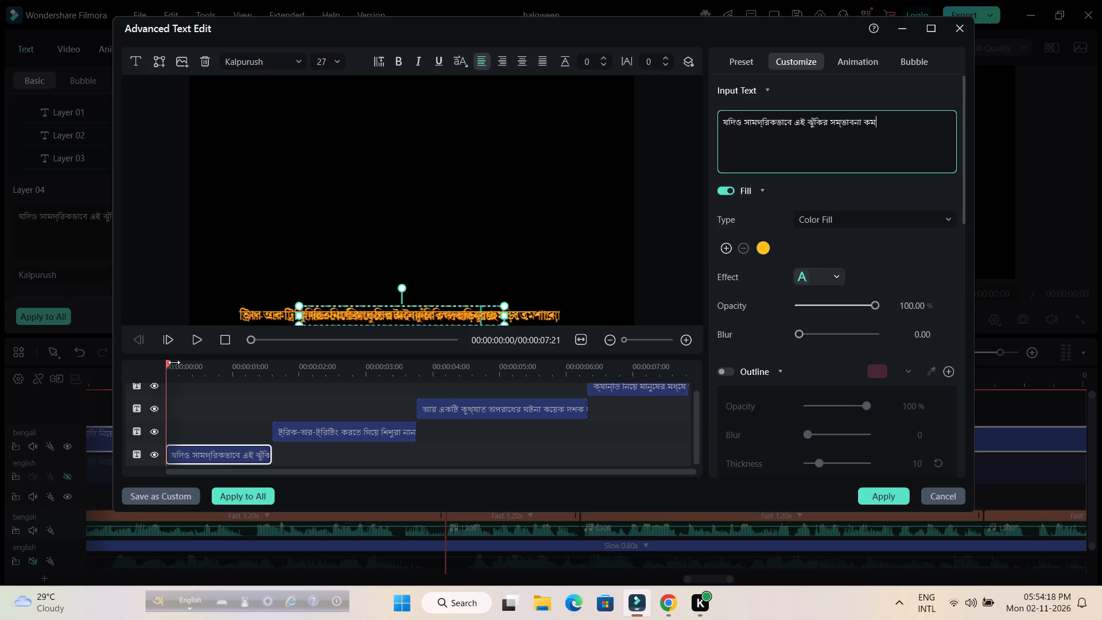
Preview the title's layer timing, then hide the three other text layers, leaving only the first phrase visible.
{"action": "scroll", "coordinate": [466, 417], "scroll_direction": "down", "scroll_amount": 1}
{"action": "scroll", "coordinate": [467, 425], "scroll_direction": "up", "scroll_amount": 2}
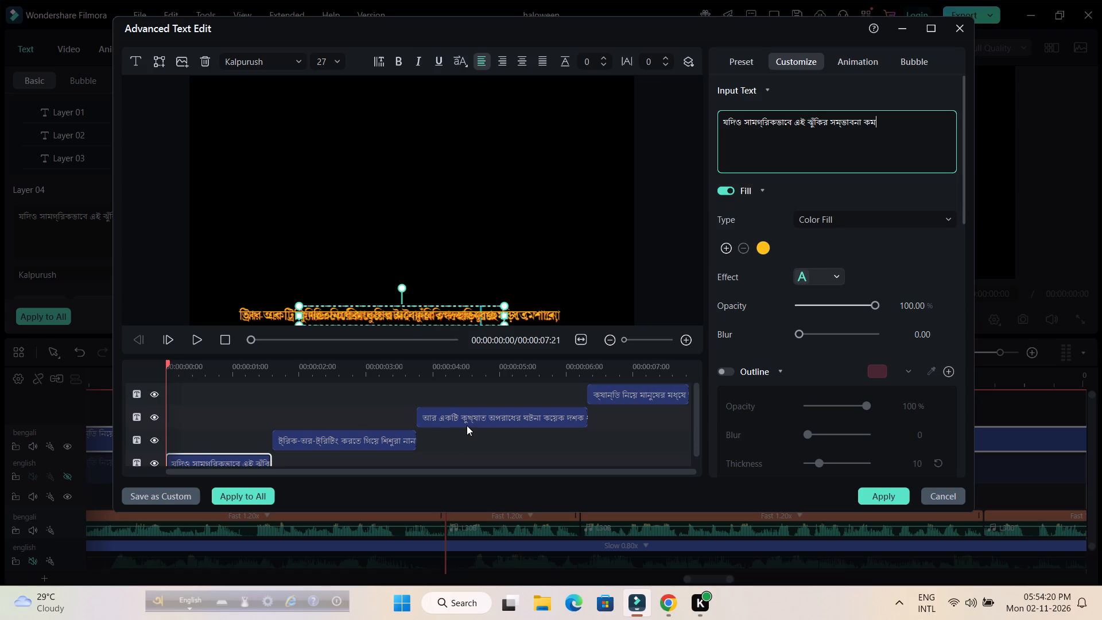
{"action": "scroll", "coordinate": [467, 425], "scroll_direction": "up", "scroll_amount": 1}
{"action": "scroll", "coordinate": [467, 425], "scroll_direction": "down", "scroll_amount": 1}
{"action": "left_click", "coordinate": [195, 338]}
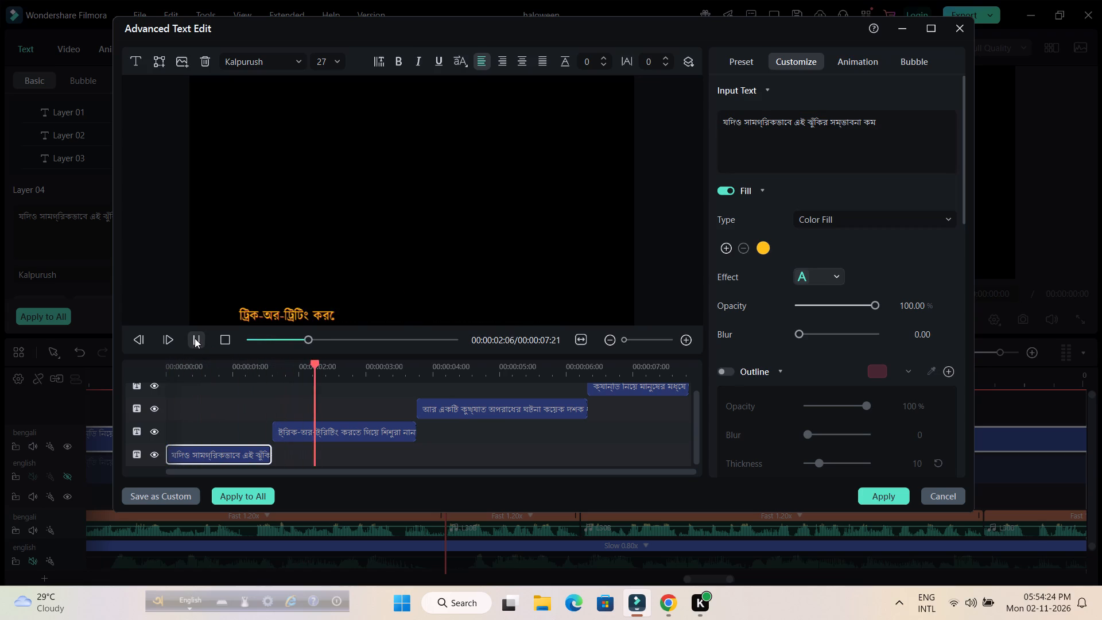
{"action": "left_click", "coordinate": [195, 338]}
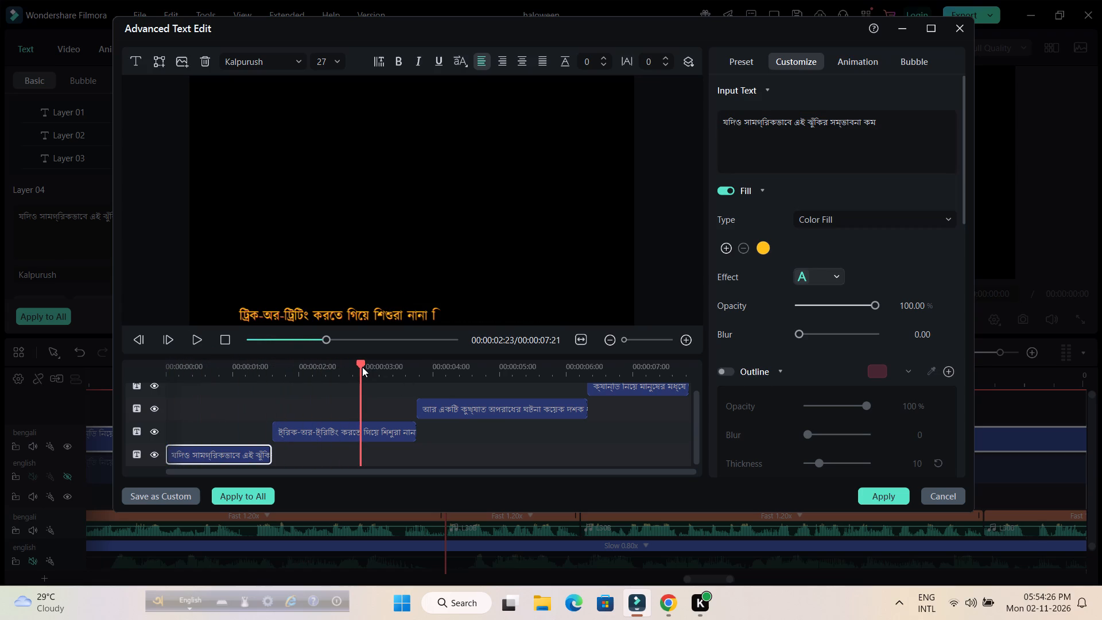
{"action": "left_click_drag", "start_coordinate": [362, 366], "coordinate": [353, 367]}
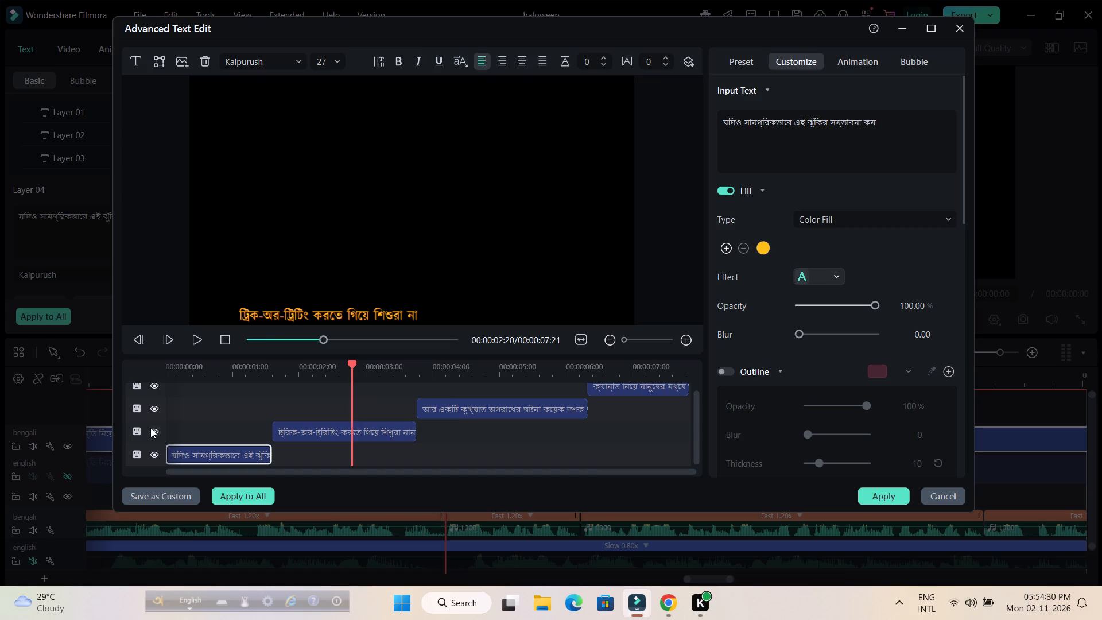
{"action": "left_click", "coordinate": [153, 429]}
{"action": "left_click", "coordinate": [153, 402]}
{"action": "left_click", "coordinate": [155, 387]}
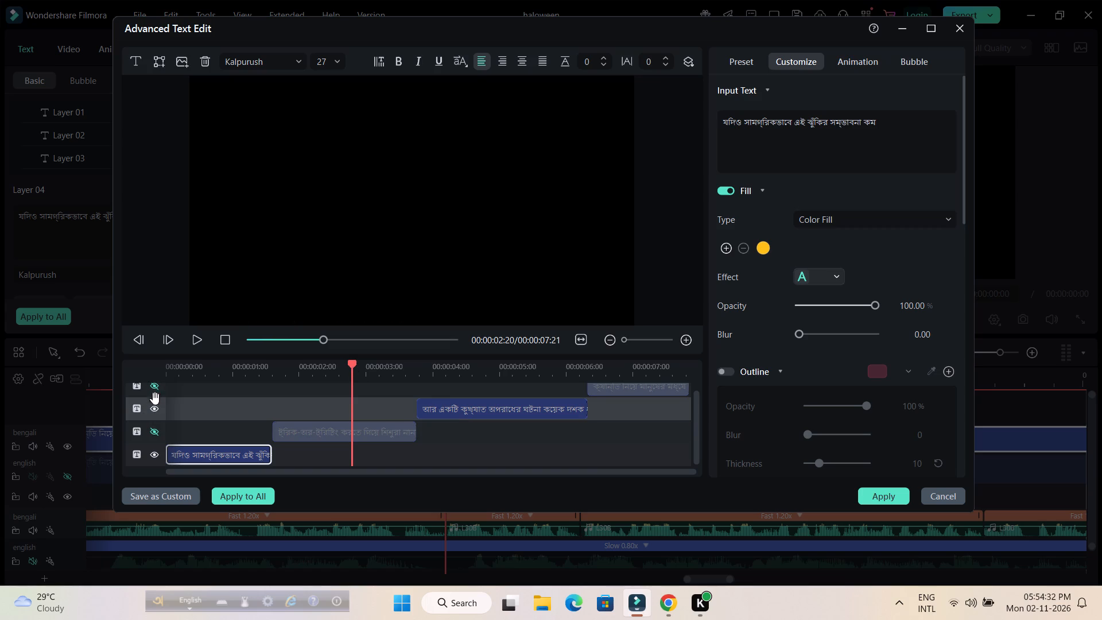
{"action": "left_click", "coordinate": [155, 409]}
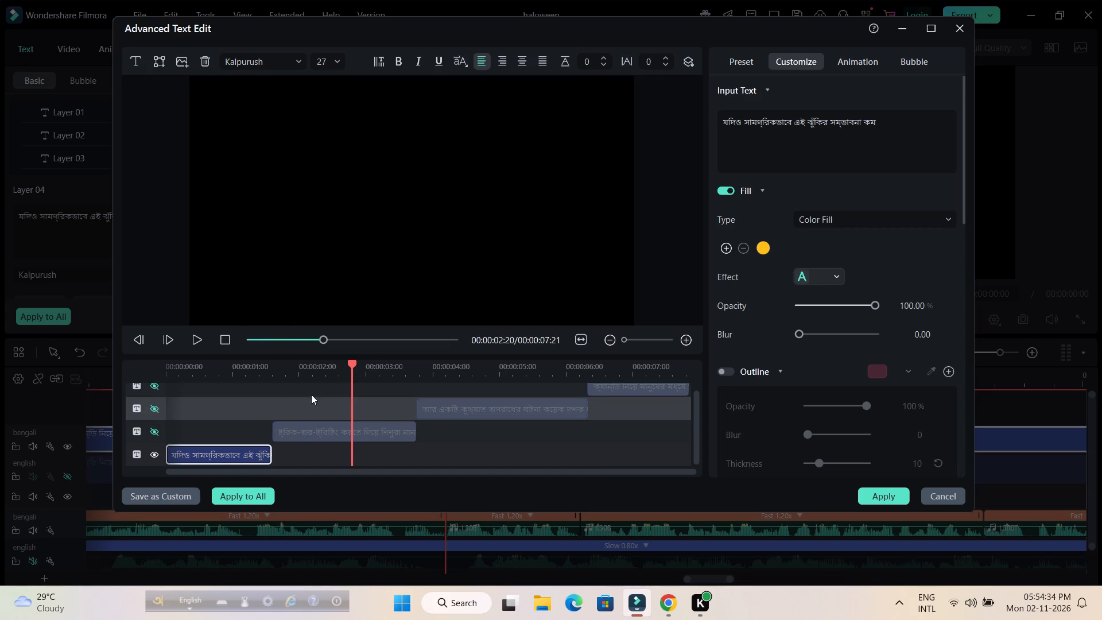
Extend the first phrase's layer to end at about 00:00:02:16 and preview its timing.
{"action": "left_click_drag", "start_coordinate": [269, 452], "coordinate": [339, 451]}
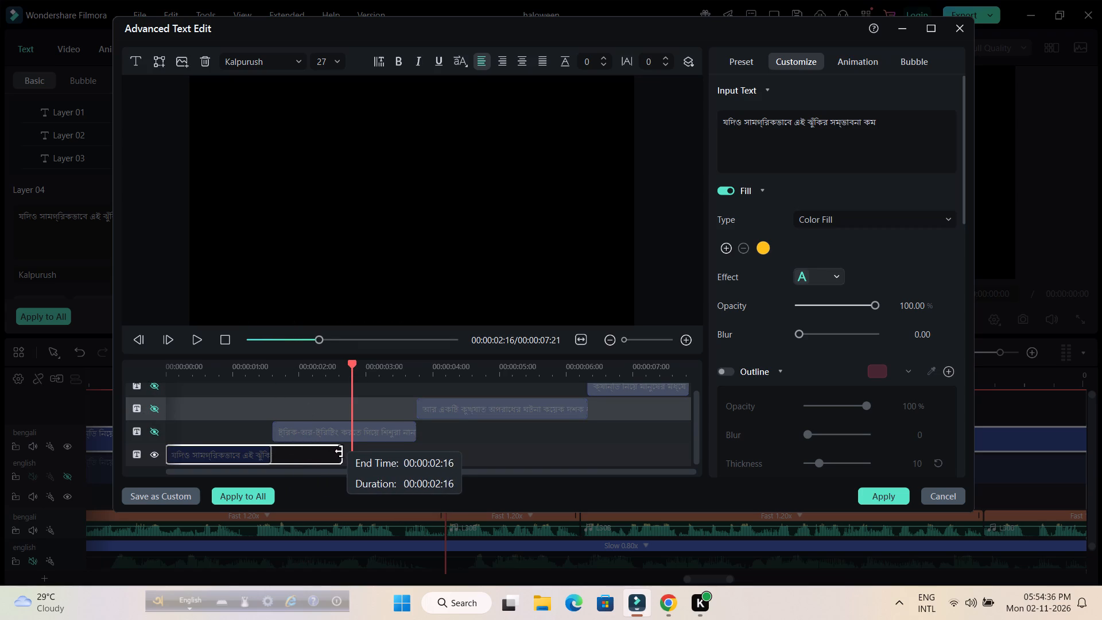
{"action": "left_click_drag", "start_coordinate": [339, 451], "coordinate": [340, 451]}
{"action": "left_click_drag", "start_coordinate": [354, 362], "coordinate": [105, 387]}
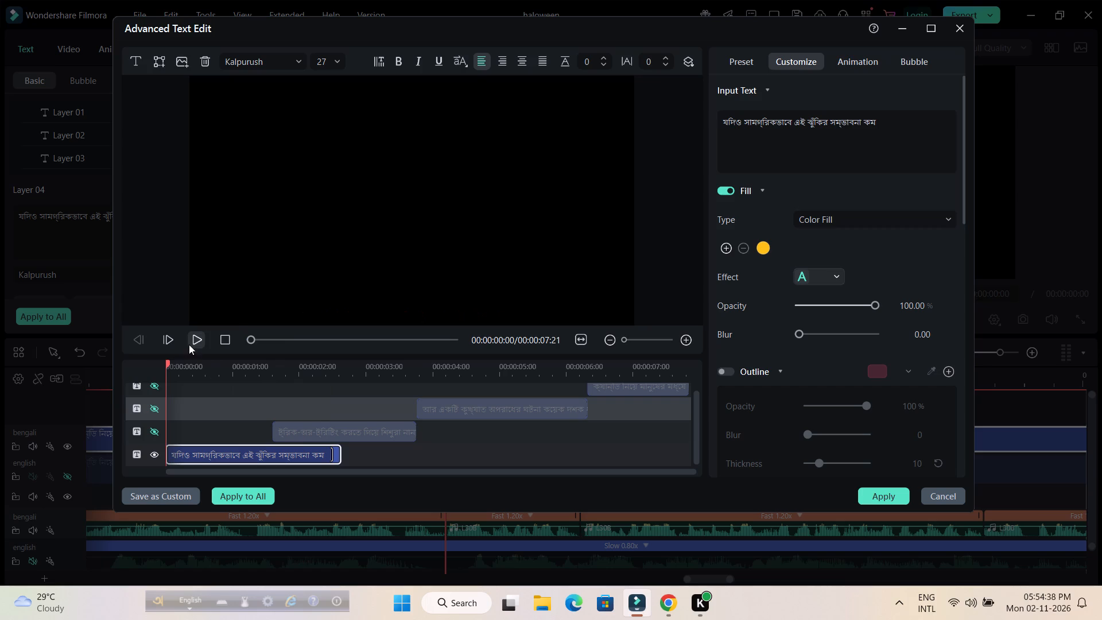
{"action": "left_click", "coordinate": [194, 339]}
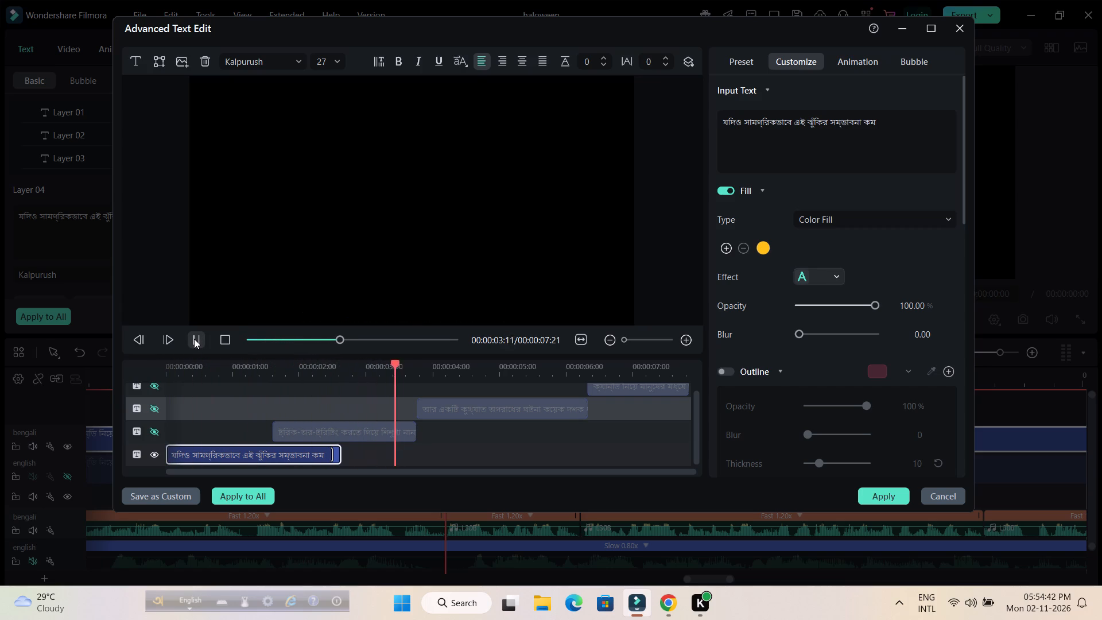
{"action": "left_click", "coordinate": [194, 339]}
Move the second text layer to start right after the first phrase, make it visible again and apply the title edits.
{"action": "left_click_drag", "start_coordinate": [368, 431], "coordinate": [408, 431]}
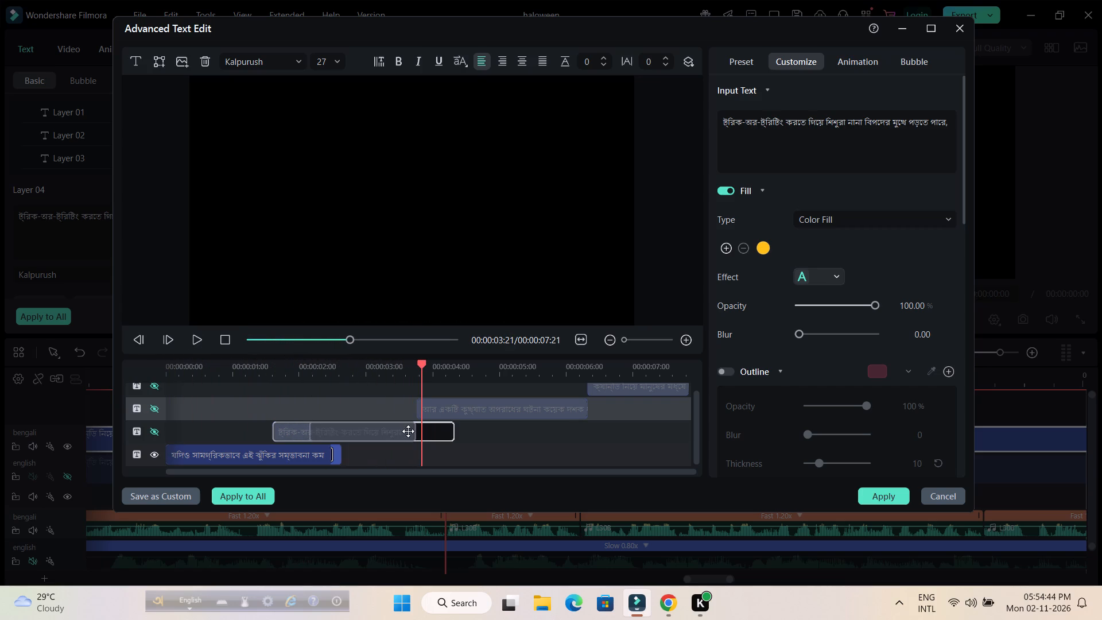
{"action": "left_click_drag", "start_coordinate": [408, 431], "coordinate": [431, 429]}
{"action": "double_click", "coordinate": [403, 429]}
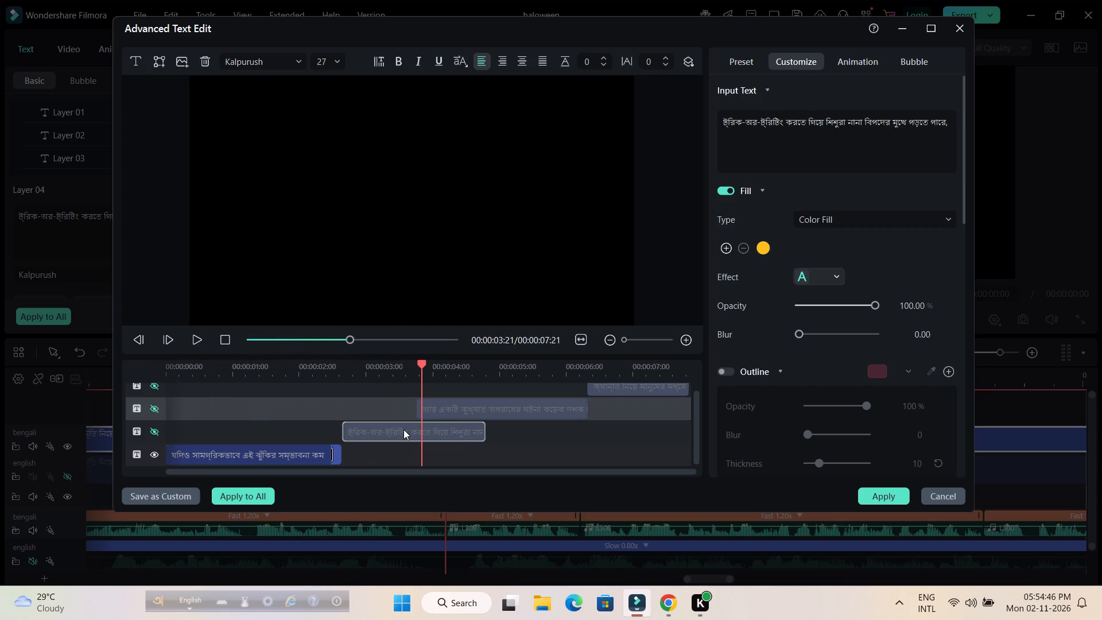
{"action": "double_click", "coordinate": [403, 429]}
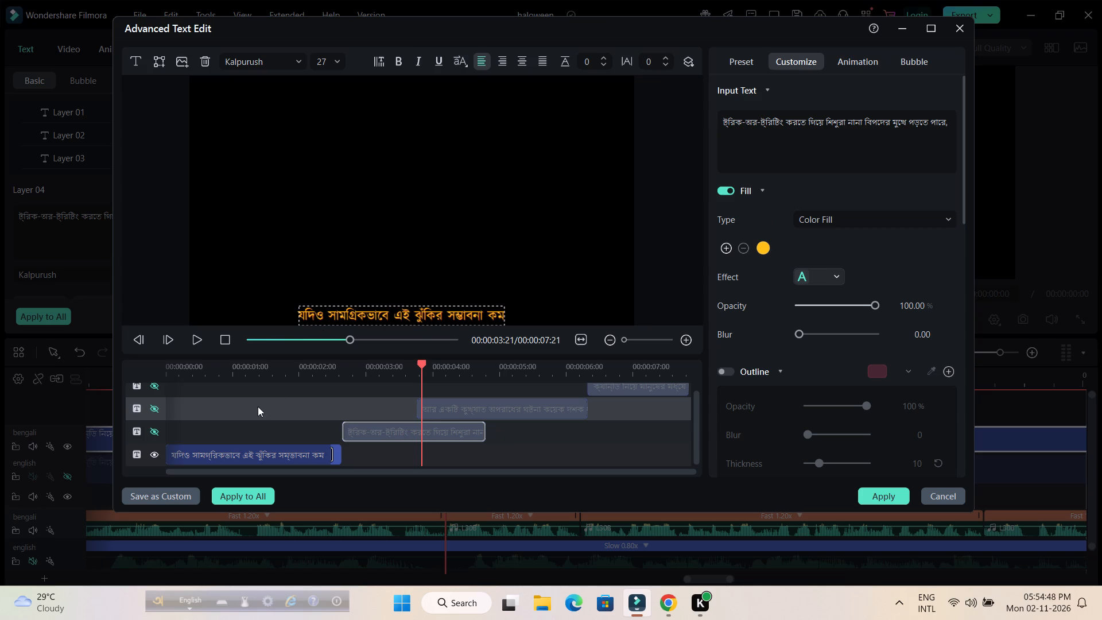
{"action": "left_click", "coordinate": [151, 428]}
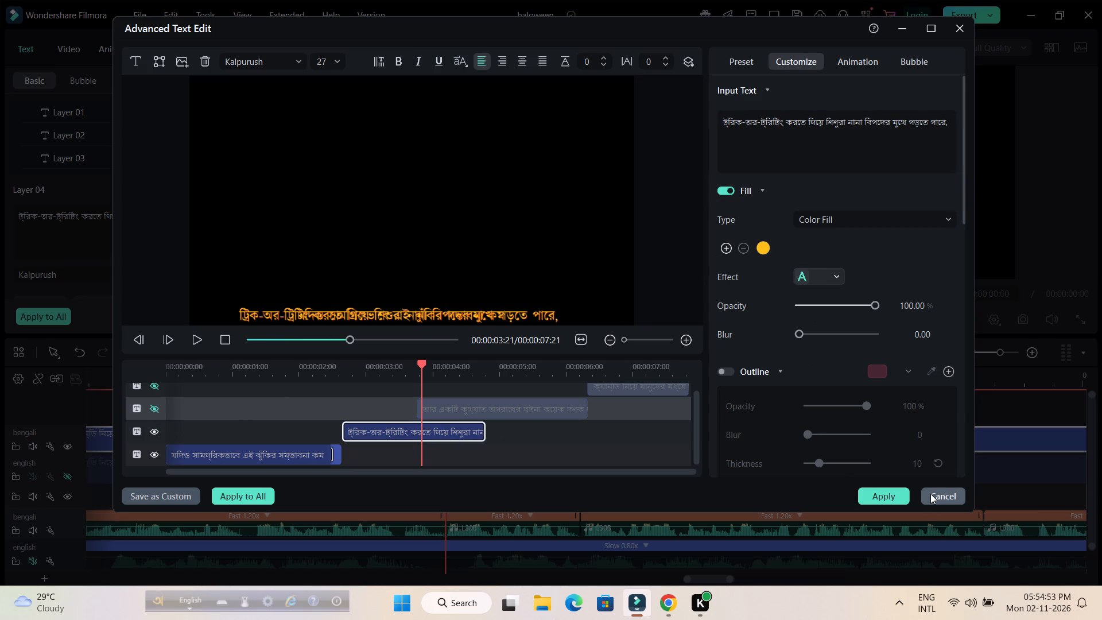
{"action": "left_click", "coordinate": [901, 500]}
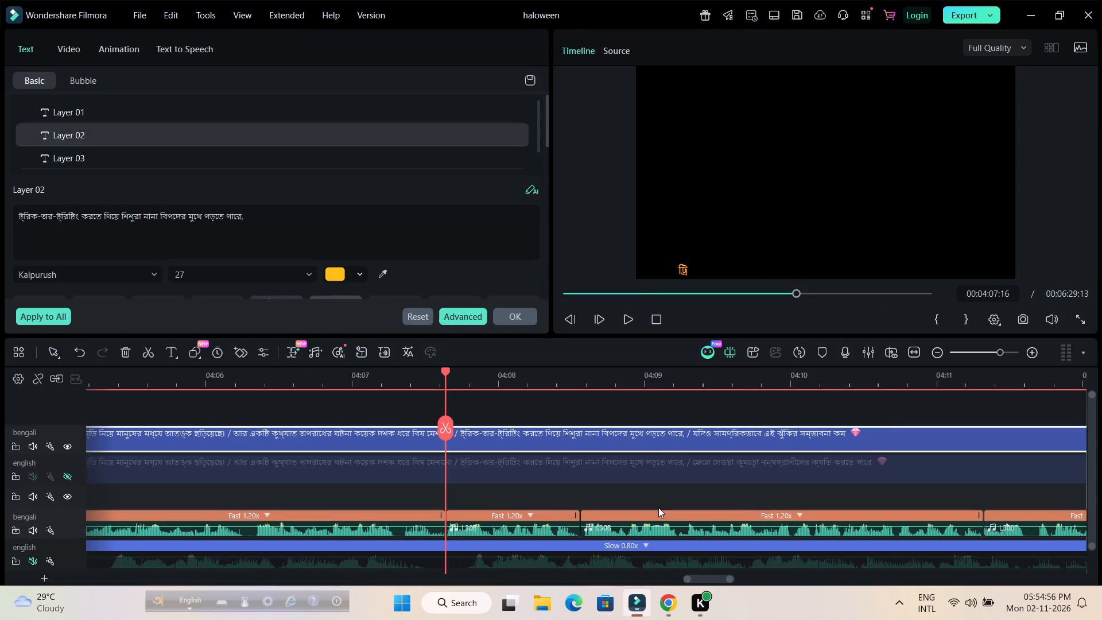
Play the Bengali title from its start against the L30B voiceover and park at the second phrase's end, about 00:04:11:08.
{"action": "left_click_drag", "start_coordinate": [516, 381], "coordinate": [414, 380]}
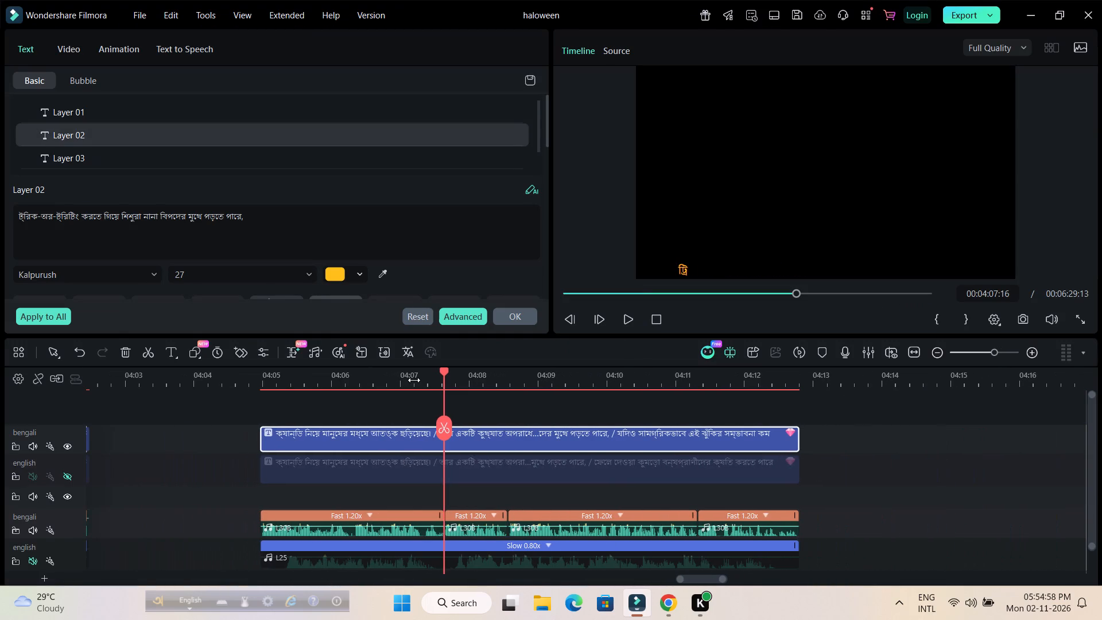
{"action": "left_click_drag", "start_coordinate": [446, 370], "coordinate": [258, 382]}
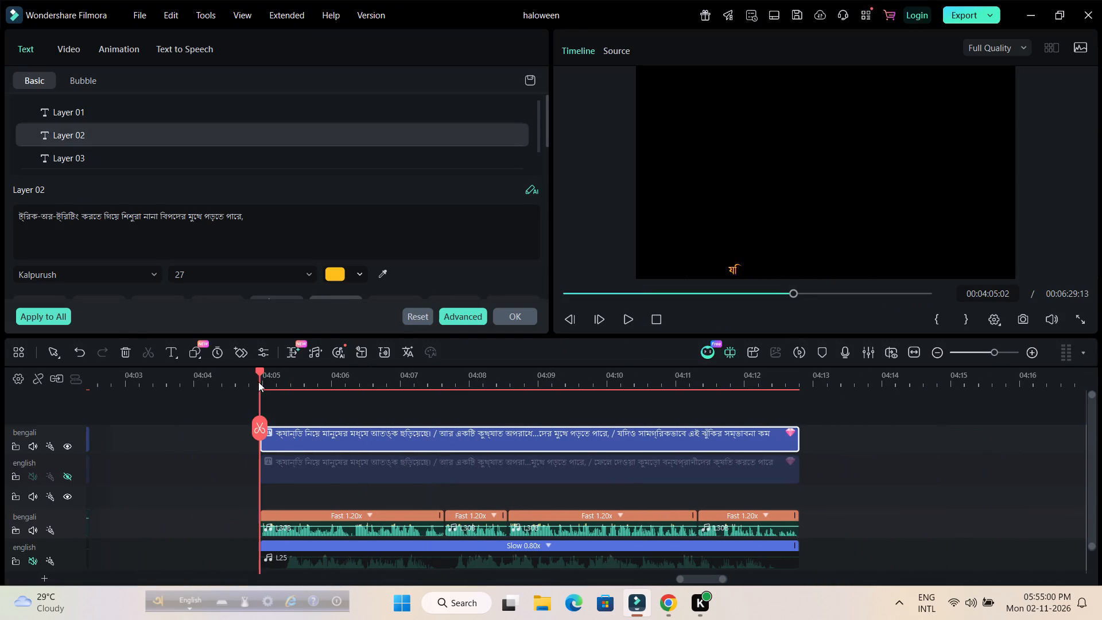
{"action": "left_click_drag", "start_coordinate": [258, 382], "coordinate": [258, 382]}
{"action": "key", "text": "space"}
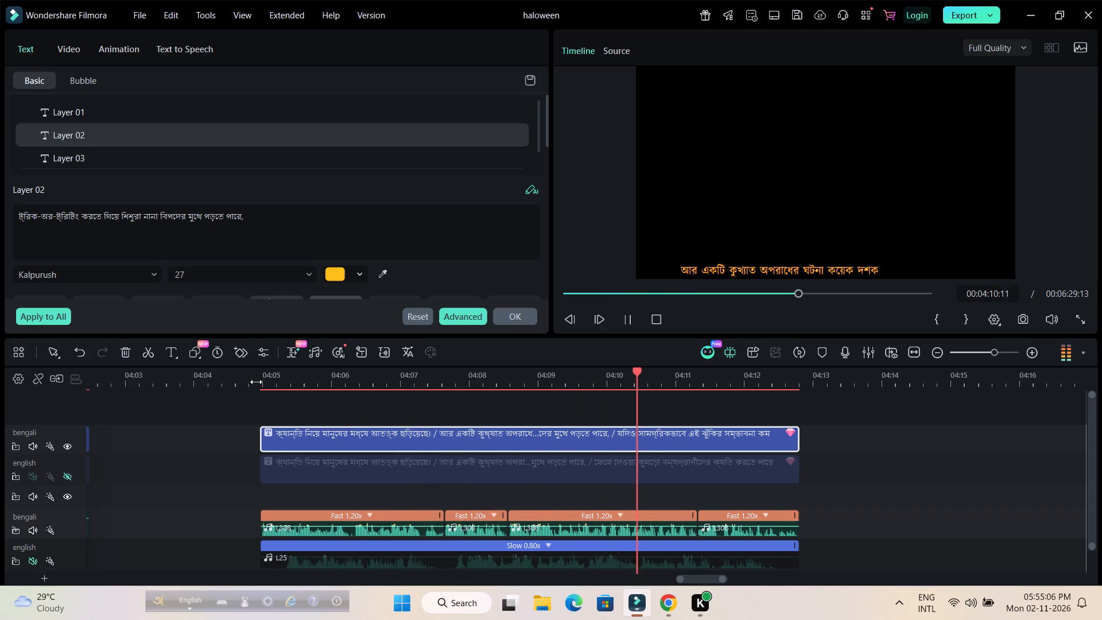
{"action": "key", "text": "space"}
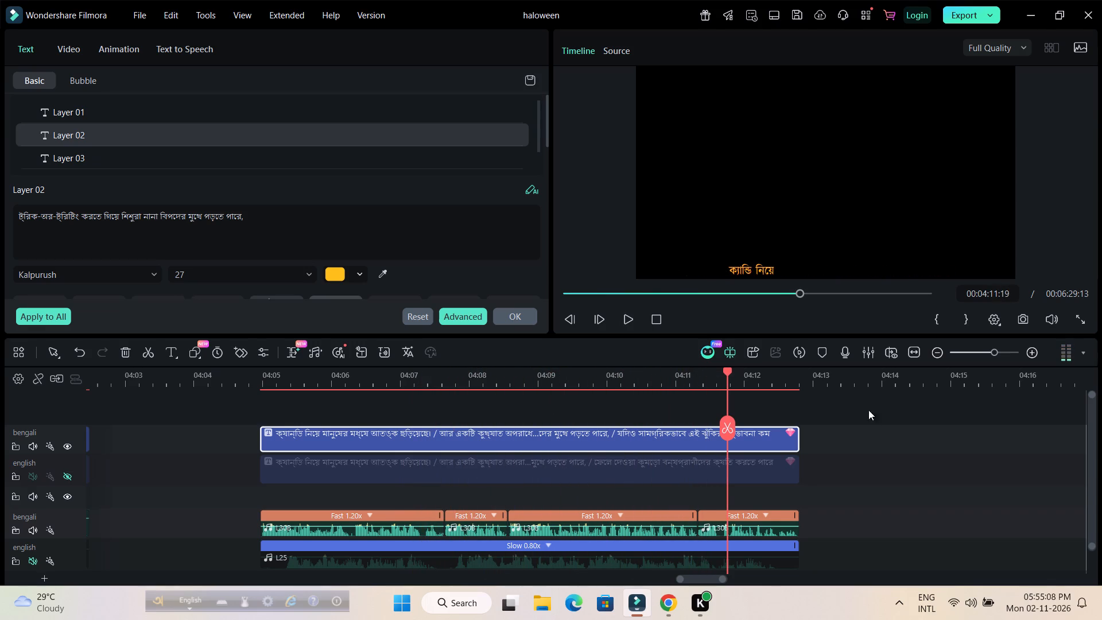
{"action": "left_click_drag", "start_coordinate": [727, 371], "coordinate": [709, 373]}
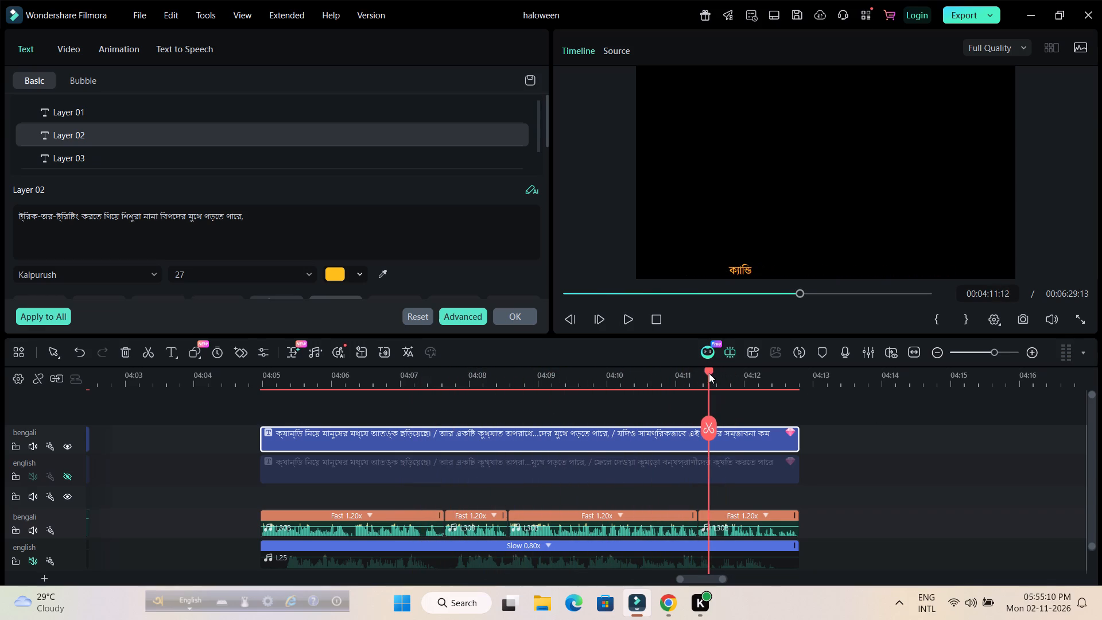
{"action": "left_click_drag", "start_coordinate": [709, 373], "coordinate": [636, 378]}
{"action": "key", "text": "space"}
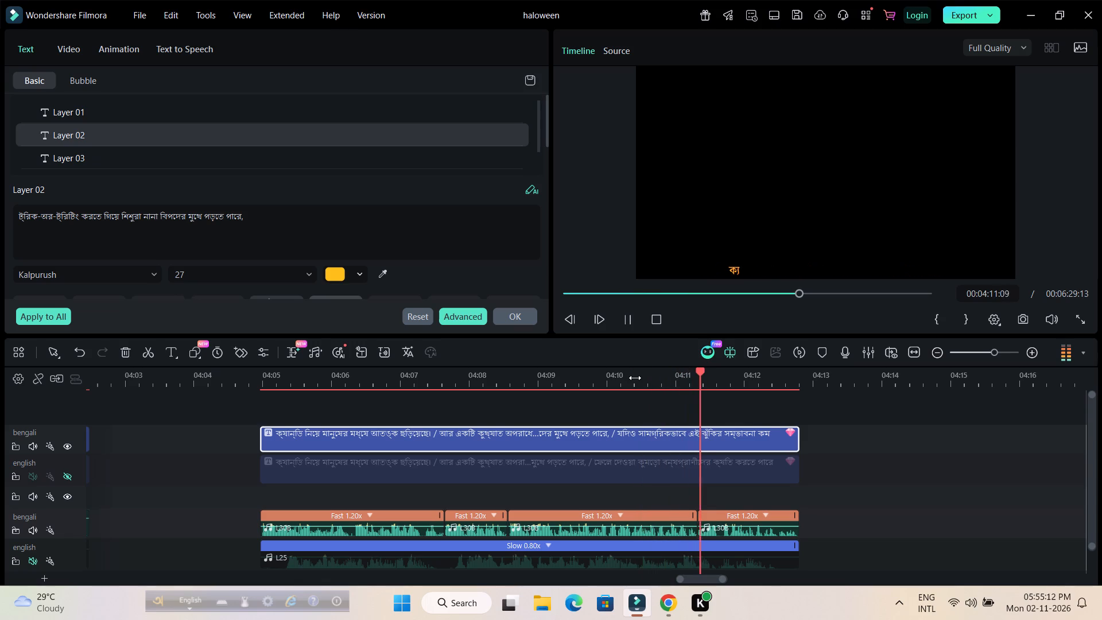
{"action": "key", "text": "space"}
{"action": "left_click_drag", "start_coordinate": [711, 372], "coordinate": [705, 372]}
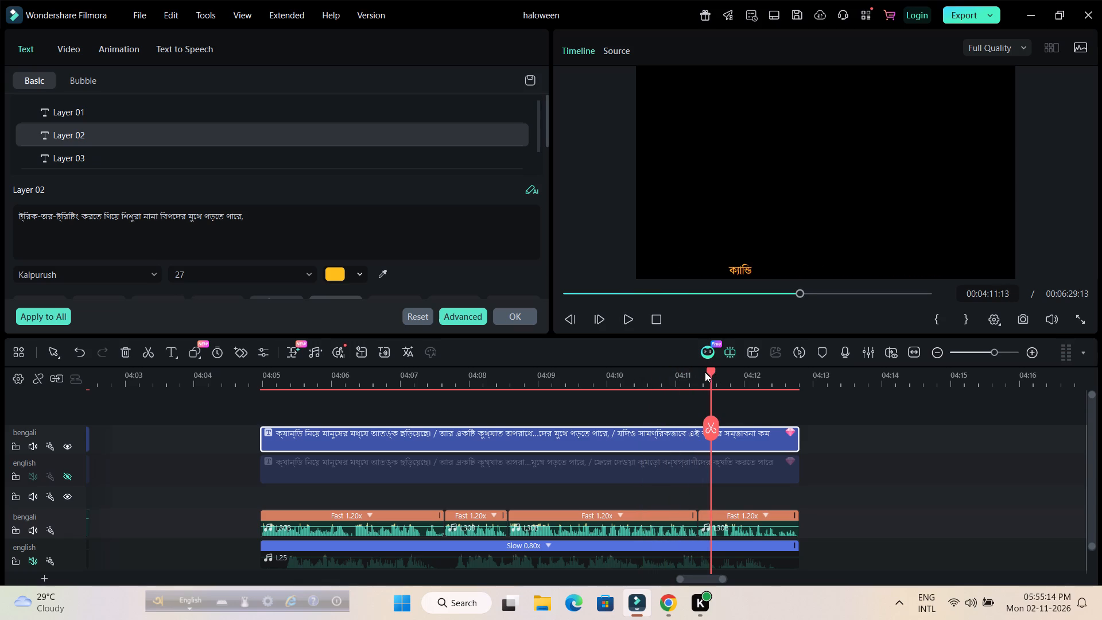
{"action": "left_click_drag", "start_coordinate": [705, 372], "coordinate": [700, 374]}
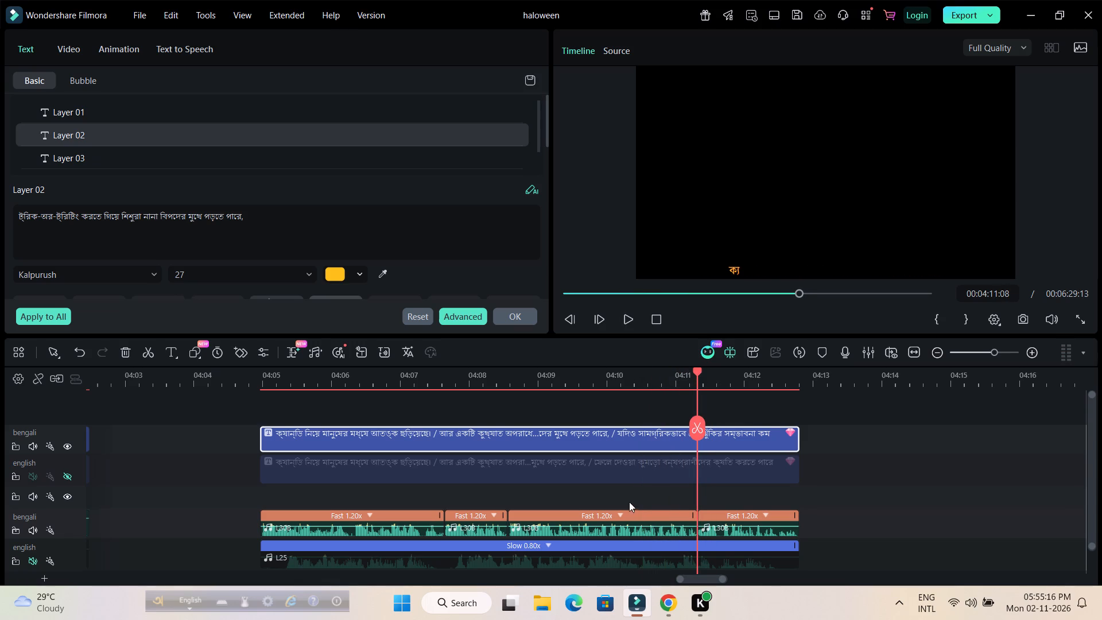
In the Bengali title's advanced text editor, extend the second phrase's layer to end at about 00:00:06:09.
{"action": "left_click", "coordinate": [561, 431]}
{"action": "left_click", "coordinate": [561, 431]}
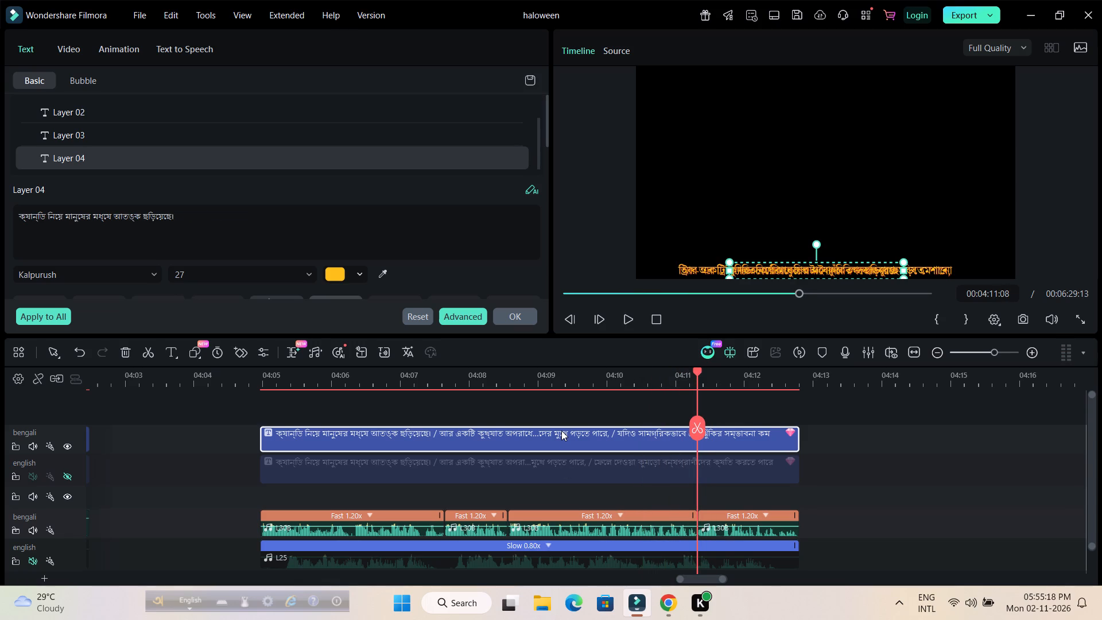
{"action": "left_click", "coordinate": [480, 320]}
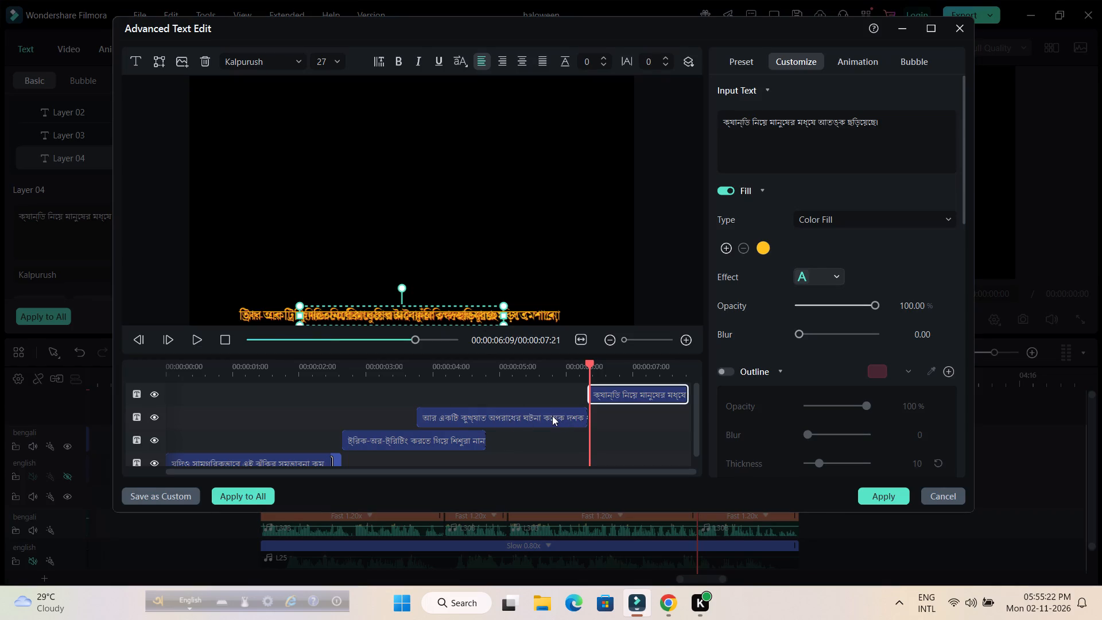
{"action": "left_click", "coordinate": [479, 440]}
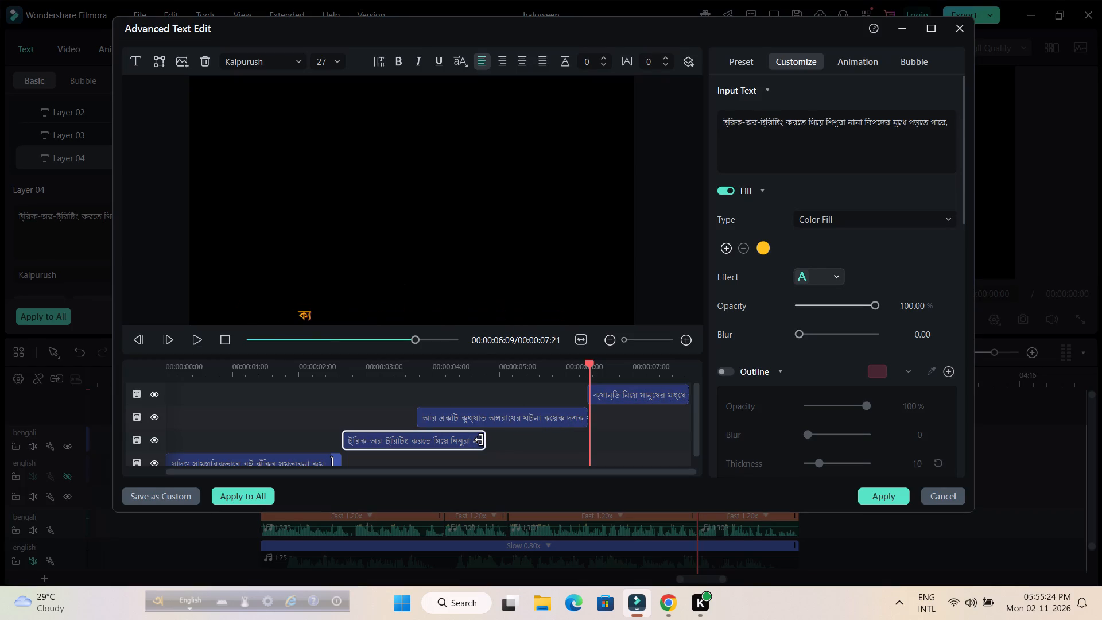
{"action": "left_click_drag", "start_coordinate": [483, 441], "coordinate": [585, 440]}
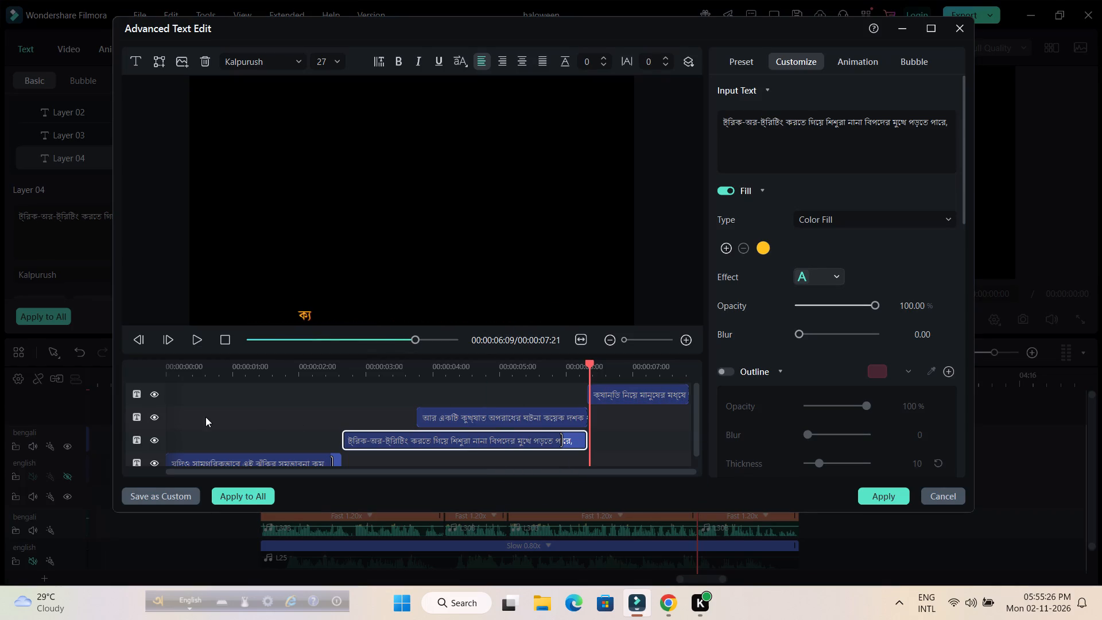
Hide the two later layers and replace the second phrase's text with "তবুও গবেষণাটি অন্ধকারের মধ্যে শিশুদের রাস্তায় চলাচলের বিপদ সম্পর্কে".
{"action": "left_click", "coordinate": [154, 416]}
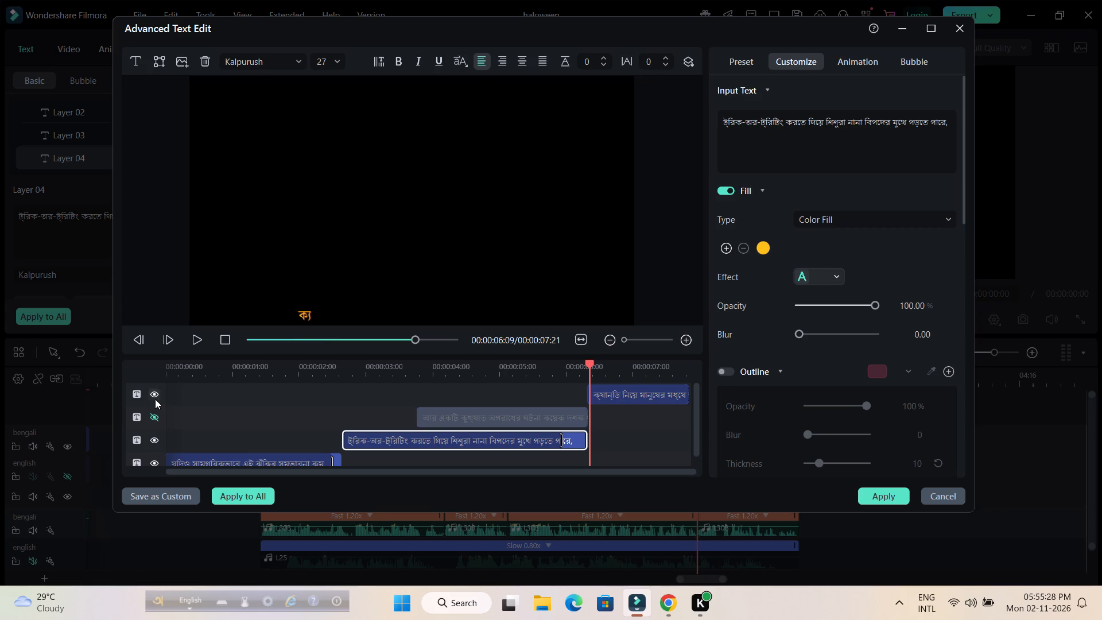
{"action": "left_click", "coordinate": [155, 398]}
{"action": "double_click", "coordinate": [417, 439]}
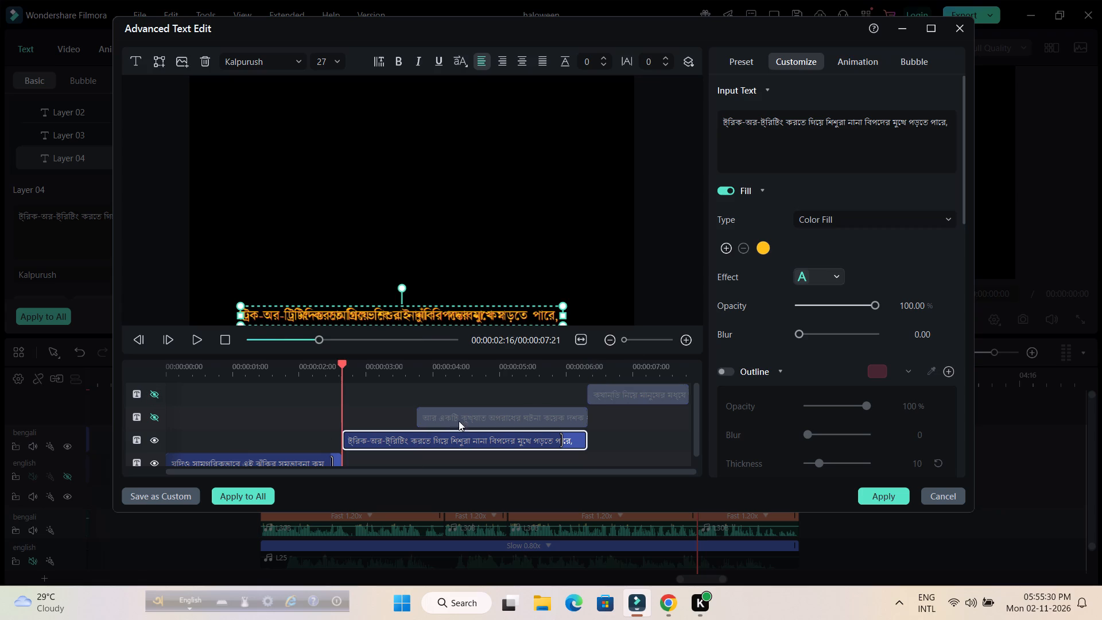
{"action": "left_click_drag", "start_coordinate": [951, 123], "coordinate": [829, 123]}
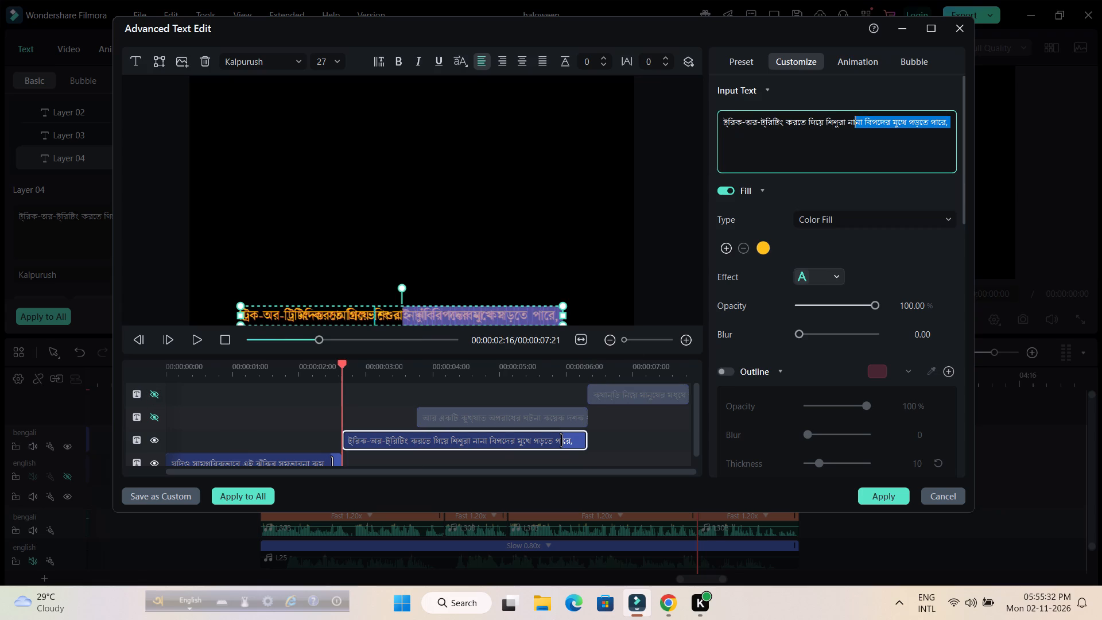
{"action": "left_click_drag", "start_coordinate": [829, 123], "coordinate": [700, 123]}
{"action": "key", "text": "ctrl+v"}
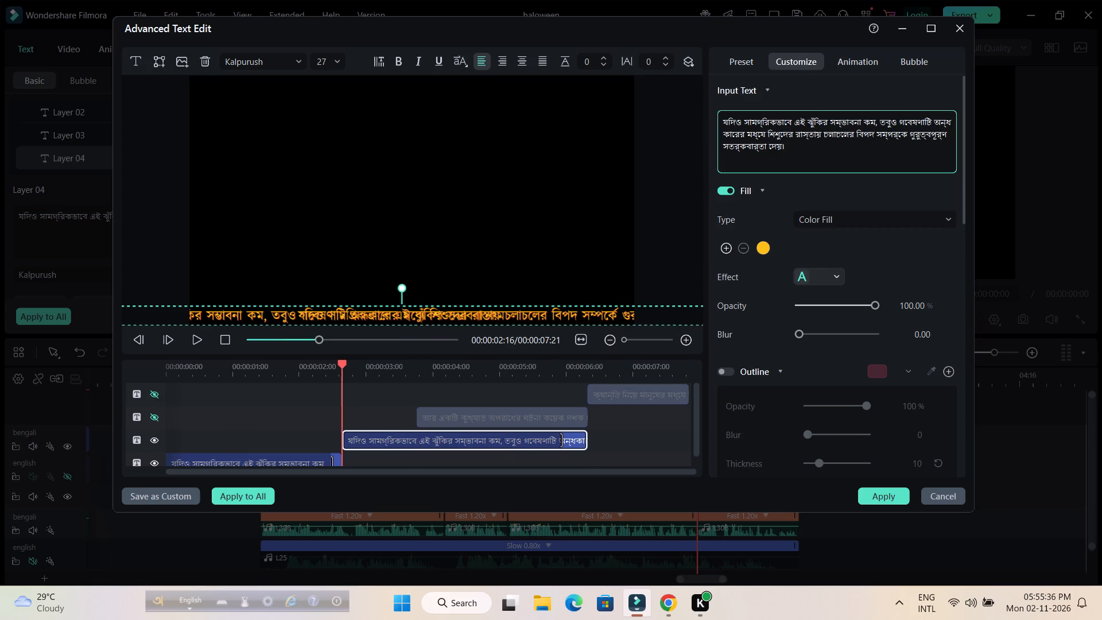
{"action": "left_click_drag", "start_coordinate": [880, 120], "coordinate": [727, 118]}
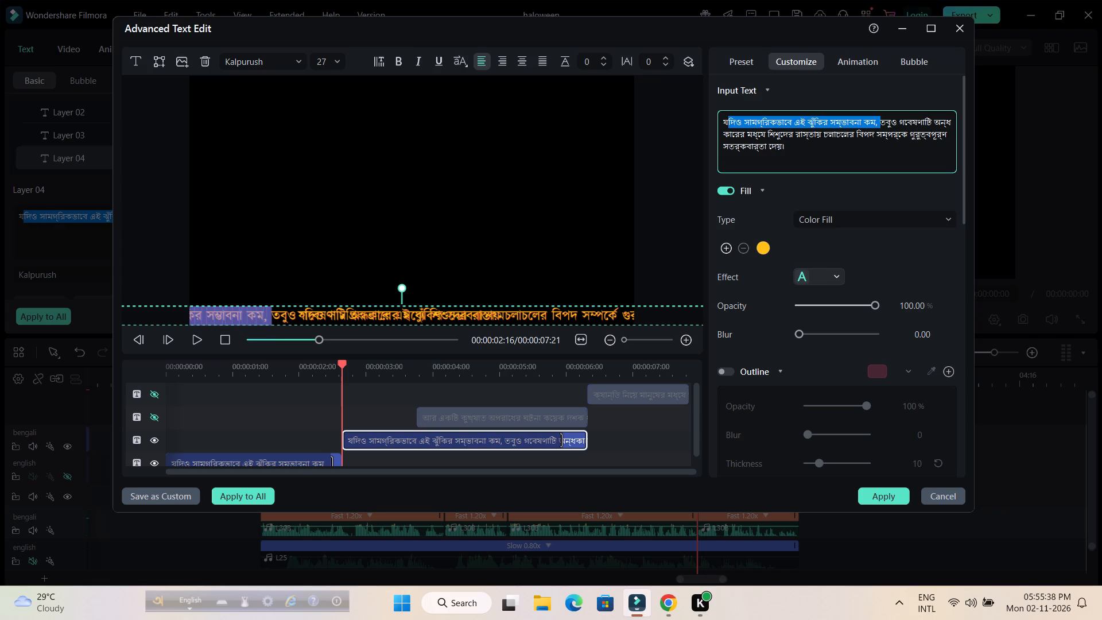
{"action": "left_click_drag", "start_coordinate": [727, 118], "coordinate": [721, 118]}
{"action": "key", "text": "BackSpace"}
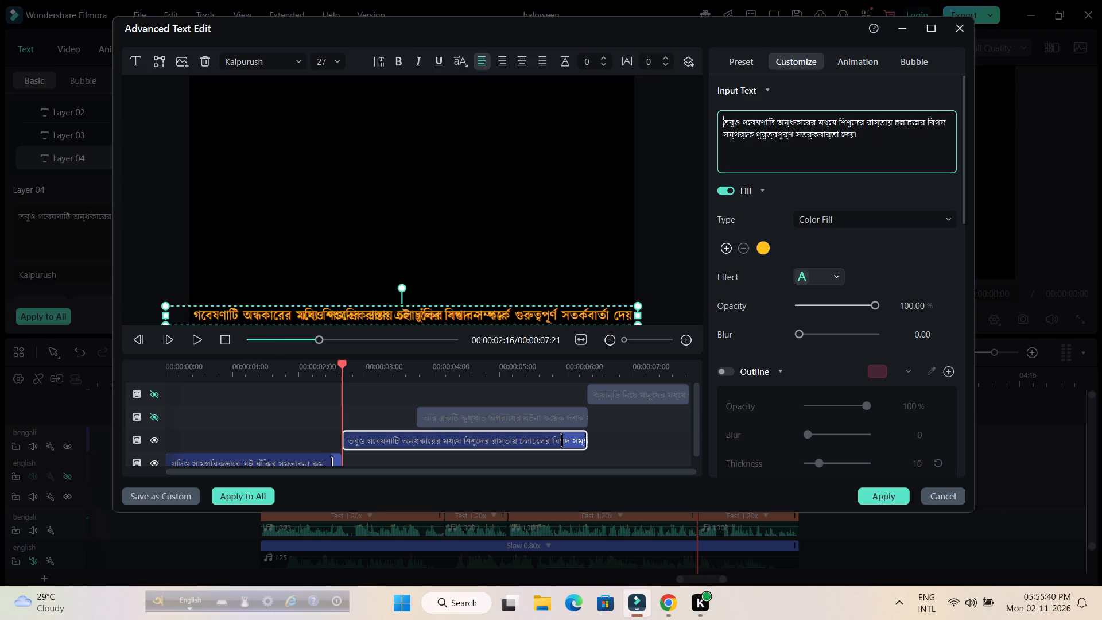
{"action": "left_click_drag", "start_coordinate": [755, 137], "coordinate": [852, 136]}
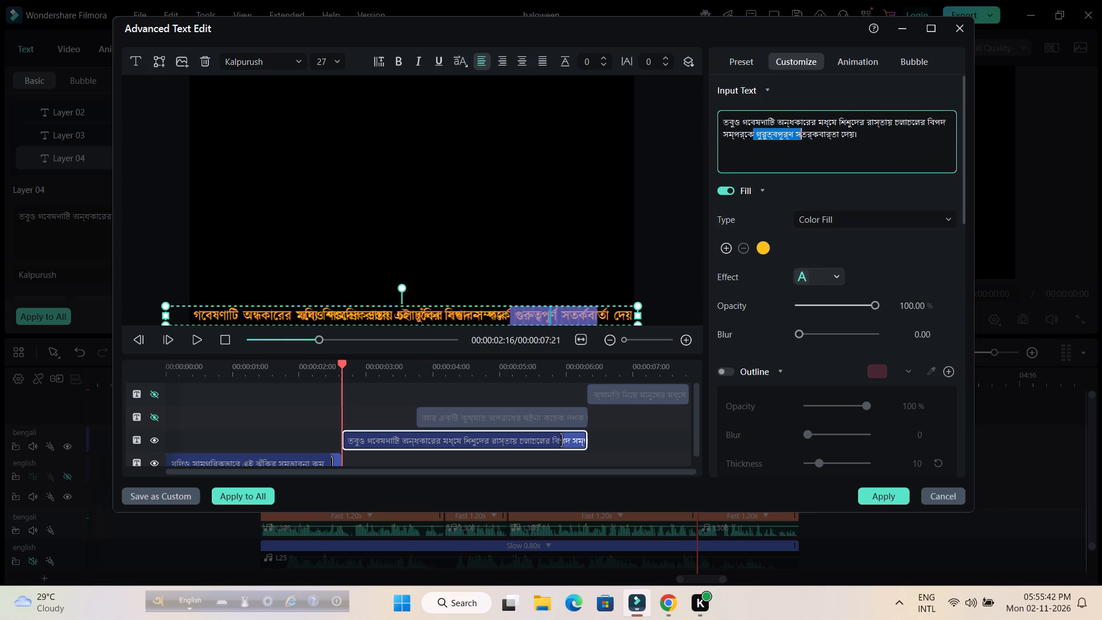
{"action": "left_click_drag", "start_coordinate": [852, 136], "coordinate": [913, 136]}
{"action": "key", "text": "BackSpace"}
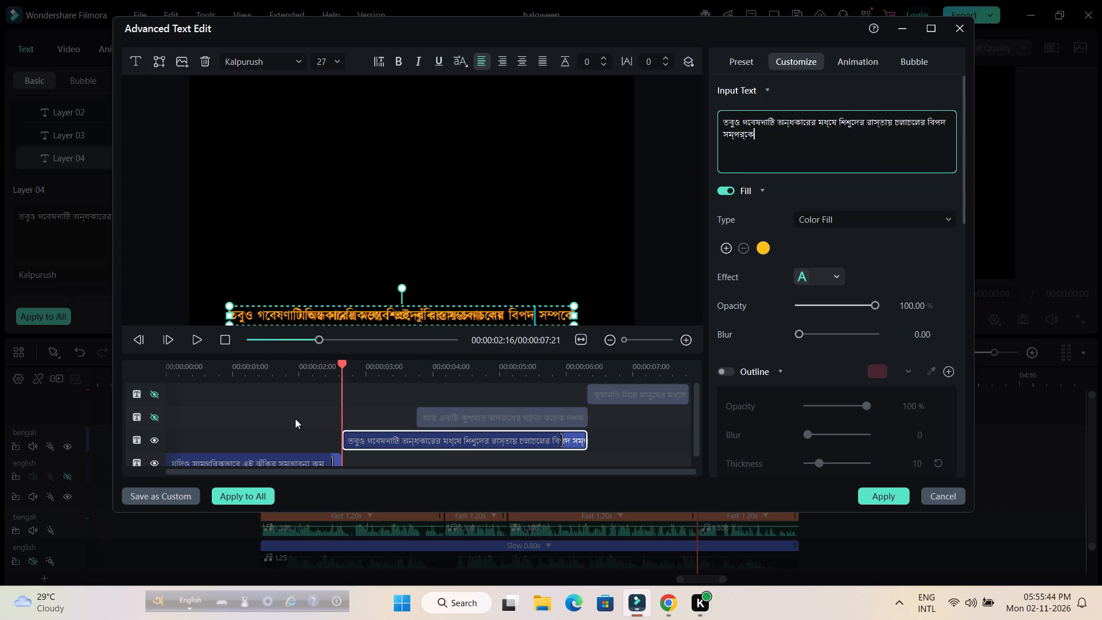
Hide the first phrase's layer, enlarge the second phrase to font size 32 and recentre it at the frame's bottom.
{"action": "left_click", "coordinate": [152, 462]}
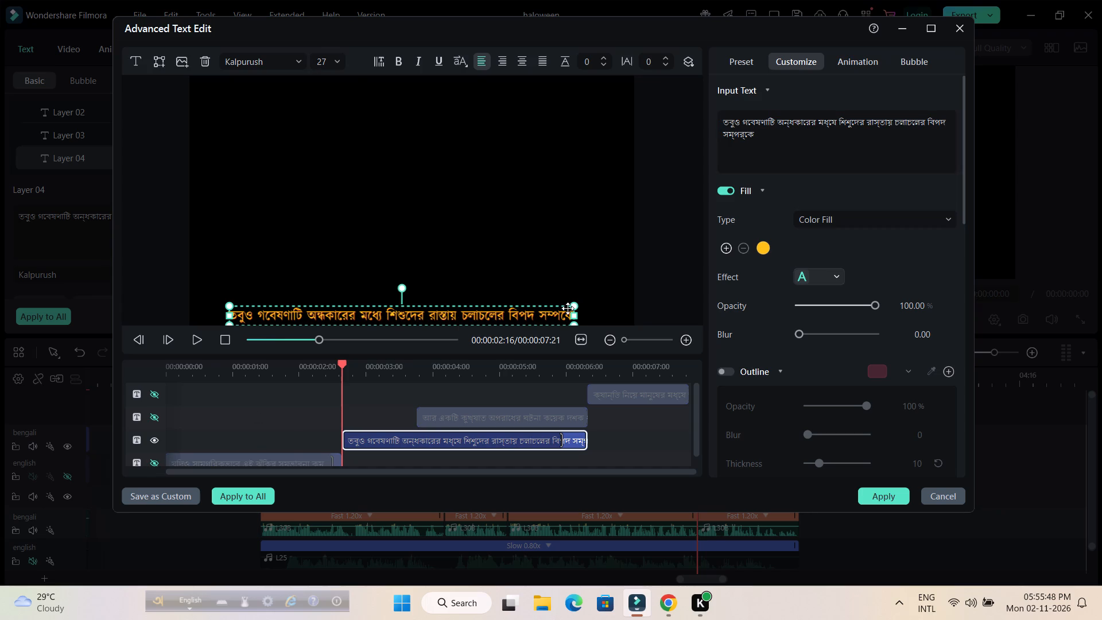
{"action": "left_click_drag", "start_coordinate": [572, 307], "coordinate": [578, 304]}
{"action": "left_click_drag", "start_coordinate": [544, 315], "coordinate": [542, 315]}
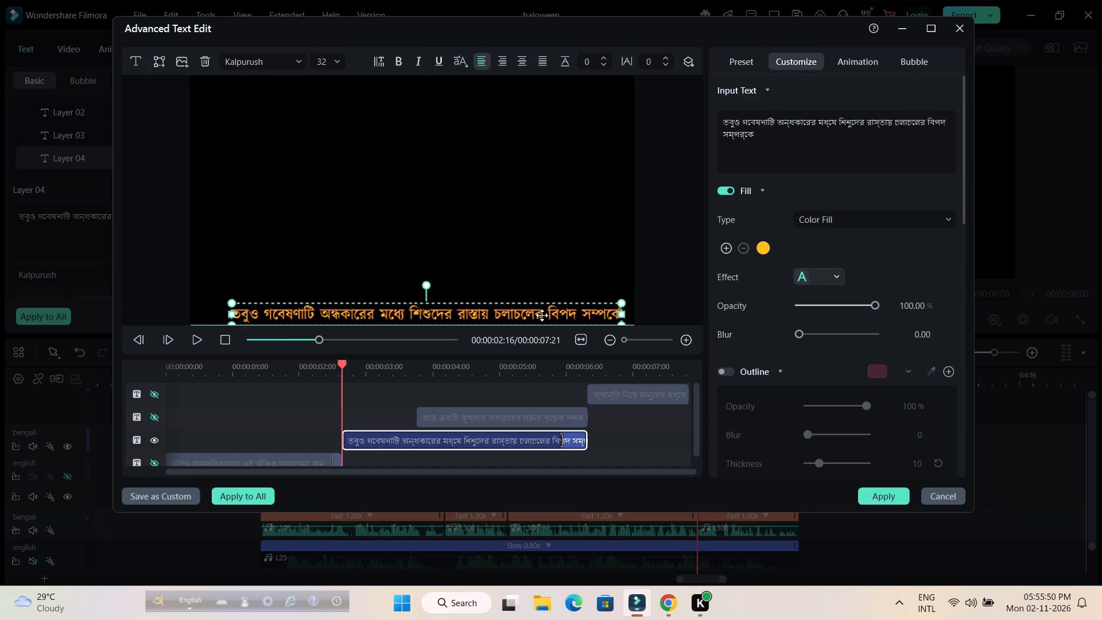
{"action": "left_click_drag", "start_coordinate": [542, 315], "coordinate": [529, 315]}
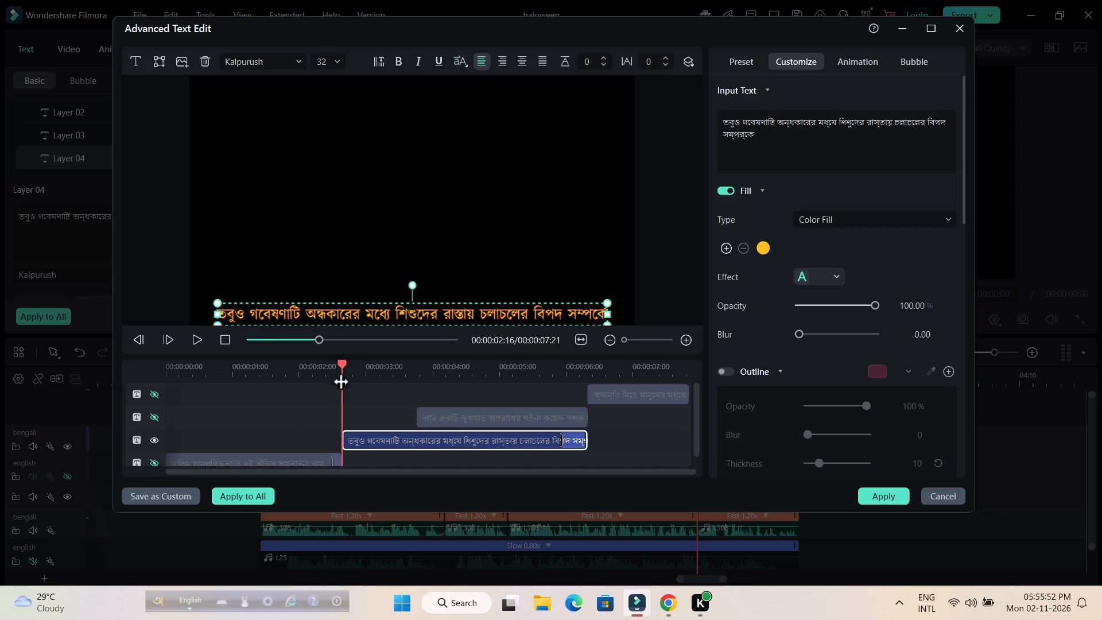
Delete the leftover text layer beginning "আর একটি কুখ্যাত অপরাধের ঘটনা".
{"action": "left_click_drag", "start_coordinate": [343, 365], "coordinate": [591, 374]}
{"action": "left_click", "coordinate": [521, 415]}
{"action": "key", "text": "Delete"}
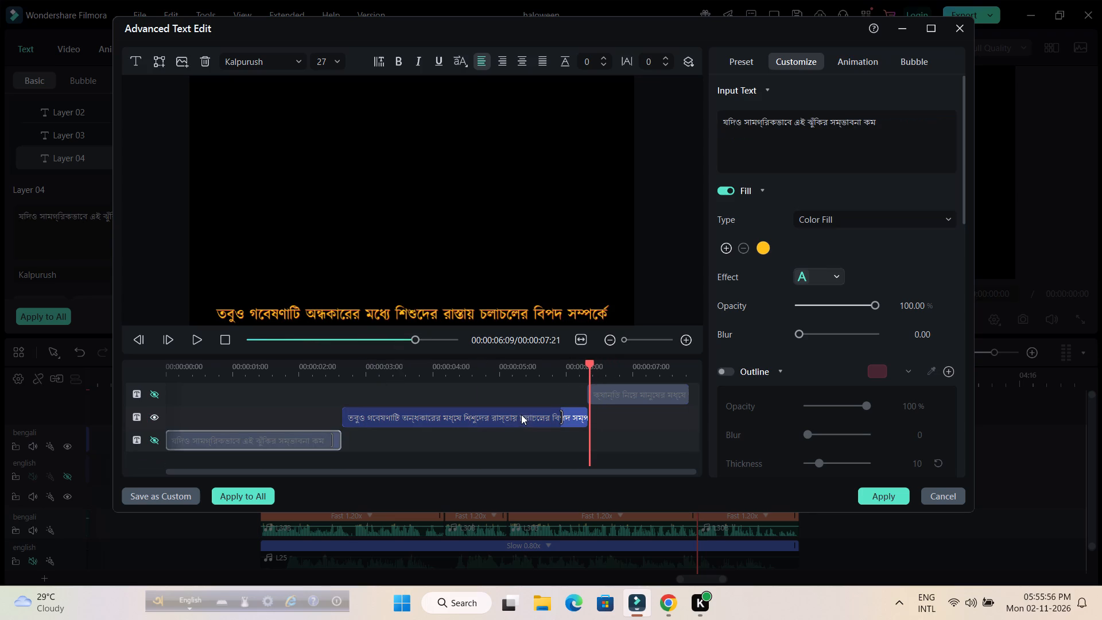
Lengthen the second phrase's text animation so it runs almost to the end of its layer.
{"action": "left_click_drag", "start_coordinate": [560, 419], "coordinate": [576, 417]}
Replace the last text layer's content with "গুরুত্বপূর্ণ সতর্কবার্তা দেয়।".
{"action": "double_click", "coordinate": [620, 396]}
{"action": "left_click_drag", "start_coordinate": [905, 124], "coordinate": [769, 126]}
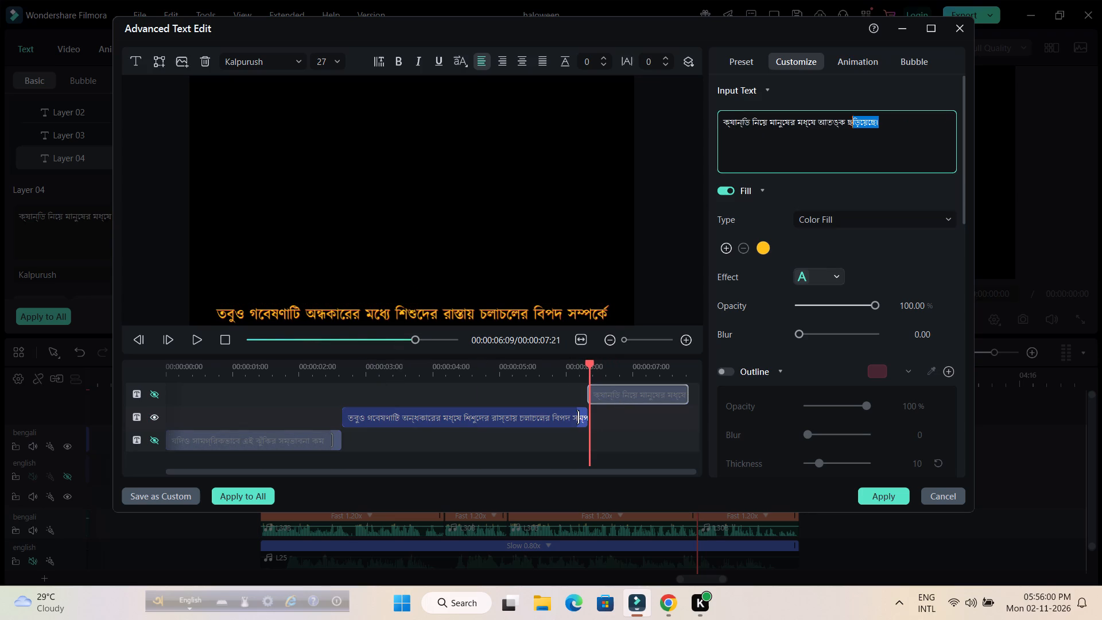
{"action": "left_click_drag", "start_coordinate": [769, 126], "coordinate": [717, 126]}
{"action": "key", "text": "ctrl+v"}
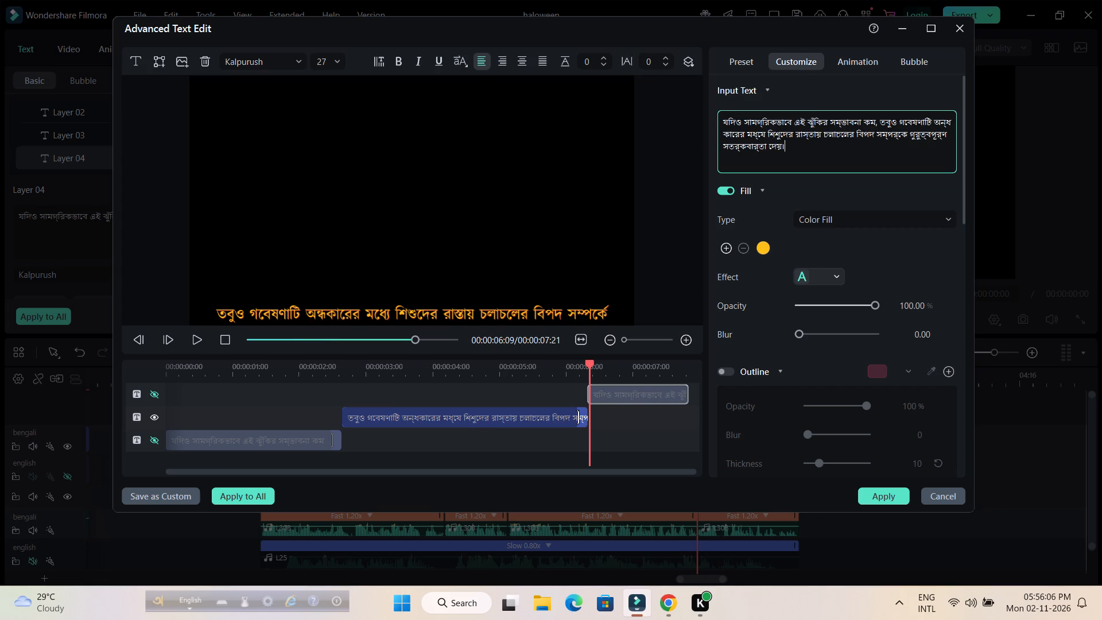
{"action": "left_click_drag", "start_coordinate": [909, 134], "coordinate": [715, 121]}
{"action": "key", "text": "BackSpace"}
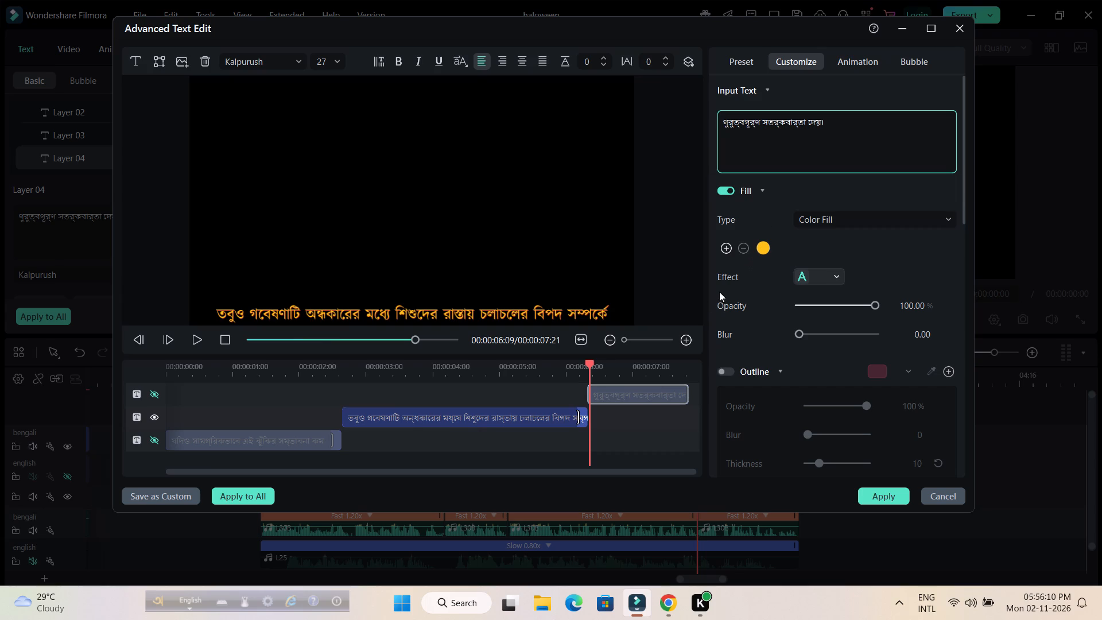
Make the first and last phrase layers visible again and preview the whole title from its start.
{"action": "double_click", "coordinate": [641, 392]}
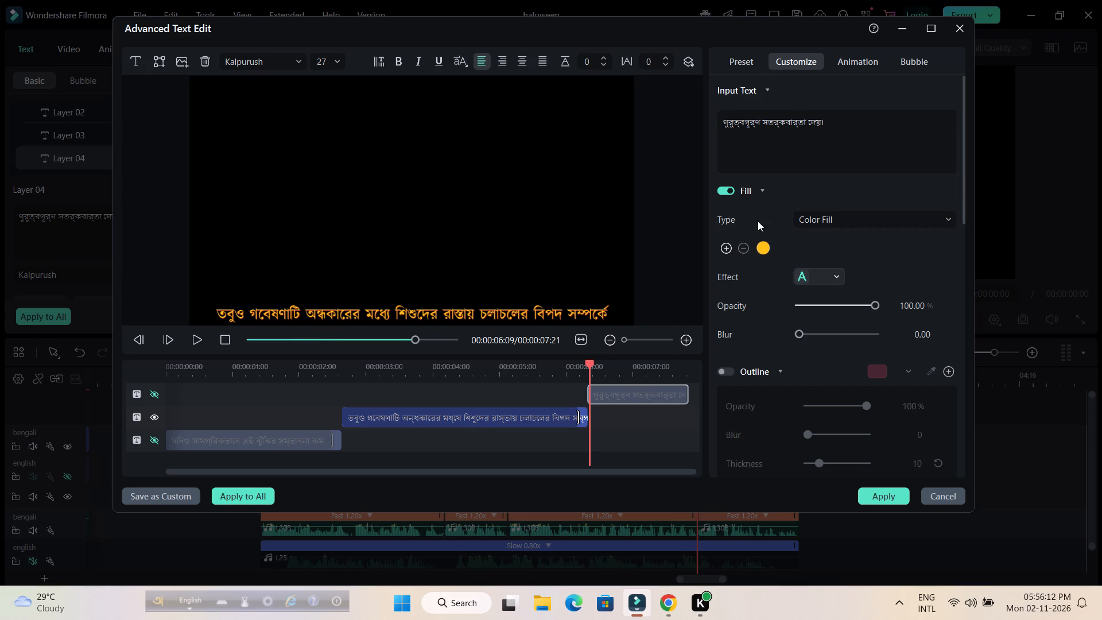
{"action": "left_click", "coordinate": [155, 440]}
{"action": "left_click", "coordinate": [154, 397]}
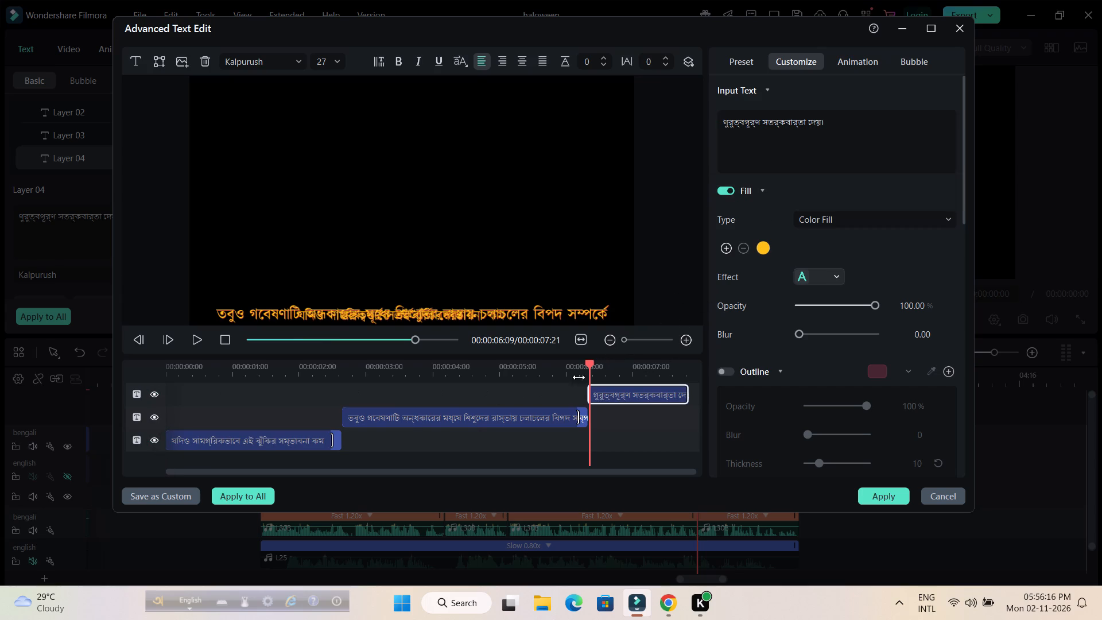
{"action": "left_click_drag", "start_coordinate": [591, 363], "coordinate": [145, 394]}
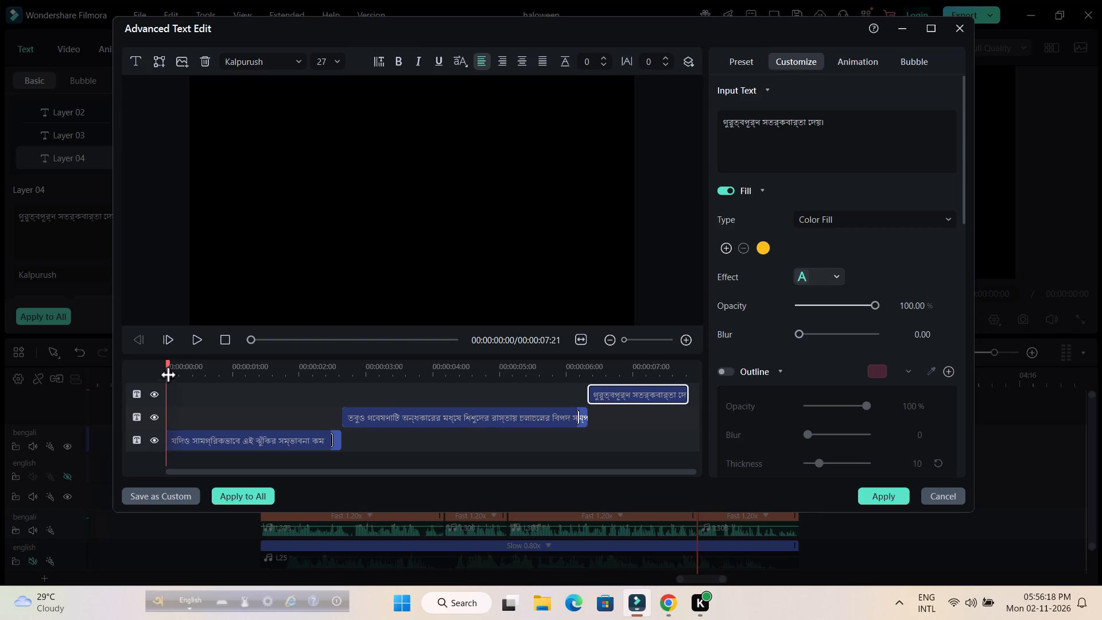
{"action": "left_click", "coordinate": [200, 341]}
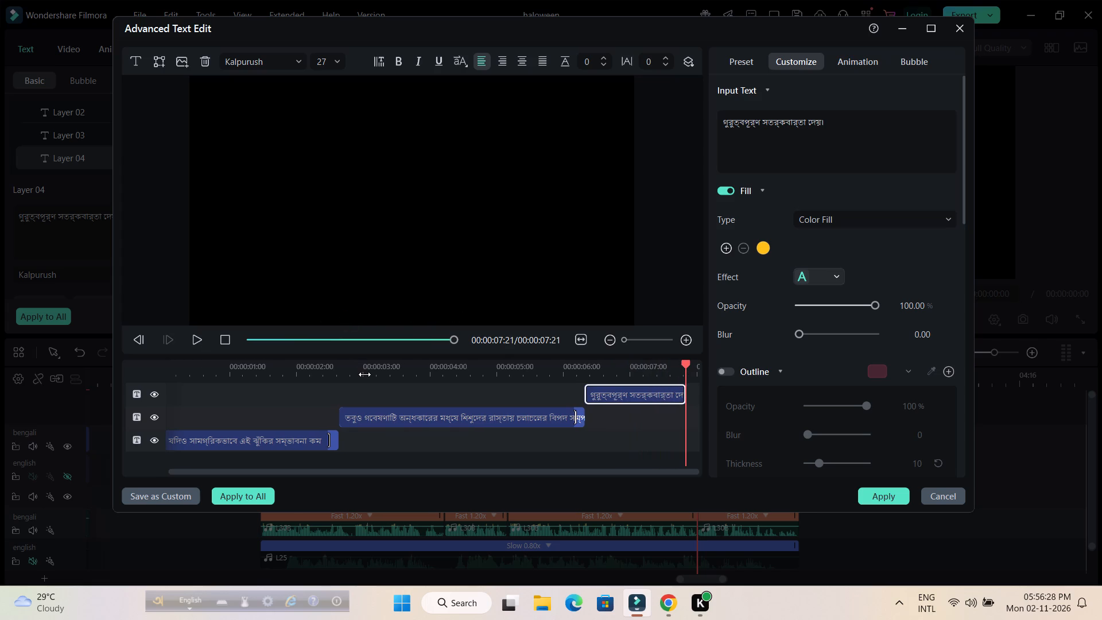
{"action": "left_click_drag", "start_coordinate": [364, 375], "coordinate": [263, 378]}
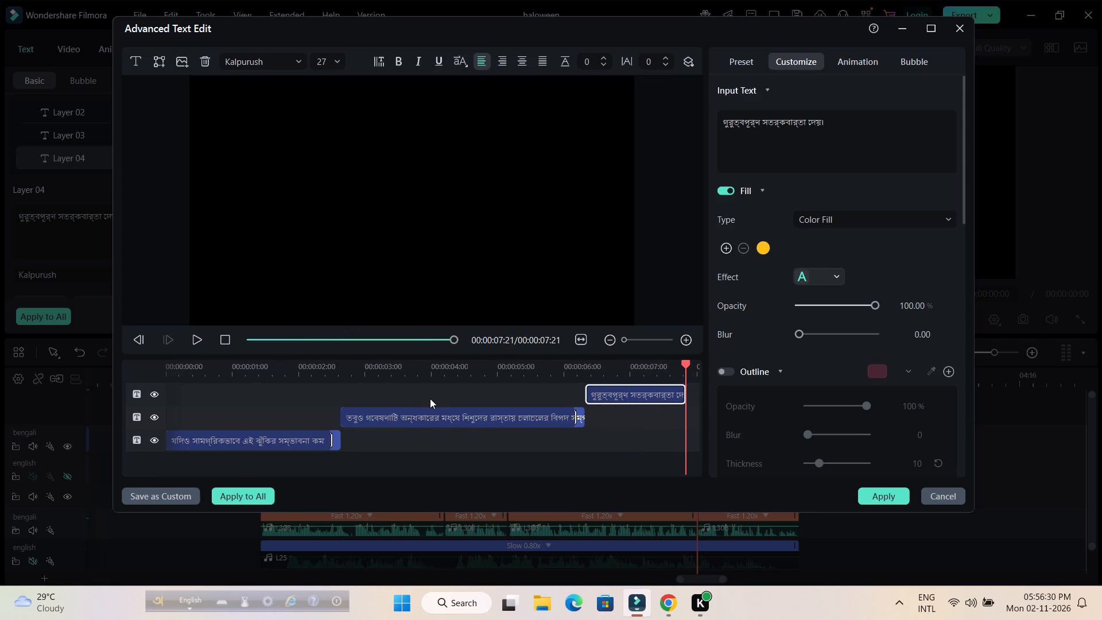
Apply the advanced edits to the Bengali title and close its text settings.
{"action": "left_click", "coordinate": [882, 497]}
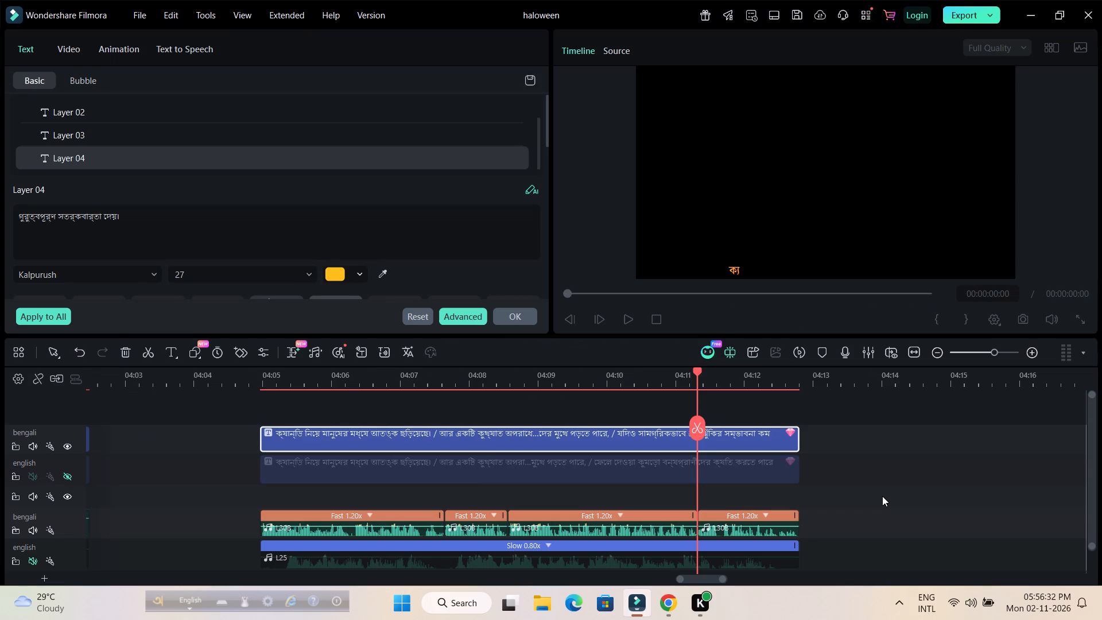
{"action": "left_click", "coordinate": [522, 318]}
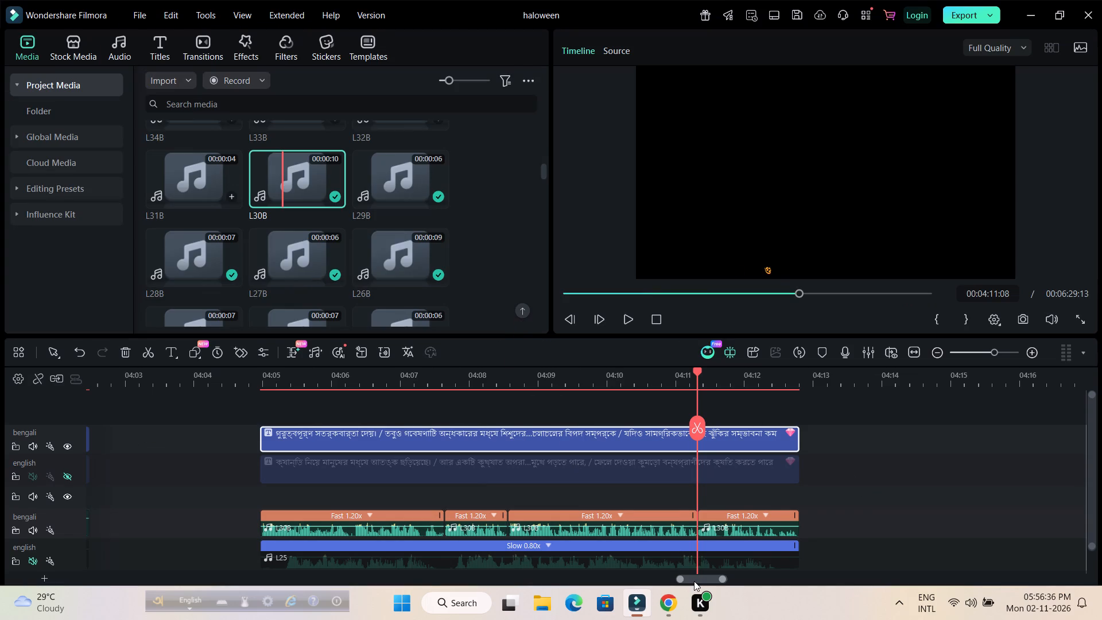
{"action": "left_click_drag", "start_coordinate": [694, 581], "coordinate": [708, 581]}
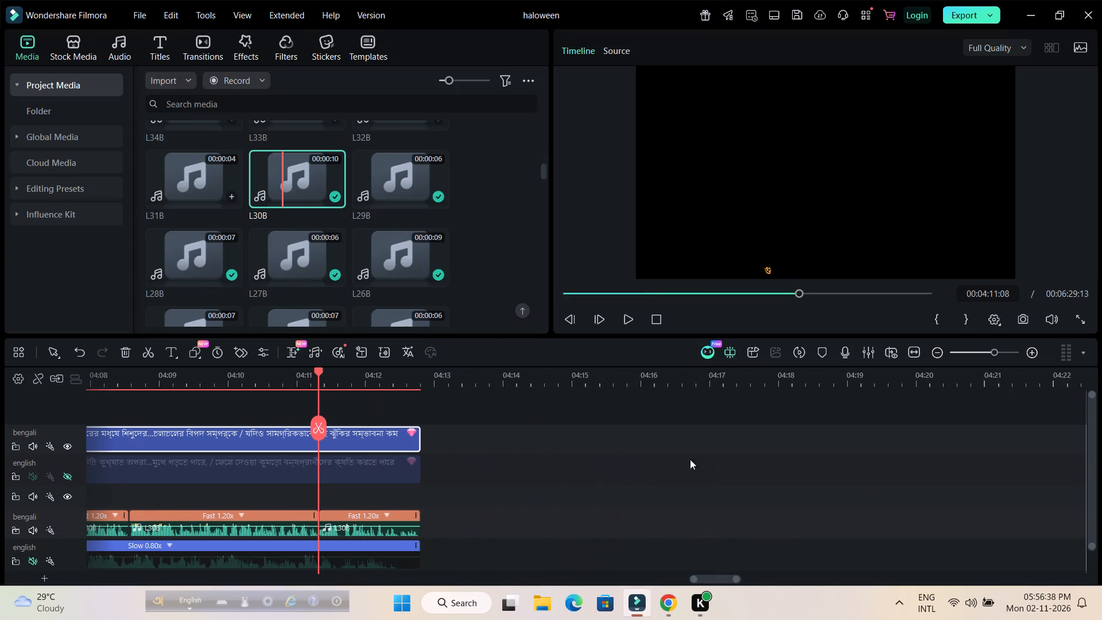
Move the spare title clips on the bengali and english tracks near 04:52 so that both start at 00:04:15:24.
{"action": "left_click_drag", "start_coordinate": [685, 381], "coordinate": [474, 386]}
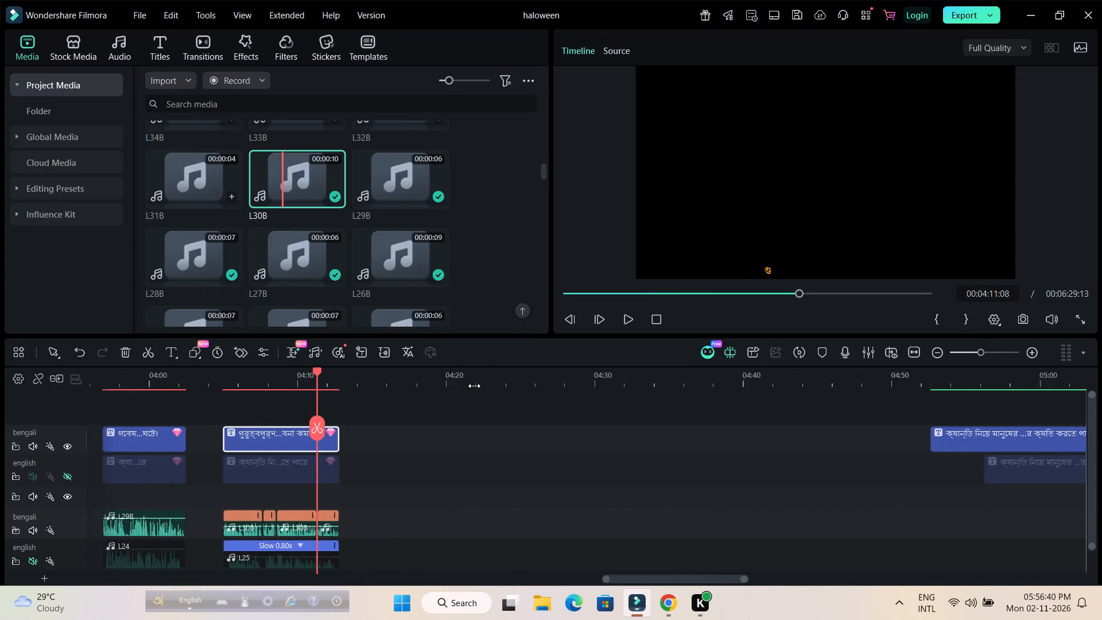
{"action": "left_click_drag", "start_coordinate": [474, 386], "coordinate": [466, 387]}
{"action": "left_click", "coordinate": [674, 582]}
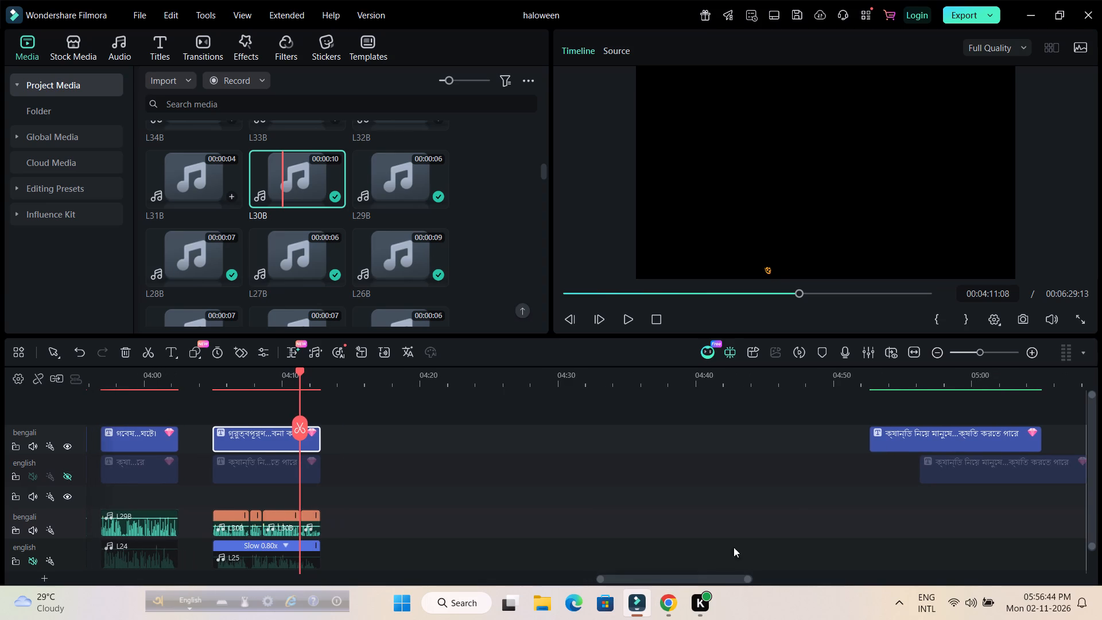
{"action": "left_click_drag", "start_coordinate": [831, 439], "coordinate": [1013, 494]}
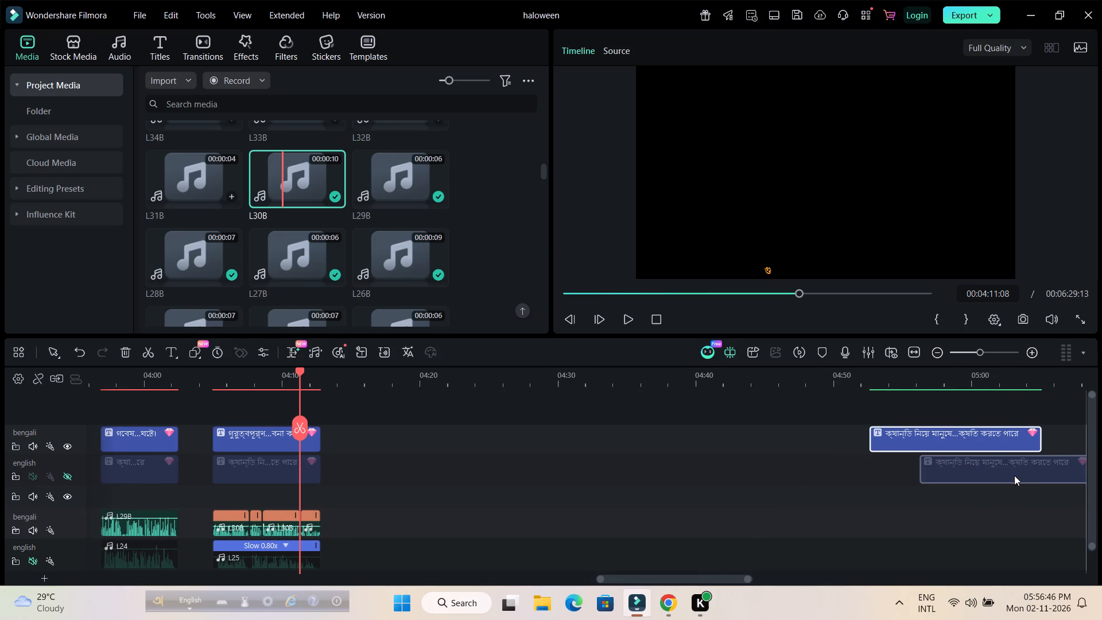
{"action": "left_click_drag", "start_coordinate": [302, 371], "coordinate": [304, 371]}
{"action": "left_click_drag", "start_coordinate": [304, 371], "coordinate": [364, 379]}
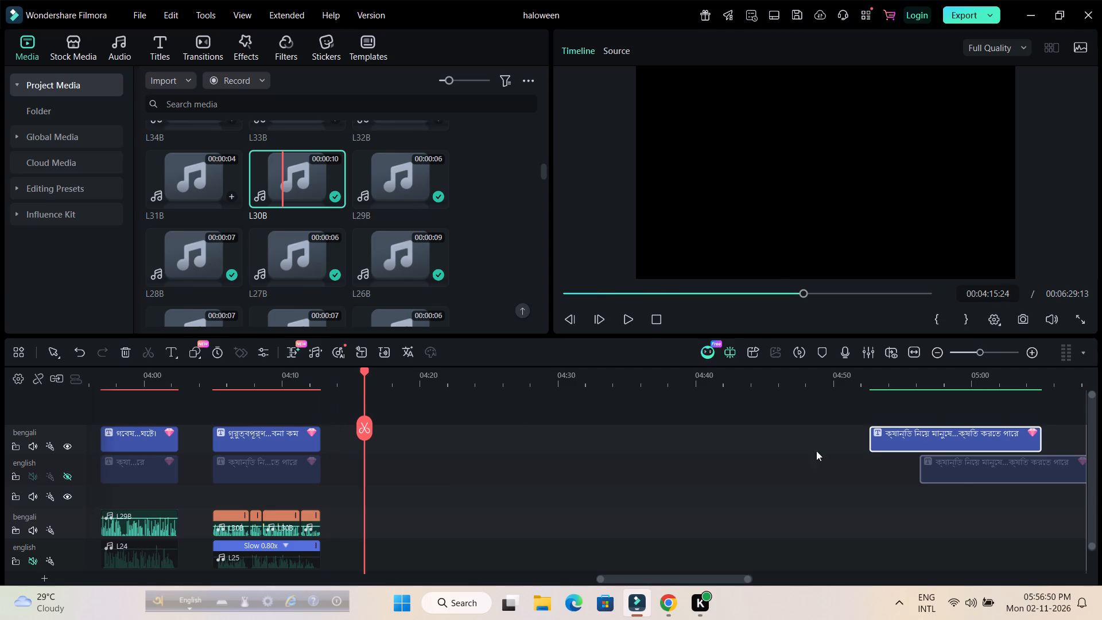
{"action": "left_click_drag", "start_coordinate": [959, 470], "coordinate": [500, 471]}
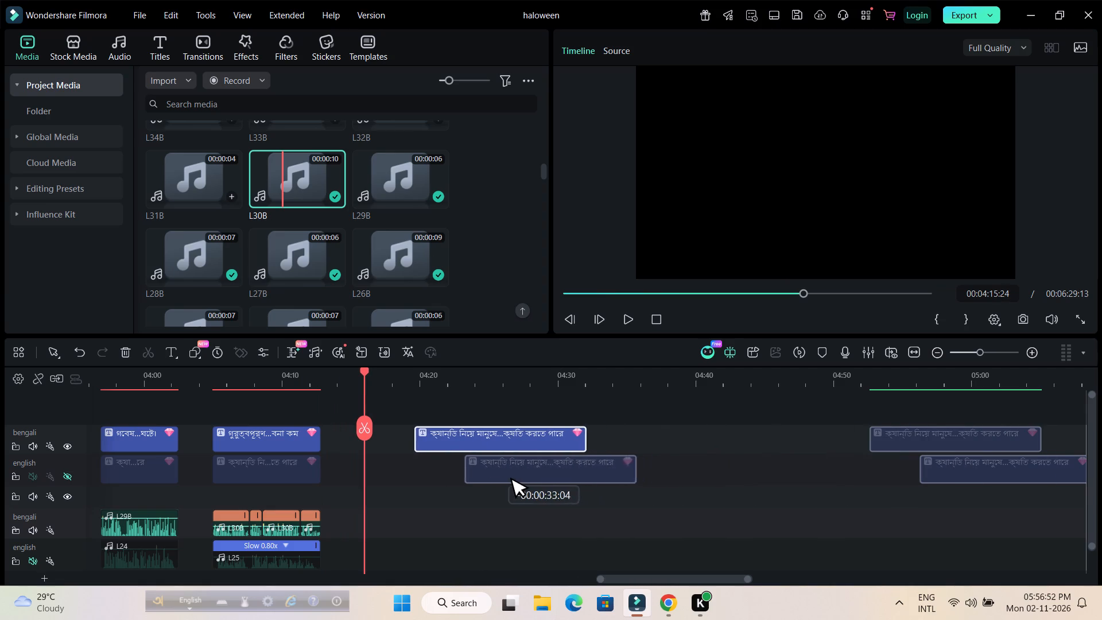
{"action": "left_click_drag", "start_coordinate": [500, 471], "coordinate": [452, 473]}
{"action": "left_click", "coordinate": [474, 470]}
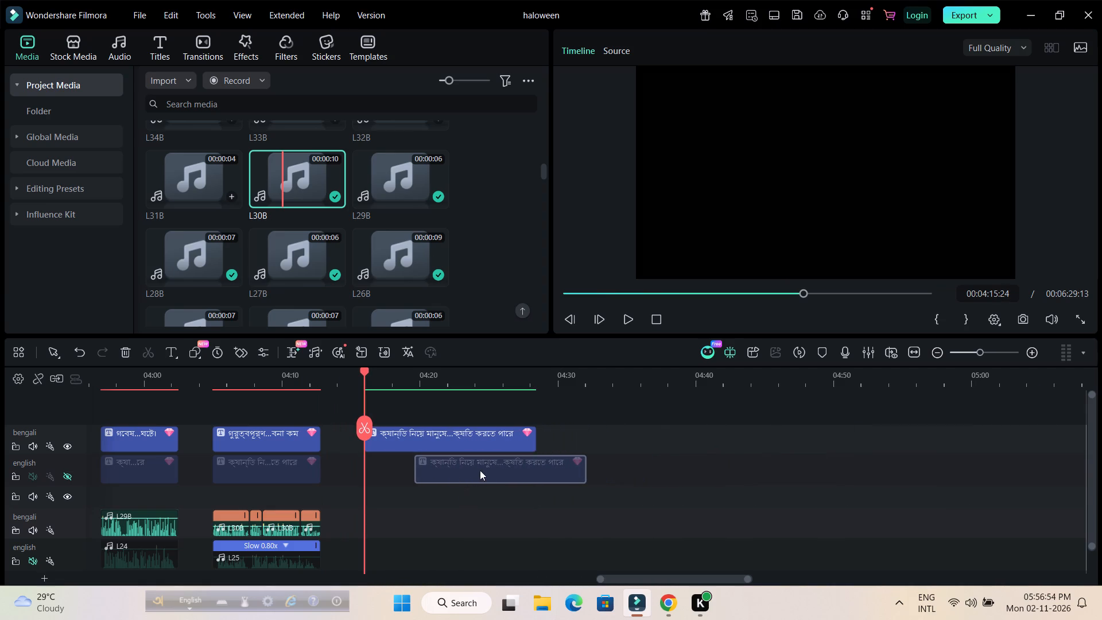
{"action": "left_click_drag", "start_coordinate": [490, 471], "coordinate": [441, 471]}
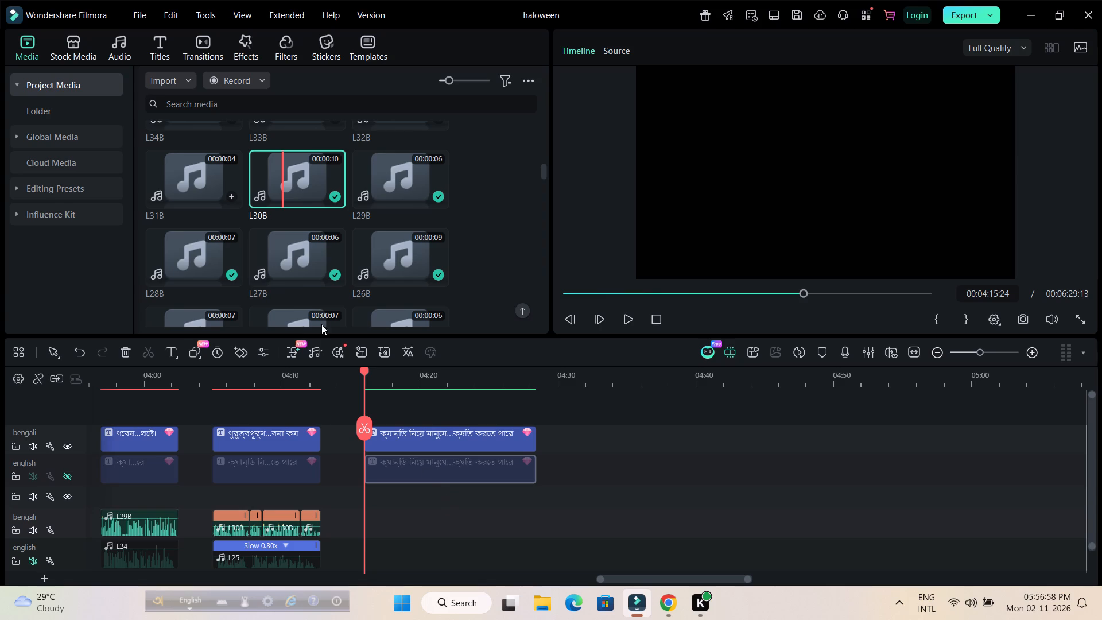
{"action": "left_click", "coordinate": [195, 187]}
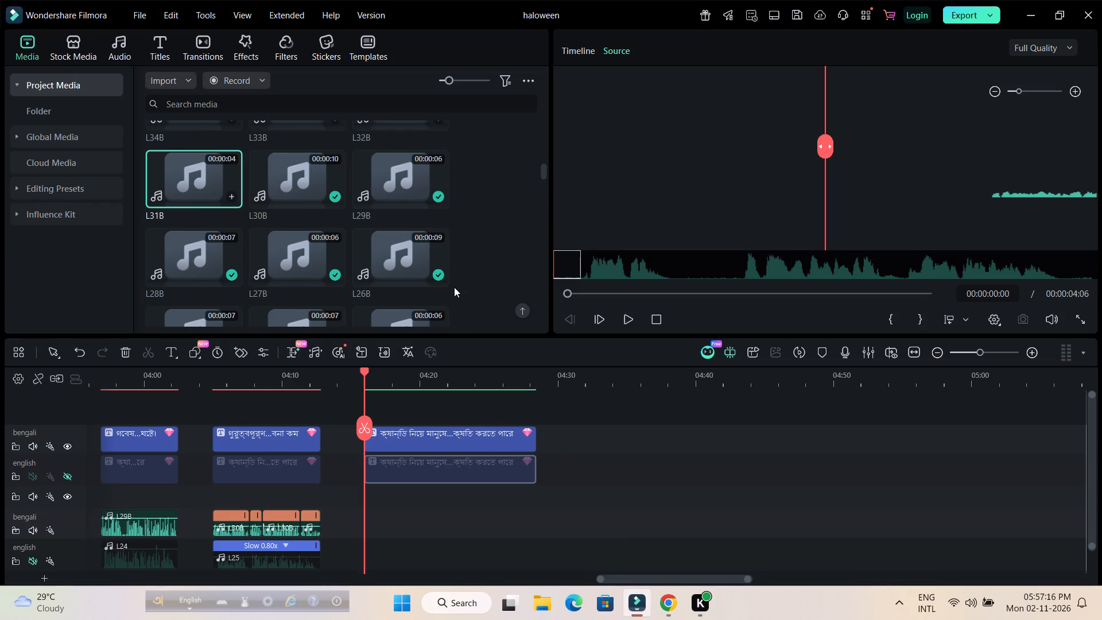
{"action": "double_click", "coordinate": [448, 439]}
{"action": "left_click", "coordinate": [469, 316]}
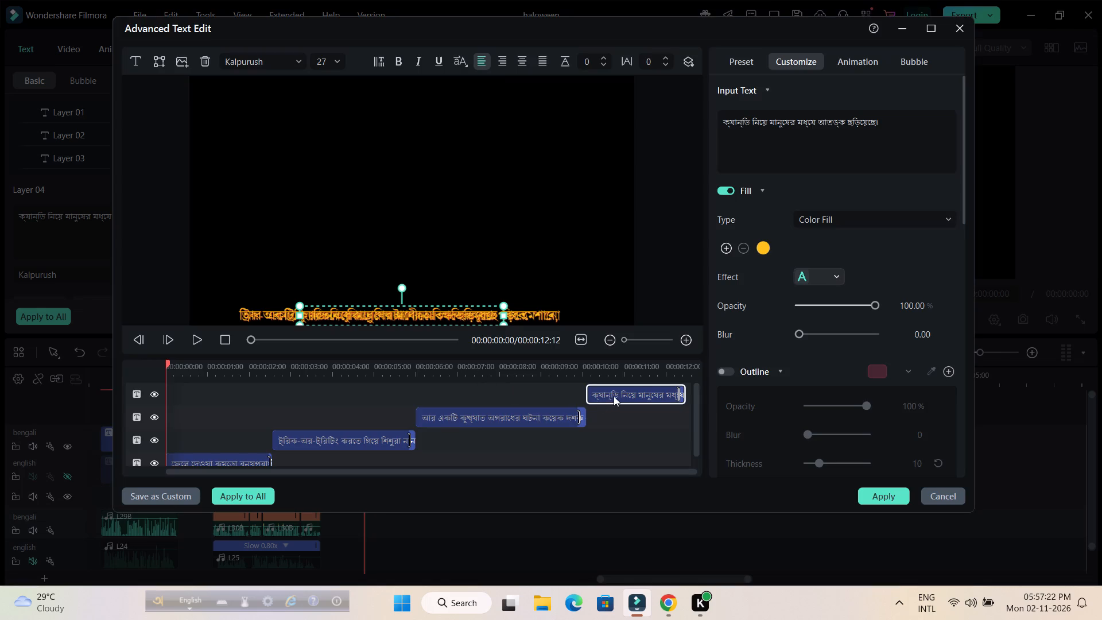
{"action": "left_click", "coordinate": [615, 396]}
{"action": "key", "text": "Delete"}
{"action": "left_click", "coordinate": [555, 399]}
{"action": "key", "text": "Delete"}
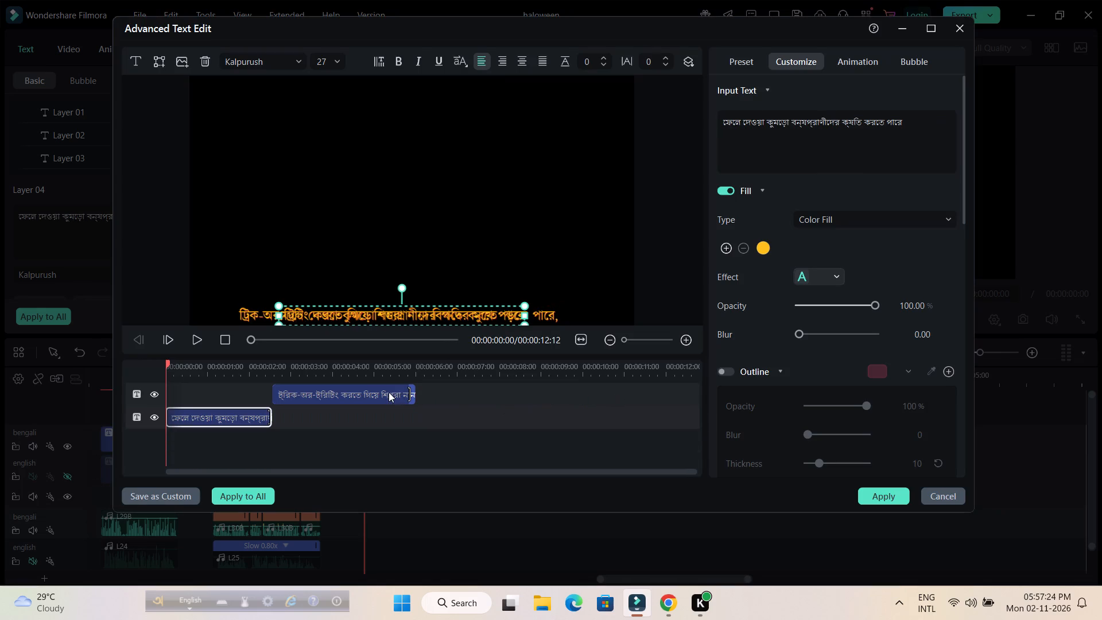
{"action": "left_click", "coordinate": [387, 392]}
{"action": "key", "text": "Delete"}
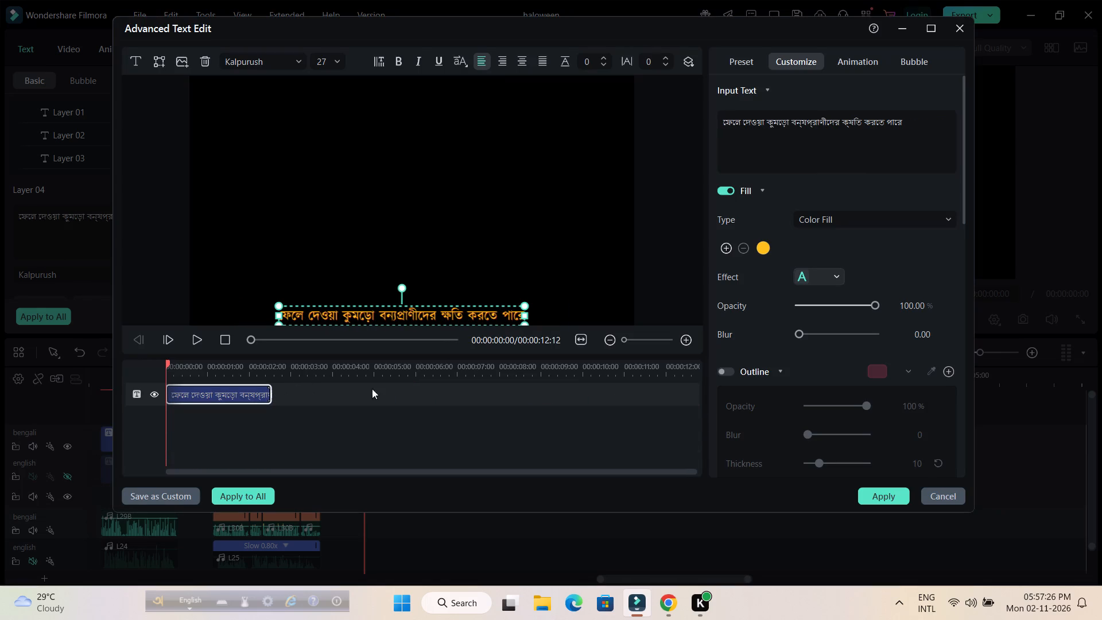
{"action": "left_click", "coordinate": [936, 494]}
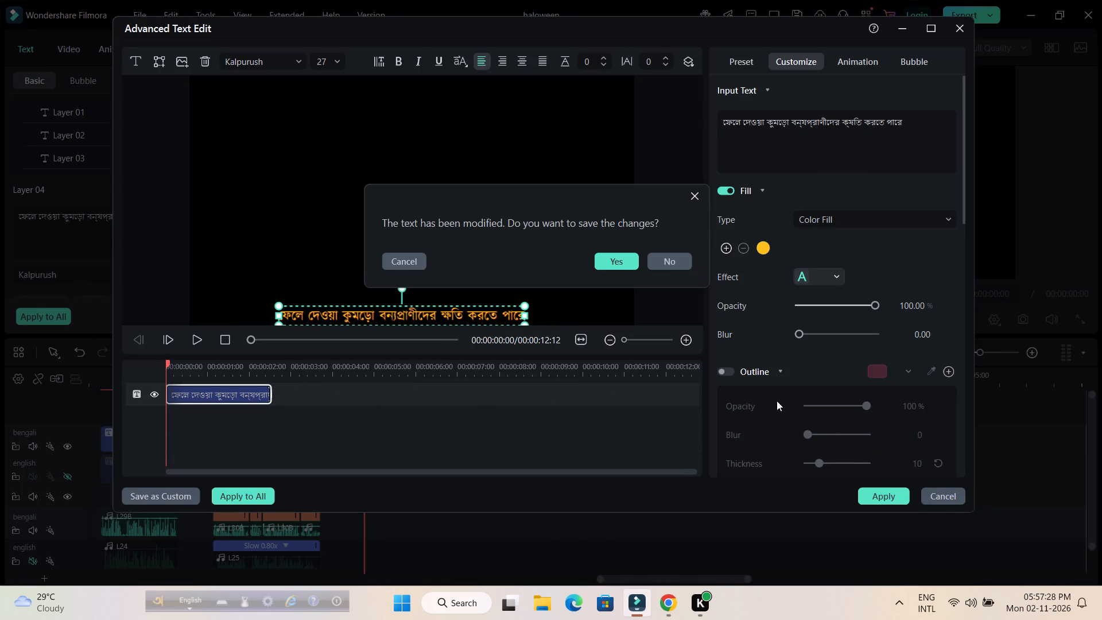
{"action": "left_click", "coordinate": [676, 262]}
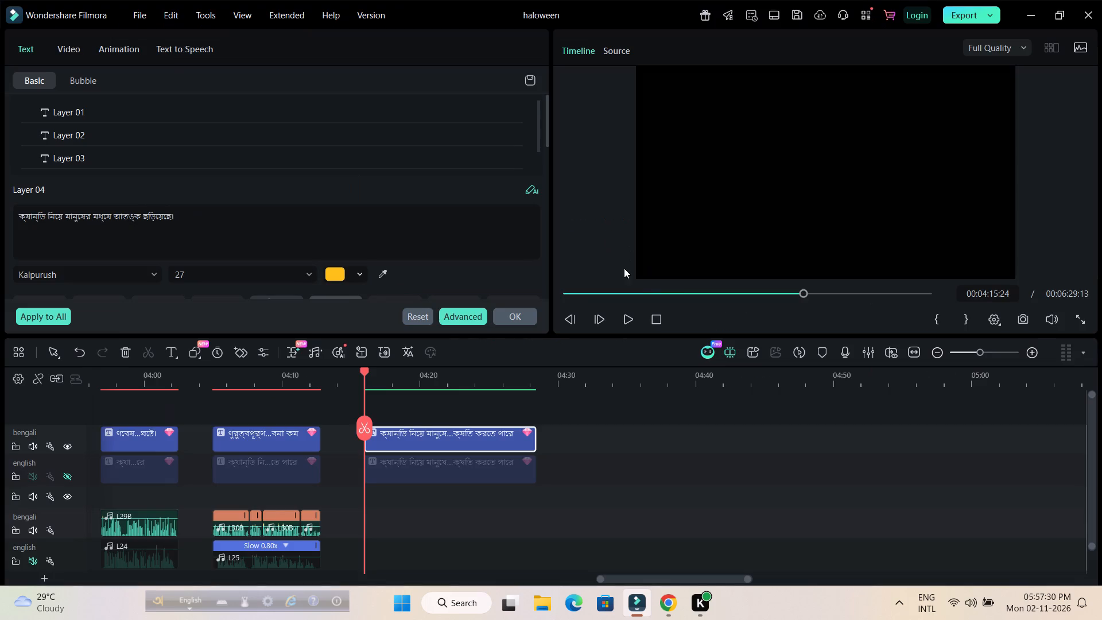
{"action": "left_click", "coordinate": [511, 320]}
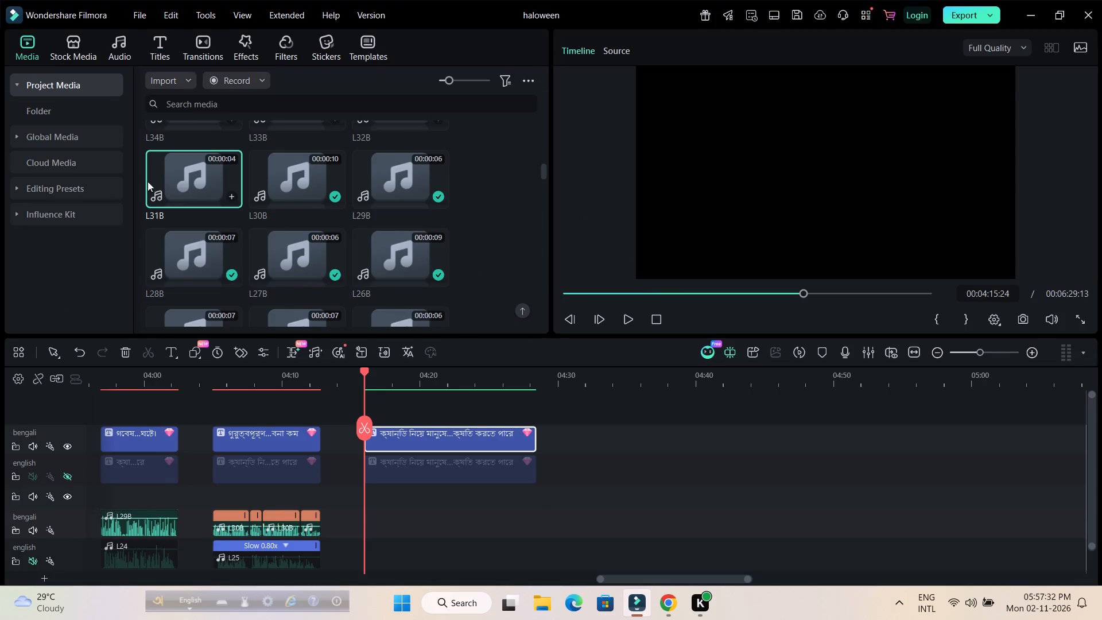
Preview the L31B voiceover and place it on the bengali audio track at 00:04:15:24, level with the title's start.
{"action": "left_click", "coordinate": [179, 177]}
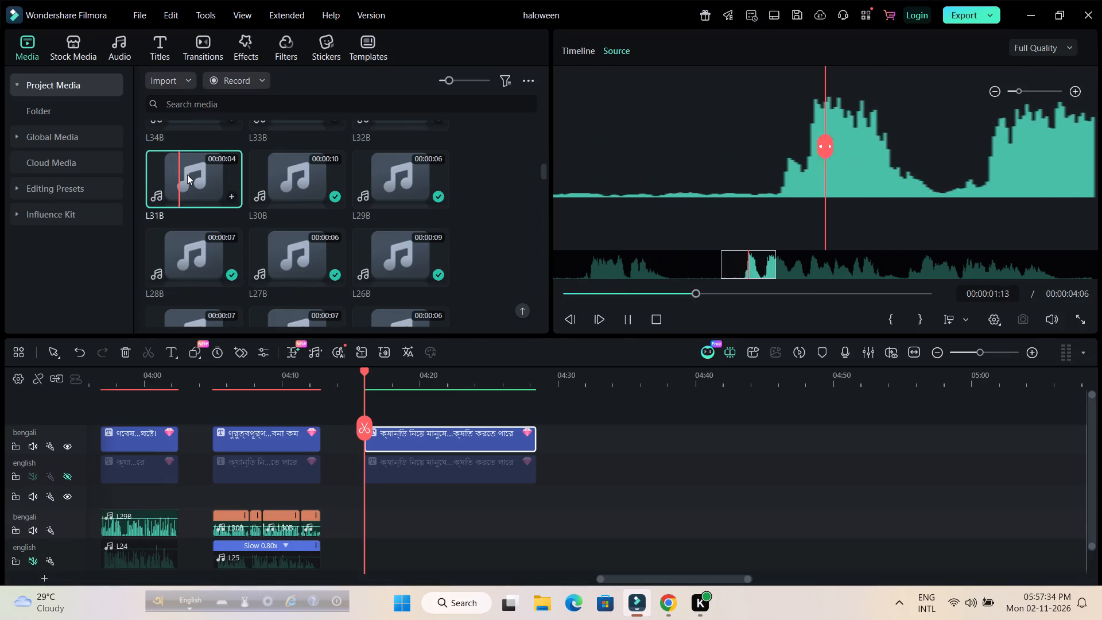
{"action": "left_click_drag", "start_coordinate": [185, 175], "coordinate": [187, 177]}
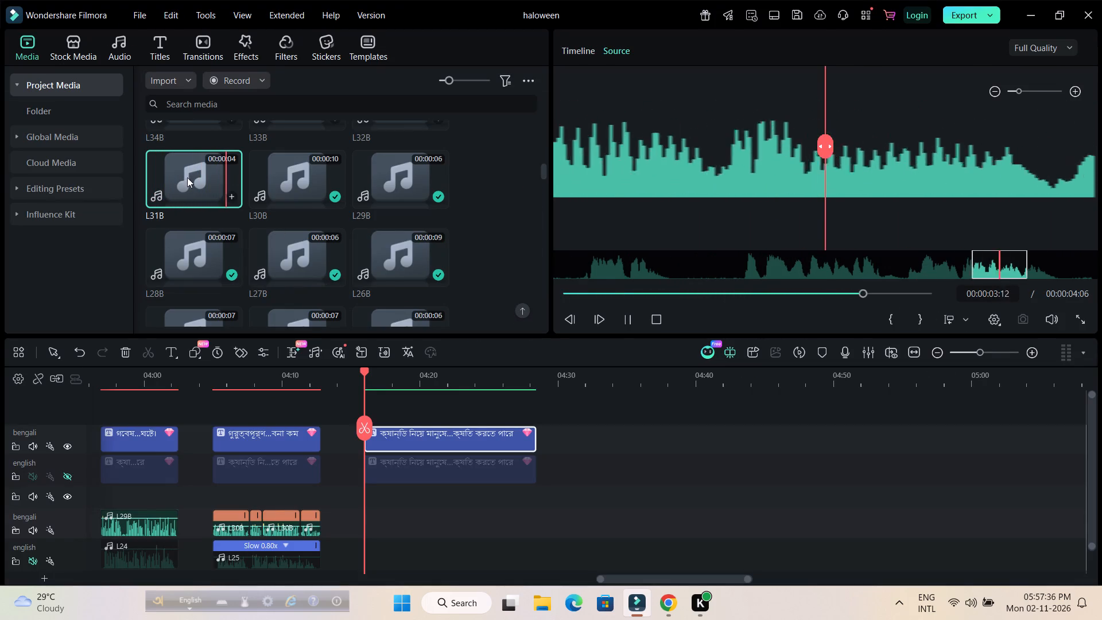
{"action": "left_click_drag", "start_coordinate": [187, 177], "coordinate": [363, 460]}
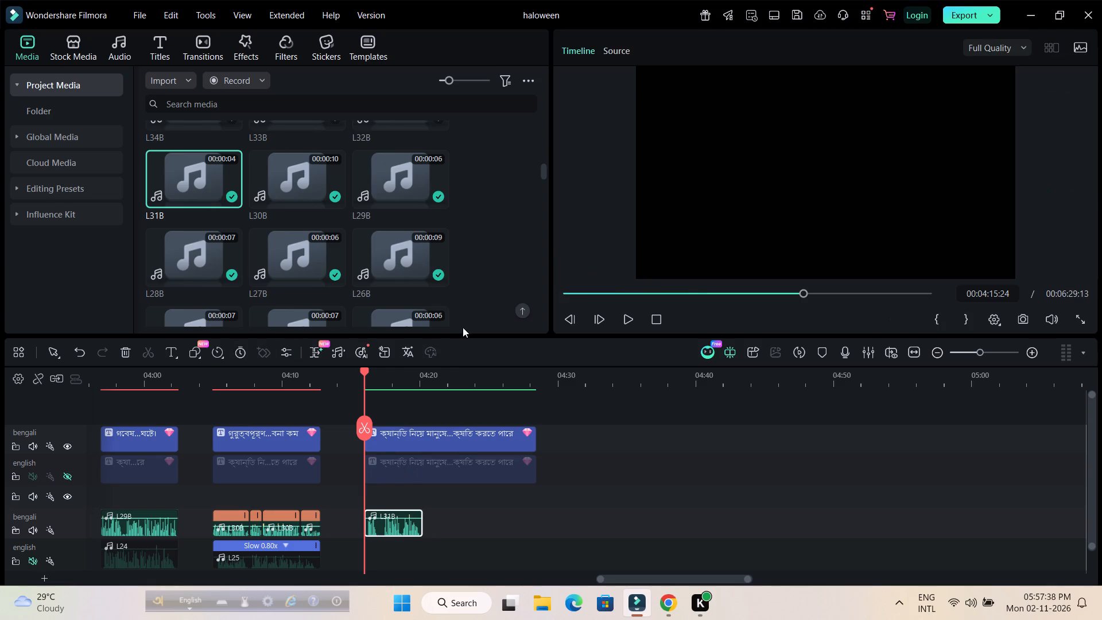
Find the L26 voiceover in the project media and place it on the english audio track at 00:04:15:24, below L31B.
{"action": "scroll", "coordinate": [479, 265], "scroll_direction": "down", "scroll_amount": 14}
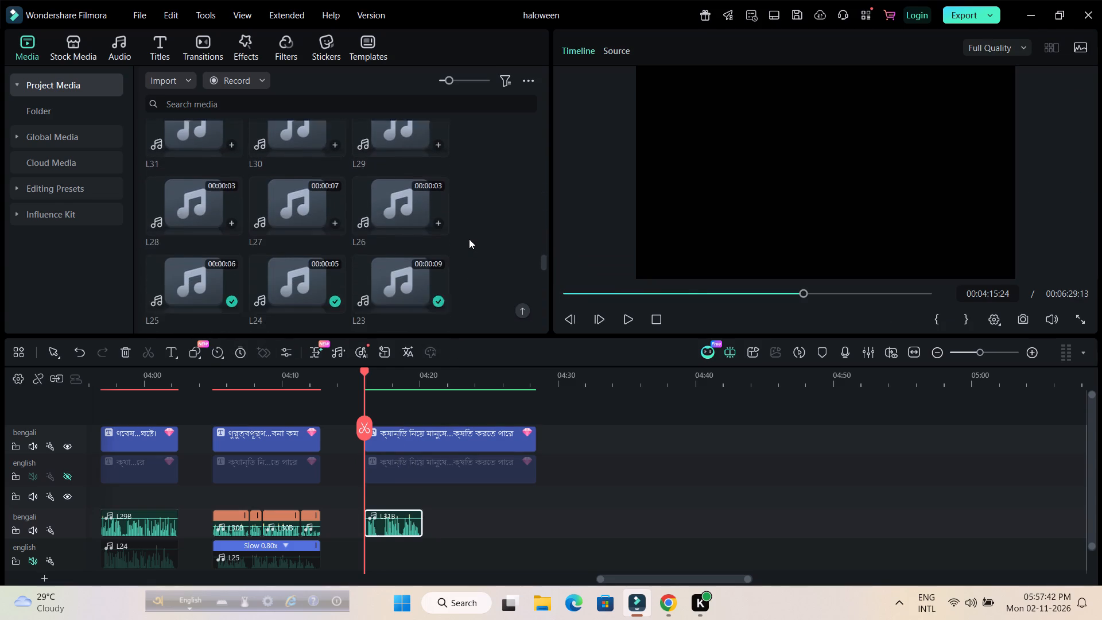
{"action": "scroll", "coordinate": [469, 239], "scroll_direction": "down", "scroll_amount": 1}
{"action": "scroll", "coordinate": [469, 239], "scroll_direction": "up", "scroll_amount": 2}
{"action": "left_click", "coordinate": [402, 227]}
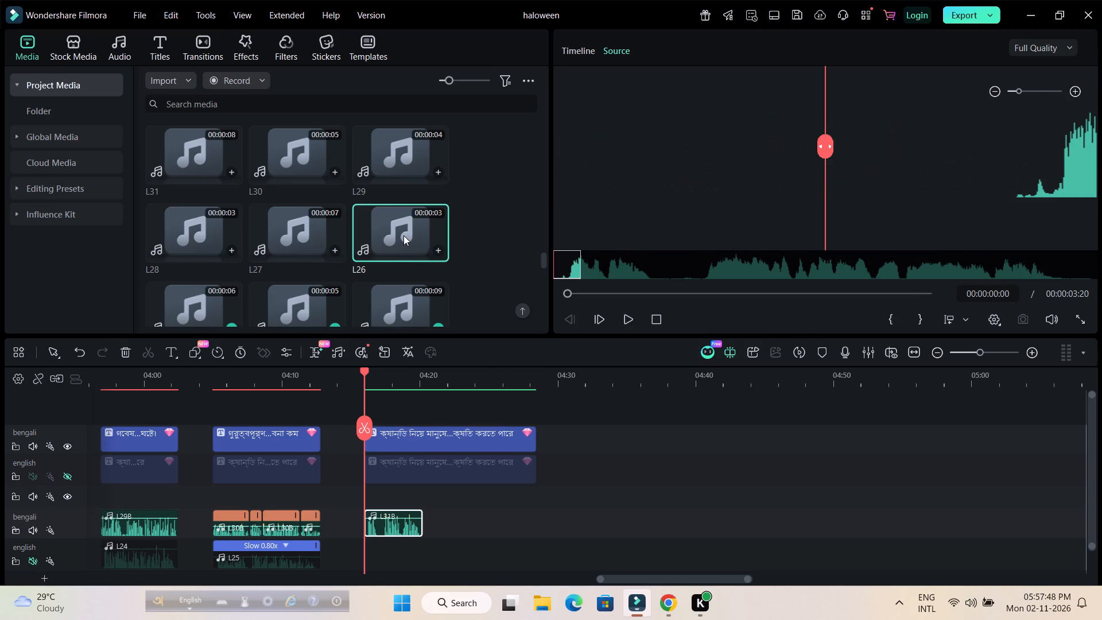
{"action": "left_click_drag", "start_coordinate": [403, 235], "coordinate": [362, 563]}
Trim the silence from the start of the L31B clip and shift it back to start level with the title.
{"action": "left_click_drag", "start_coordinate": [408, 379], "coordinate": [661, 387]}
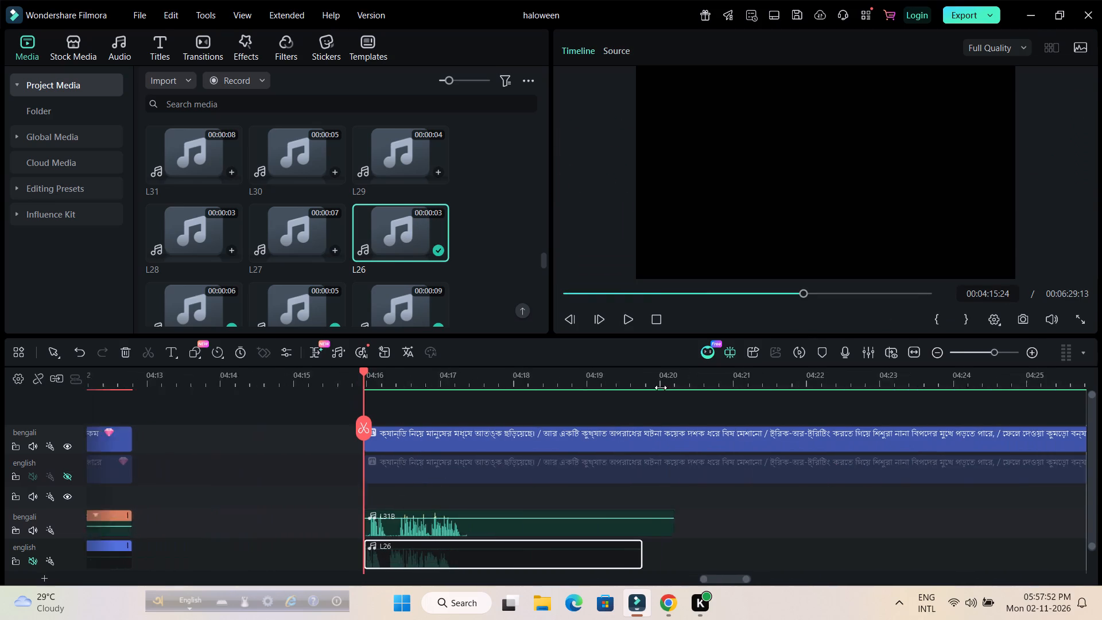
{"action": "left_click_drag", "start_coordinate": [661, 387], "coordinate": [738, 387]}
{"action": "scroll", "coordinate": [247, 492], "scroll_direction": "down", "scroll_amount": 1}
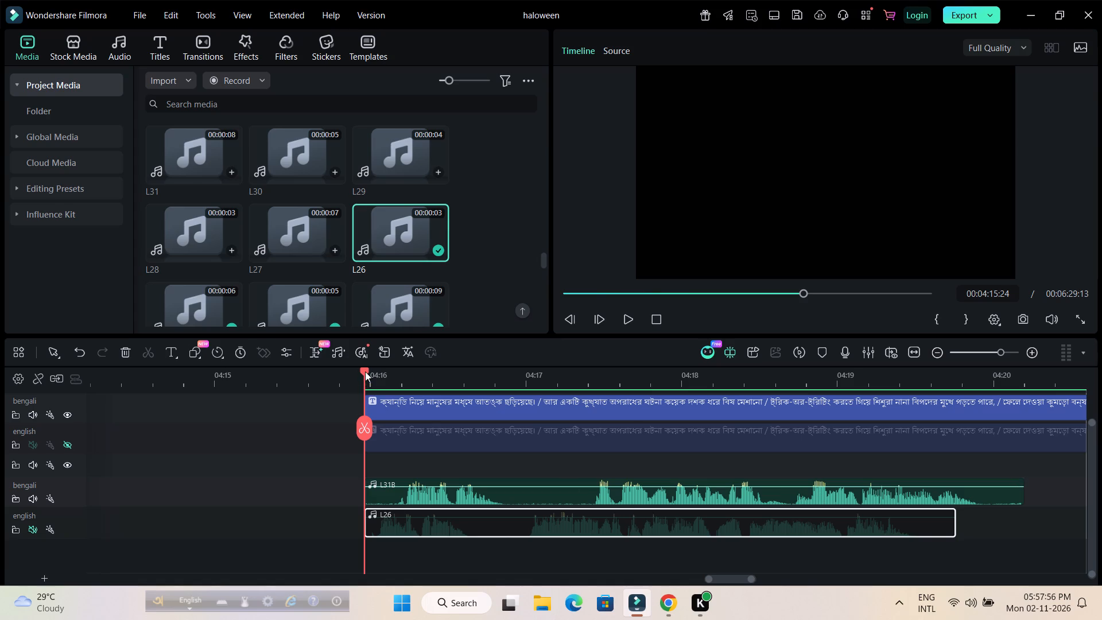
{"action": "left_click_drag", "start_coordinate": [365, 371], "coordinate": [307, 378]}
{"action": "left_click", "coordinate": [348, 479]}
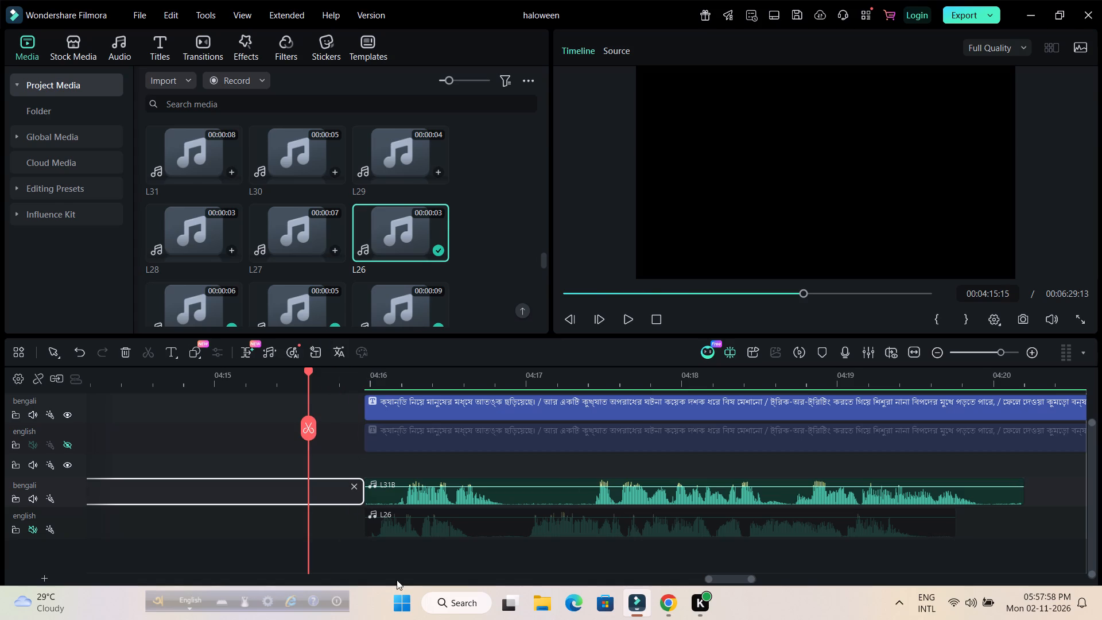
{"action": "left_click", "coordinate": [405, 565]}
{"action": "left_click_drag", "start_coordinate": [368, 496], "coordinate": [370, 497]}
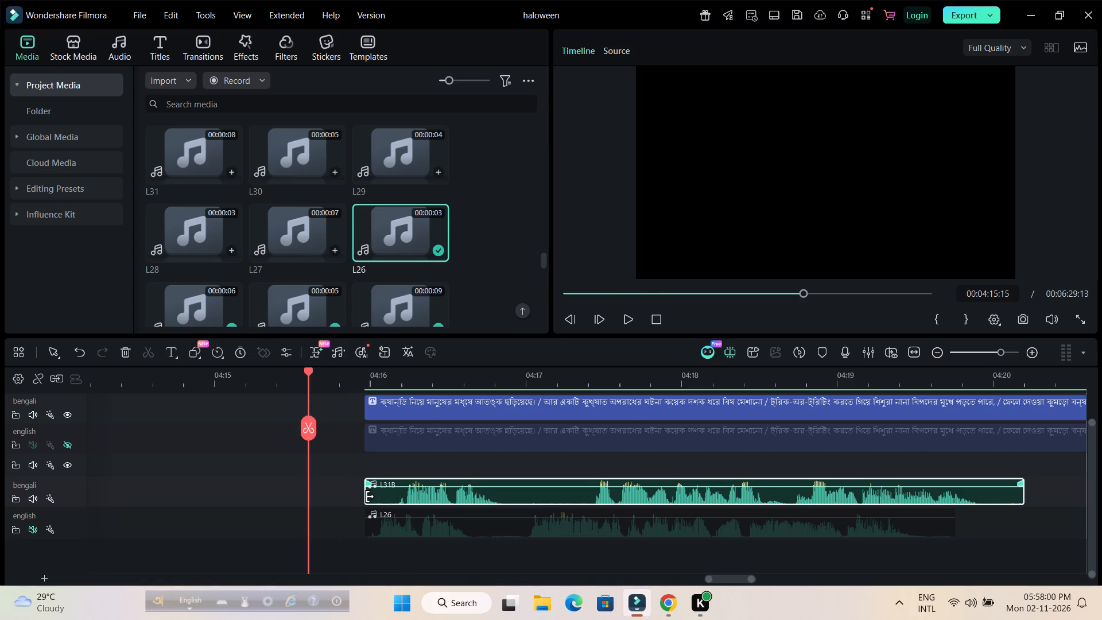
{"action": "left_click_drag", "start_coordinate": [370, 497], "coordinate": [392, 497]}
{"action": "left_click_drag", "start_coordinate": [507, 495], "coordinate": [493, 495]}
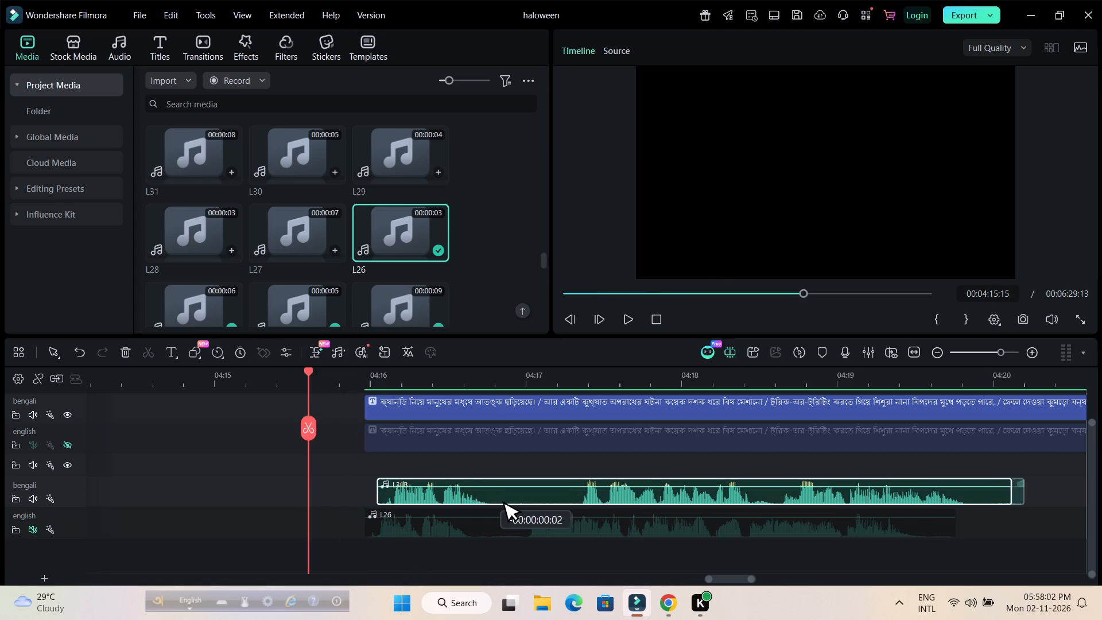
{"action": "left_click_drag", "start_coordinate": [493, 495], "coordinate": [482, 495]}
Trim the silent tail of the L31B clip so that it ends just after its last words, at about 00:04:19:22.
{"action": "left_click_drag", "start_coordinate": [997, 499], "coordinate": [992, 499]}
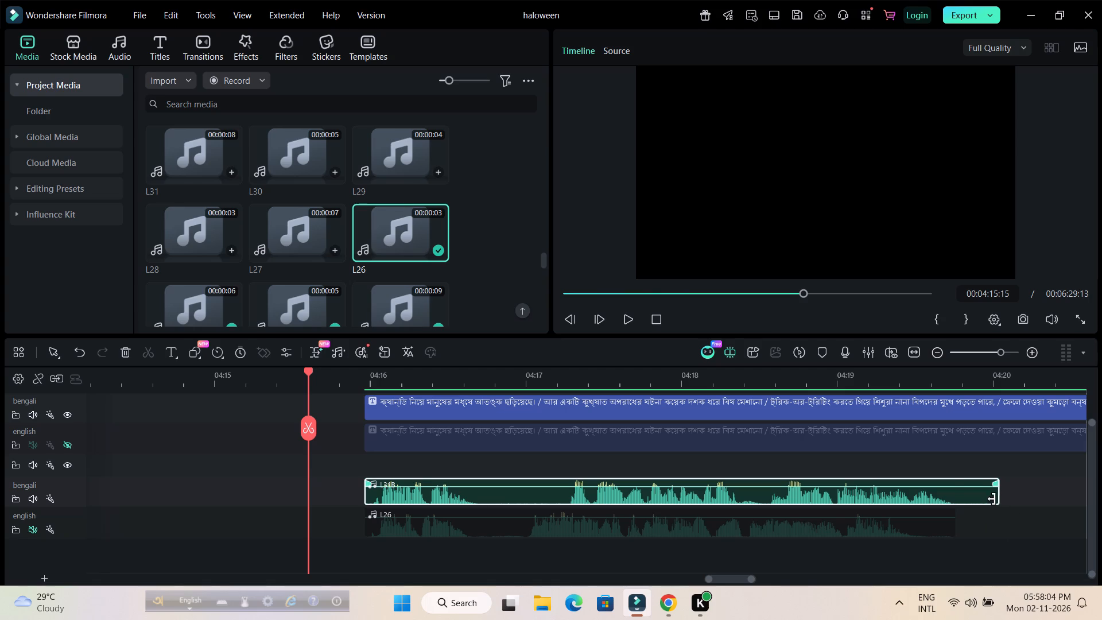
{"action": "left_click_drag", "start_coordinate": [992, 499], "coordinate": [973, 506]}
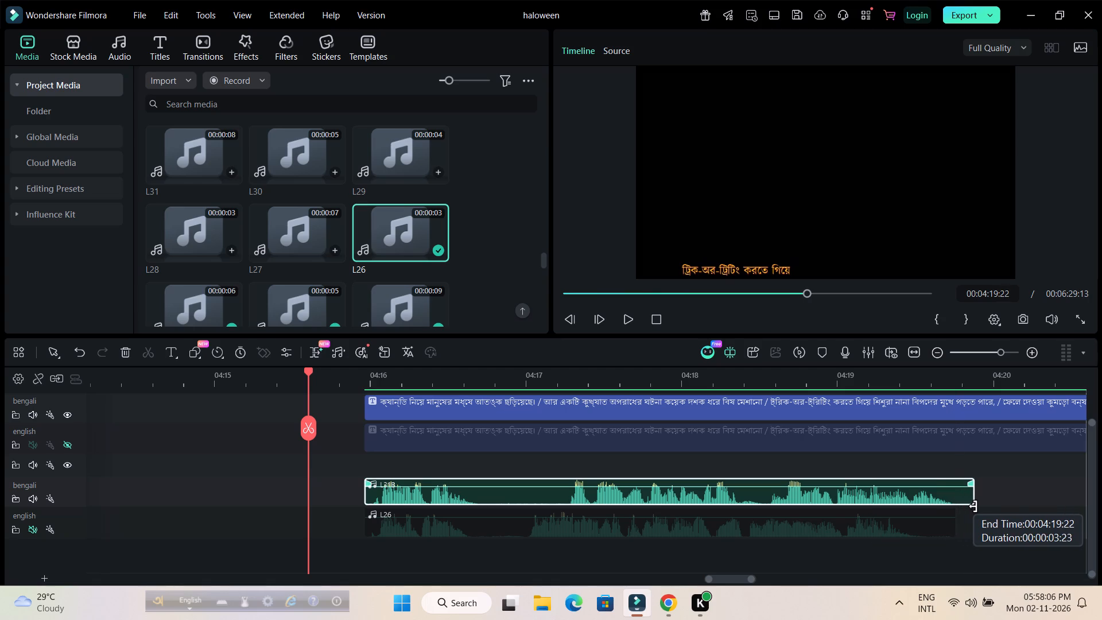
{"action": "left_click_drag", "start_coordinate": [973, 506], "coordinate": [976, 506]}
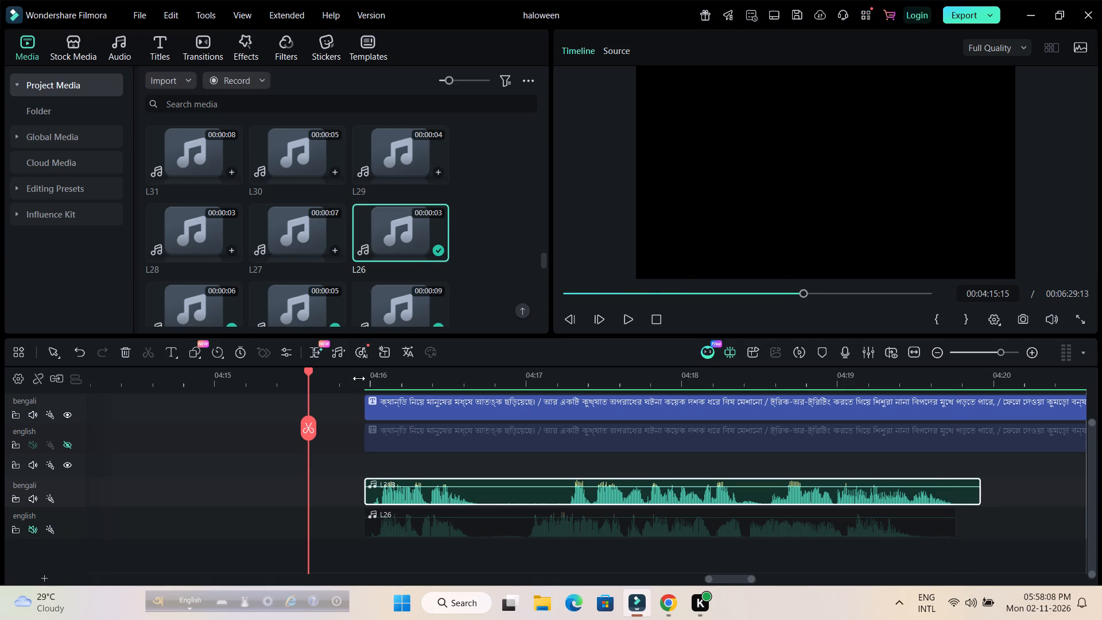
Trim the remaining silence from the start of the L31B clip and shift it back to start level with the title.
{"action": "left_click_drag", "start_coordinate": [390, 382], "coordinate": [348, 376]}
{"action": "left_click", "coordinate": [368, 381]}
{"action": "left_click_drag", "start_coordinate": [360, 383], "coordinate": [554, 382]}
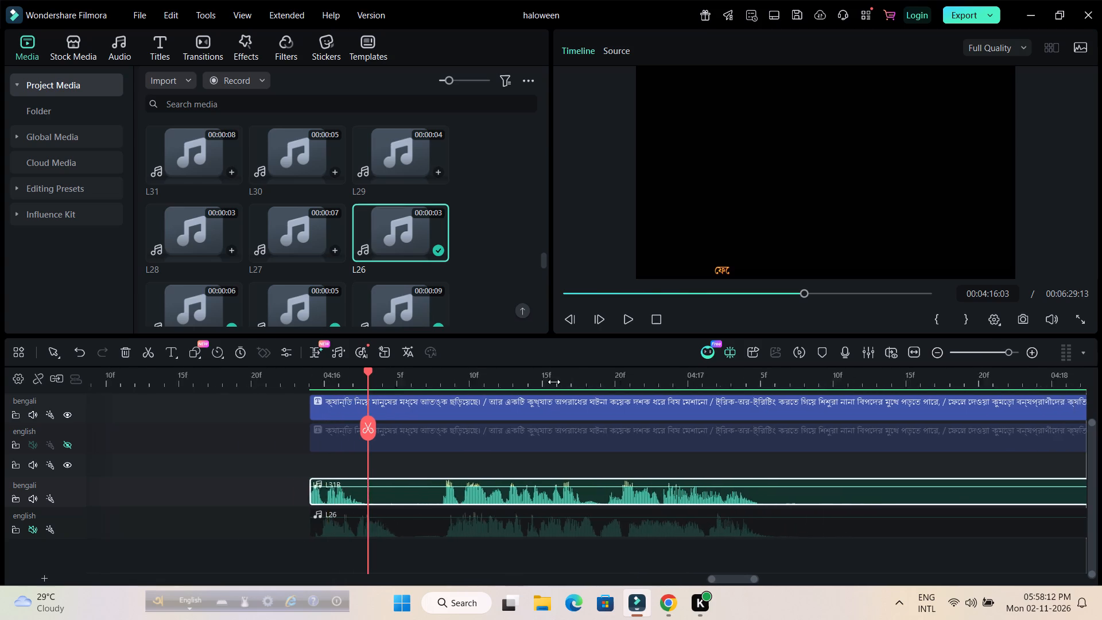
{"action": "left_click_drag", "start_coordinate": [554, 382], "coordinate": [759, 382]}
{"action": "left_click_drag", "start_coordinate": [235, 495], "coordinate": [238, 495]}
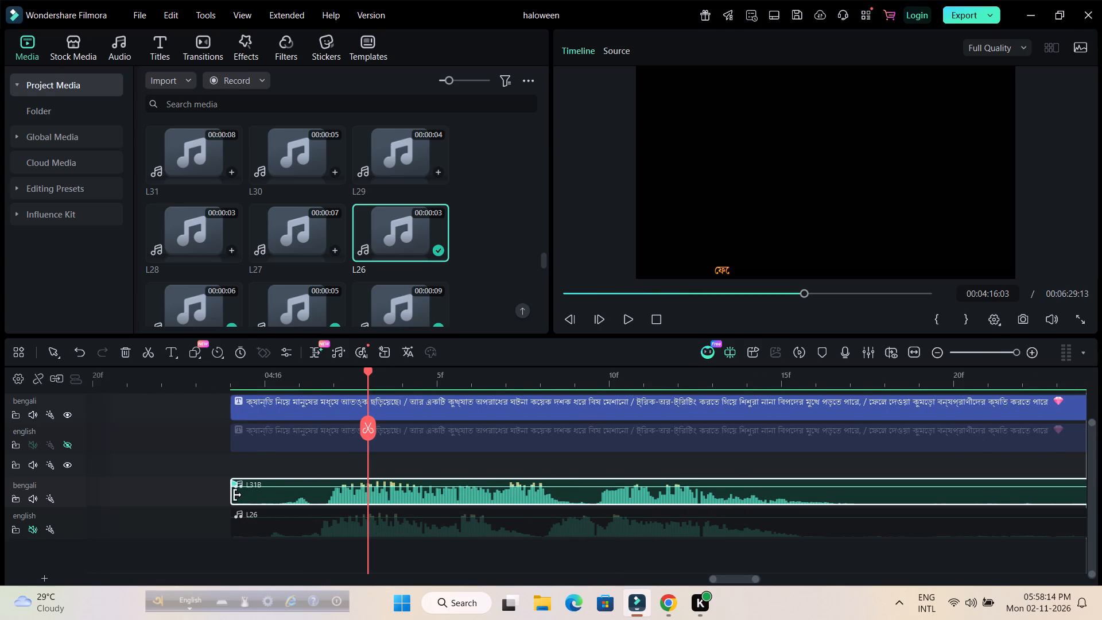
{"action": "left_click_drag", "start_coordinate": [238, 495], "coordinate": [267, 494]}
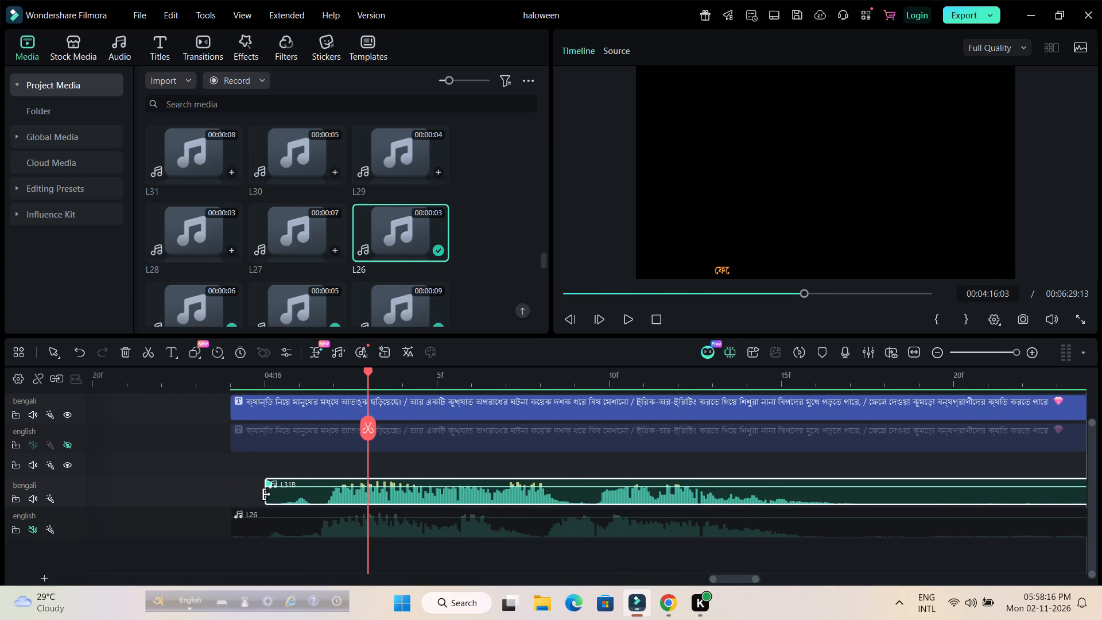
{"action": "left_click_drag", "start_coordinate": [478, 493], "coordinate": [437, 495]}
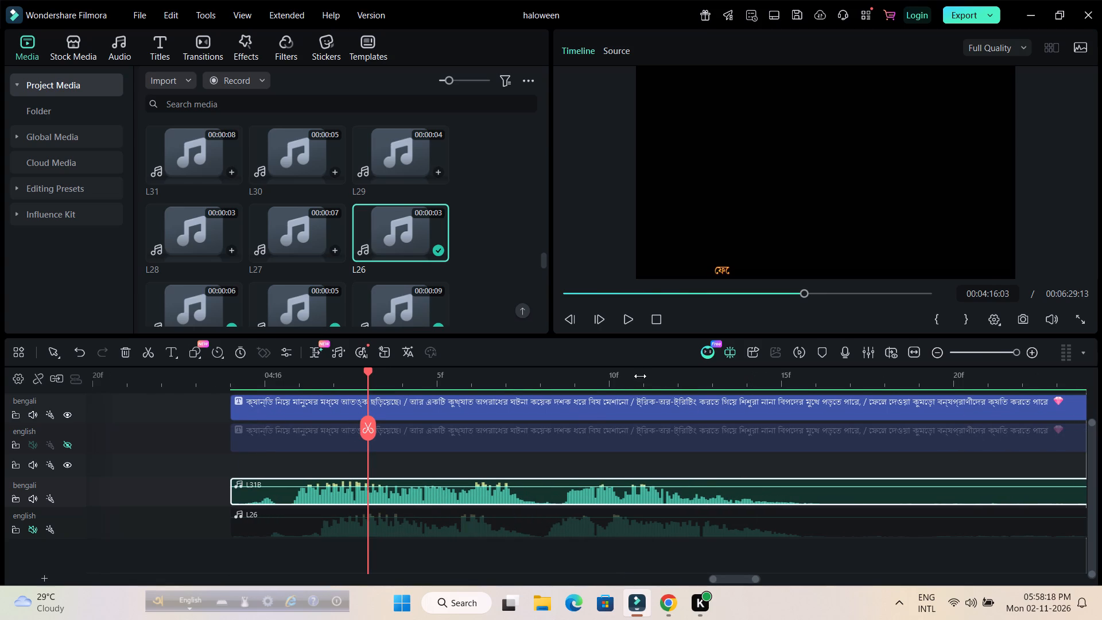
Trim the end of the L31B clip to finish level with the L26 clip, and play back the trimmed voiceover.
{"action": "left_click_drag", "start_coordinate": [646, 382], "coordinate": [372, 400]}
{"action": "left_click_drag", "start_coordinate": [800, 496], "coordinate": [791, 497]}
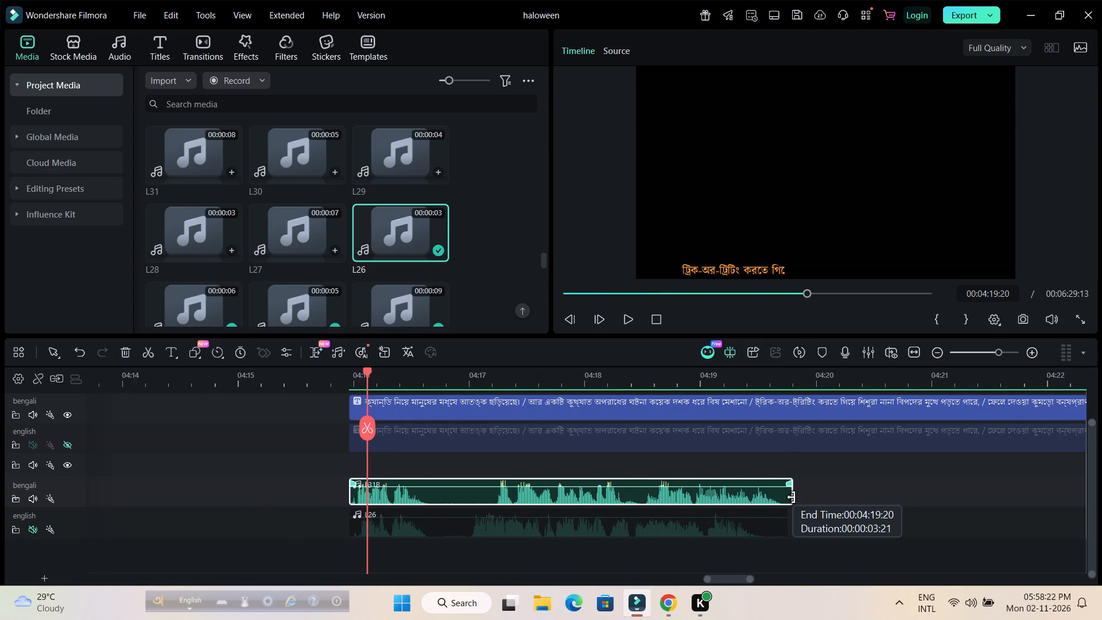
{"action": "left_click_drag", "start_coordinate": [791, 497], "coordinate": [787, 498]}
{"action": "left_click", "coordinate": [732, 564]}
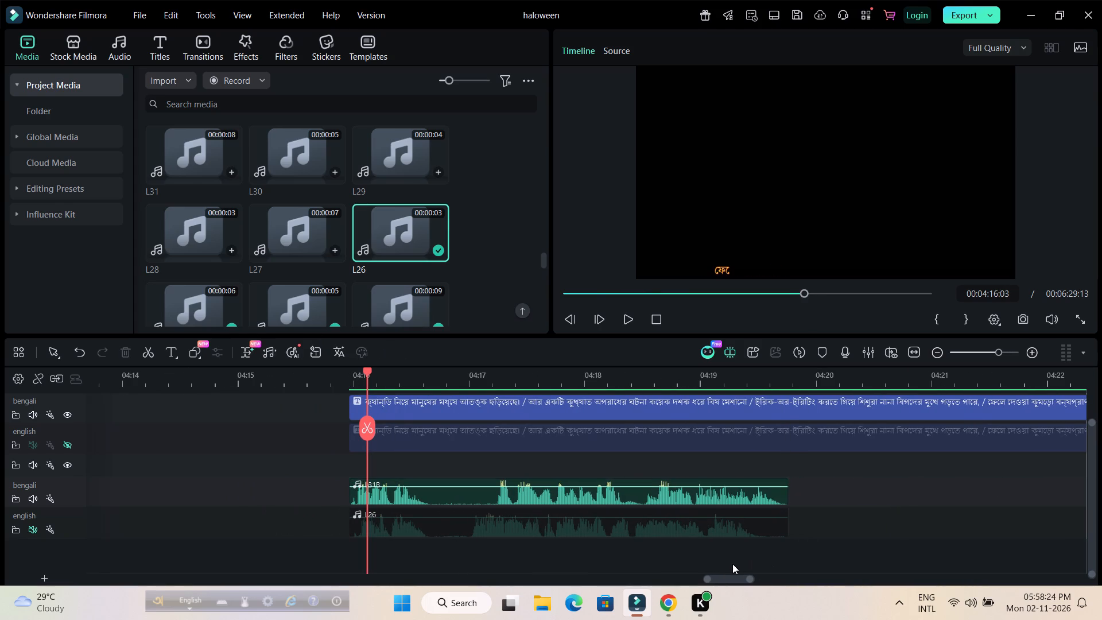
{"action": "key", "text": "space"}
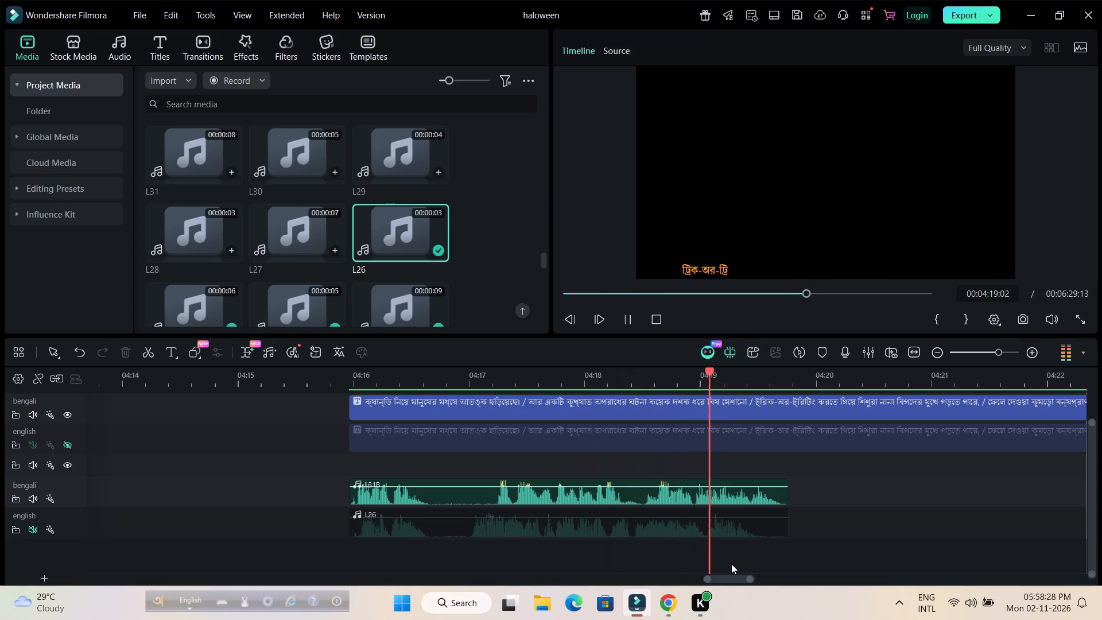
{"action": "key", "text": "space"}
Shorten the bengali and english titles starting at 00:04:15:24 to end level with the L31B and L26 voiceovers.
{"action": "left_click_drag", "start_coordinate": [721, 382], "coordinate": [721, 382]}
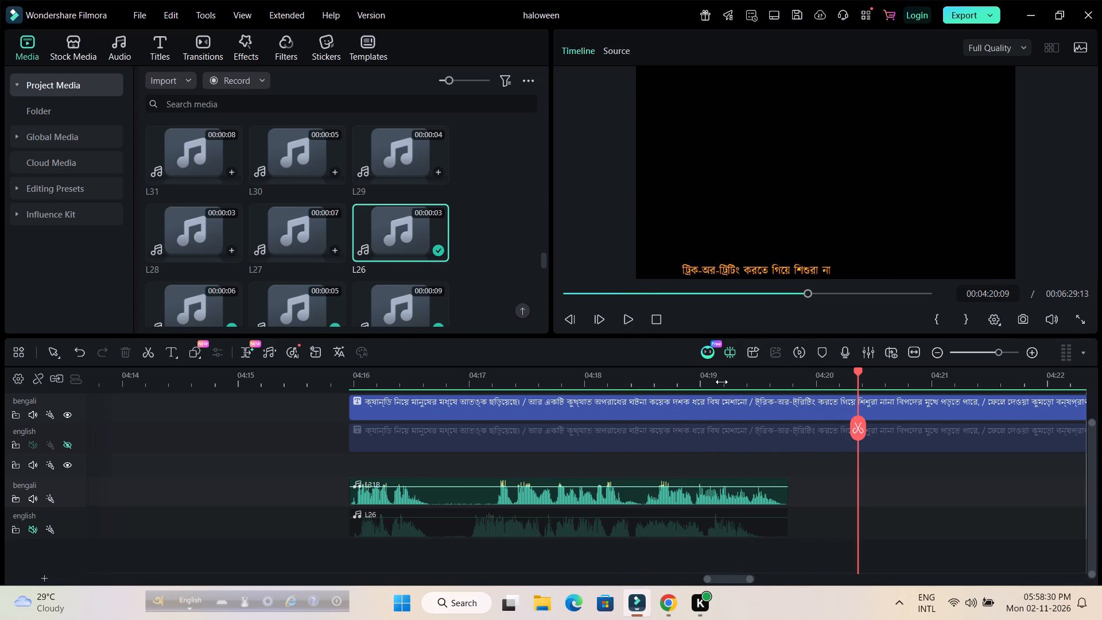
{"action": "left_click_drag", "start_coordinate": [721, 382], "coordinate": [549, 389]}
{"action": "left_click_drag", "start_coordinate": [681, 574], "coordinate": [688, 574]}
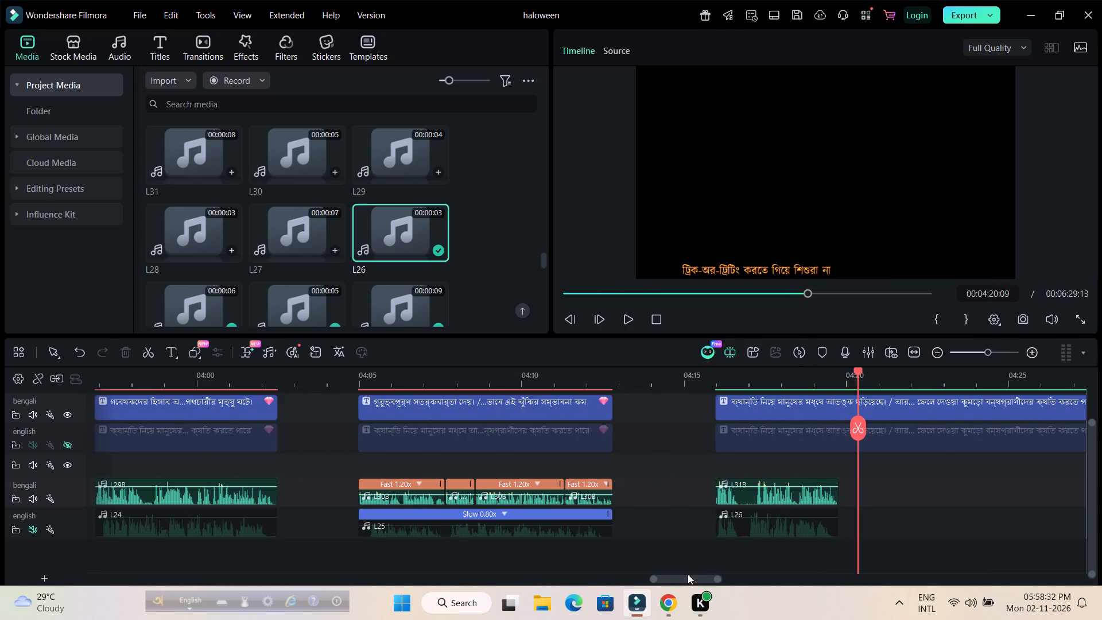
{"action": "left_click_drag", "start_coordinate": [688, 574], "coordinate": [715, 578]}
{"action": "left_click_drag", "start_coordinate": [693, 579], "coordinate": [713, 579]}
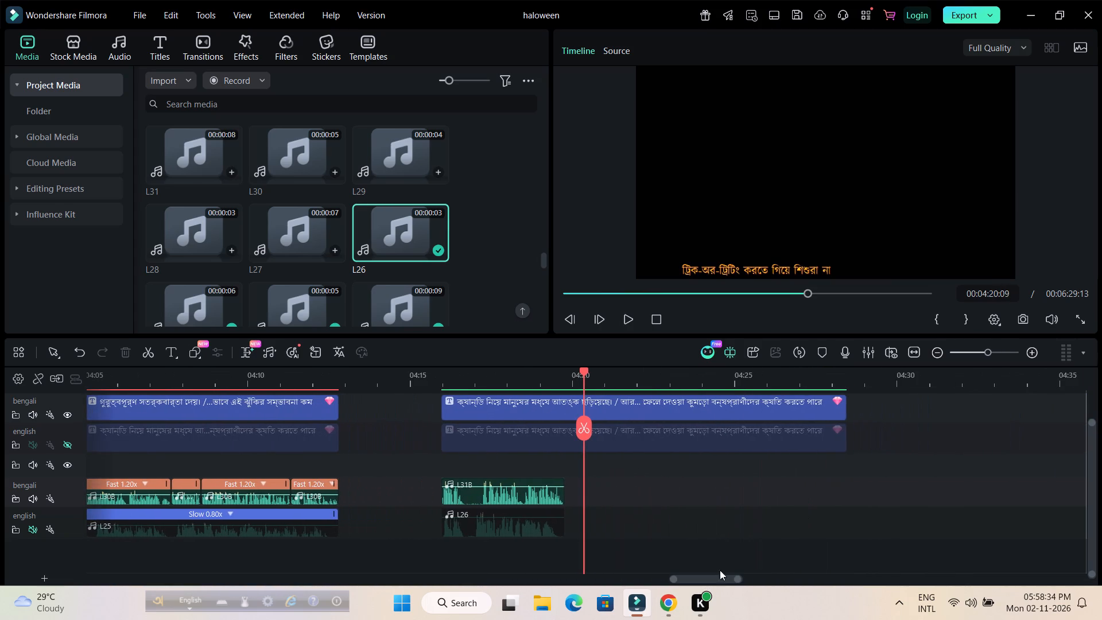
{"action": "scroll", "coordinate": [732, 519], "scroll_direction": "up", "scroll_amount": 1}
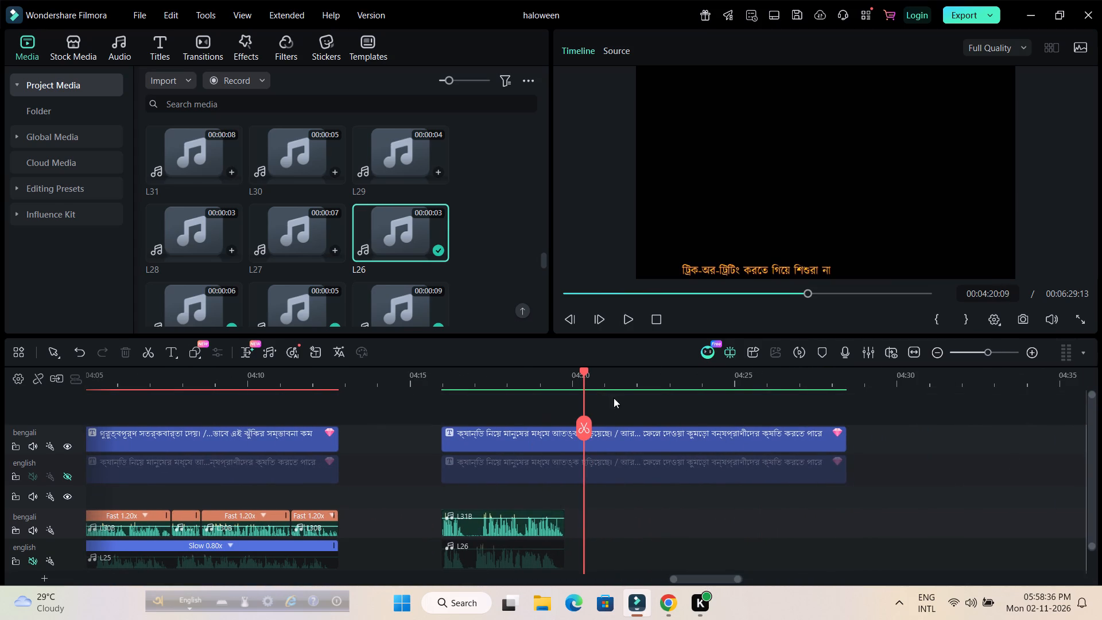
{"action": "left_click_drag", "start_coordinate": [583, 375], "coordinate": [442, 389]}
{"action": "left_click_drag", "start_coordinate": [828, 516], "coordinate": [852, 429]}
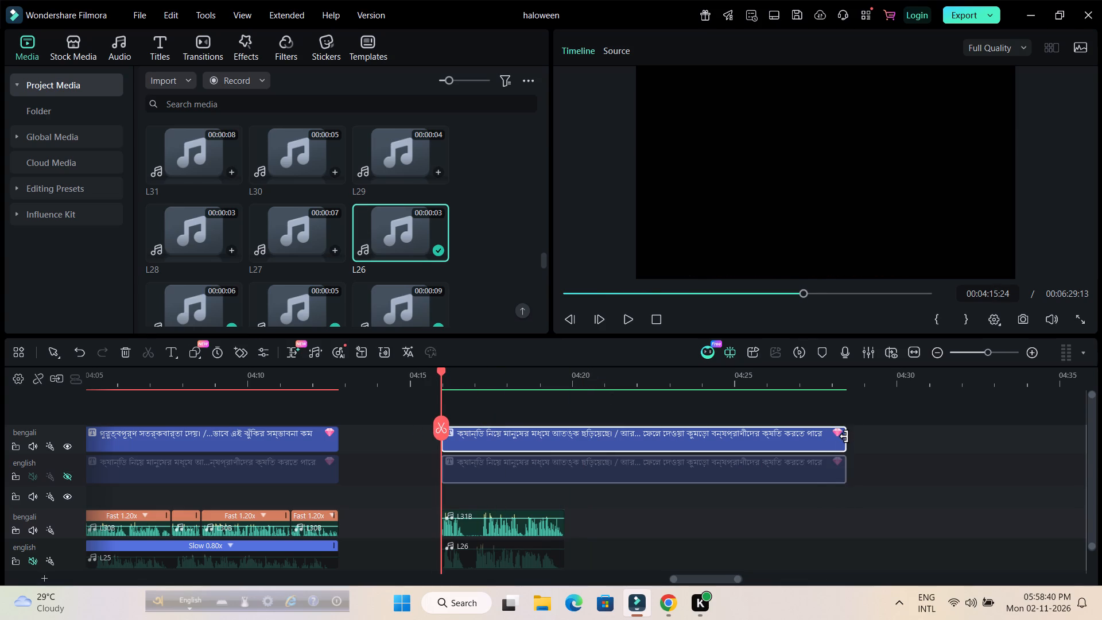
{"action": "left_click_drag", "start_coordinate": [844, 437], "coordinate": [566, 473]}
Open the shortened bengali title in Advanced Text Edit and delete three text layers, keeping only "ফেলে দেওয়া কুমড়ো বন্যপ্রাণীদের ক্ষতি করতে পারে".
{"action": "double_click", "coordinate": [531, 442]}
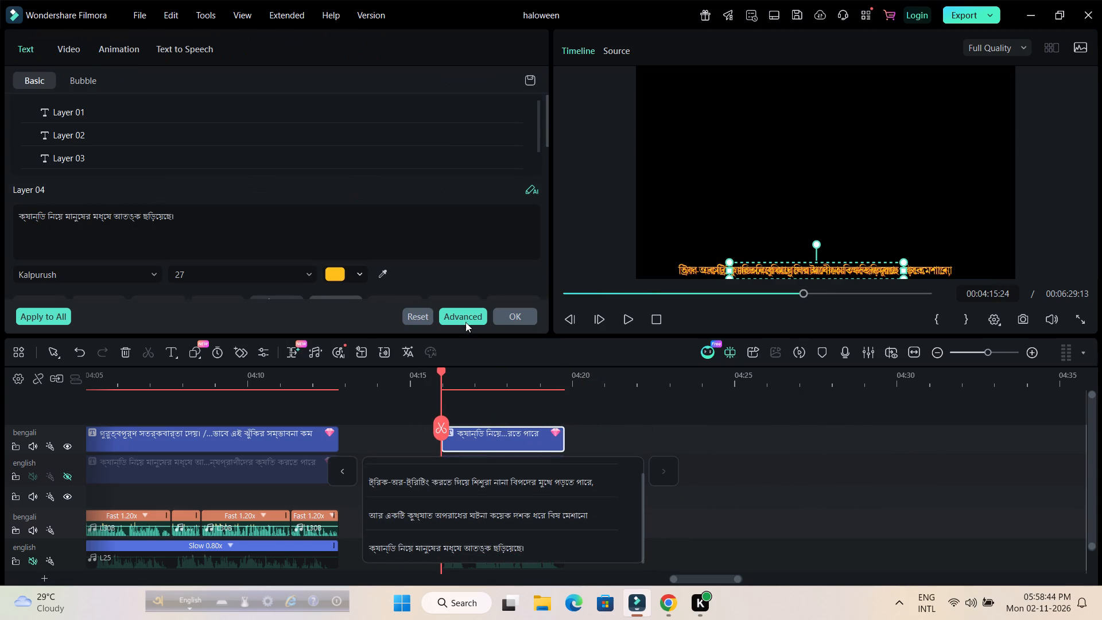
{"action": "left_click", "coordinate": [465, 316]}
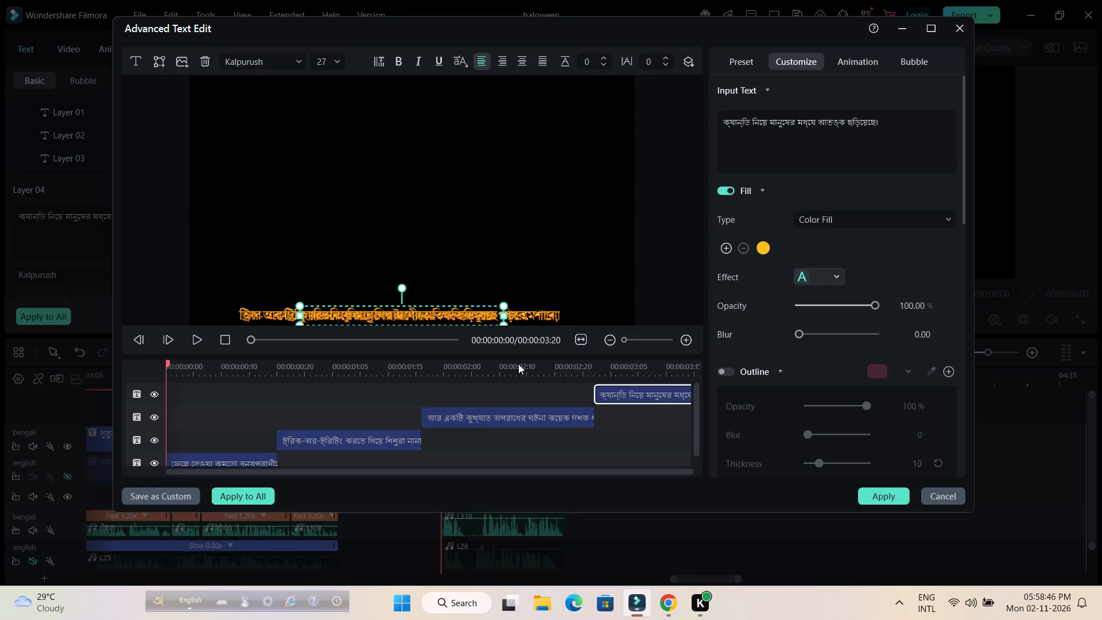
{"action": "left_click", "coordinate": [635, 396]}
{"action": "key", "text": "Delete"}
{"action": "left_click", "coordinate": [571, 400]}
{"action": "key", "text": "Delete"}
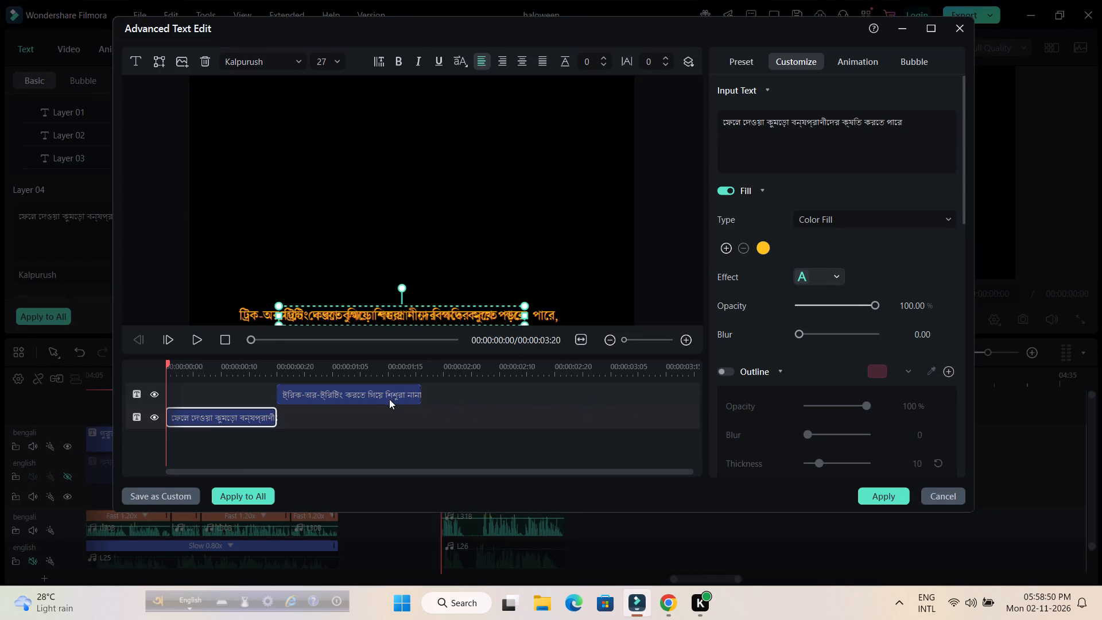
{"action": "left_click", "coordinate": [383, 398]}
{"action": "key", "text": "Delete"}
Extend the remaining text layer to the title's full length and move its animation marker to near the end.
{"action": "left_click", "coordinate": [228, 392]}
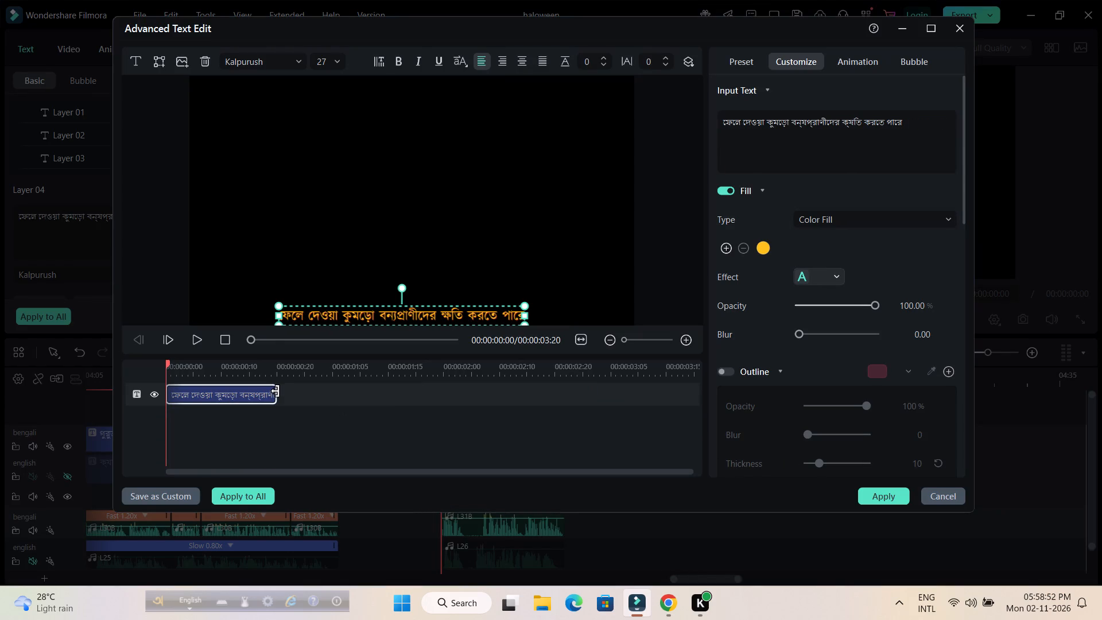
{"action": "left_click_drag", "start_coordinate": [273, 397], "coordinate": [763, 439]}
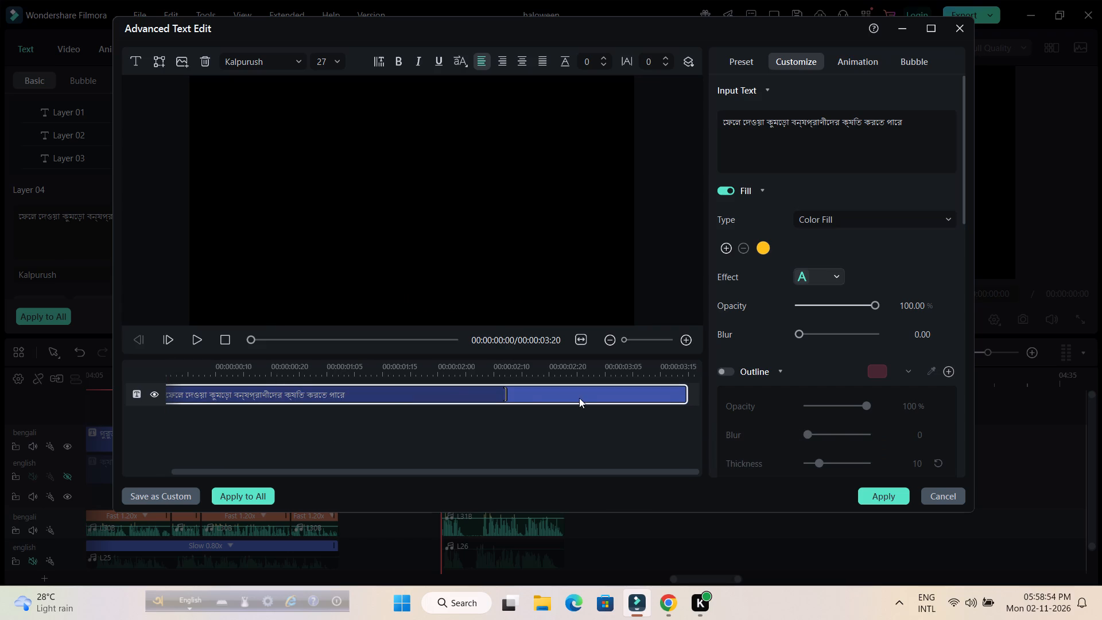
{"action": "left_click_drag", "start_coordinate": [509, 398], "coordinate": [681, 413]}
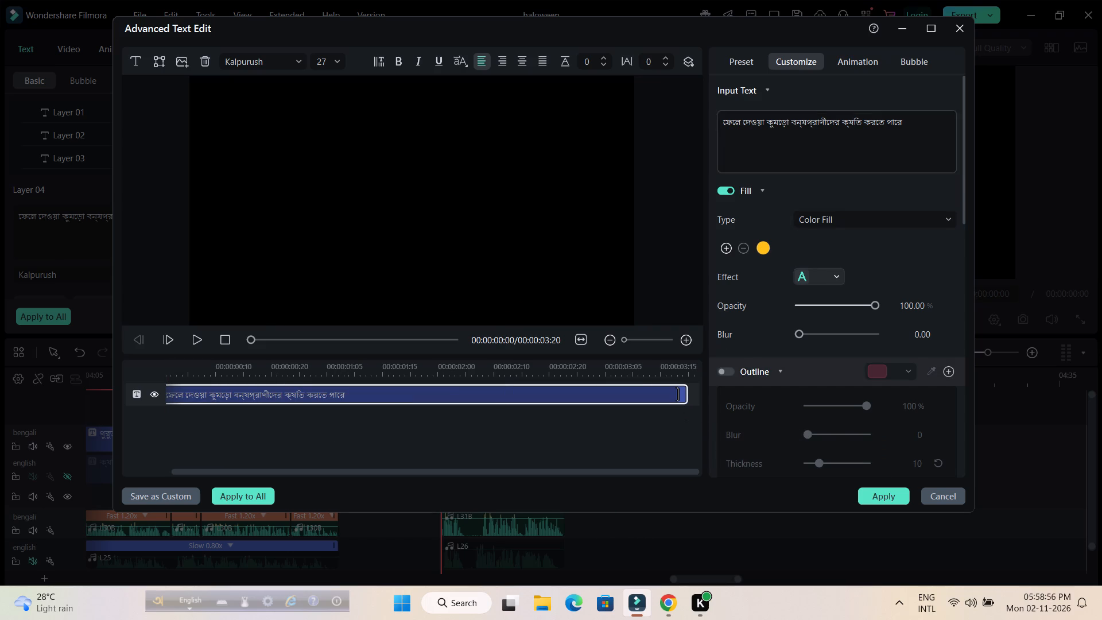
Replace the layer's text with the copied heading "২. পরিচয় গোপন রাখা শিশুরা বেশি ক্যান্ডি নিয়ে যায়".
{"action": "left_click_drag", "start_coordinate": [909, 126], "coordinate": [733, 117]}
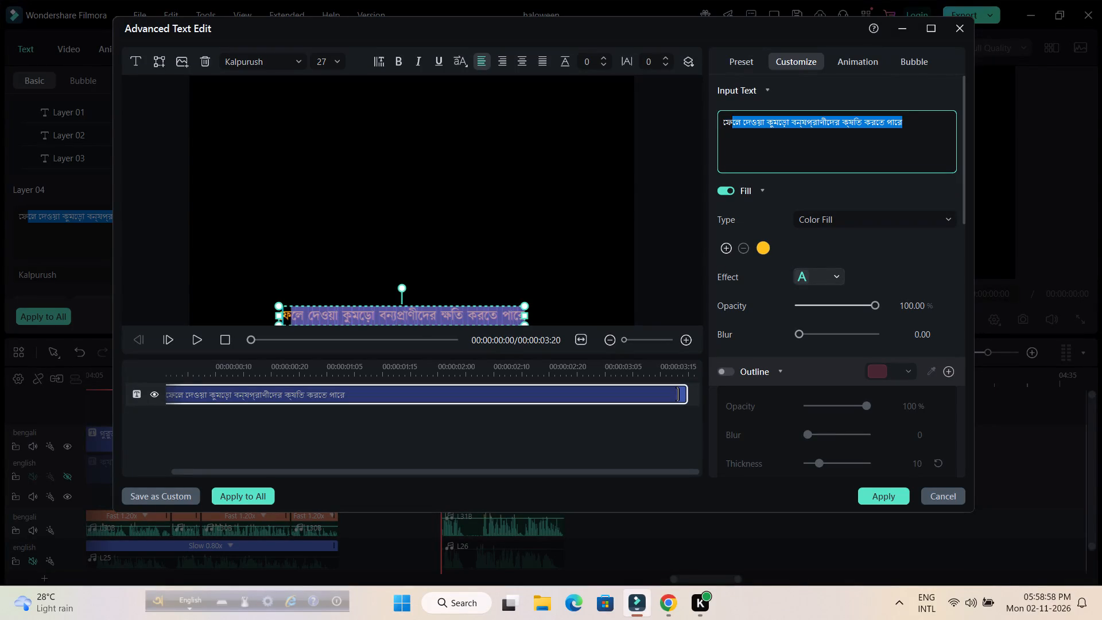
{"action": "left_click_drag", "start_coordinate": [733, 117], "coordinate": [721, 123]}
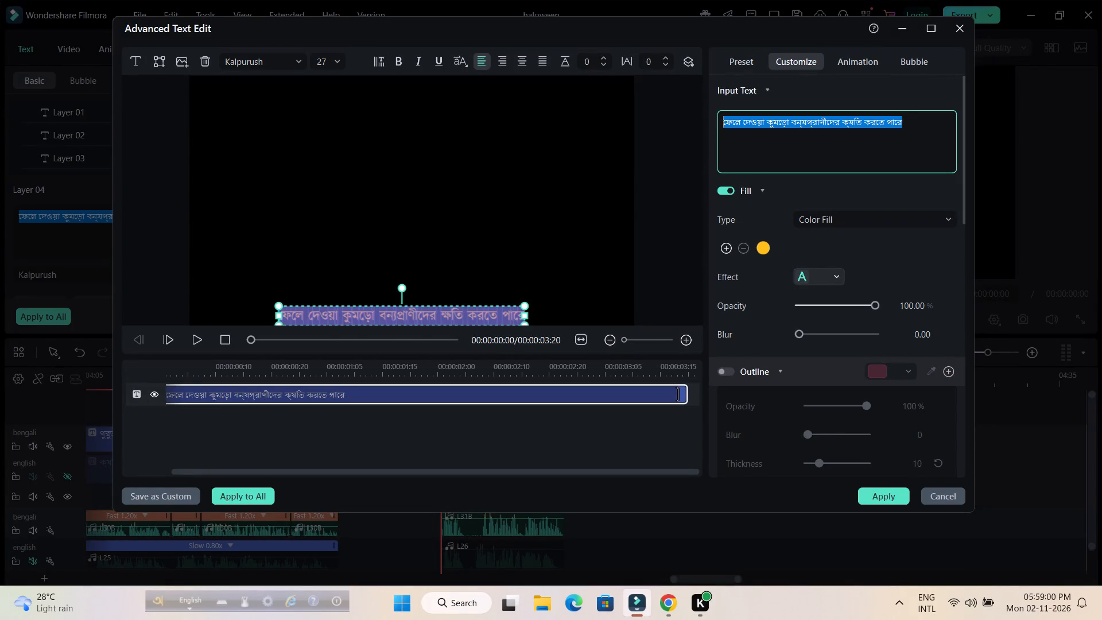
{"action": "key", "text": "ctrl+v"}
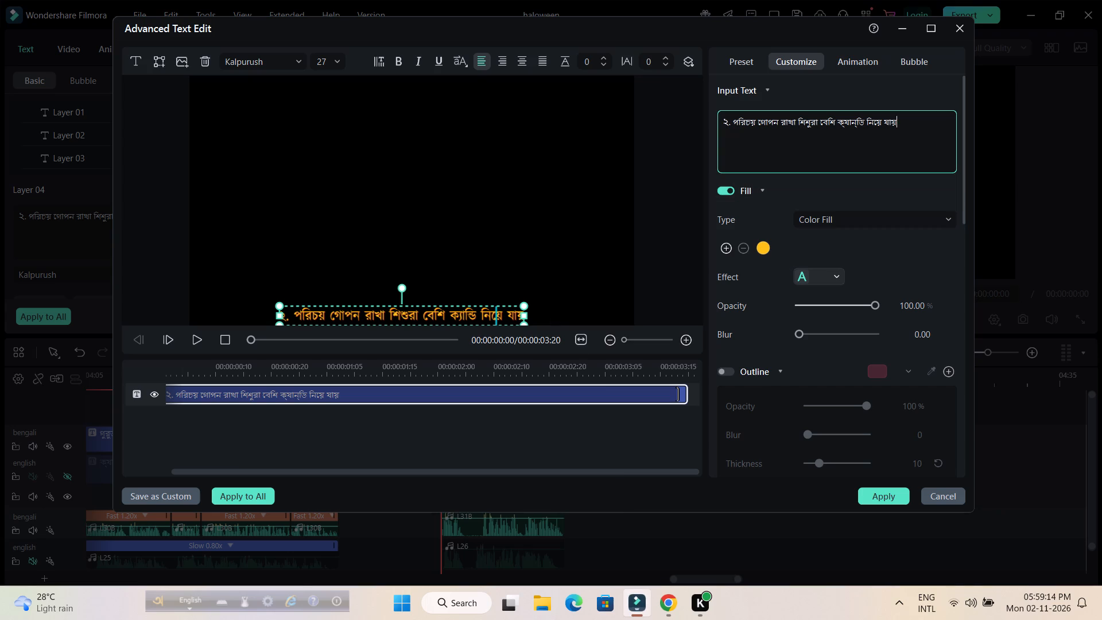
{"action": "left_click_drag", "start_coordinate": [796, 121], "coordinate": [734, 122]}
{"action": "key", "text": "ctrl+v"}
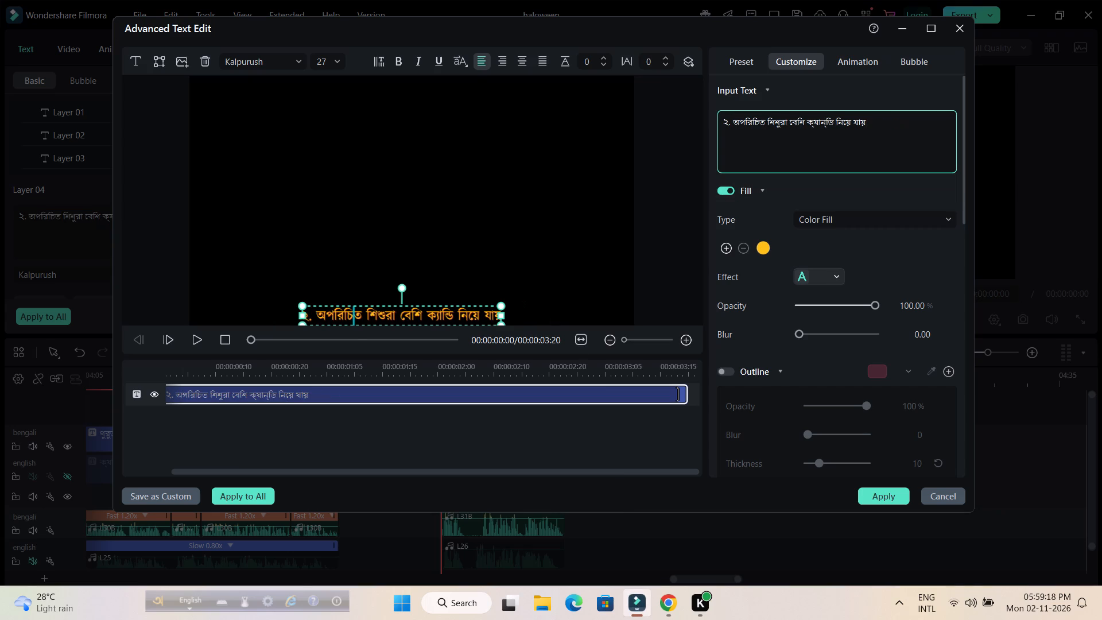
Enlarge the heading text to size 38 and move it to the middle of the frame.
{"action": "left_click_drag", "start_coordinate": [501, 306], "coordinate": [518, 299]}
{"action": "left_click_drag", "start_coordinate": [488, 313], "coordinate": [455, 197]}
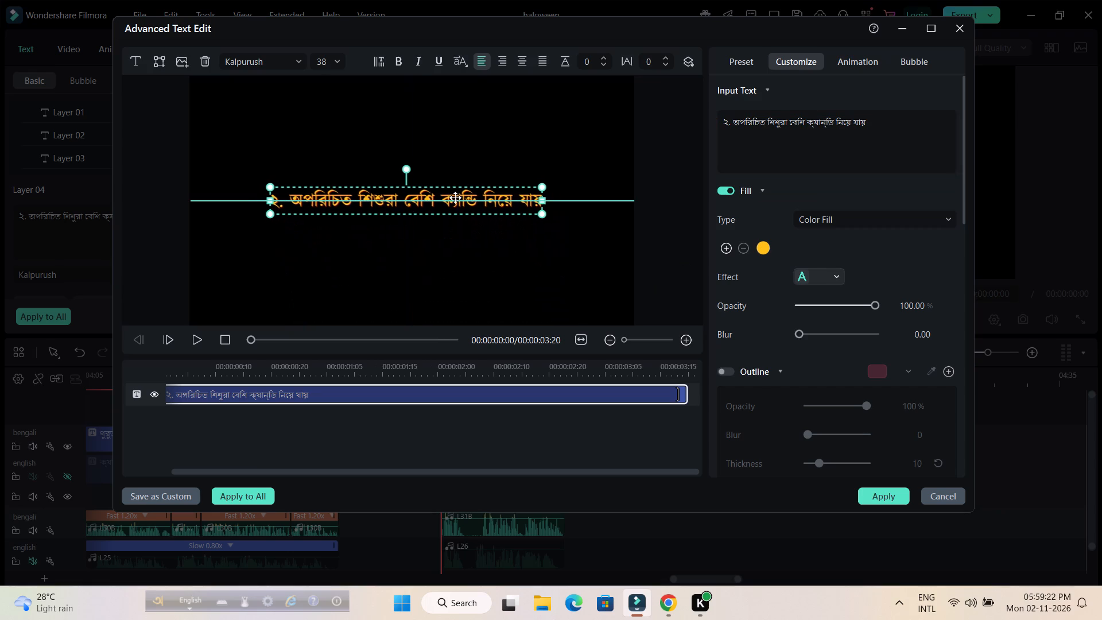
{"action": "left_click_drag", "start_coordinate": [455, 197], "coordinate": [455, 206]}
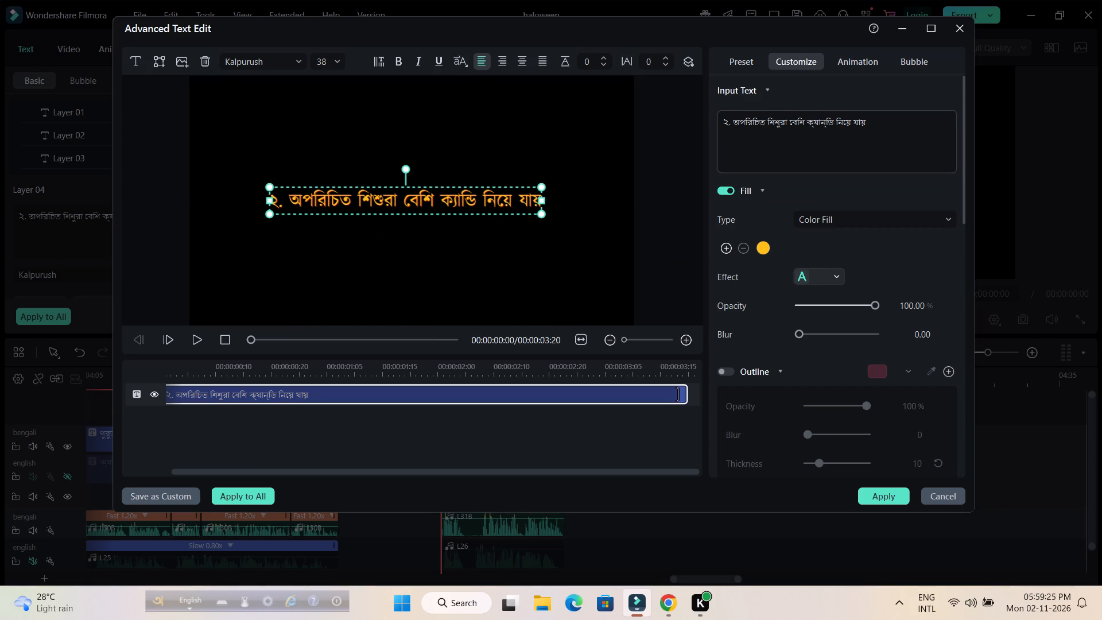
Break the heading onto two lines before "বেশি" and delete the leading number "২." with its space.
{"action": "left_click", "coordinate": [790, 122]}
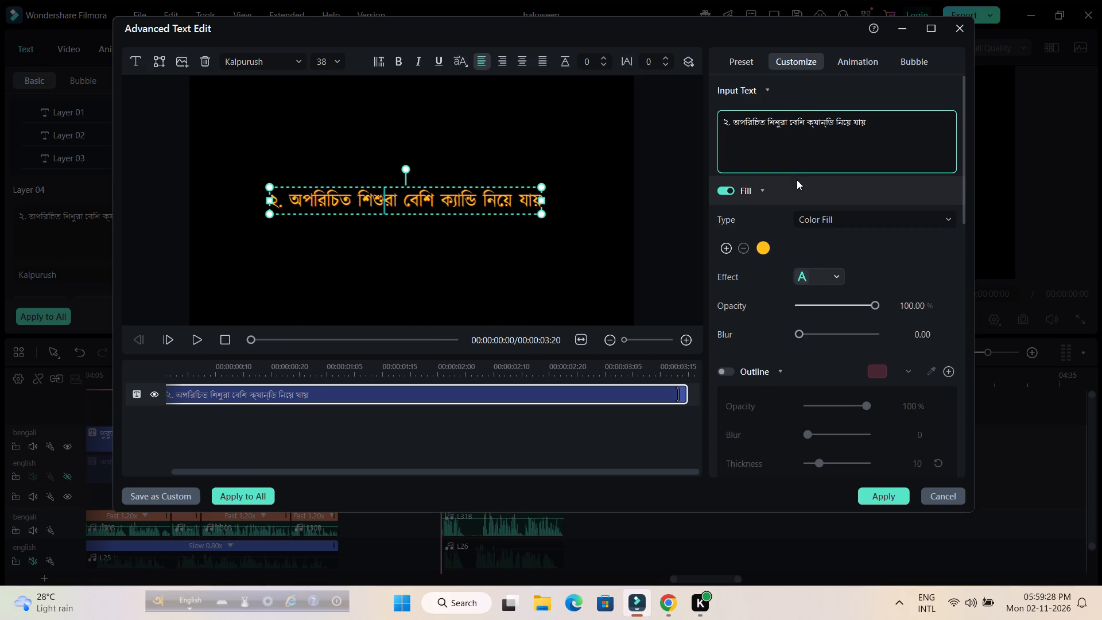
{"action": "key", "text": "Return"}
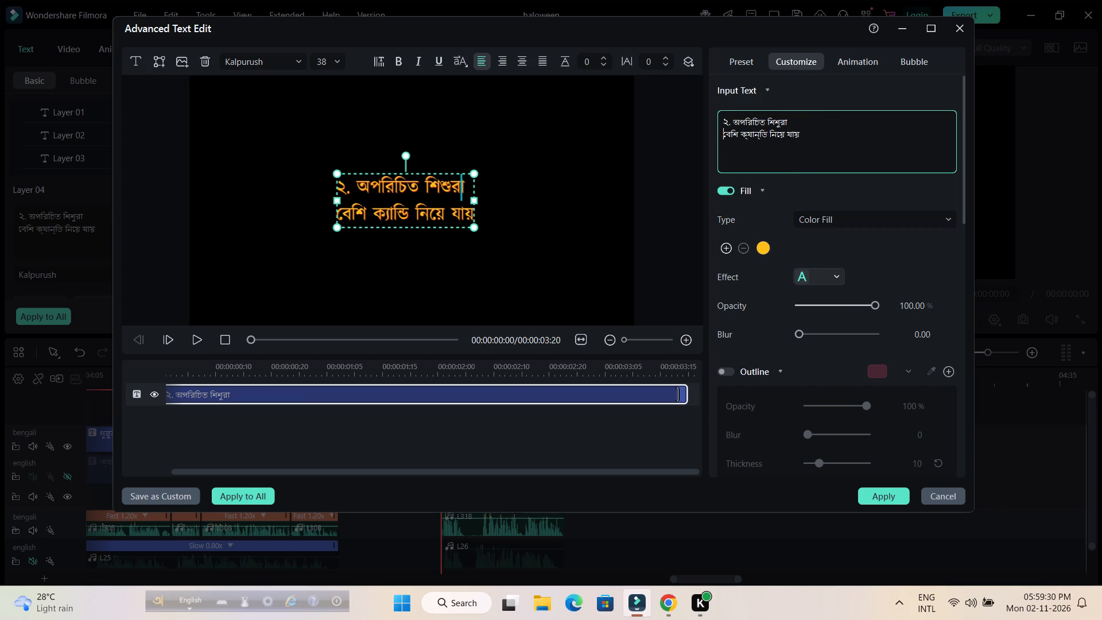
{"action": "left_click", "coordinate": [730, 121]}
{"action": "key", "text": "Right"}
{"action": "key", "text": "Right"}
{"action": "key", "text": "BackSpace"}
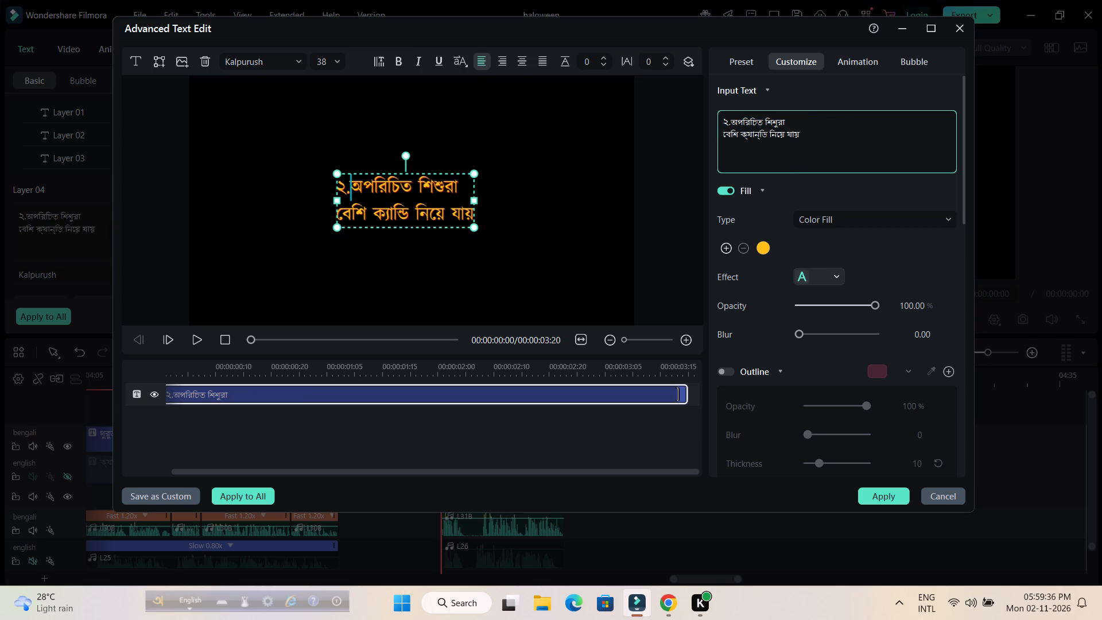
{"action": "key", "text": "BackSpace"}
{"action": "key", "text": "BackSpace"}
{"action": "key", "text": "BackSpace"}
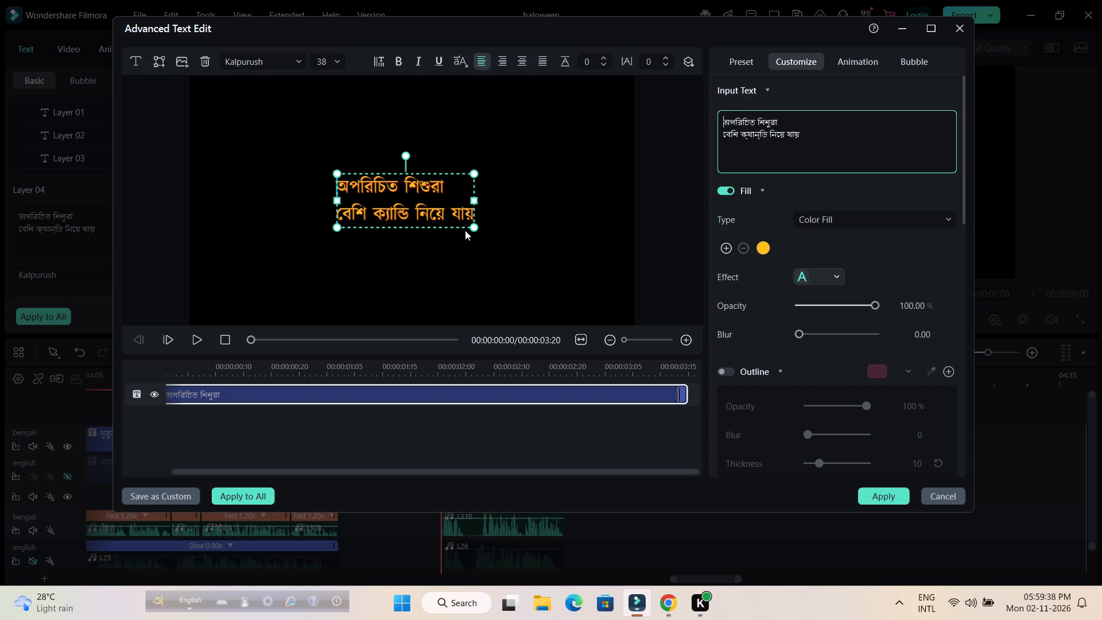
Enlarge the two-line heading to size 103, recentre it in the frame and preview its animation.
{"action": "left_click_drag", "start_coordinate": [472, 227], "coordinate": [568, 294]}
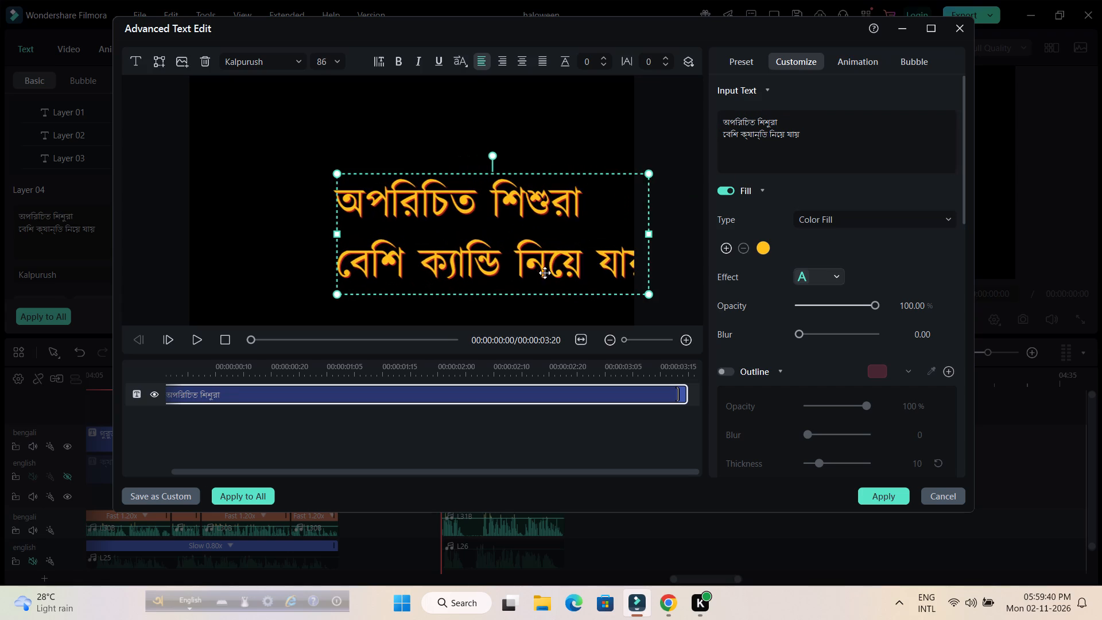
{"action": "left_click_drag", "start_coordinate": [517, 250], "coordinate": [416, 212]}
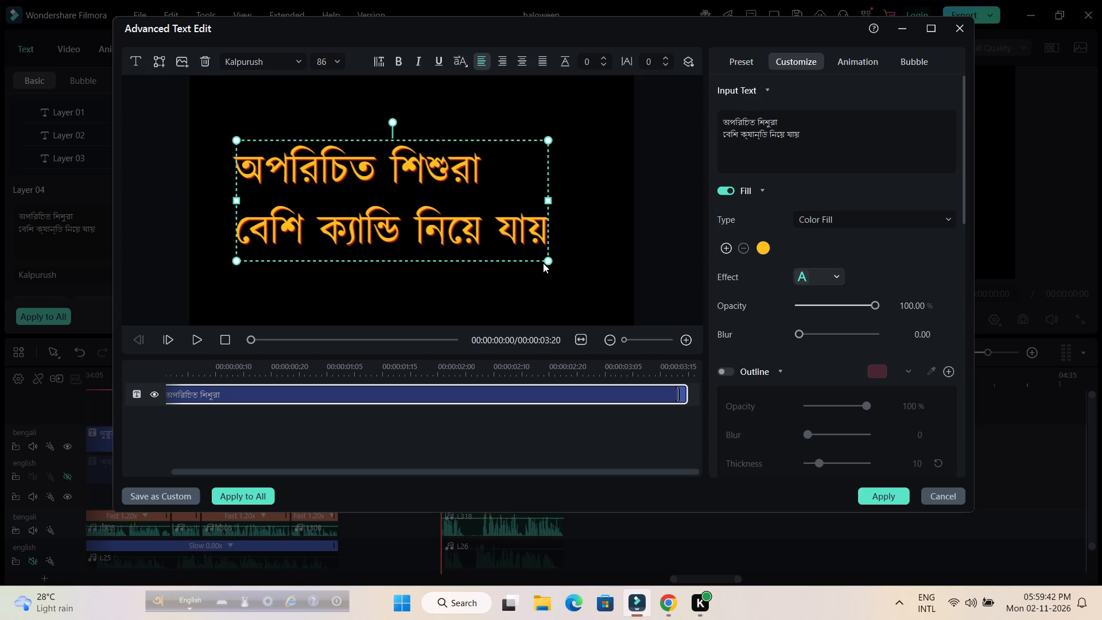
{"action": "left_click", "coordinate": [546, 258]}
{"action": "left_click_drag", "start_coordinate": [548, 263], "coordinate": [570, 286]}
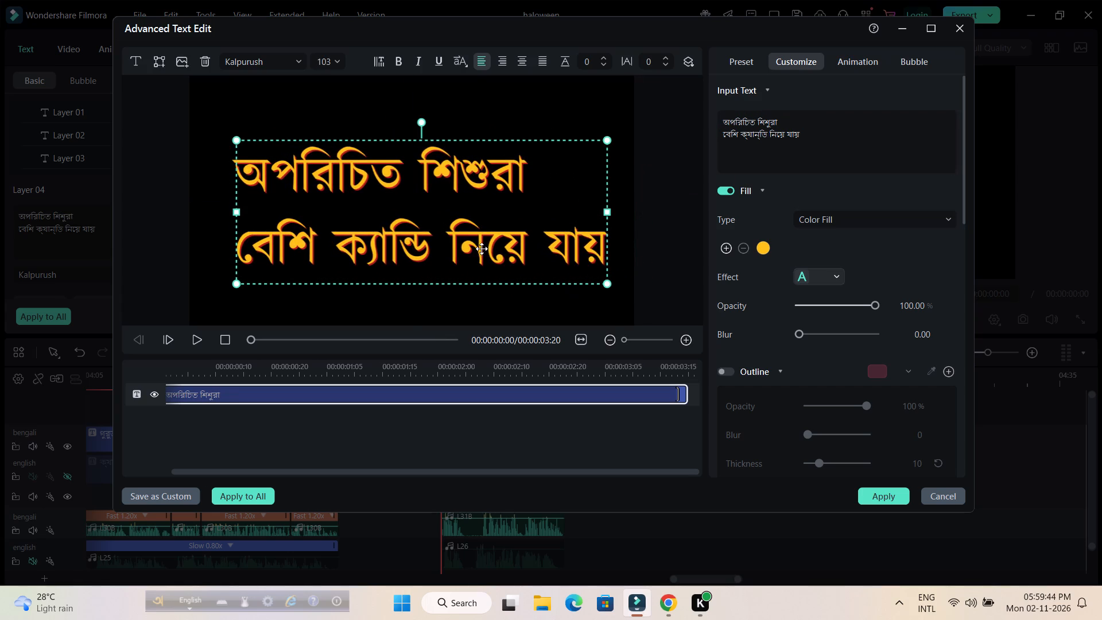
{"action": "left_click_drag", "start_coordinate": [461, 239], "coordinate": [454, 239]}
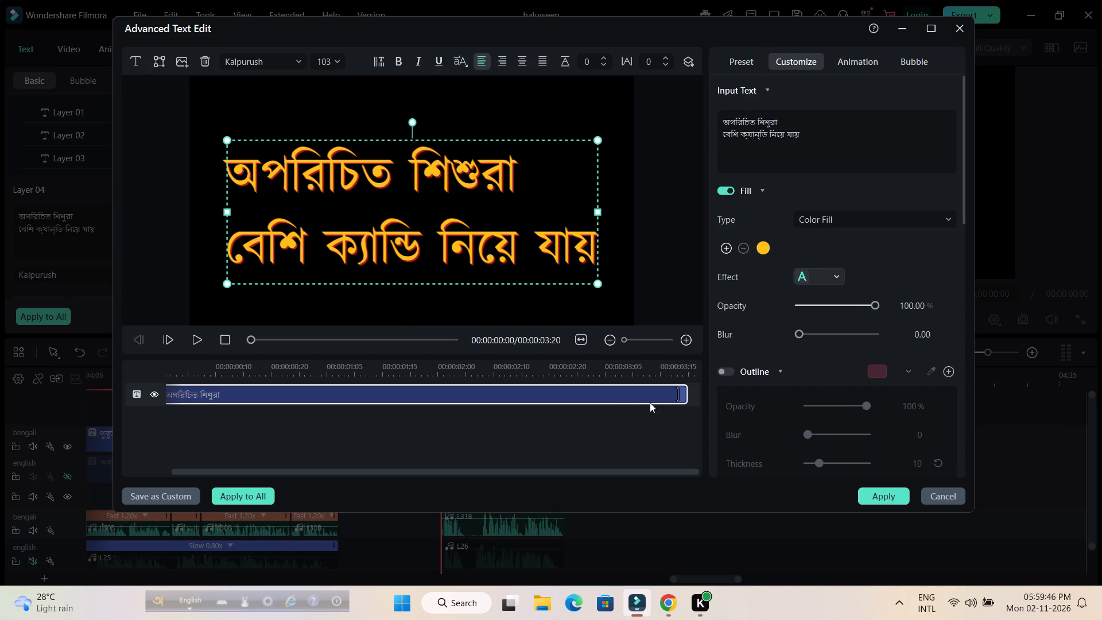
{"action": "left_click", "coordinate": [198, 339]}
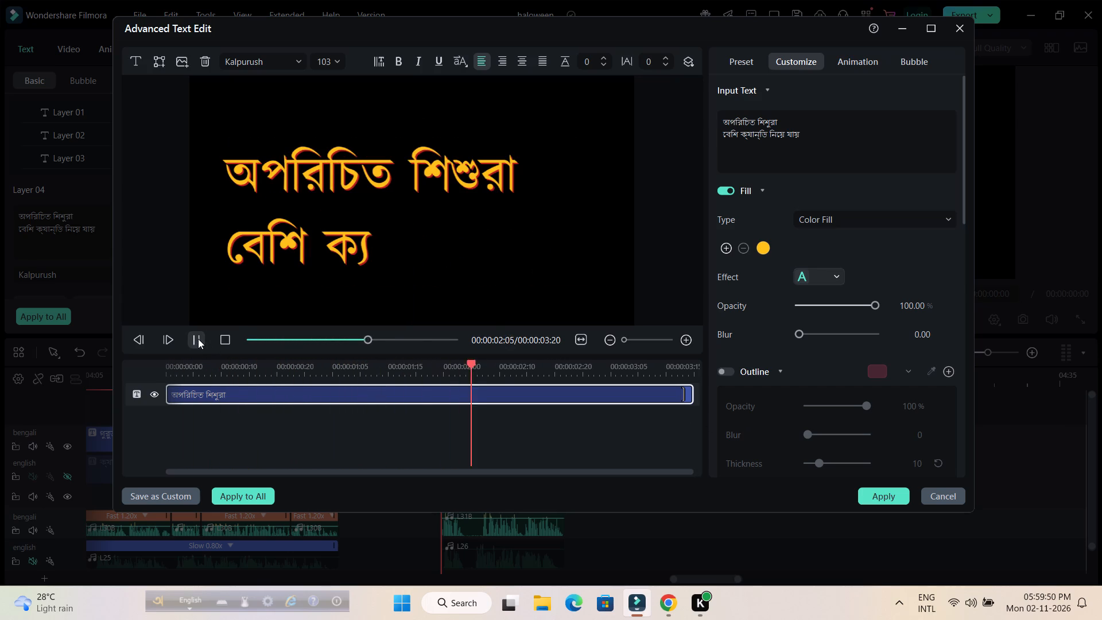
{"action": "left_click", "coordinate": [198, 339]}
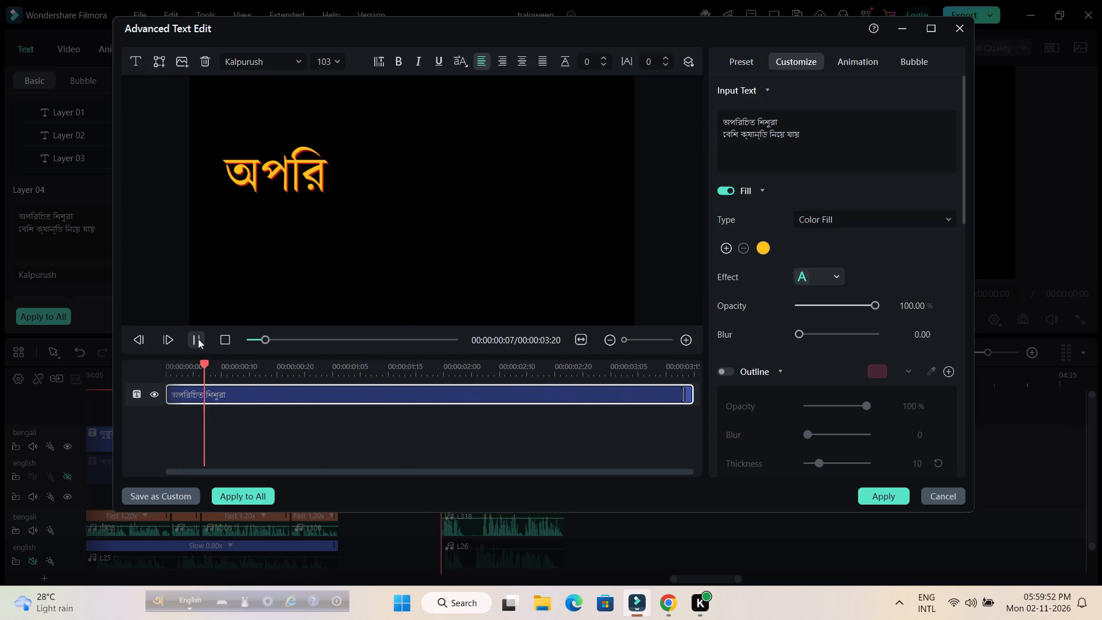
{"action": "left_click", "coordinate": [198, 339]}
Apply the Cross zoom intro animation to the heading, extend its duration to 3.56 s and preview it from the start.
{"action": "double_click", "coordinate": [337, 171]}
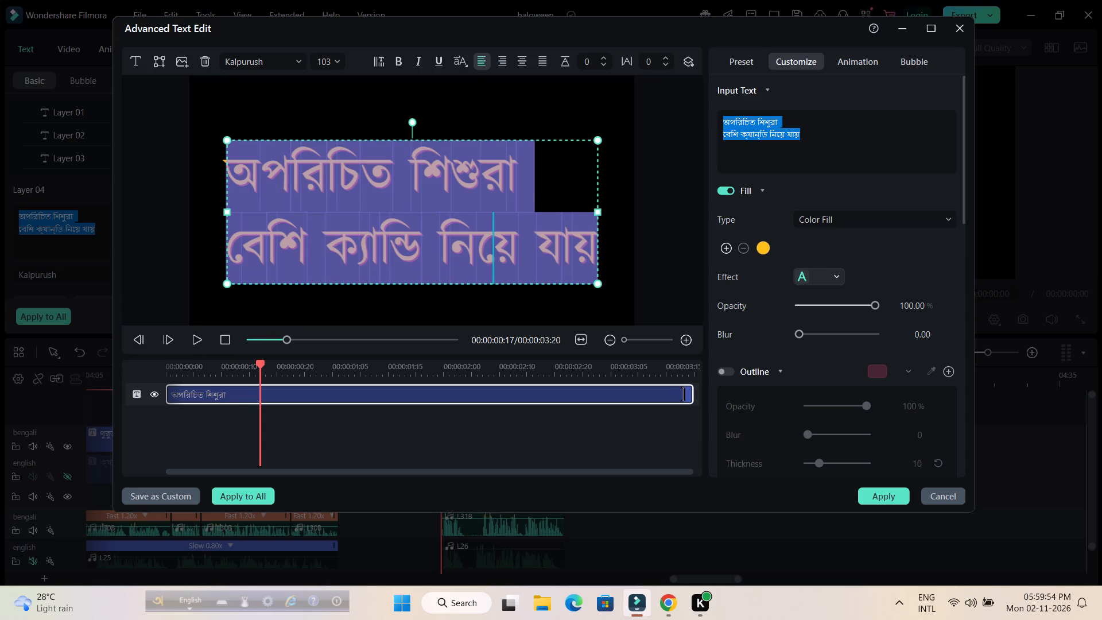
{"action": "left_click", "coordinate": [856, 61]}
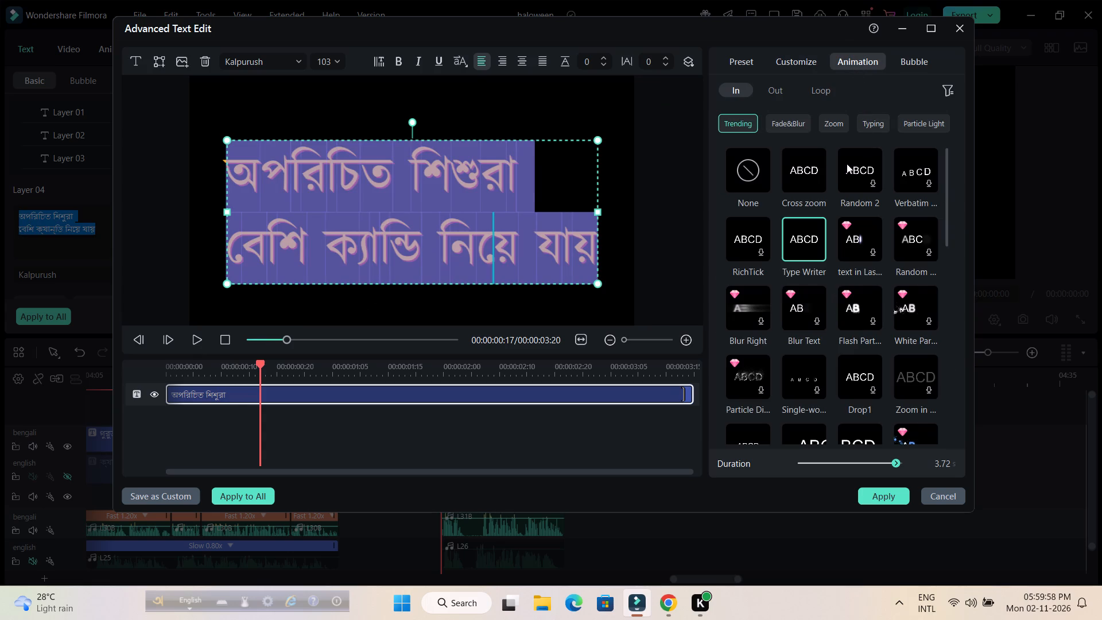
{"action": "left_click", "coordinate": [809, 169]}
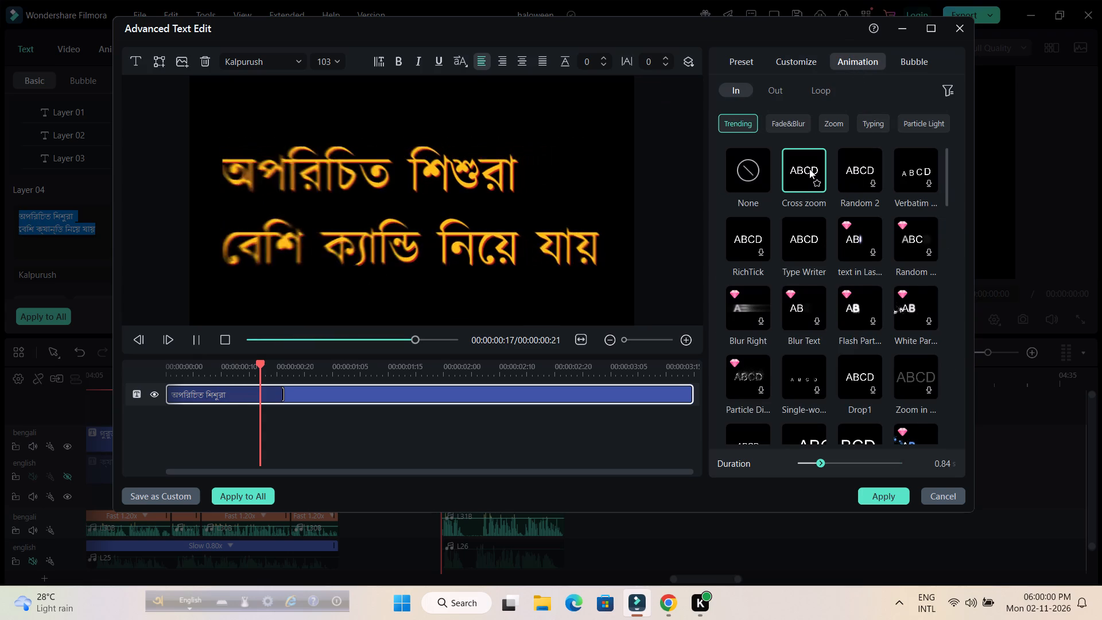
{"action": "left_click", "coordinate": [809, 169]}
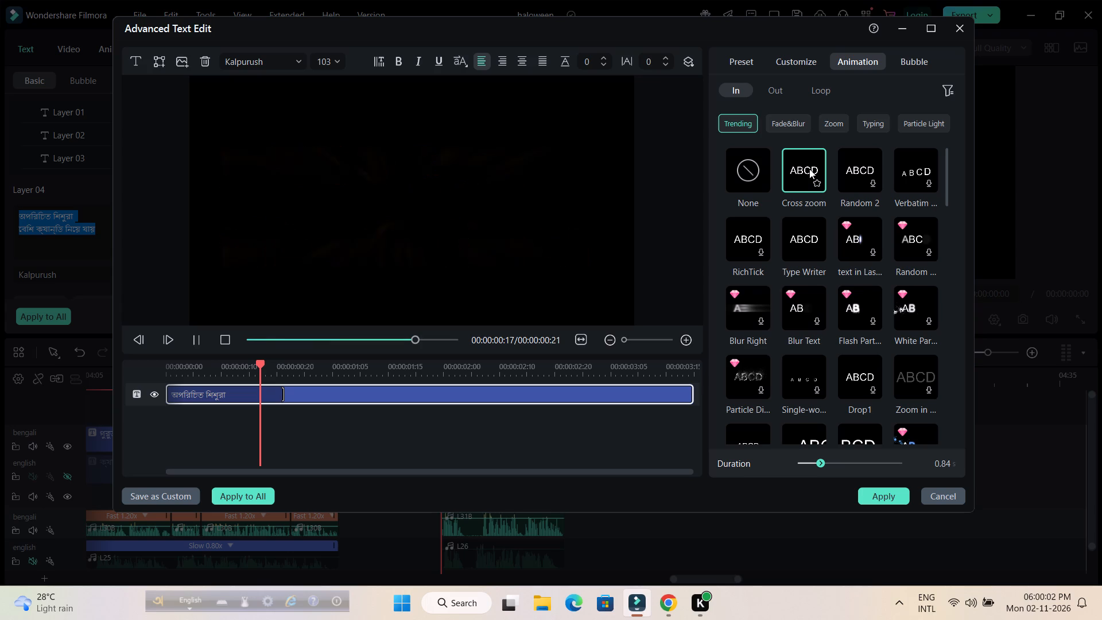
{"action": "left_click_drag", "start_coordinate": [280, 397], "coordinate": [449, 396]}
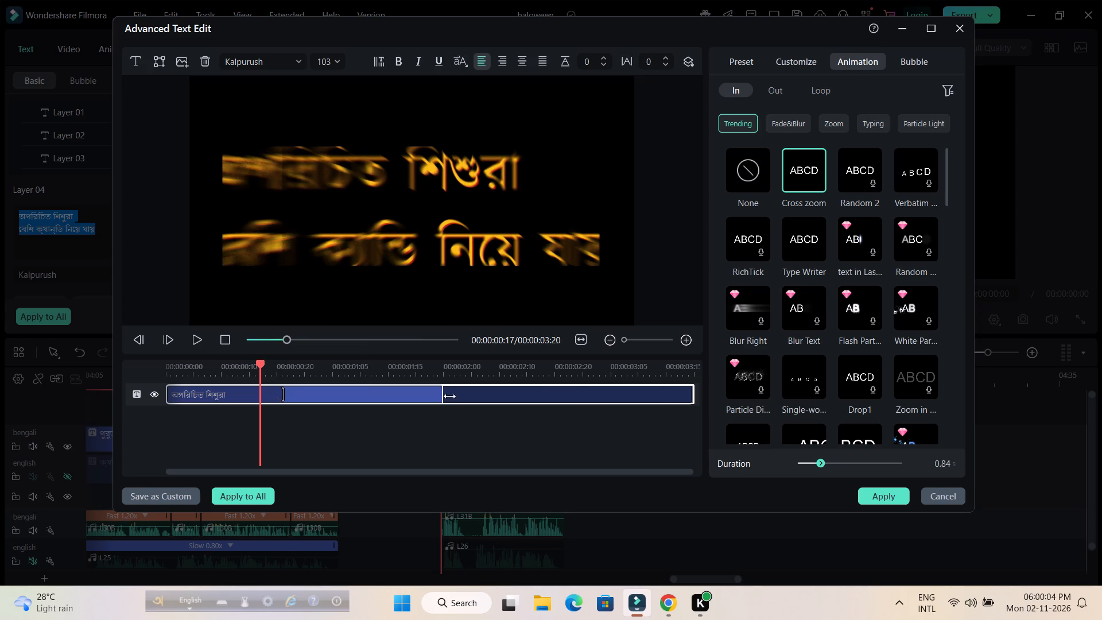
{"action": "left_click_drag", "start_coordinate": [449, 396], "coordinate": [659, 396]}
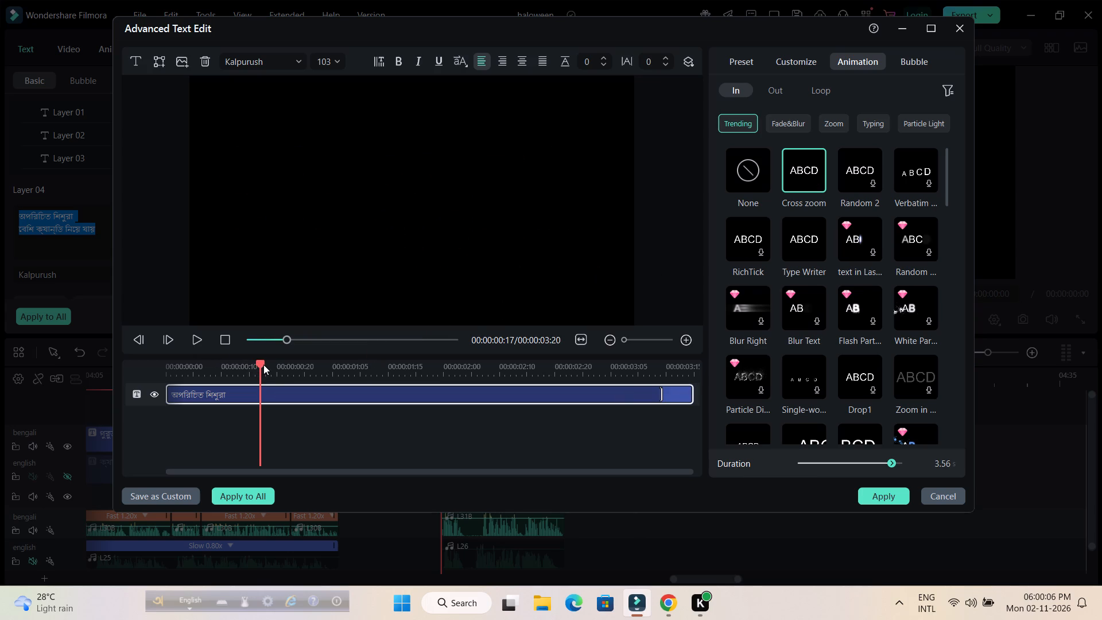
{"action": "left_click_drag", "start_coordinate": [263, 364], "coordinate": [103, 368]}
{"action": "left_click", "coordinate": [195, 339]}
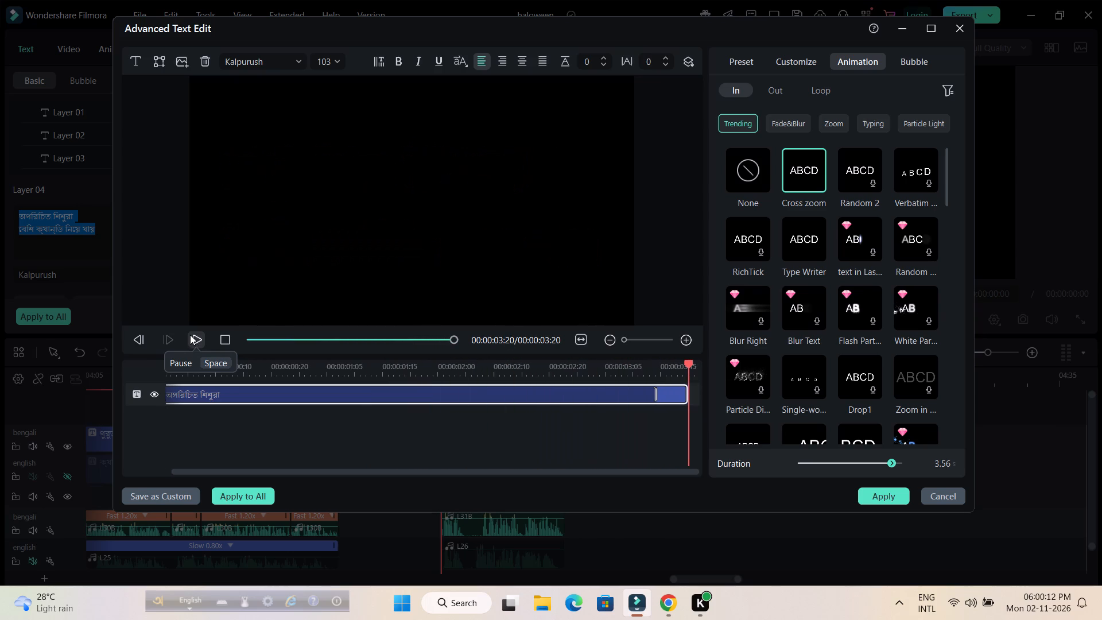
Shorten the heading's Cross zoom animation to 1.52 s and preview the title.
{"action": "left_click_drag", "start_coordinate": [658, 392], "coordinate": [512, 403]}
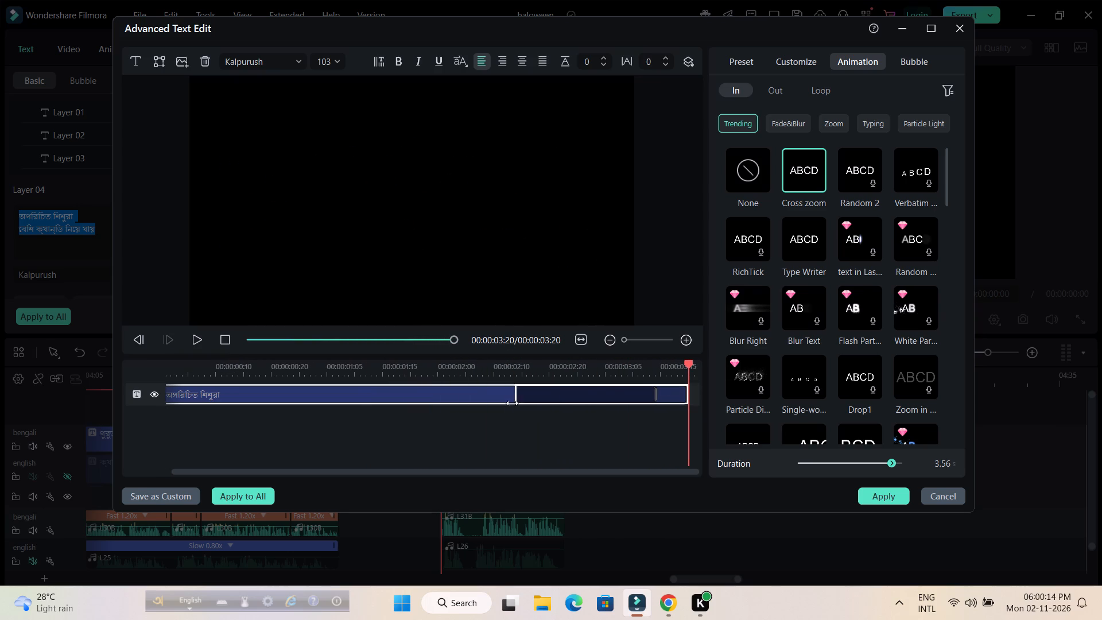
{"action": "left_click_drag", "start_coordinate": [512, 403], "coordinate": [379, 401]}
{"action": "left_click", "coordinate": [198, 339]}
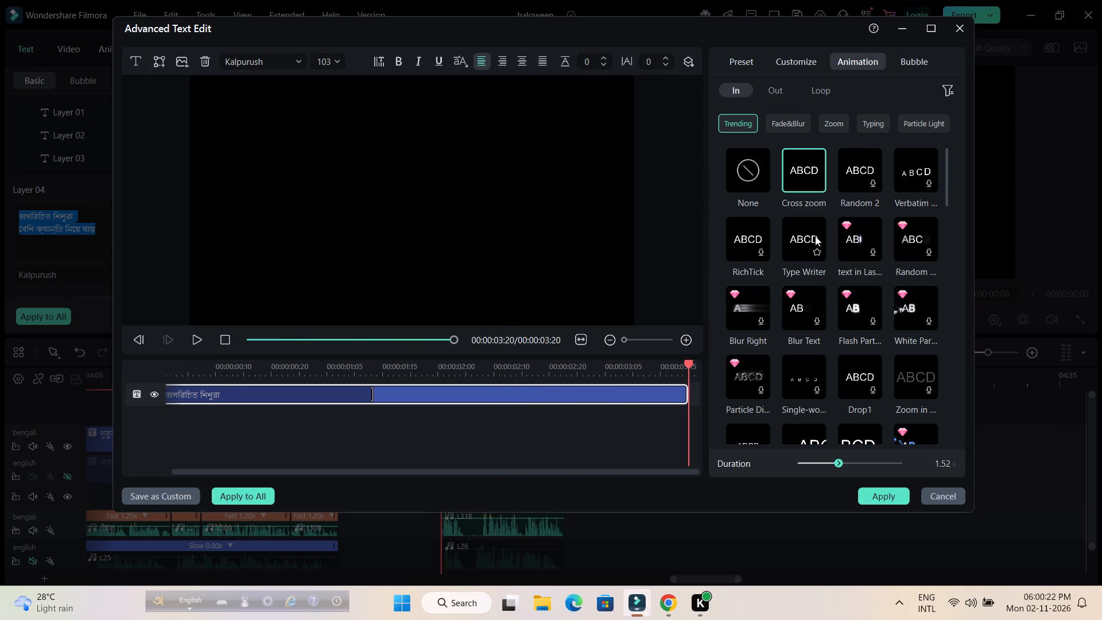
Browse the Zoom, Fade&Blur and Particle Light intro animations for an alternative effect for the heading.
{"action": "scroll", "coordinate": [815, 236], "scroll_direction": "down", "scroll_amount": 1}
{"action": "left_click", "coordinate": [828, 117]}
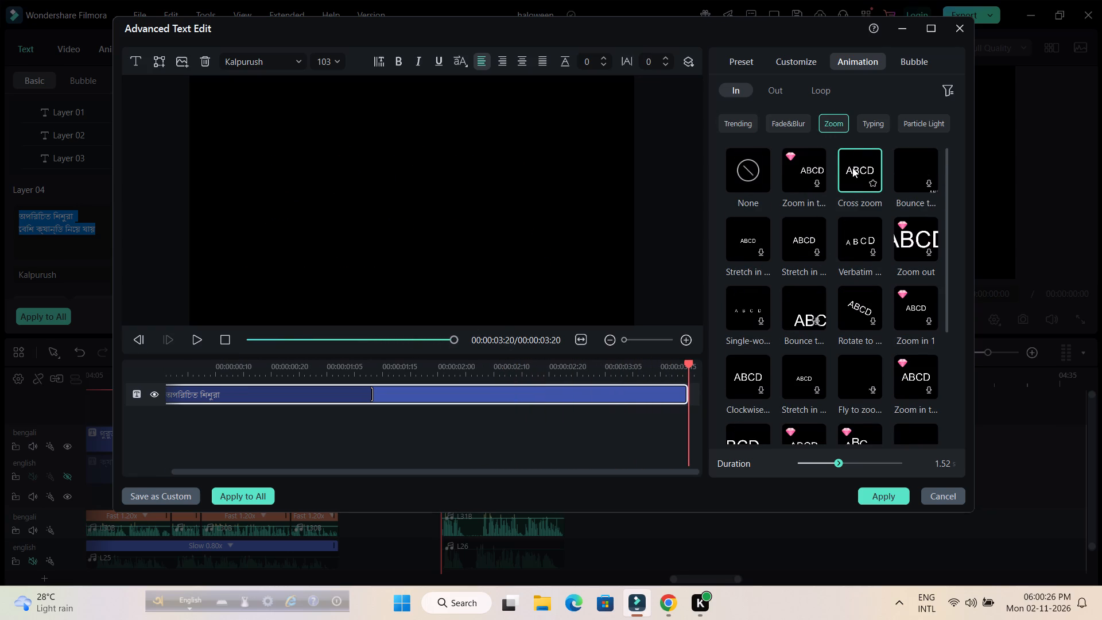
{"action": "left_click", "coordinate": [798, 125]}
{"action": "left_click", "coordinate": [746, 124]}
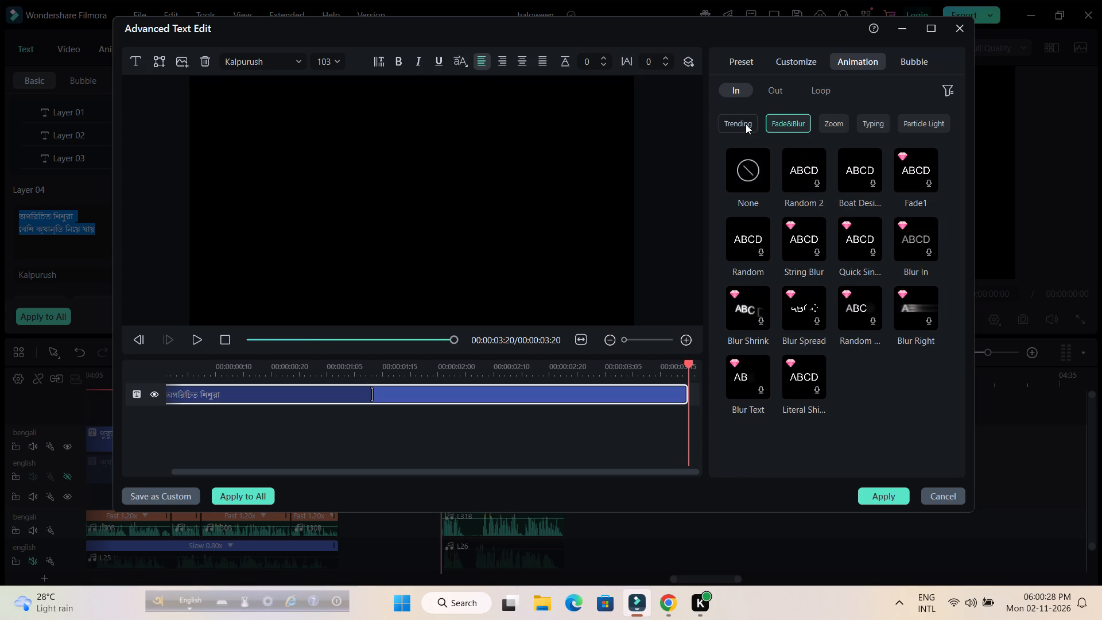
{"action": "left_click", "coordinate": [916, 118]}
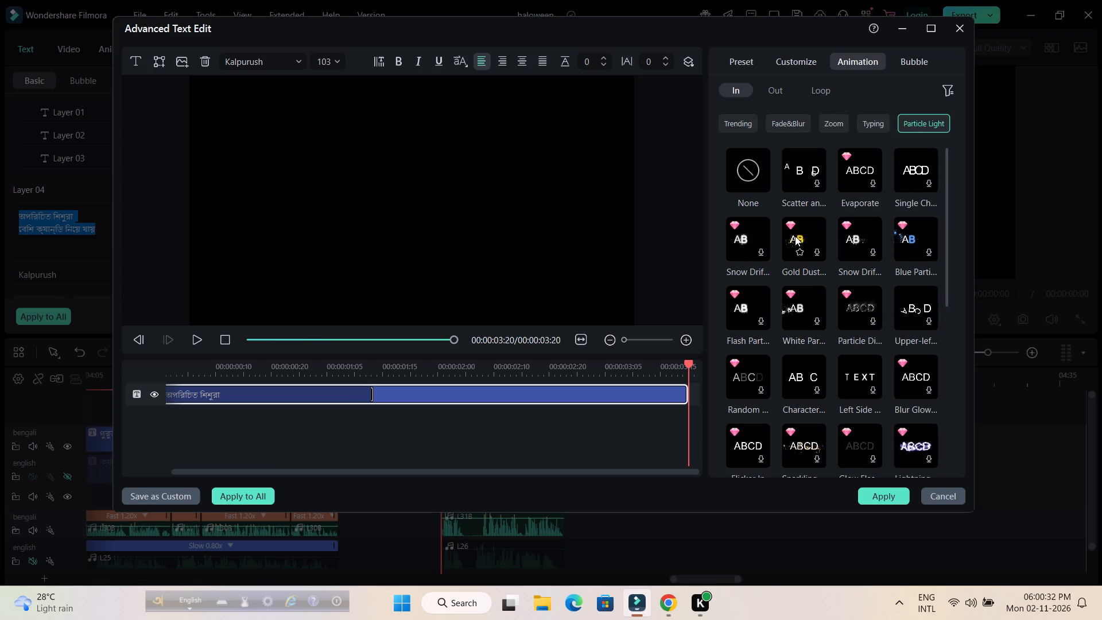
{"action": "scroll", "coordinate": [795, 246], "scroll_direction": "down", "scroll_amount": 3}
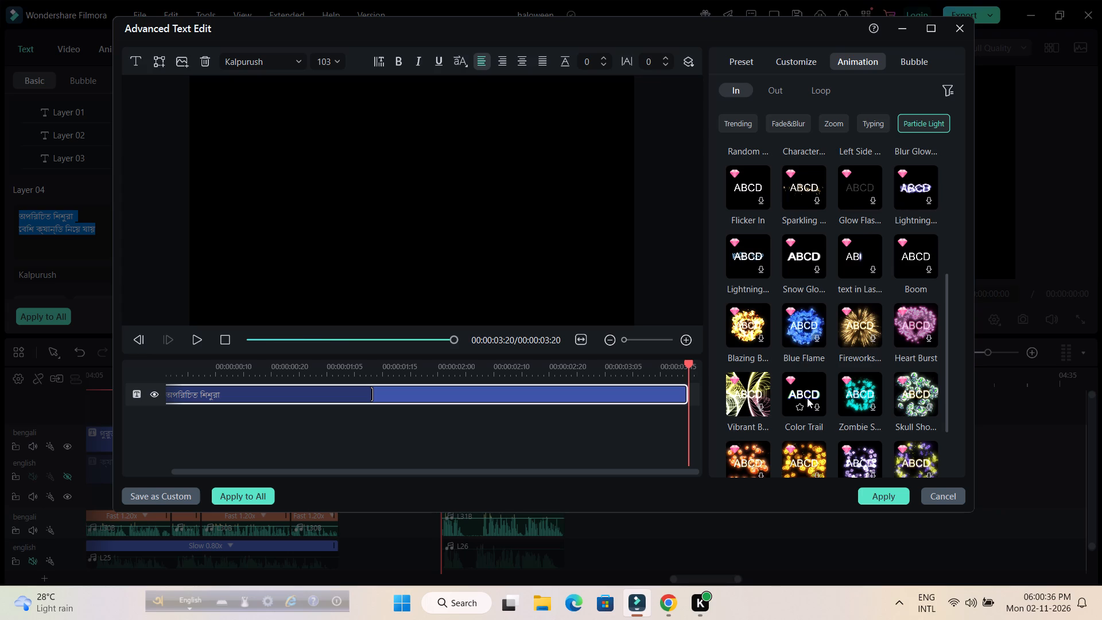
{"action": "scroll", "coordinate": [803, 335], "scroll_direction": "down", "scroll_amount": 2}
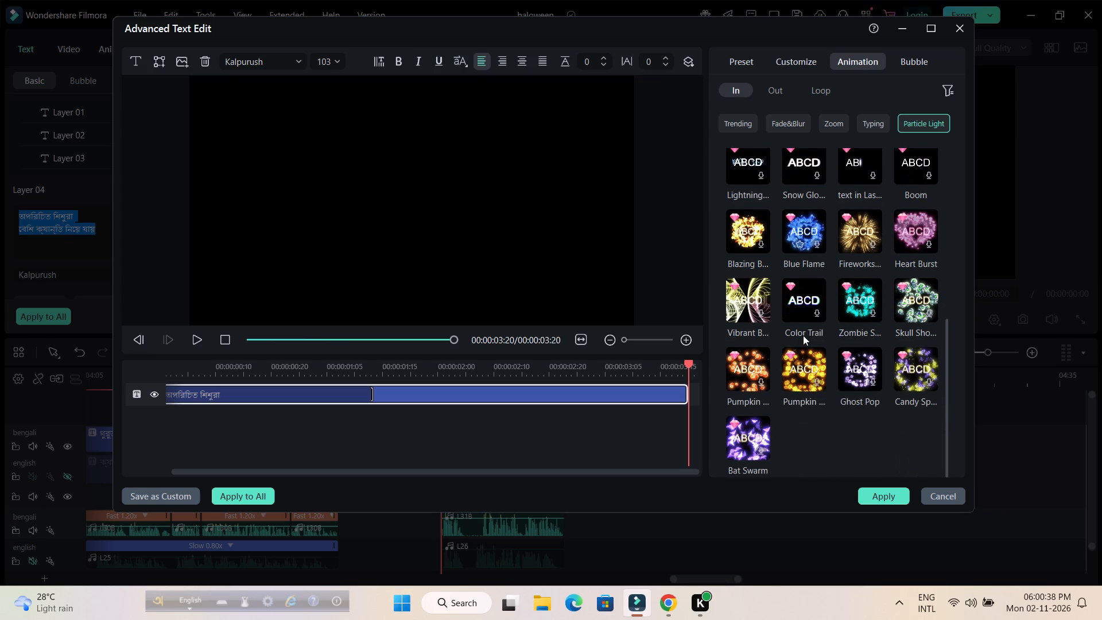
{"action": "scroll", "coordinate": [803, 335], "scroll_direction": "down", "scroll_amount": 1}
{"action": "scroll", "coordinate": [803, 335], "scroll_direction": "up", "scroll_amount": 3}
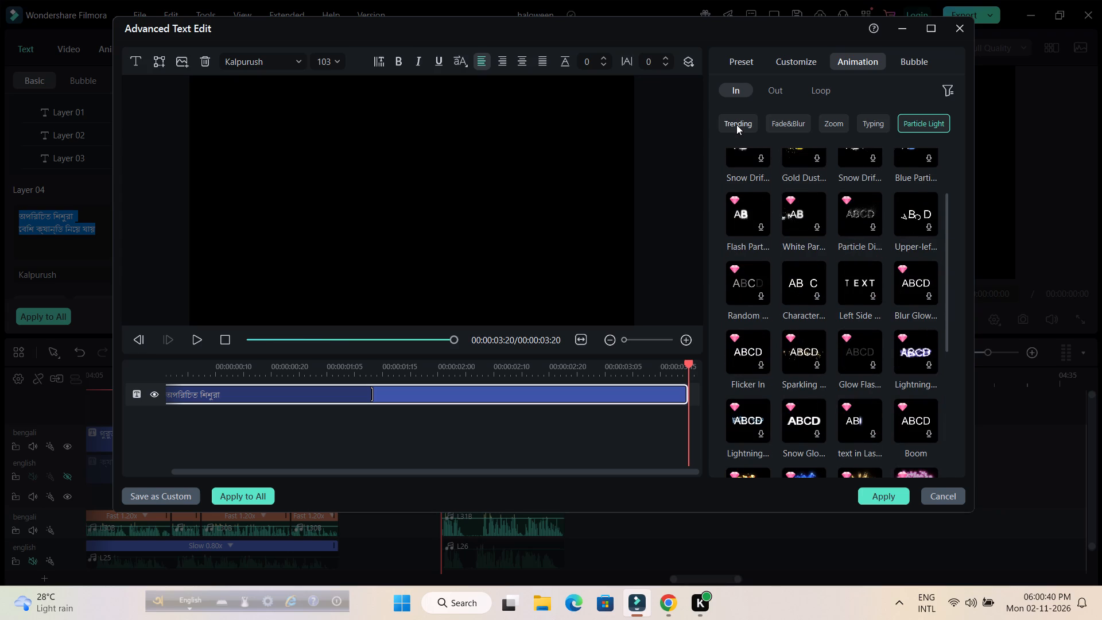
{"action": "scroll", "coordinate": [855, 208], "scroll_direction": "up", "scroll_amount": 4}
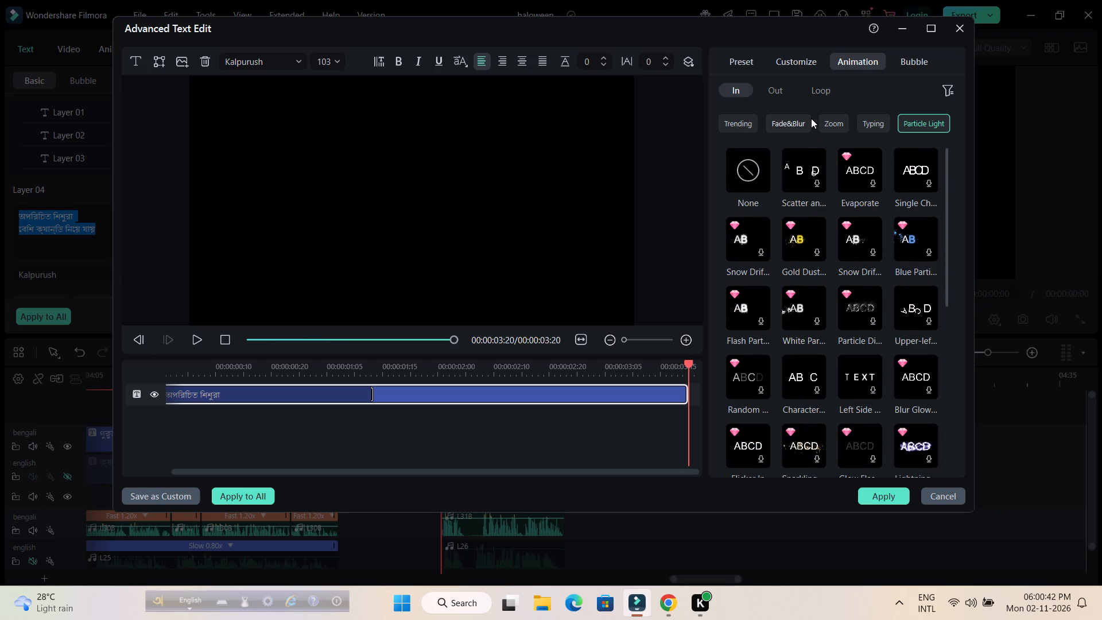
Look through the full set of Trending intro animations for an alternative to Cross zoom.
{"action": "left_click", "coordinate": [744, 123]}
{"action": "scroll", "coordinate": [833, 303], "scroll_direction": "down", "scroll_amount": 4}
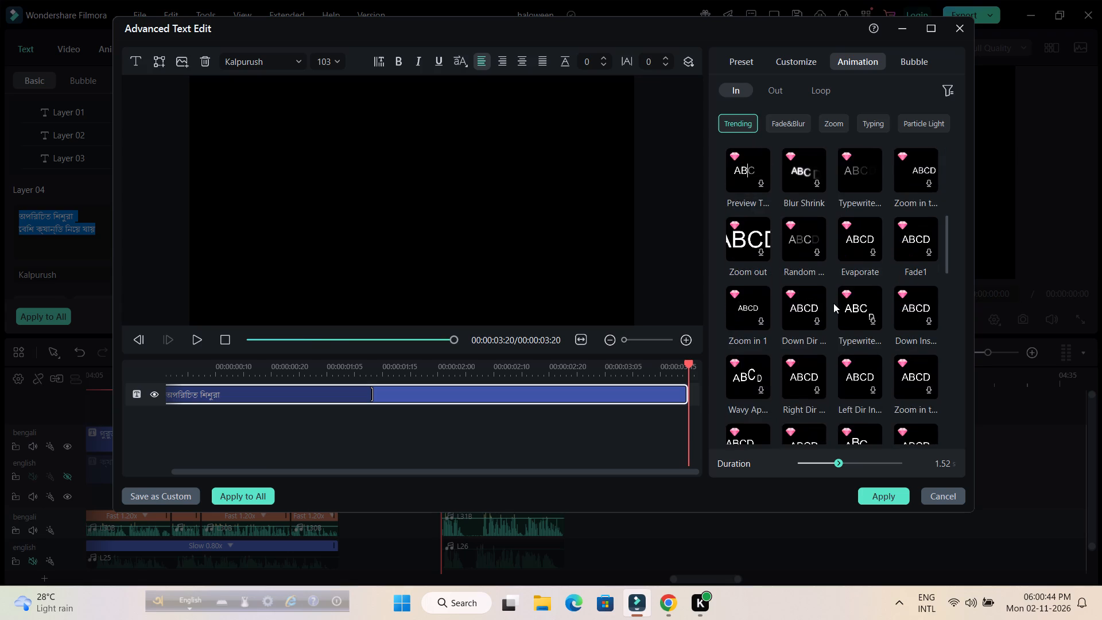
{"action": "scroll", "coordinate": [833, 303], "scroll_direction": "down", "scroll_amount": 12}
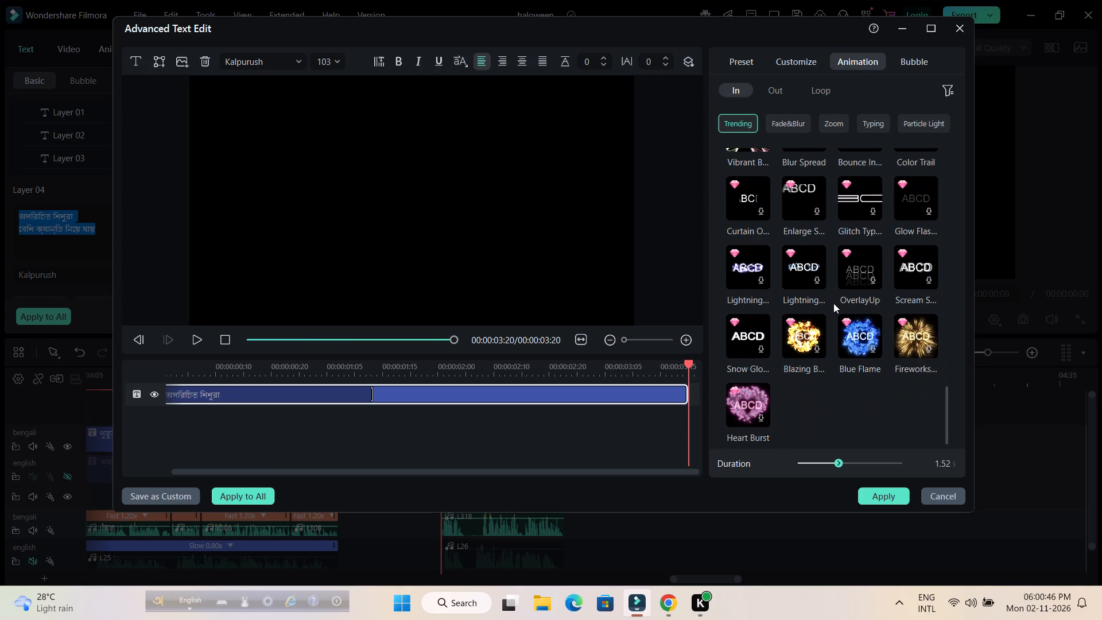
{"action": "scroll", "coordinate": [833, 303], "scroll_direction": "up", "scroll_amount": 3}
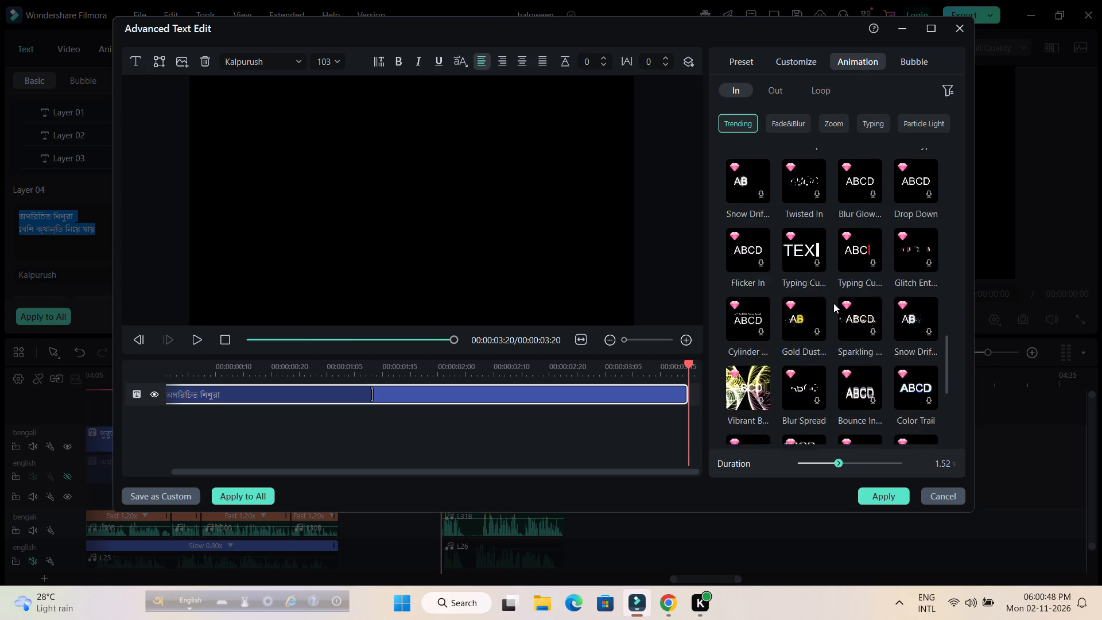
{"action": "scroll", "coordinate": [833, 303], "scroll_direction": "up", "scroll_amount": 7}
{"action": "scroll", "coordinate": [833, 303], "scroll_direction": "down", "scroll_amount": 1}
{"action": "scroll", "coordinate": [833, 303], "scroll_direction": "up", "scroll_amount": 2}
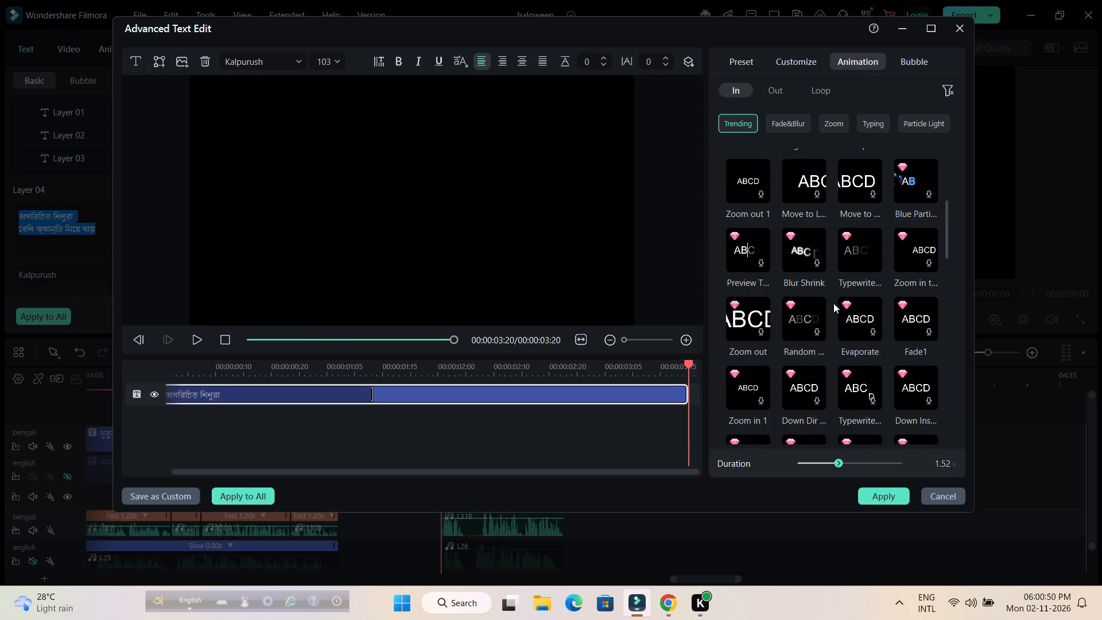
{"action": "scroll", "coordinate": [833, 303], "scroll_direction": "up", "scroll_amount": 4}
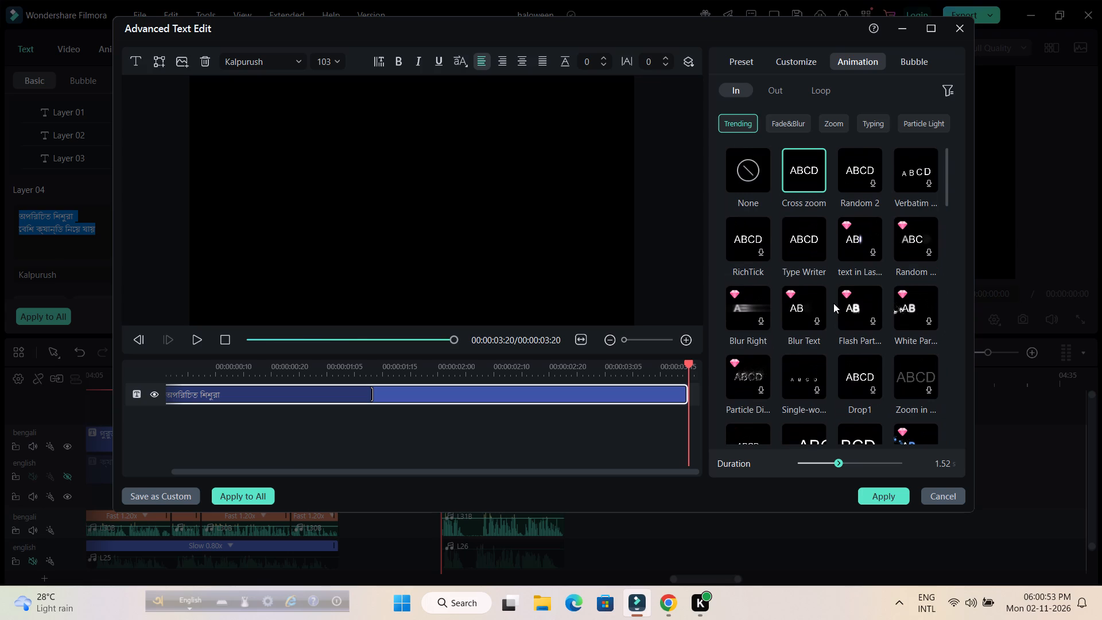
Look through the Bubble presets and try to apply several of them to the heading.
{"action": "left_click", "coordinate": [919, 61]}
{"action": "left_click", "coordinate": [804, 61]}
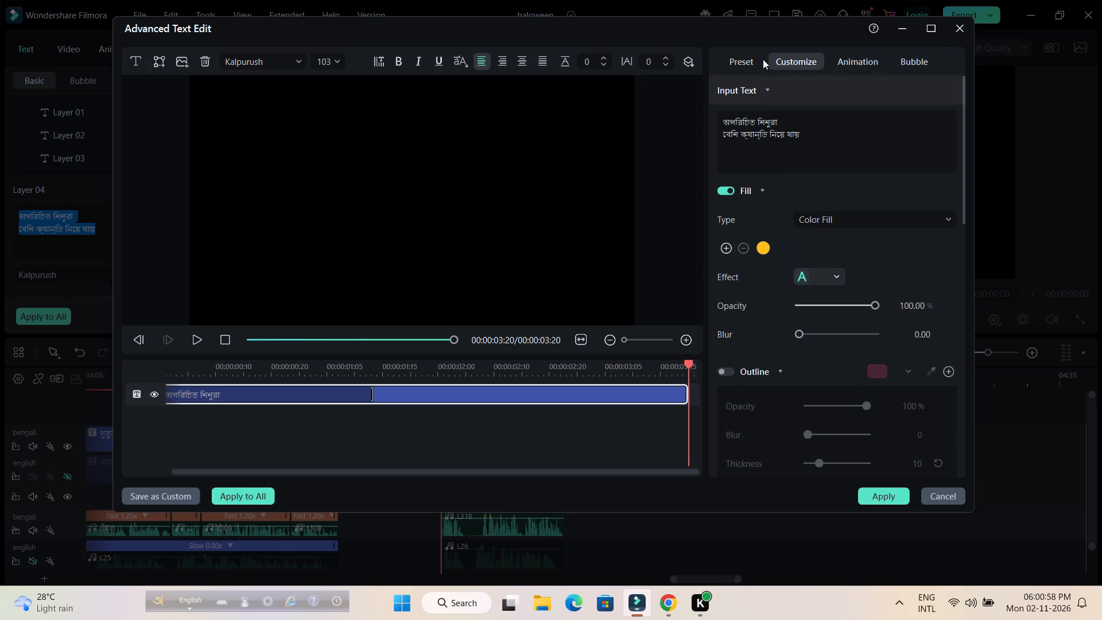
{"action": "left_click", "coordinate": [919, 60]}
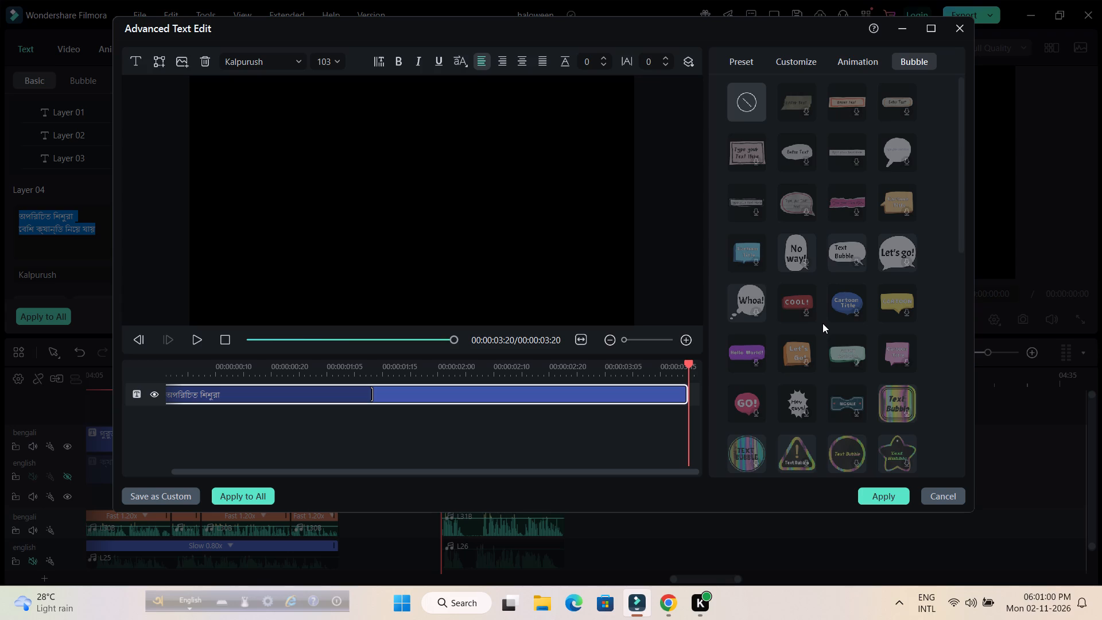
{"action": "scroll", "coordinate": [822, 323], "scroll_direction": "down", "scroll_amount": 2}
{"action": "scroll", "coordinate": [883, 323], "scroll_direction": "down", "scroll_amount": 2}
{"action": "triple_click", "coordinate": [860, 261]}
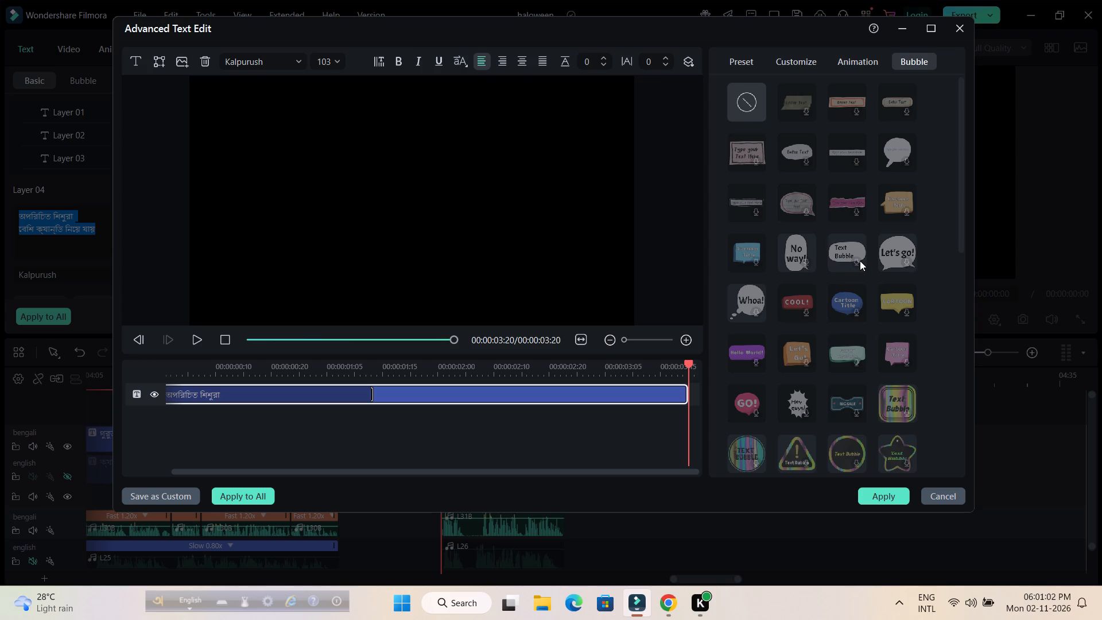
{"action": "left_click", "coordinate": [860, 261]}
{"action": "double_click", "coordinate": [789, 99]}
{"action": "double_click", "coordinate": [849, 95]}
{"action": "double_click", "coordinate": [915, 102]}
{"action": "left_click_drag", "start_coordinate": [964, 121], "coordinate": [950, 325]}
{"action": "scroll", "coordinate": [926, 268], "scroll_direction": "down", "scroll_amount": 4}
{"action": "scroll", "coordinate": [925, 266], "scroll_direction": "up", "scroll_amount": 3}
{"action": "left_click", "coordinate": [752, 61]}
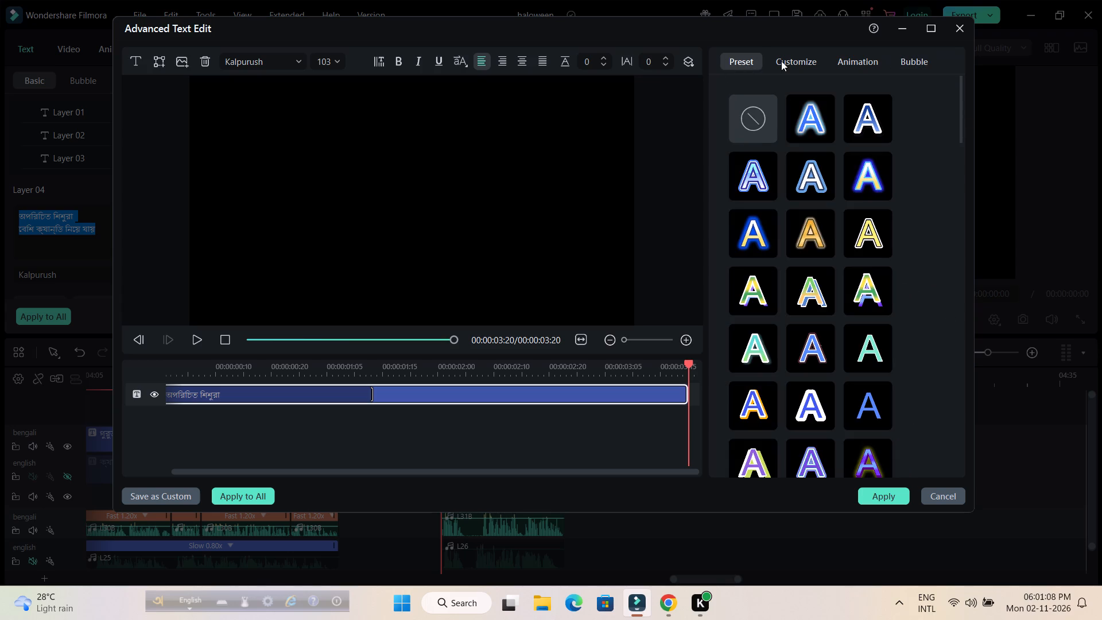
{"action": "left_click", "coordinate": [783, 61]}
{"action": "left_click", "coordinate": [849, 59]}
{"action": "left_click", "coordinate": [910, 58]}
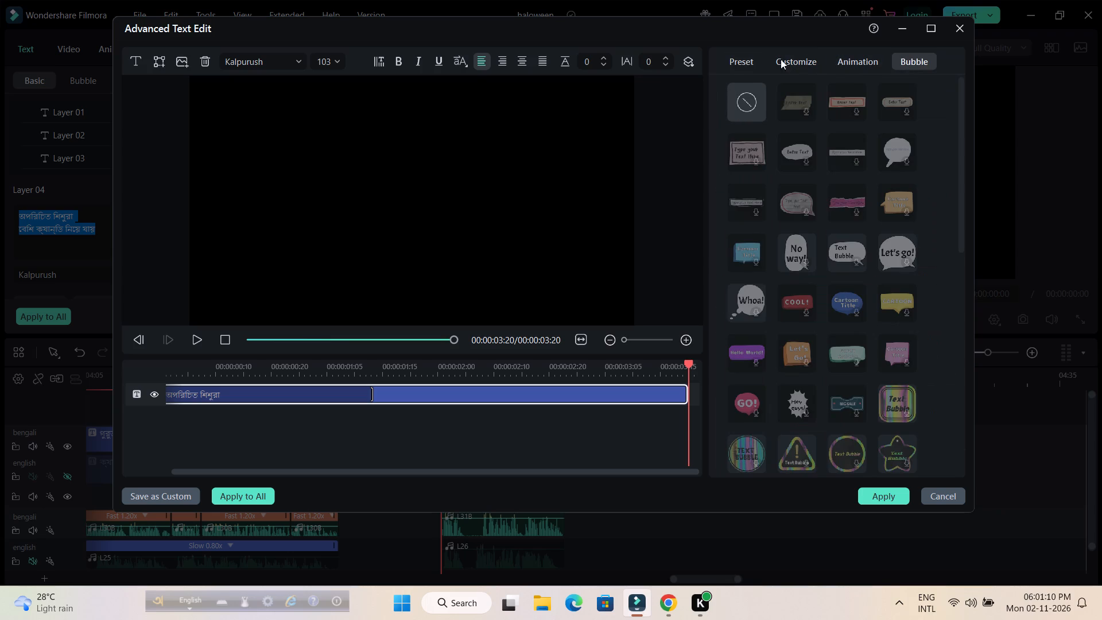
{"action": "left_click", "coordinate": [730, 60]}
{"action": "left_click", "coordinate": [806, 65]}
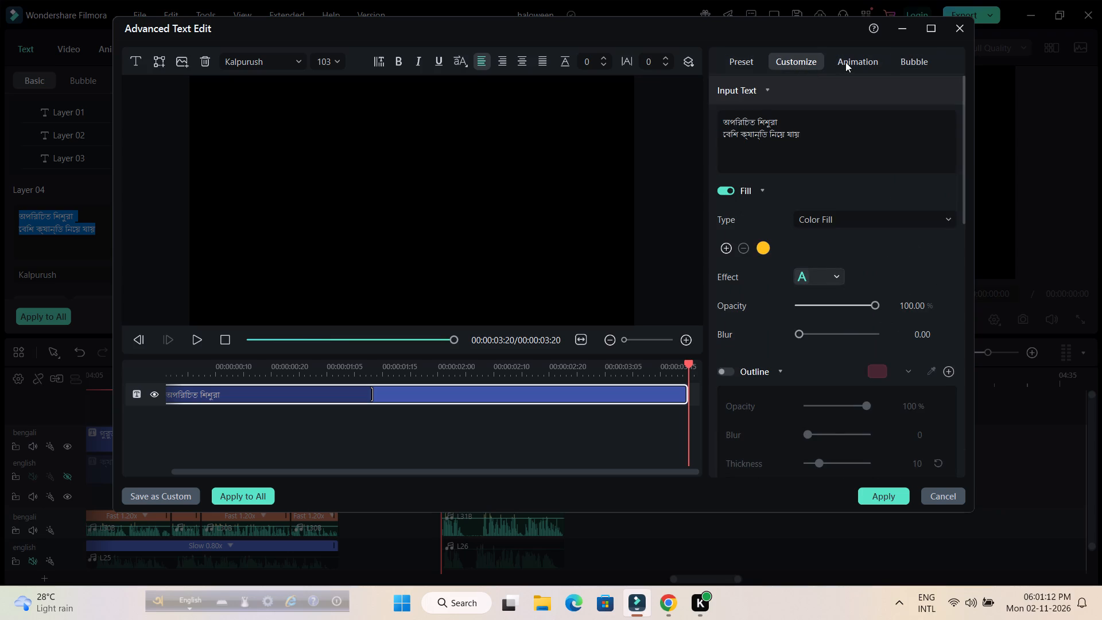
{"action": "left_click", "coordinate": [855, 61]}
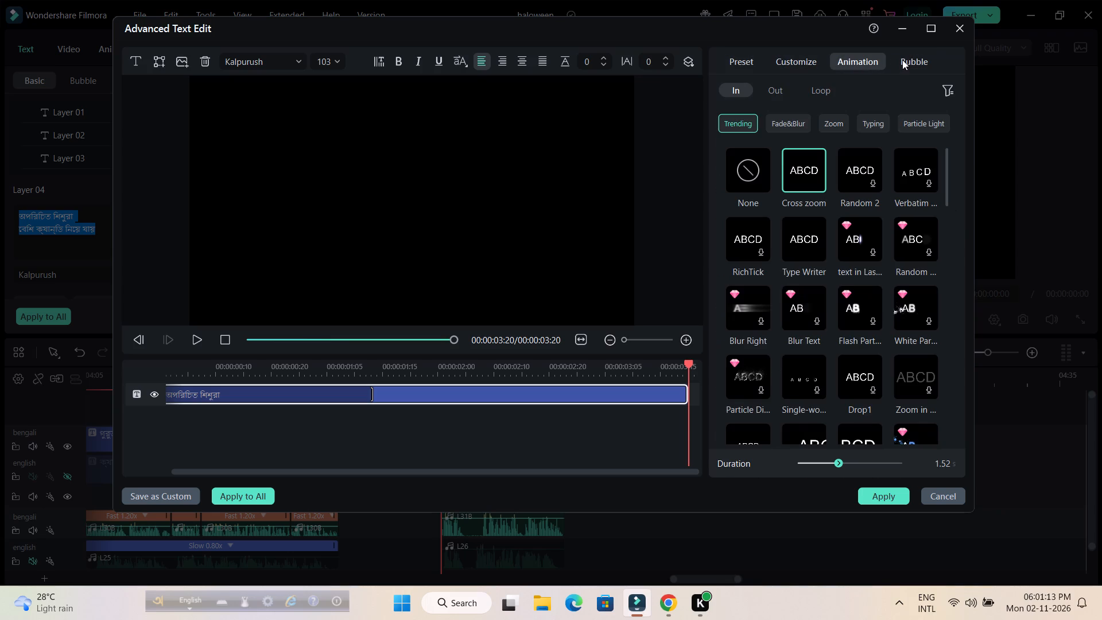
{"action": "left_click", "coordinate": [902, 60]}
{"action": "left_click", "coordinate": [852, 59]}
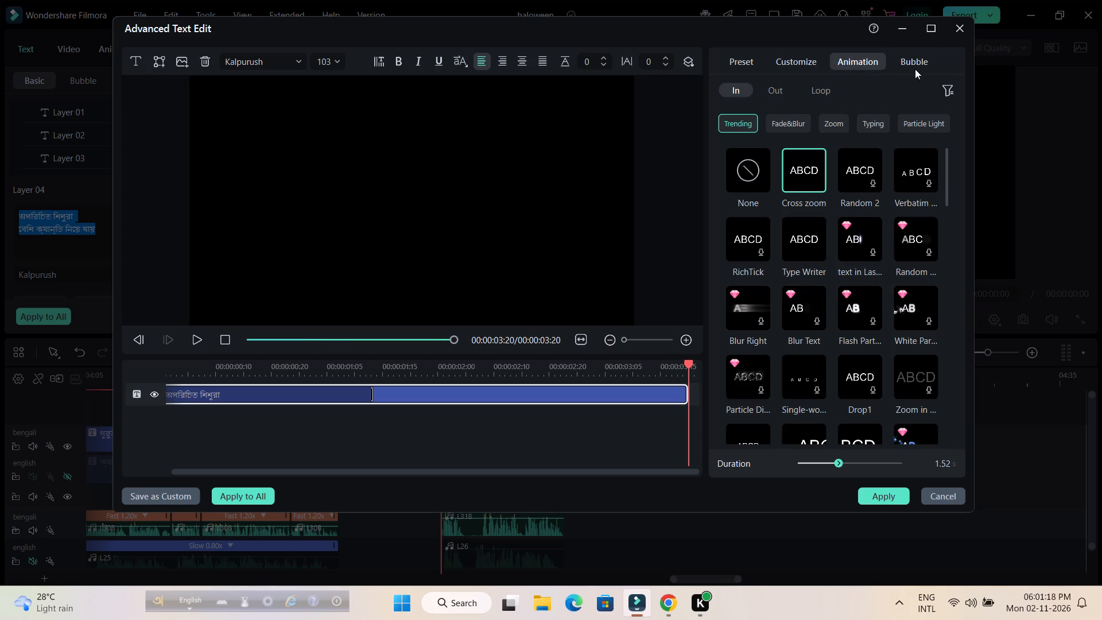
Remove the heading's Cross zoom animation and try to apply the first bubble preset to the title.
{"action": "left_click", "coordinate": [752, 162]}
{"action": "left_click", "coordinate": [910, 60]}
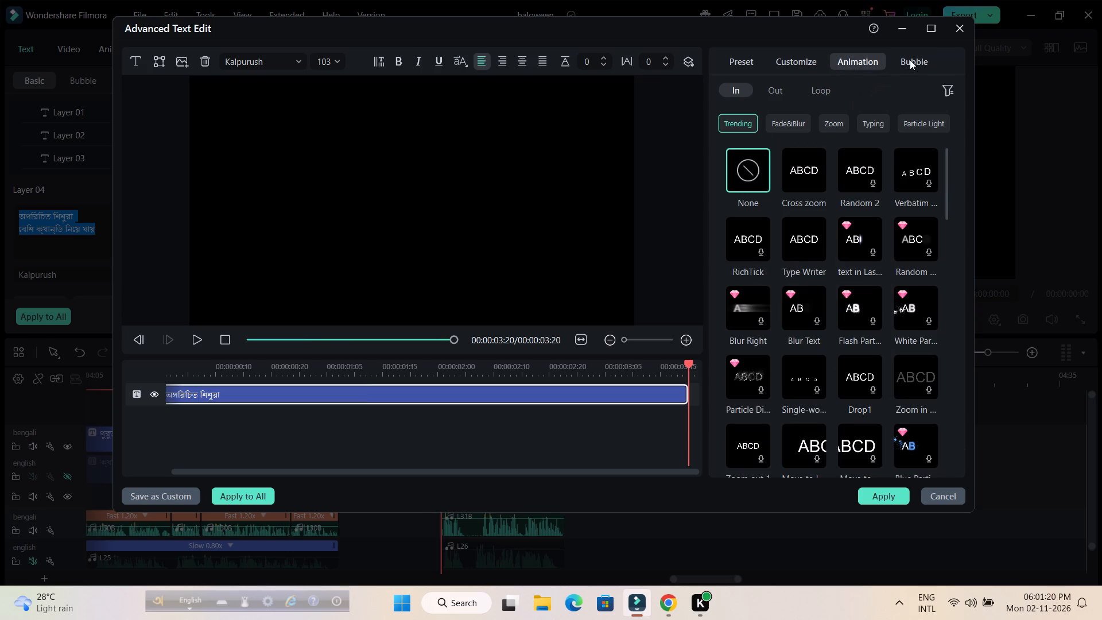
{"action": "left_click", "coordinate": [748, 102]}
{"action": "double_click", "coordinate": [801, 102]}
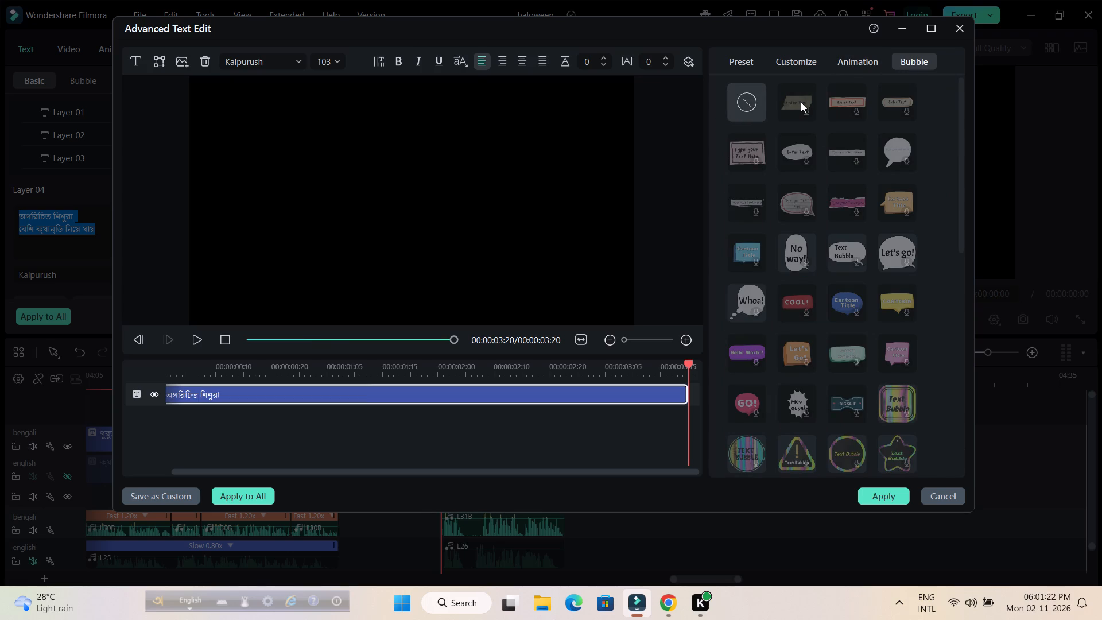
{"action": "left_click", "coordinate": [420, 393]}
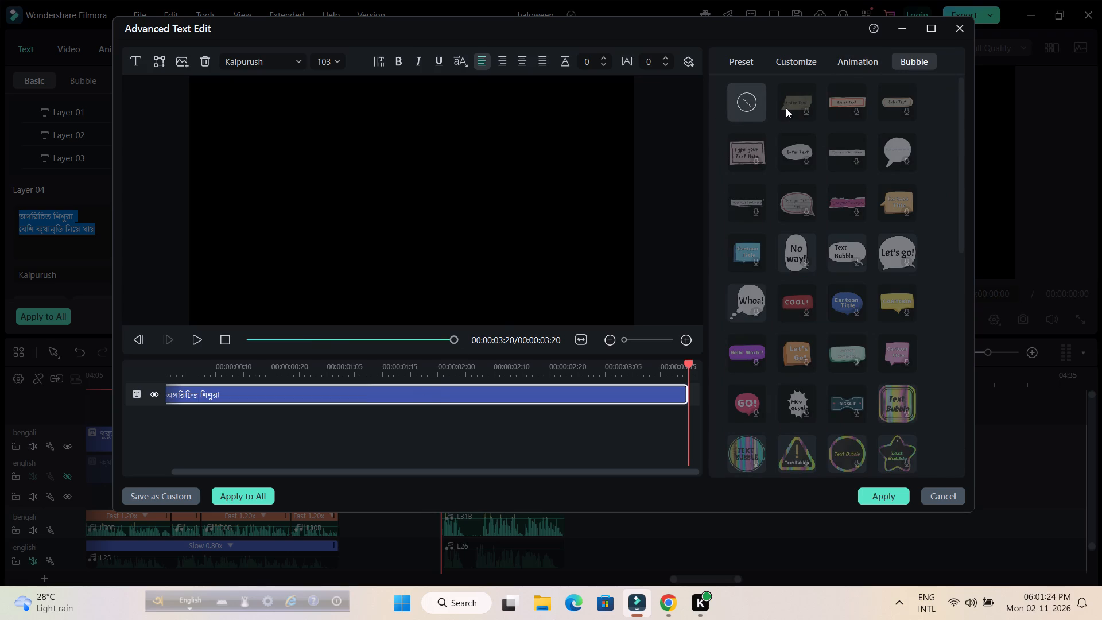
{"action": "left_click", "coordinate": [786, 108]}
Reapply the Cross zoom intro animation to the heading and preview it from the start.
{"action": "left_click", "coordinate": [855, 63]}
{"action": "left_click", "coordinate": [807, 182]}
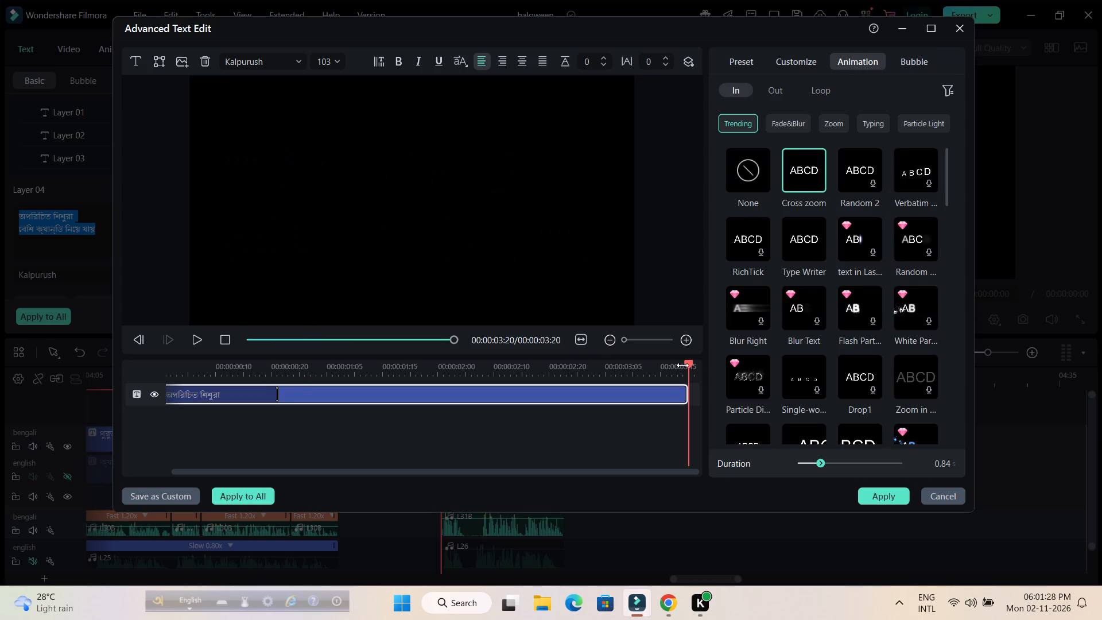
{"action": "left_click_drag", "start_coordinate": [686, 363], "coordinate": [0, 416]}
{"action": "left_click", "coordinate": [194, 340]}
Apply the Trending intro animation "Move to L...", next to Zoom out 1, to the heading and preview it.
{"action": "scroll", "coordinate": [775, 347], "scroll_direction": "down", "scroll_amount": 1}
{"action": "left_click", "coordinate": [810, 356]}
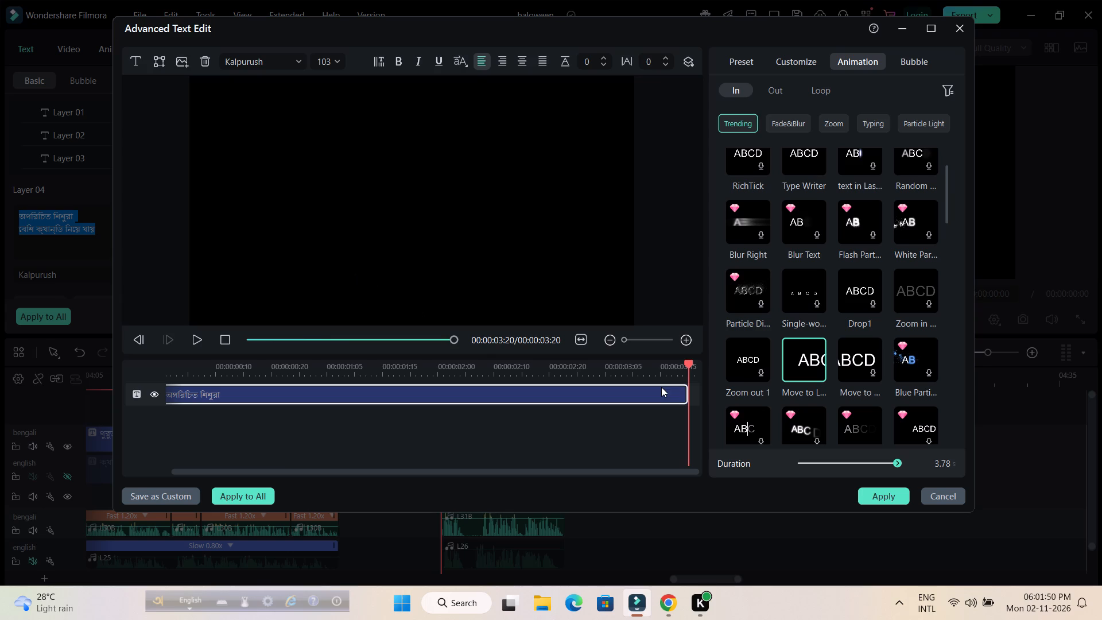
{"action": "double_click", "coordinate": [806, 361]}
{"action": "left_click_drag", "start_coordinate": [686, 363], "coordinate": [479, 364]}
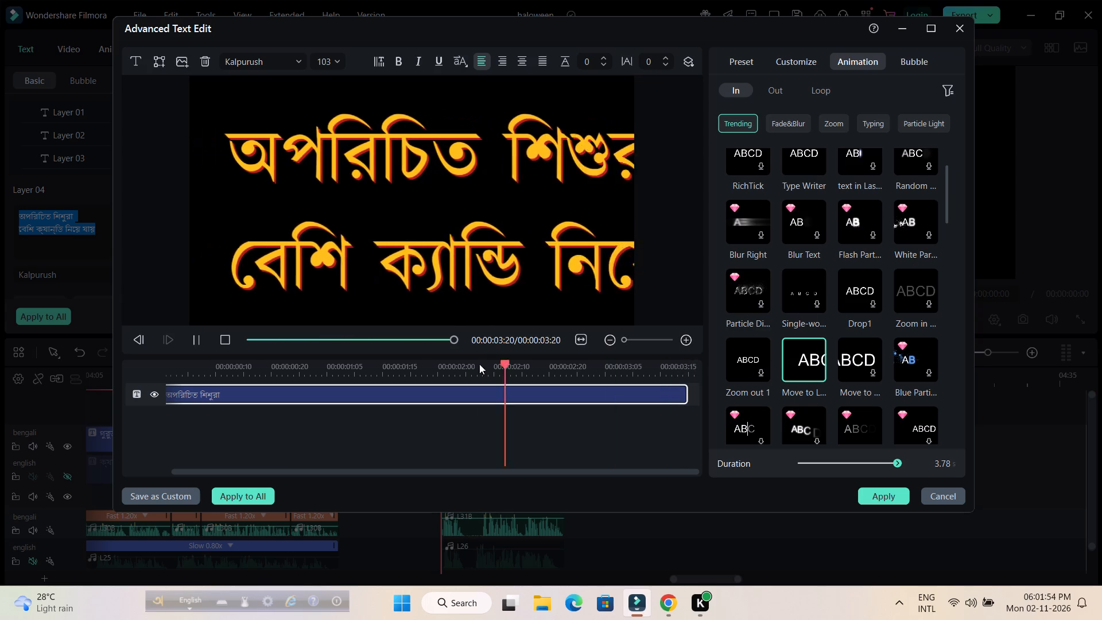
{"action": "left_click_drag", "start_coordinate": [479, 364], "coordinate": [51, 380]}
{"action": "left_click_drag", "start_coordinate": [381, 372], "coordinate": [158, 370]}
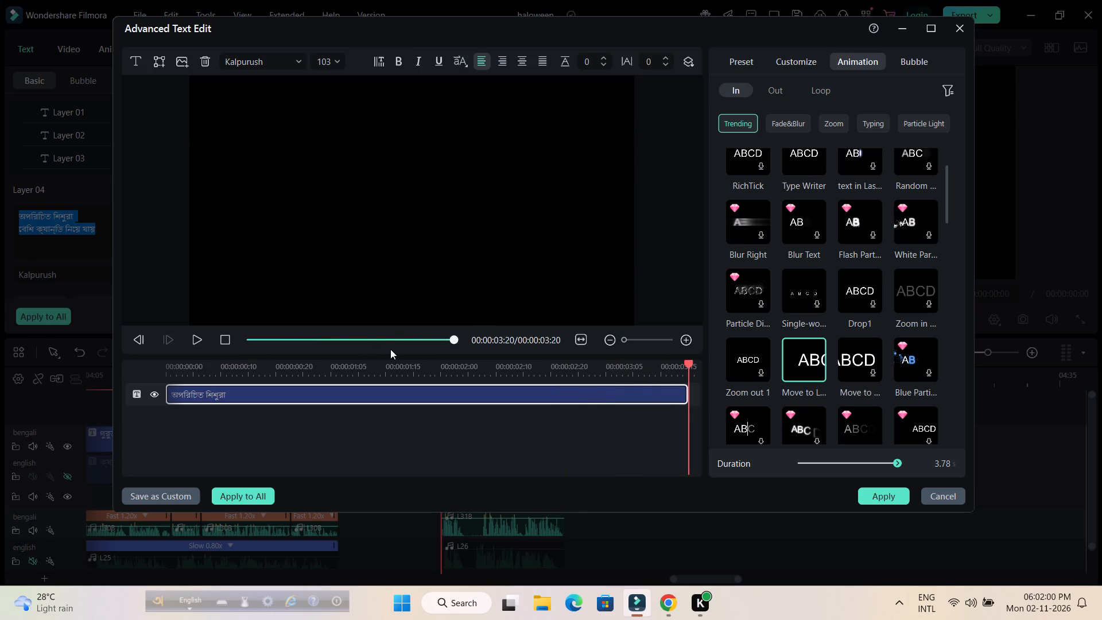
{"action": "scroll", "coordinate": [783, 243], "scroll_direction": "up", "scroll_amount": 4}
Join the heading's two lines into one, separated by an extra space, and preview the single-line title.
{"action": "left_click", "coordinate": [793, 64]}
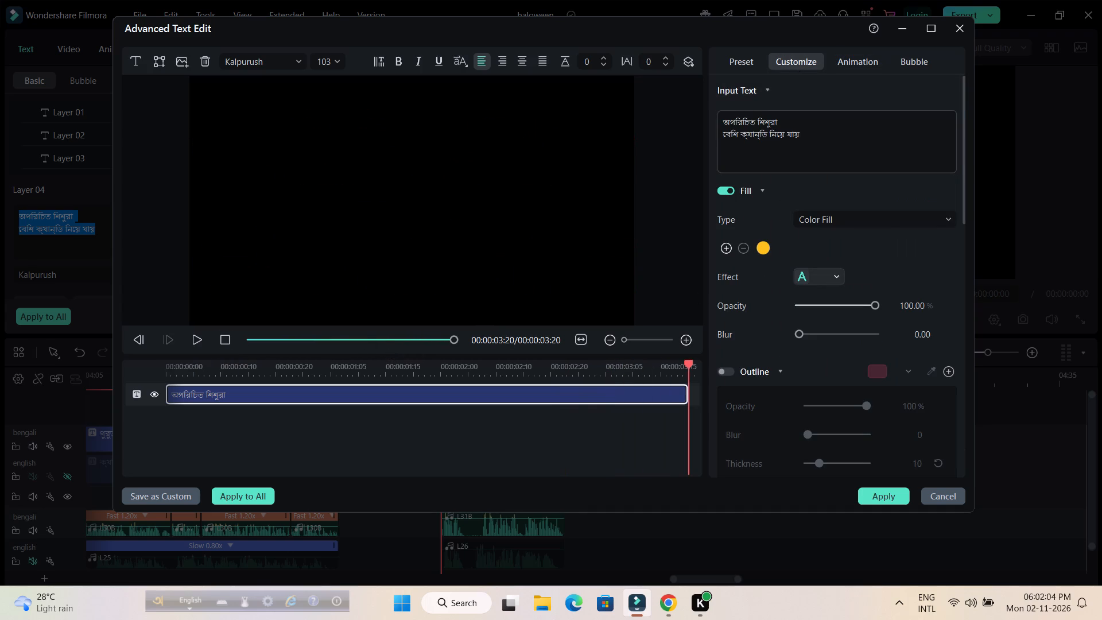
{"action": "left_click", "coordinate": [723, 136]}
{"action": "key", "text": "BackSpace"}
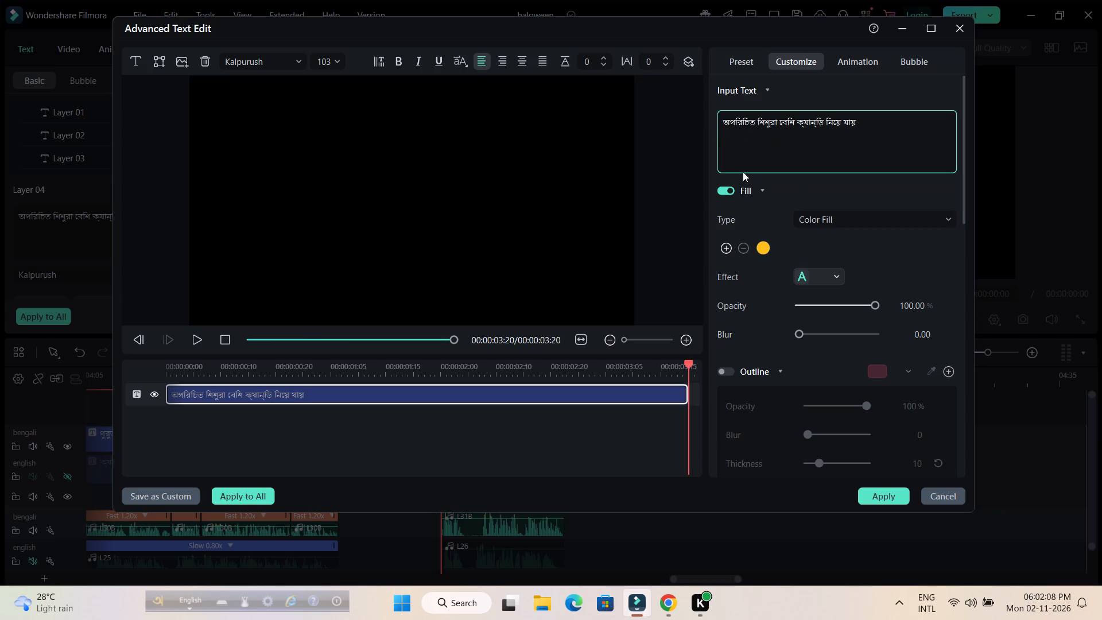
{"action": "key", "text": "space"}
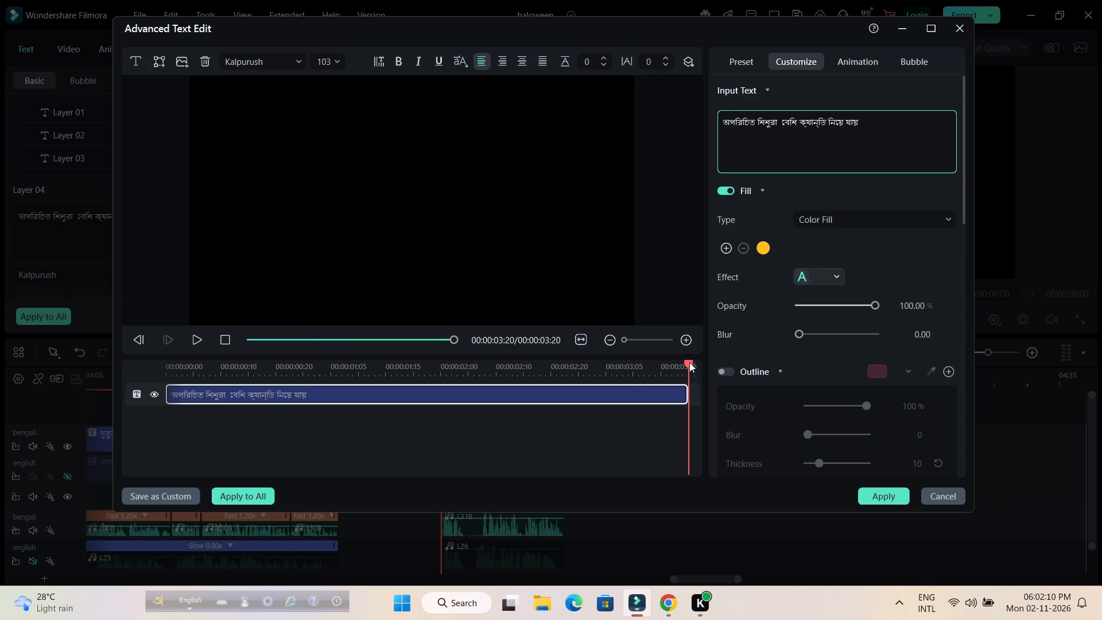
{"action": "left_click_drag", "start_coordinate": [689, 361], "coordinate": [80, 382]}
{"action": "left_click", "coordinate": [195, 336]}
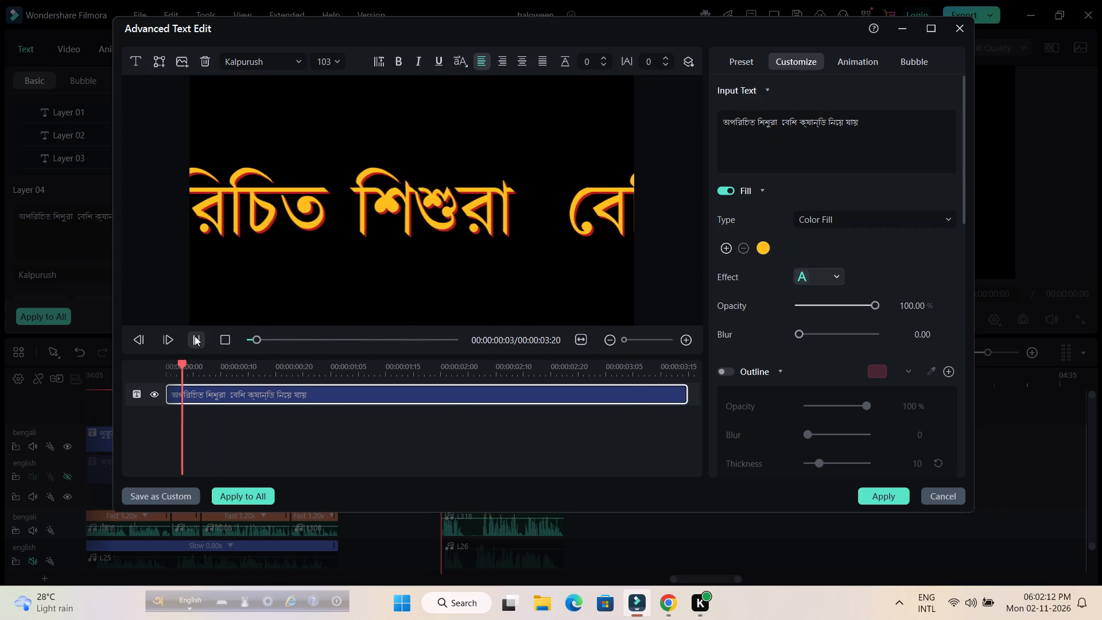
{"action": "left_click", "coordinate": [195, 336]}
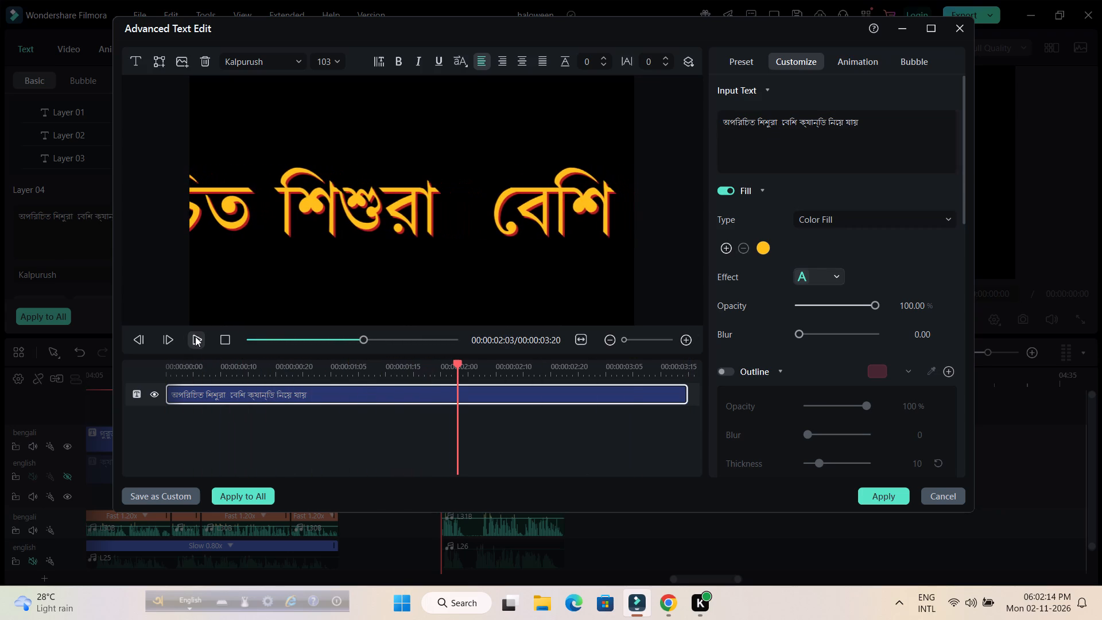
Break the heading into two lines again, starting the second line at বেশি.
{"action": "left_click", "coordinate": [779, 123]}
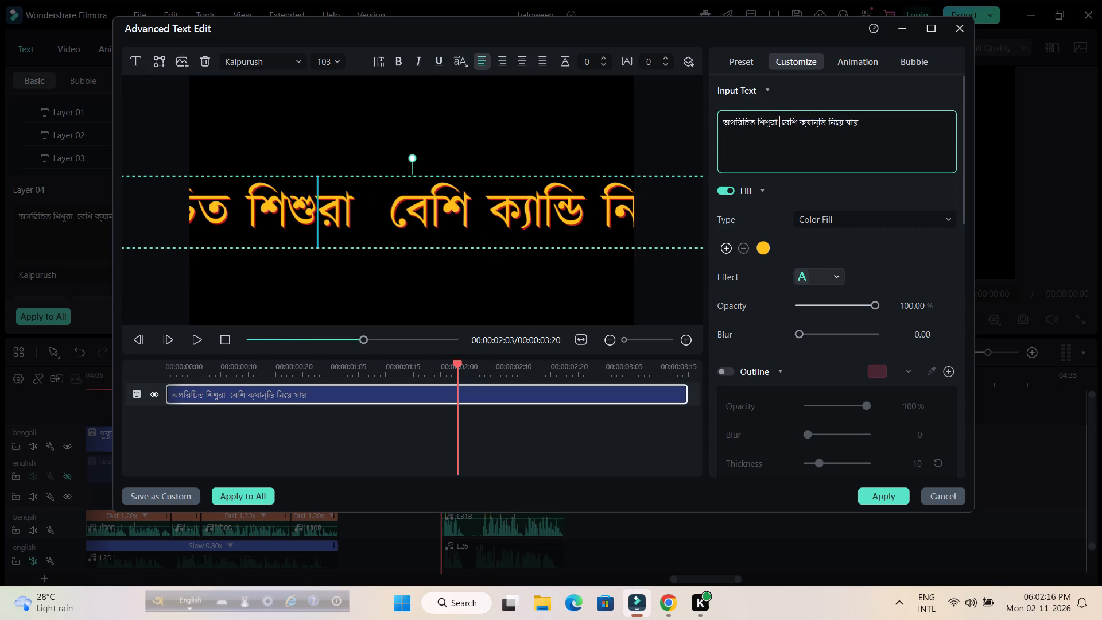
{"action": "key", "text": "BackSpace"}
{"action": "key", "text": "Return"}
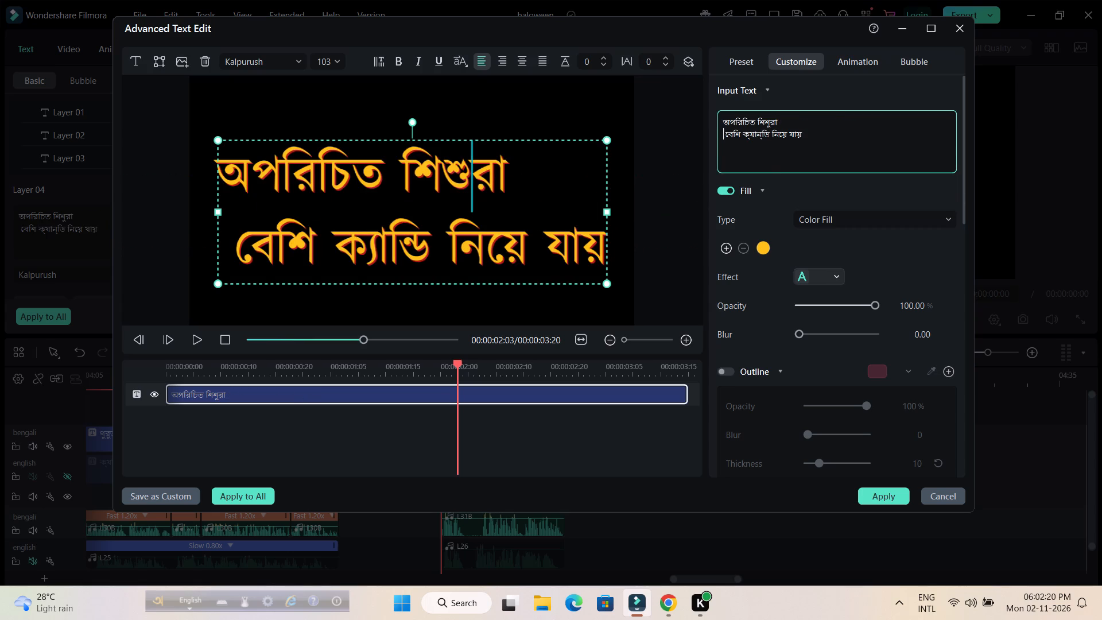
{"action": "left_click", "coordinate": [521, 120]}
Check the heading's intro animation, apply the advanced text edits and play the title on the timeline.
{"action": "left_click", "coordinate": [841, 61]}
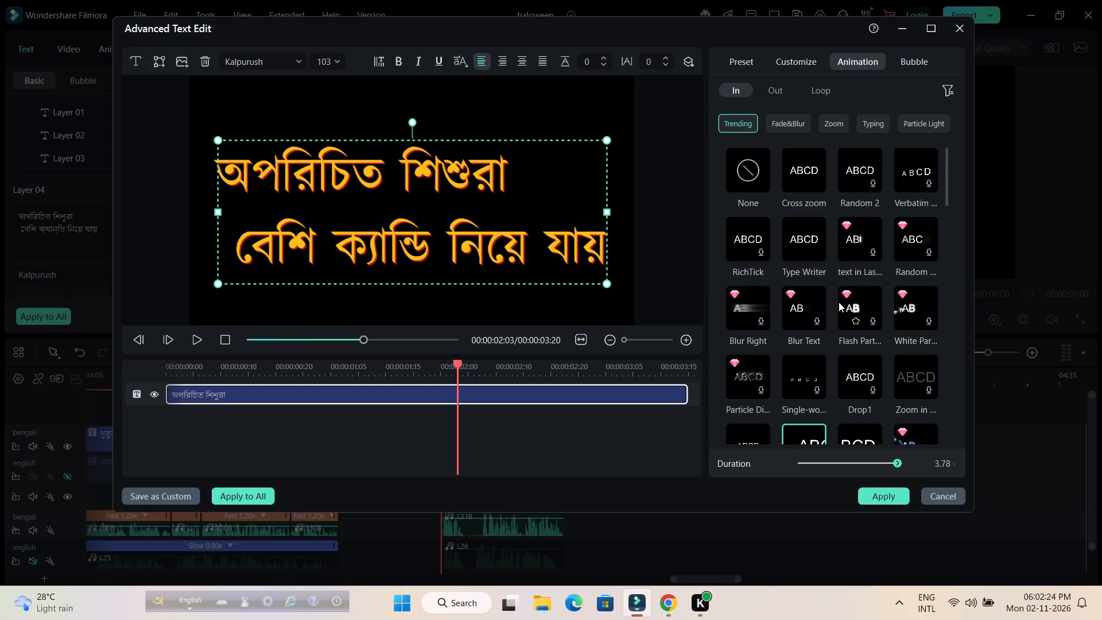
{"action": "scroll", "coordinate": [839, 302], "scroll_direction": "down", "scroll_amount": 1}
{"action": "scroll", "coordinate": [838, 303], "scroll_direction": "up", "scroll_amount": 3}
{"action": "left_click", "coordinate": [872, 493]}
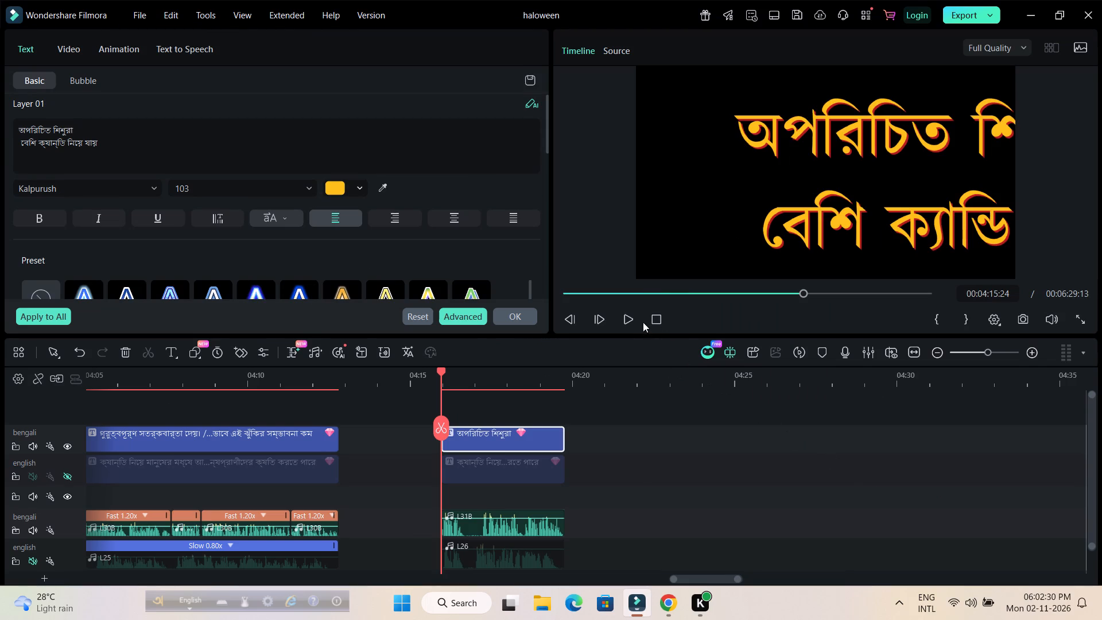
{"action": "left_click", "coordinate": [628, 320]}
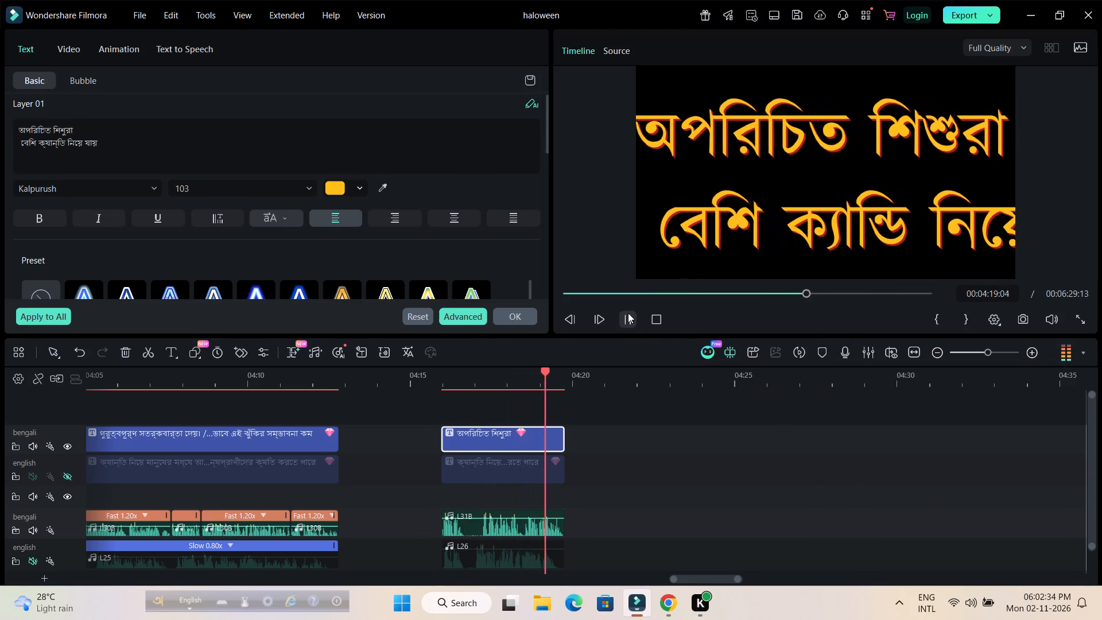
Open the Bengali heading's advanced text edit, shrink the title to font size 85 and move it back near the frame centre.
{"action": "double_click", "coordinate": [489, 440]}
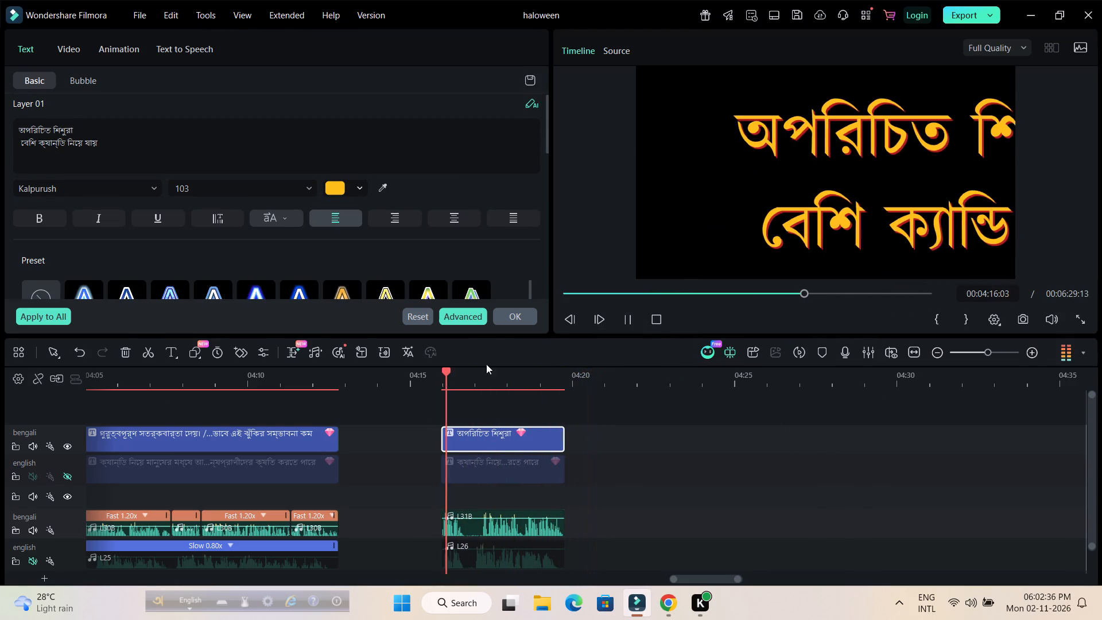
{"action": "left_click", "coordinate": [480, 321]}
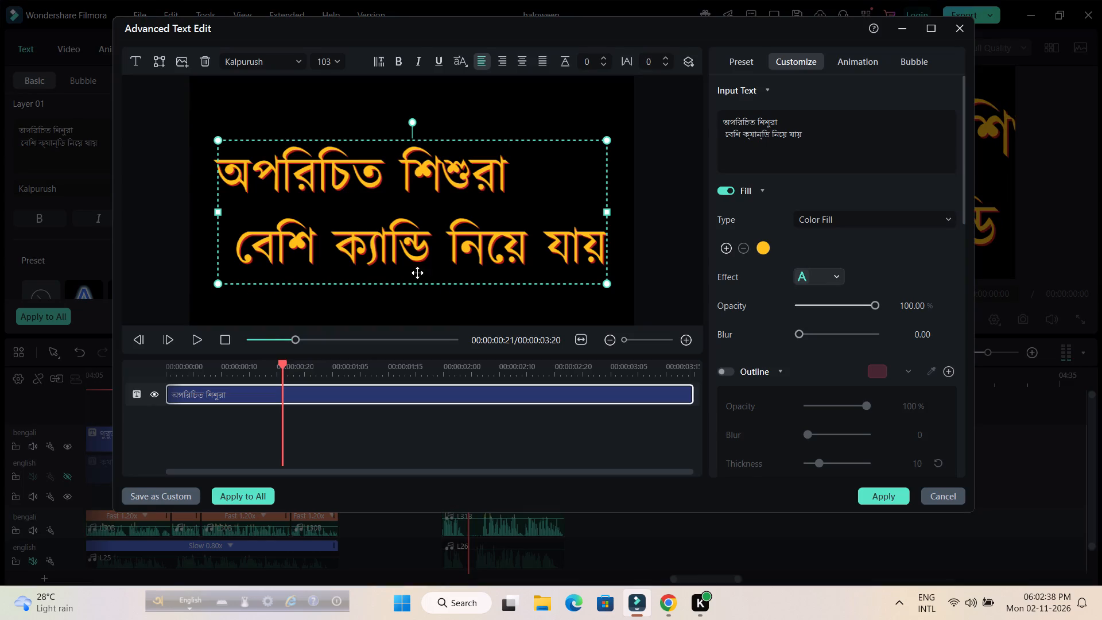
{"action": "left_click_drag", "start_coordinate": [220, 283], "coordinate": [231, 271]}
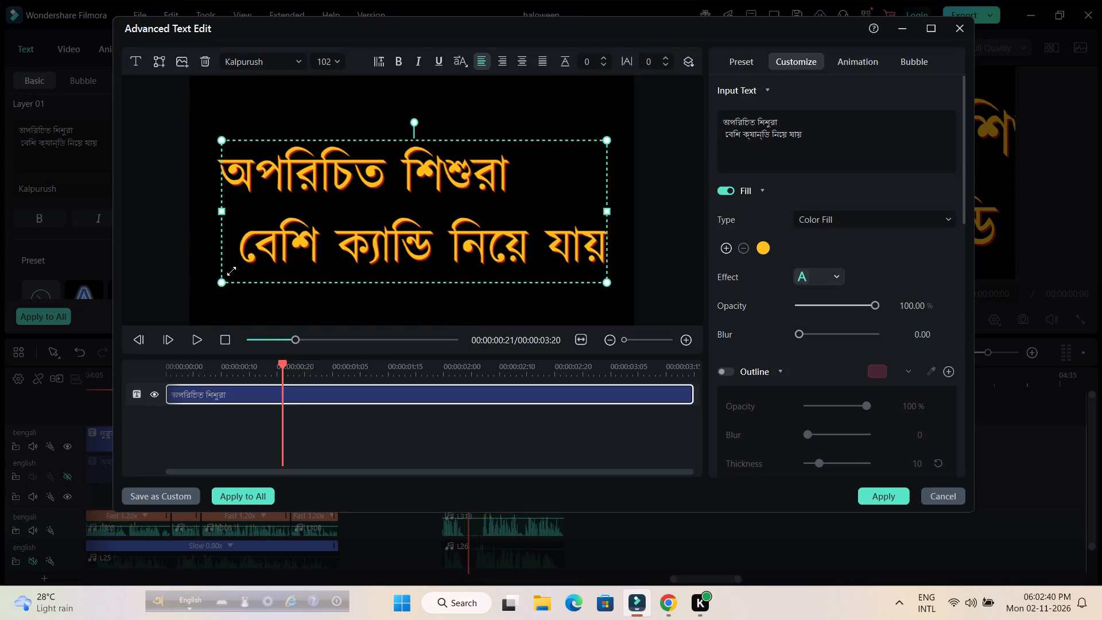
{"action": "left_click_drag", "start_coordinate": [231, 271], "coordinate": [286, 233]}
{"action": "left_click_drag", "start_coordinate": [394, 227], "coordinate": [381, 242]}
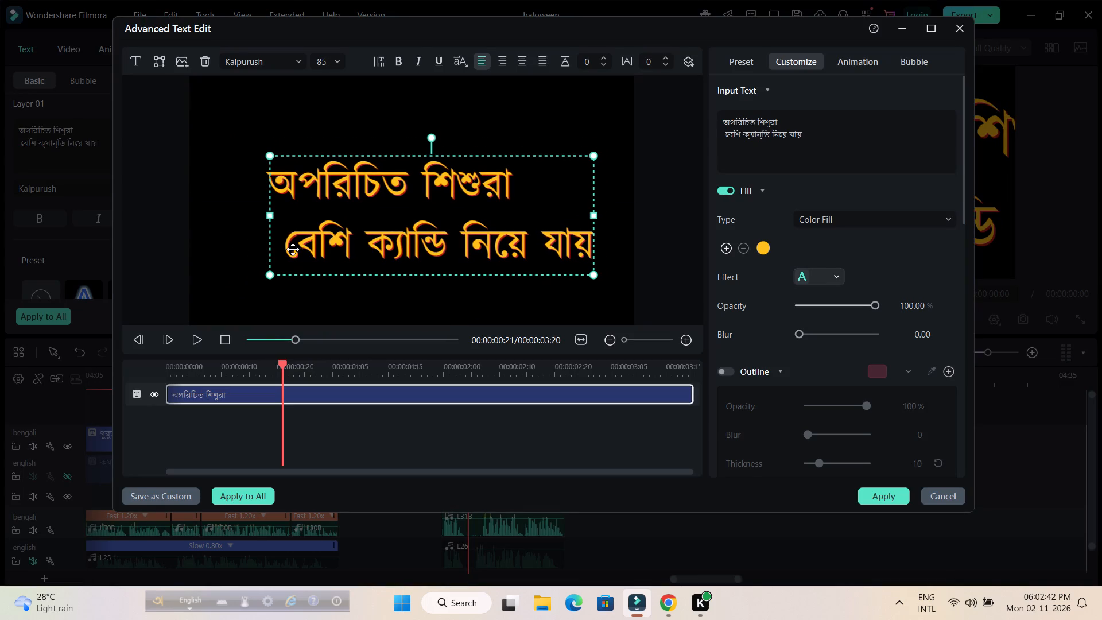
Remove the leading space before বেশি in the heading's second line and preview the animation from the start.
{"action": "left_click", "coordinate": [293, 249]}
{"action": "left_click", "coordinate": [725, 134]}
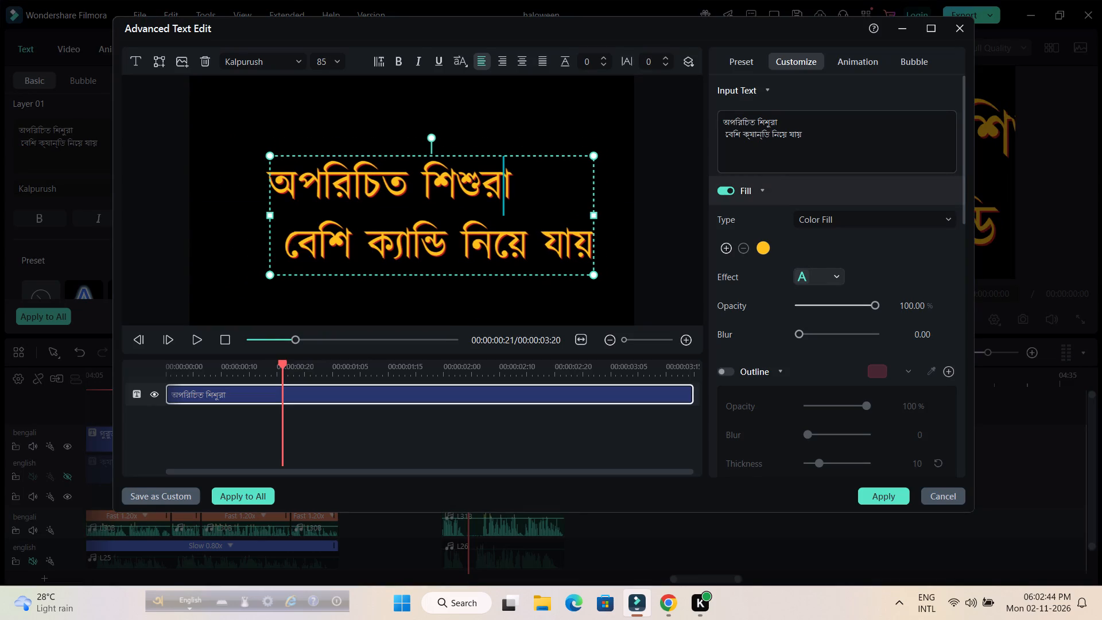
{"action": "key", "text": "BackSpace"}
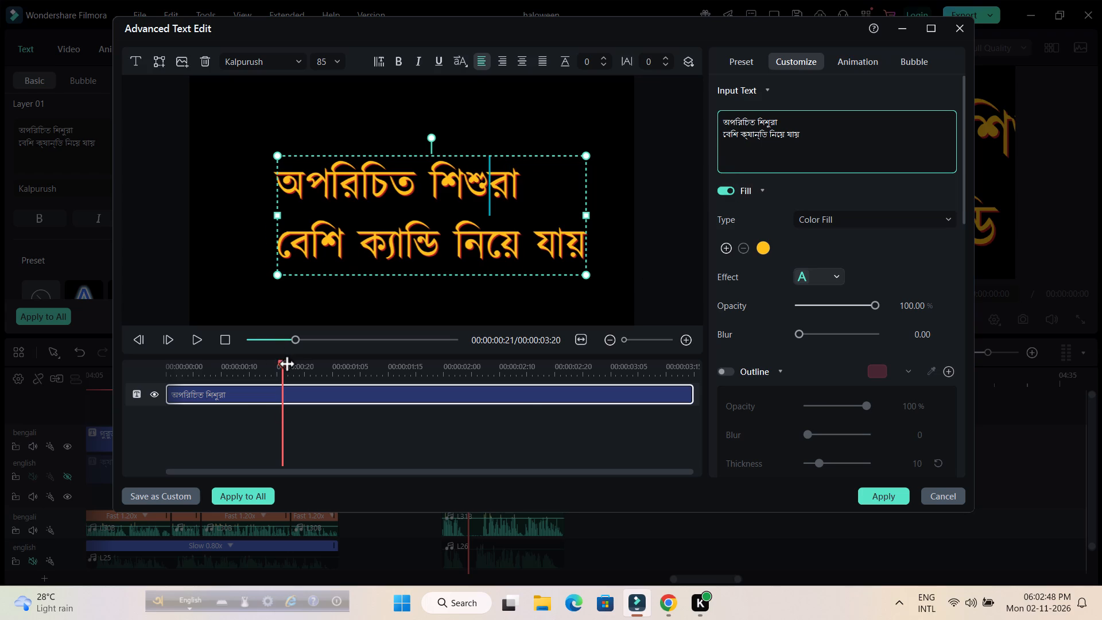
{"action": "left_click_drag", "start_coordinate": [284, 365], "coordinate": [139, 387]}
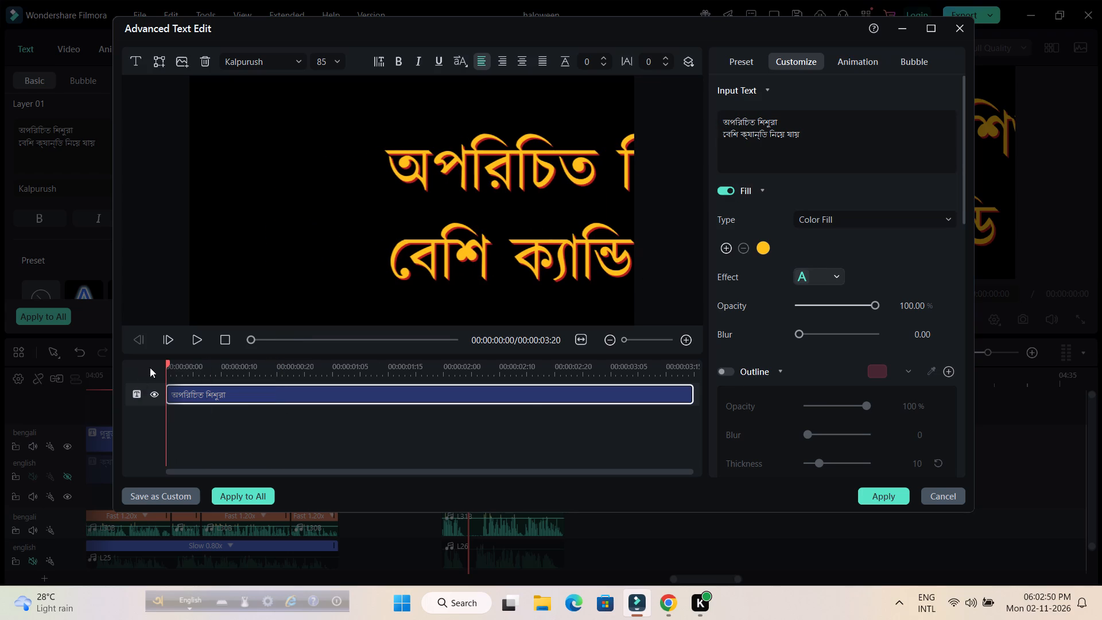
{"action": "left_click", "coordinate": [196, 340]}
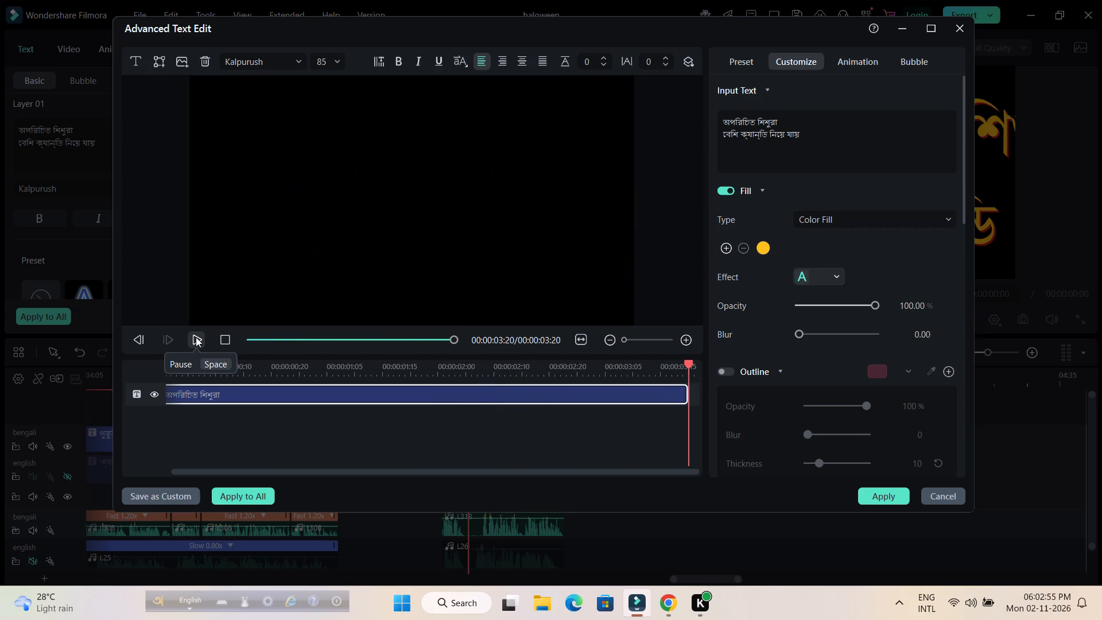
{"action": "left_click", "coordinate": [196, 337]}
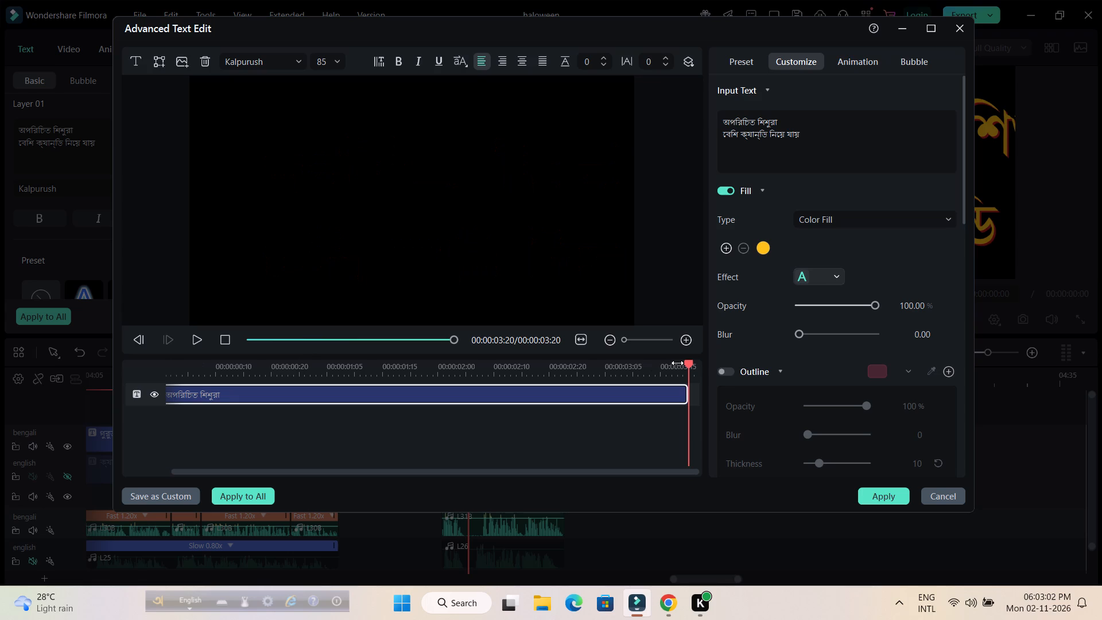
Scale the two-line heading down to font size 57 and play its animation from the start.
{"action": "left_click_drag", "start_coordinate": [689, 362], "coordinate": [532, 386]}
{"action": "left_click", "coordinate": [826, 139]}
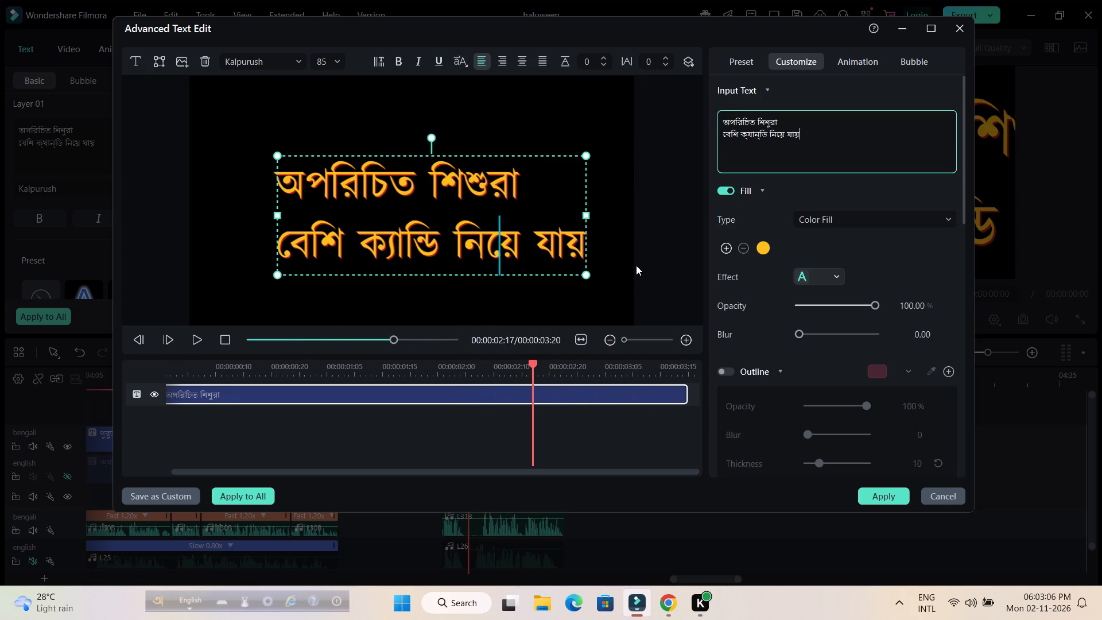
{"action": "left_click_drag", "start_coordinate": [587, 273], "coordinate": [486, 223]}
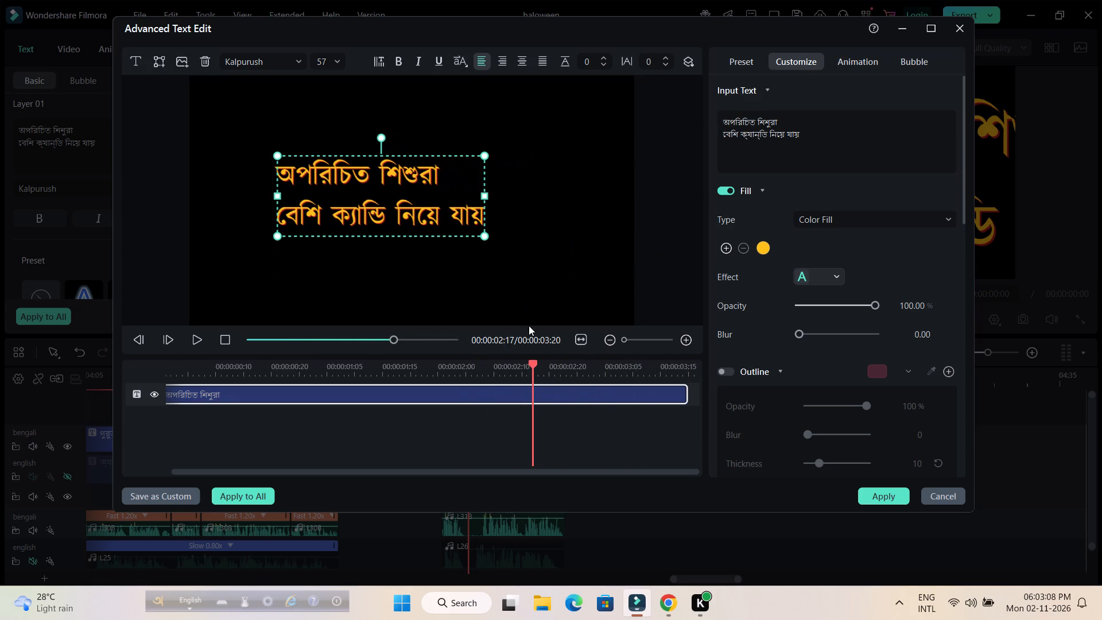
{"action": "left_click_drag", "start_coordinate": [533, 362], "coordinate": [159, 422]}
{"action": "left_click", "coordinate": [194, 339]}
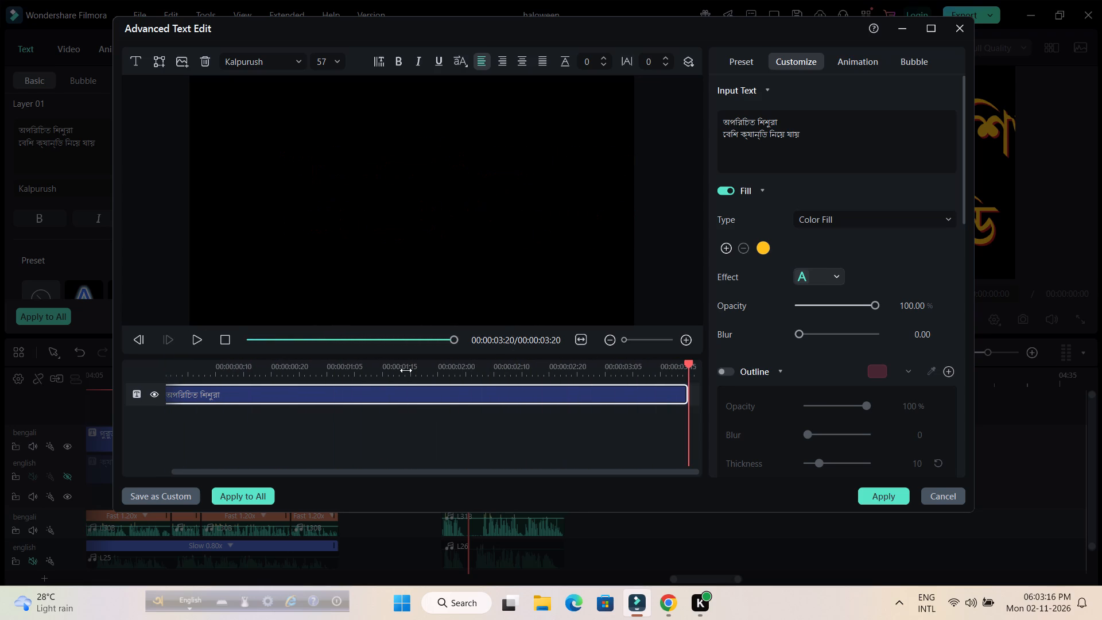
Move the heading toward the frame's left side, vertically centred, and replay the animation from the start.
{"action": "left_click_drag", "start_coordinate": [407, 371], "coordinate": [260, 374]}
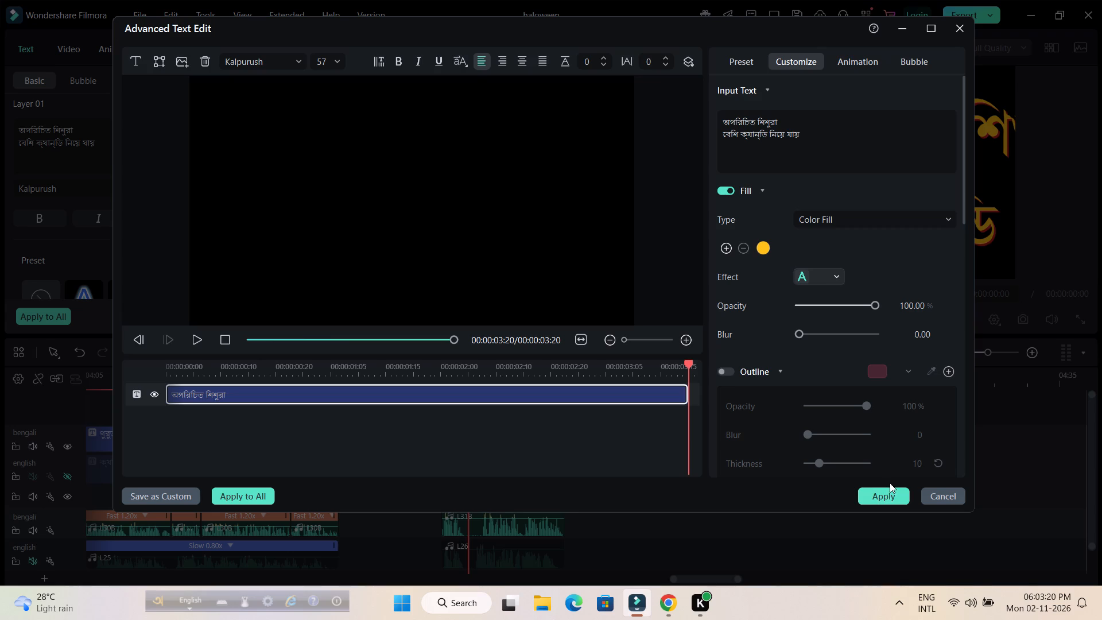
{"action": "left_click", "coordinate": [456, 392]}
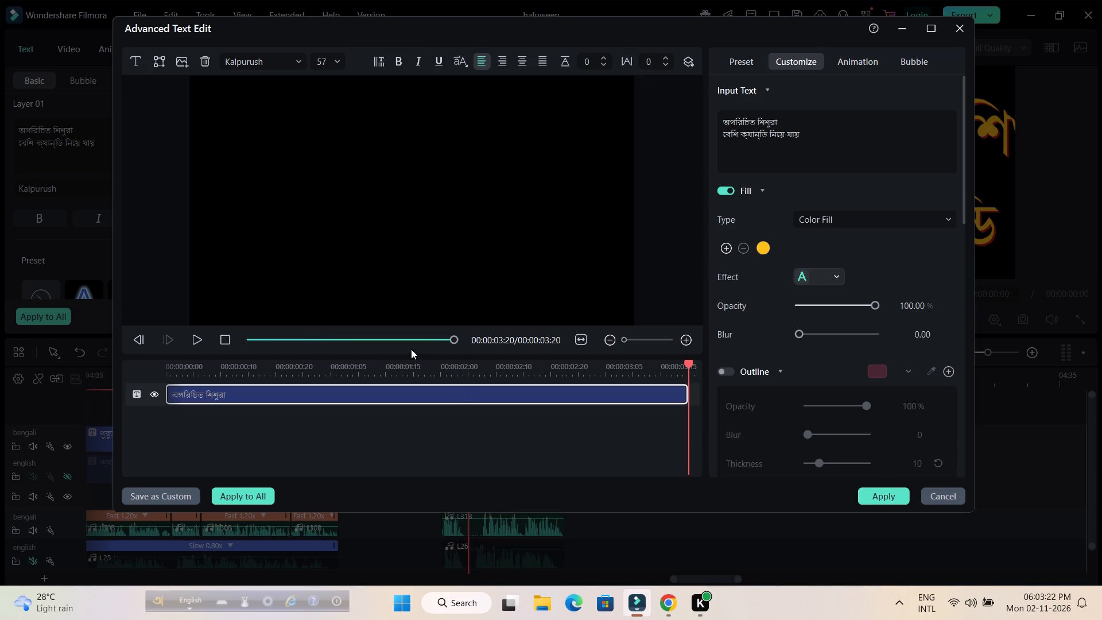
{"action": "left_click", "coordinate": [409, 342]}
{"action": "left_click_drag", "start_coordinate": [470, 226], "coordinate": [453, 226]}
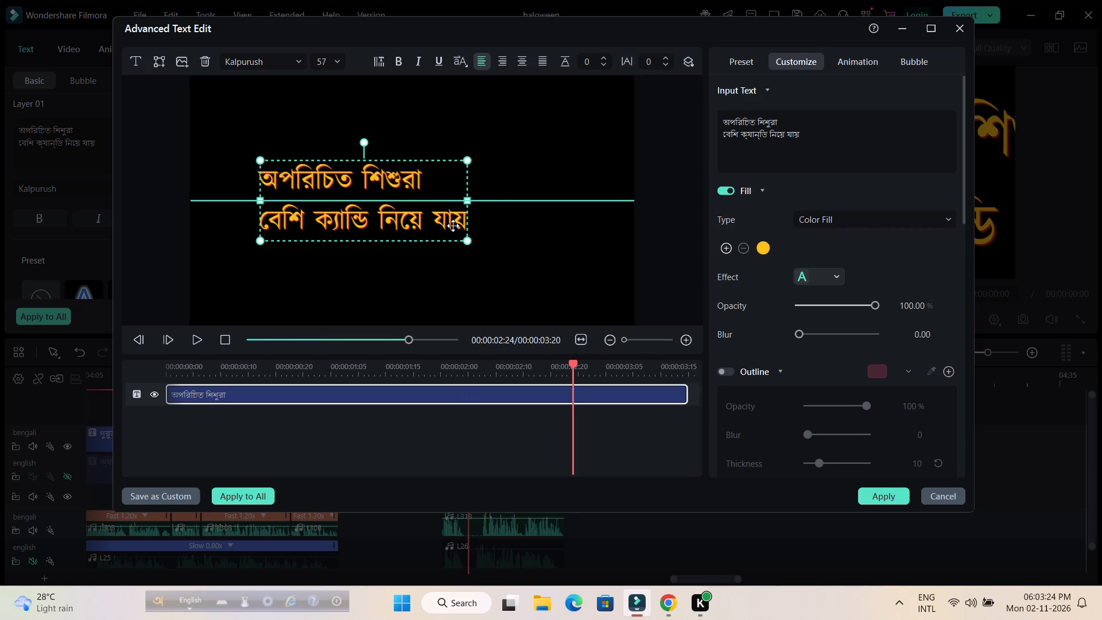
{"action": "left_click_drag", "start_coordinate": [453, 226], "coordinate": [414, 226]}
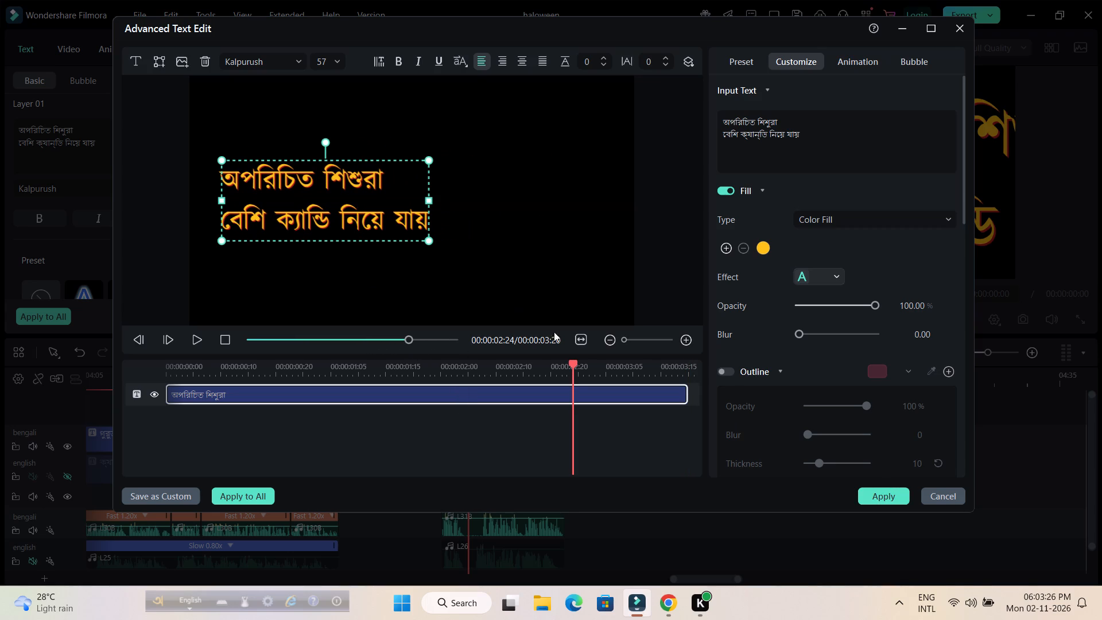
{"action": "left_click_drag", "start_coordinate": [576, 363], "coordinate": [324, 419]}
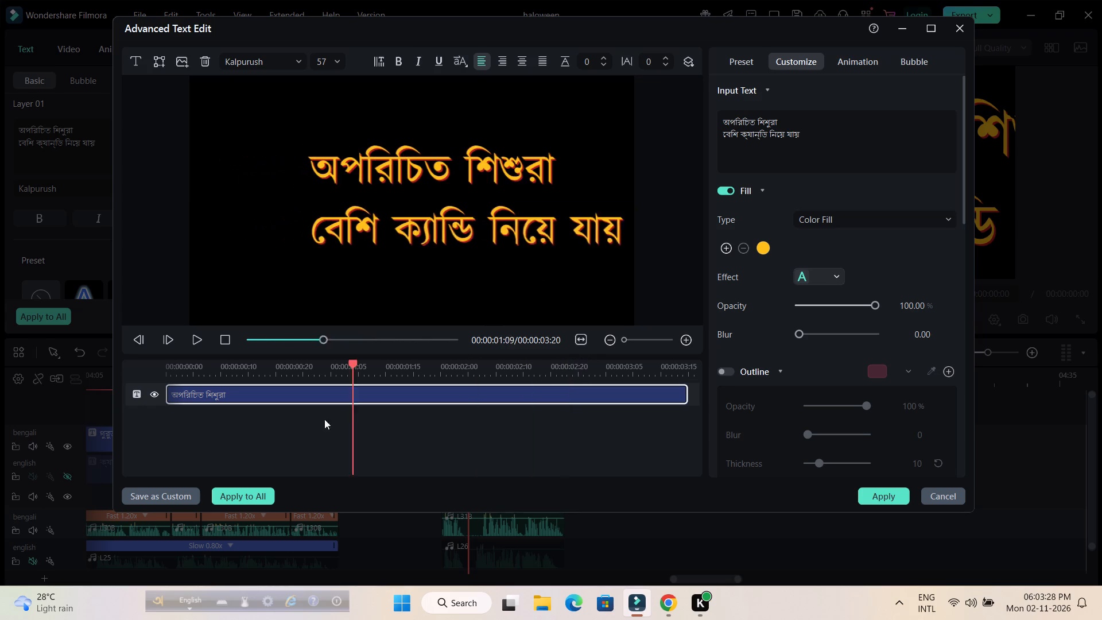
{"action": "left_click_drag", "start_coordinate": [324, 419], "coordinate": [34, 445]}
{"action": "left_click", "coordinate": [192, 338]}
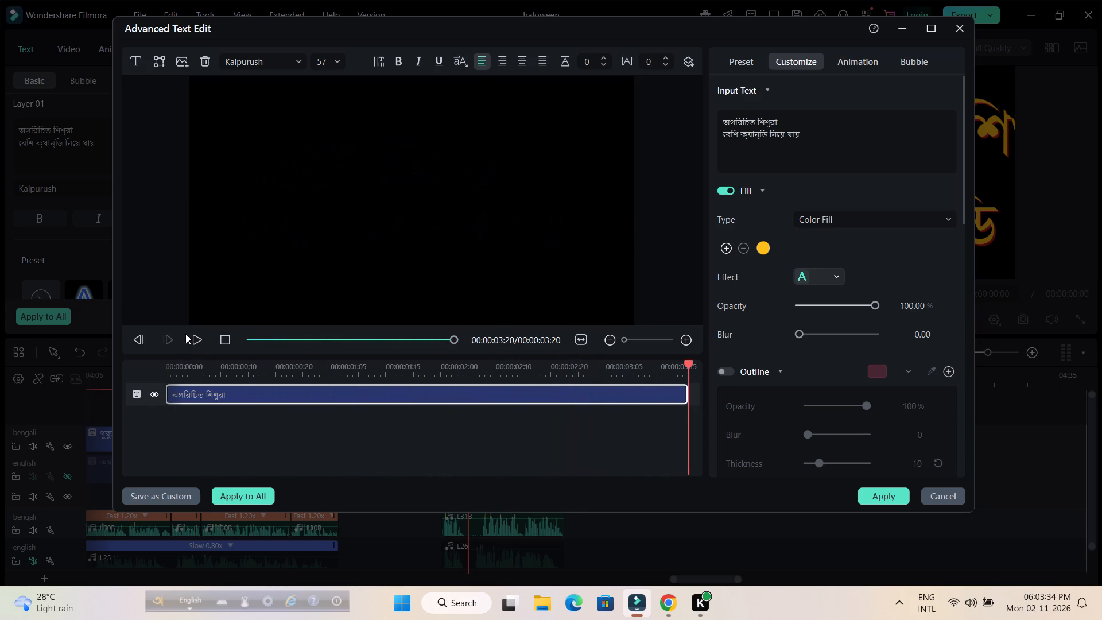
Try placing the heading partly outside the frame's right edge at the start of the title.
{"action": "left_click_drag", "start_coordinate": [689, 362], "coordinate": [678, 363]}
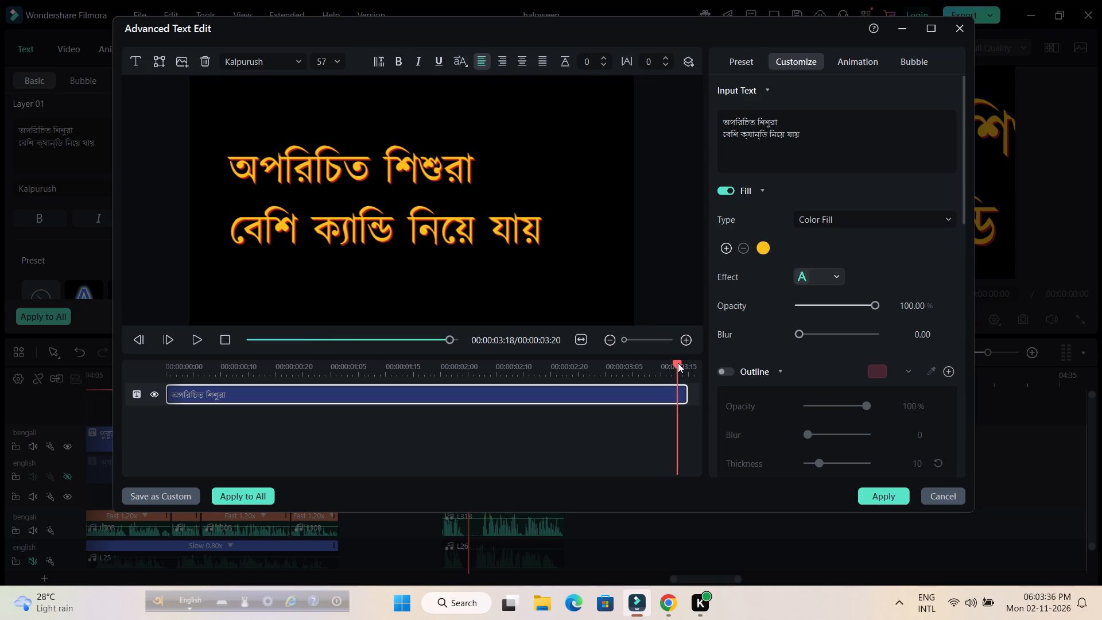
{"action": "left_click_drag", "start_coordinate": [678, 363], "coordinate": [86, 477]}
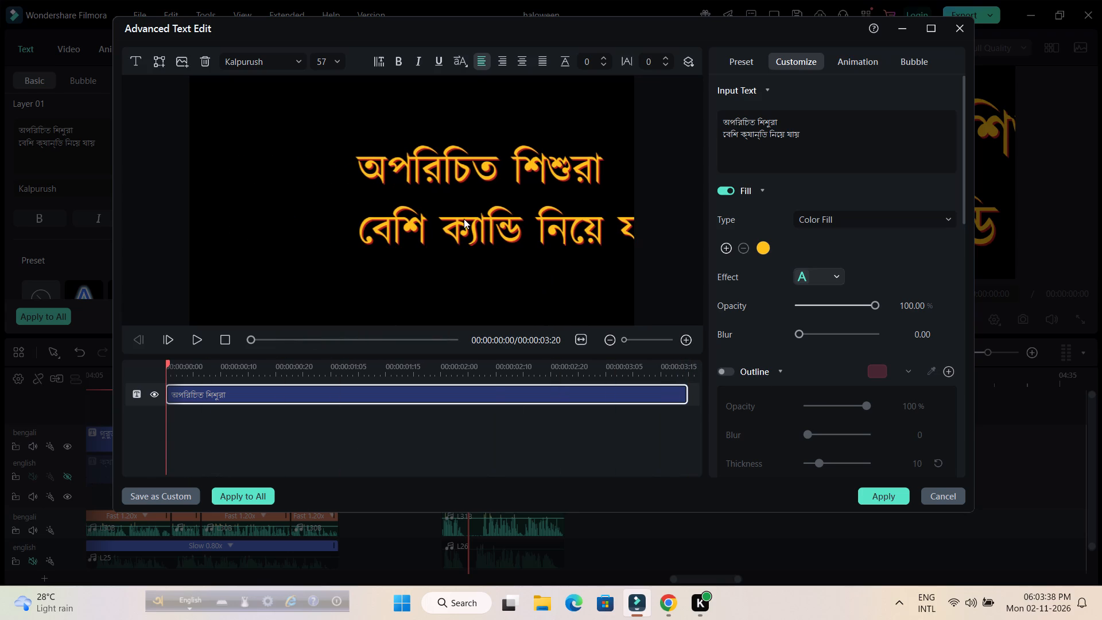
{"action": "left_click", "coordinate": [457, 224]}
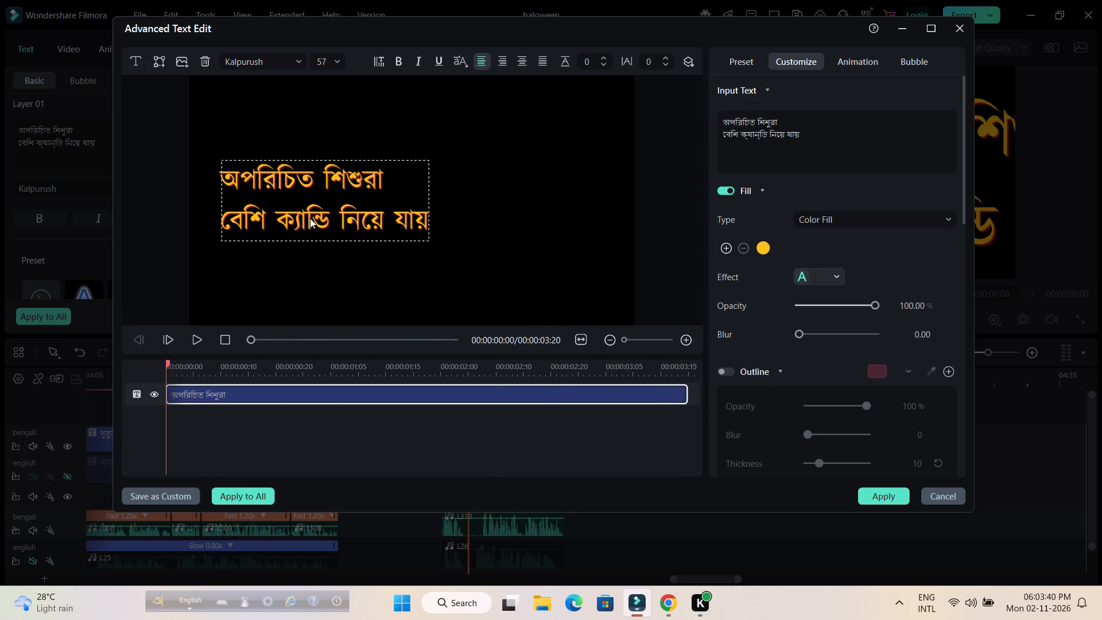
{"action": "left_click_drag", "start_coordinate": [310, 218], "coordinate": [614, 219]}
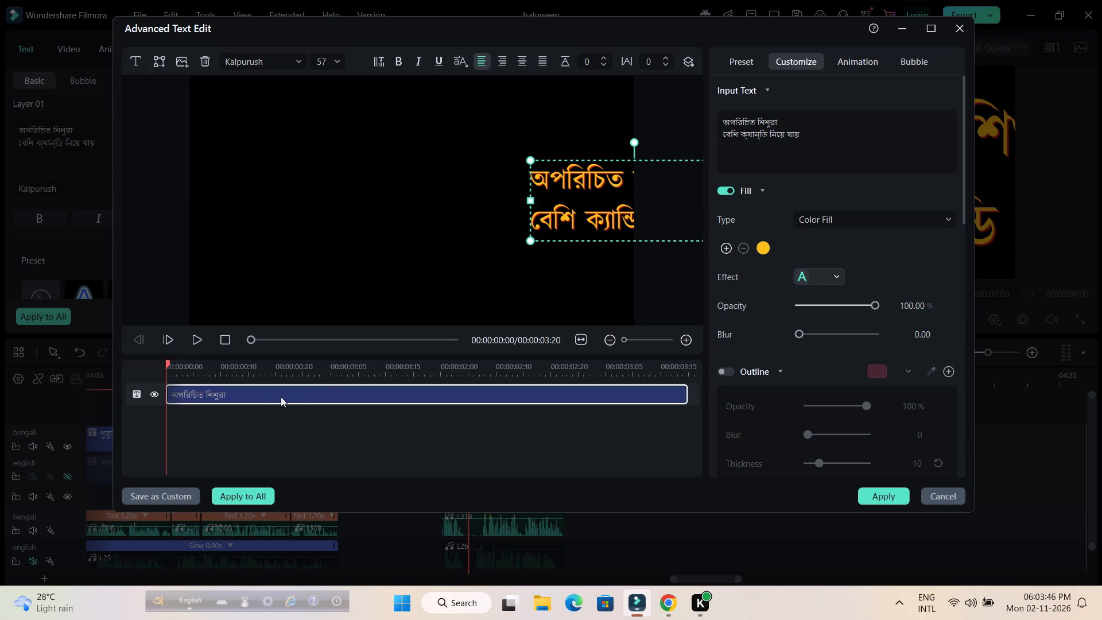
Reposition the heading near the frame's left edge at 00:00:03:18, preview it from the start and apply the advanced text edits.
{"action": "left_click_drag", "start_coordinate": [168, 363], "coordinate": [672, 378]}
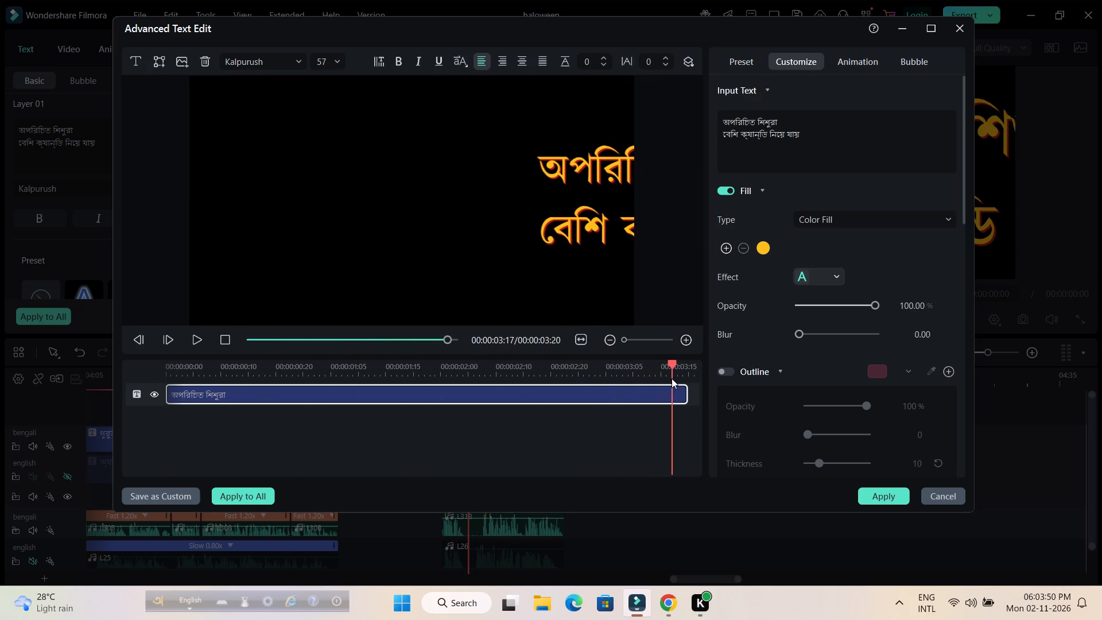
{"action": "left_click_drag", "start_coordinate": [672, 378], "coordinate": [675, 378]}
{"action": "left_click_drag", "start_coordinate": [608, 230], "coordinate": [246, 222]}
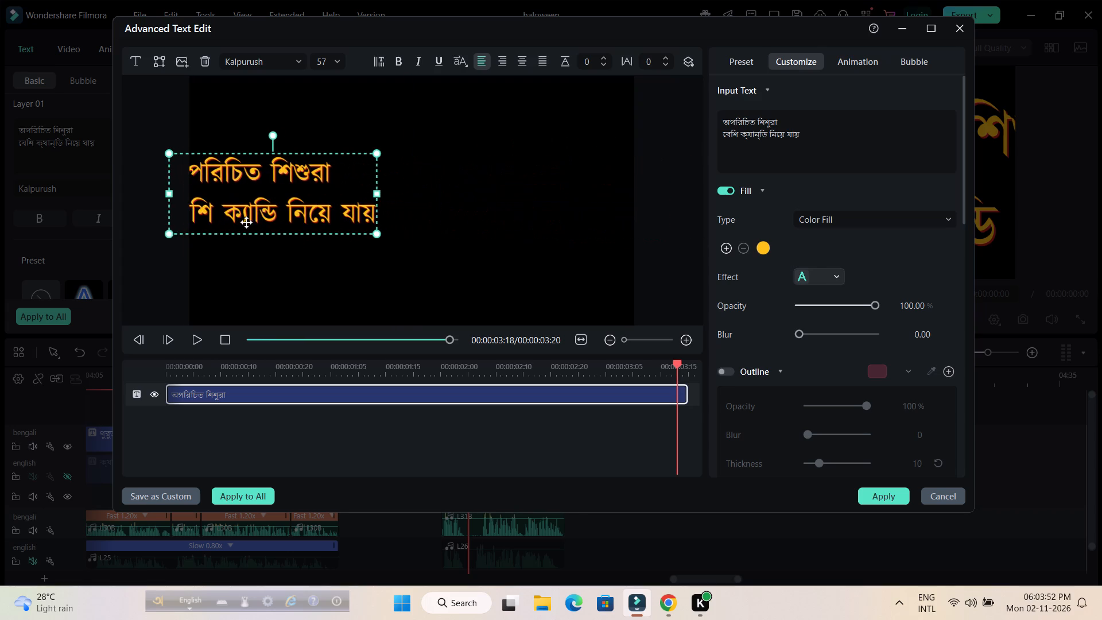
{"action": "left_click_drag", "start_coordinate": [246, 222], "coordinate": [282, 227]}
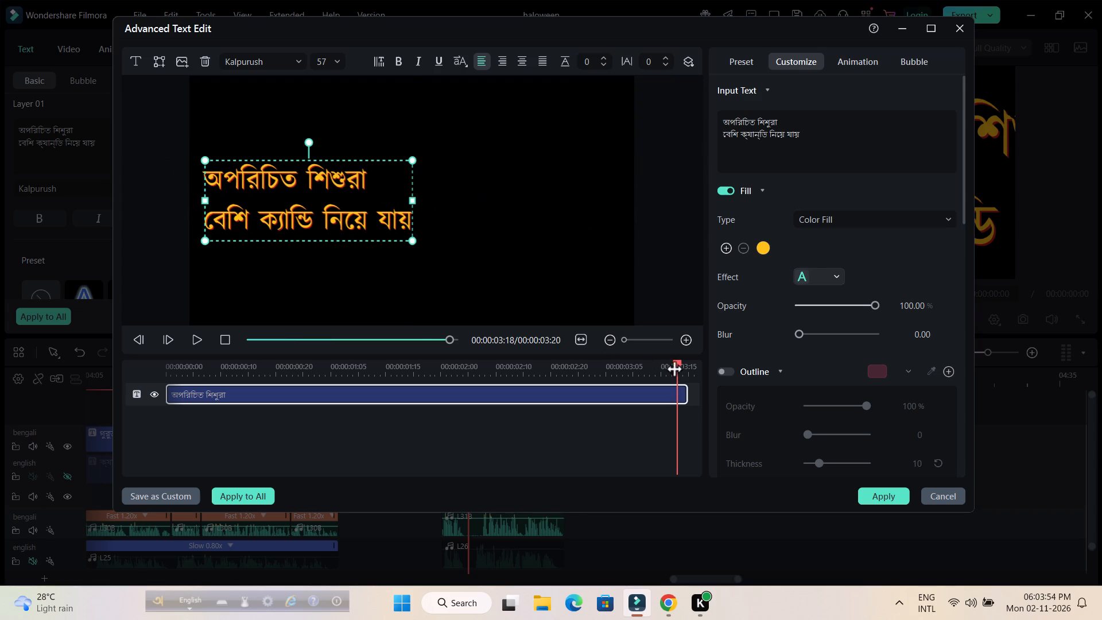
{"action": "left_click_drag", "start_coordinate": [680, 363], "coordinate": [133, 397]}
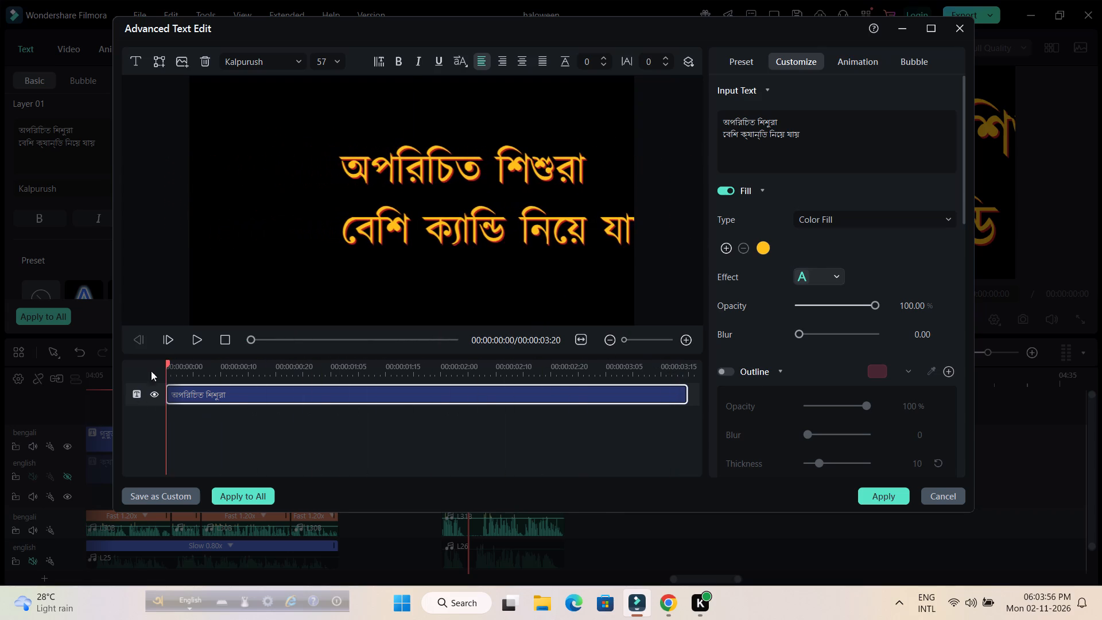
{"action": "left_click", "coordinate": [197, 339]}
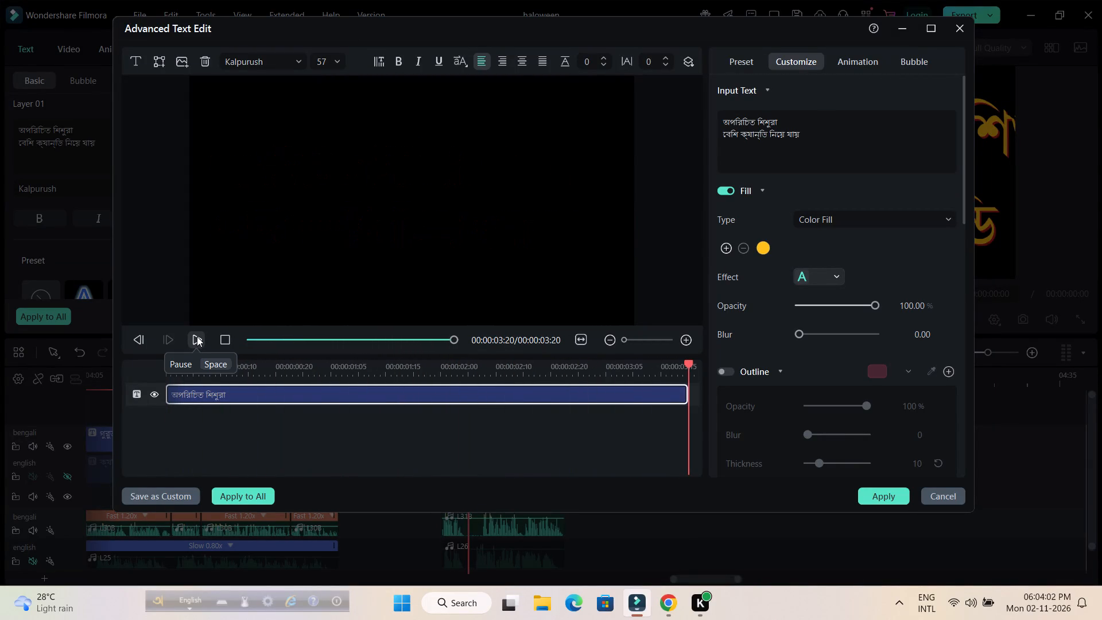
{"action": "left_click", "coordinate": [897, 495]}
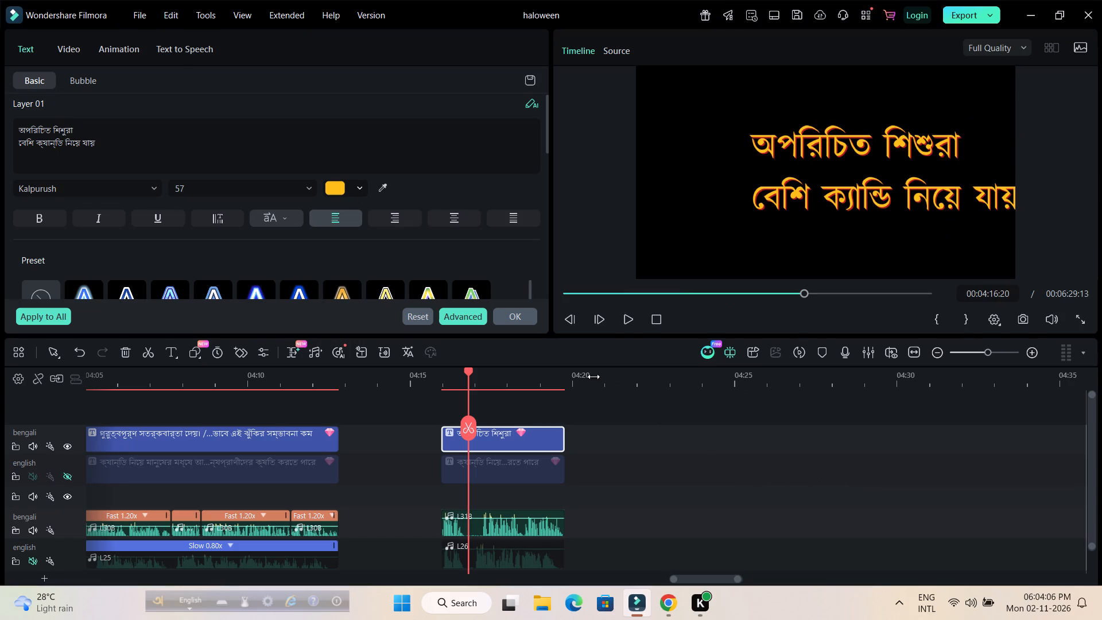
{"action": "left_click", "coordinate": [526, 315]}
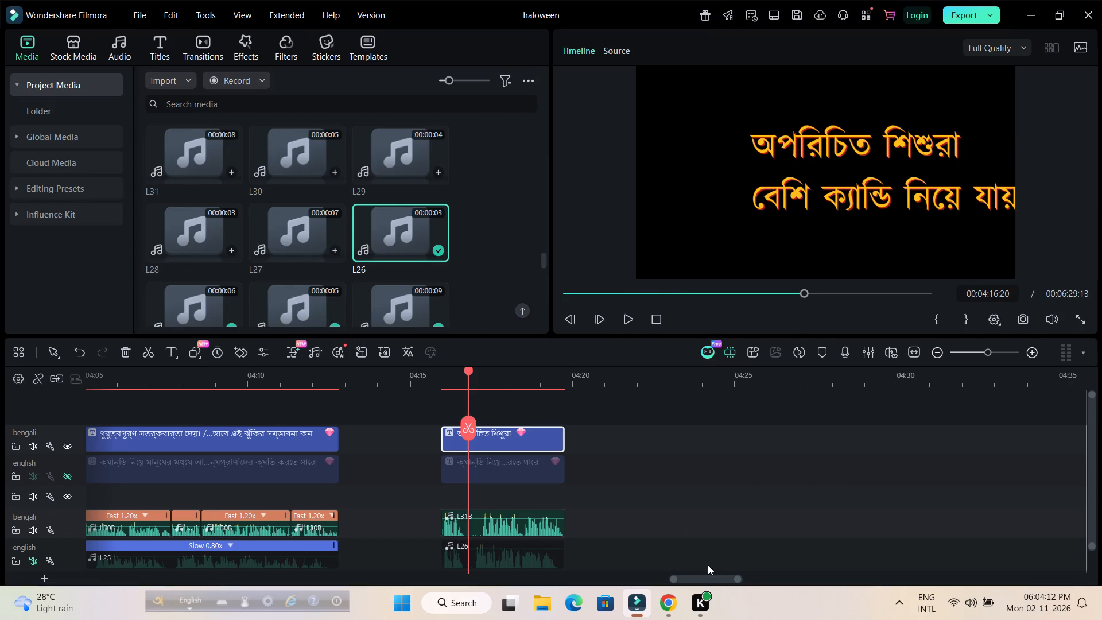
Move the timeline playhead to 00:04:20:14, just past the end of the Bengali heading clip.
{"action": "left_click_drag", "start_coordinate": [710, 579], "coordinate": [719, 579]}
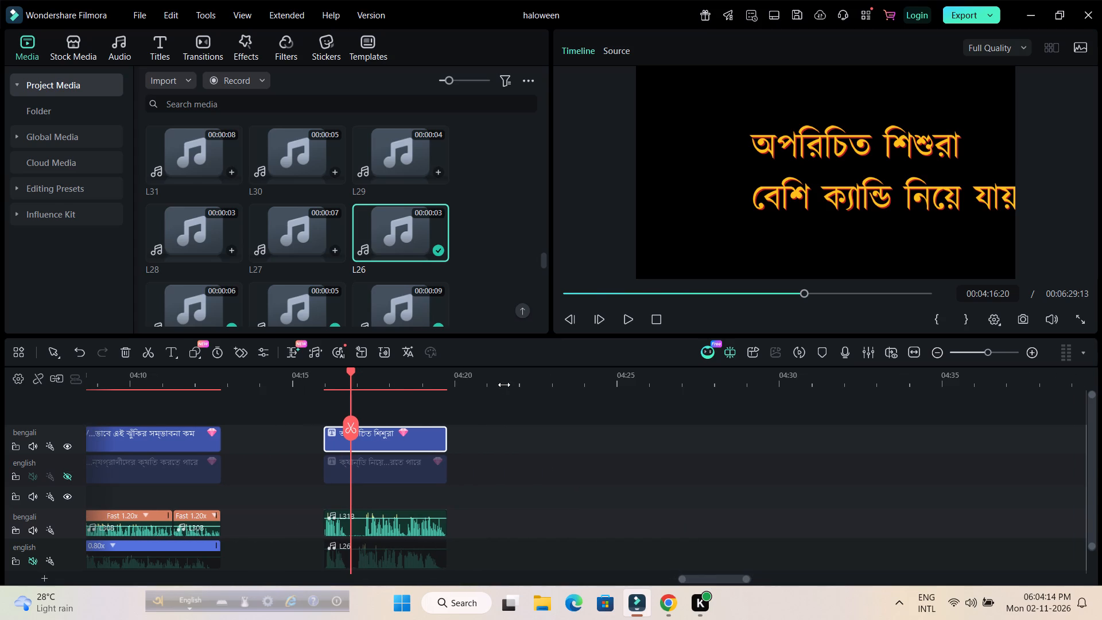
{"action": "left_click_drag", "start_coordinate": [350, 370], "coordinate": [451, 377]}
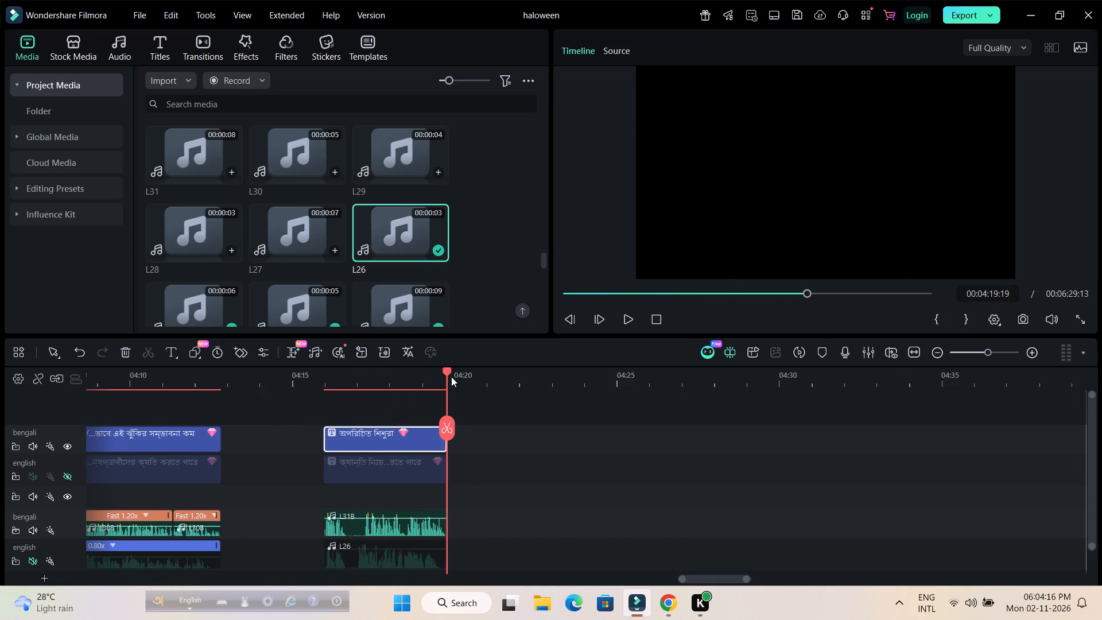
{"action": "left_click_drag", "start_coordinate": [451, 377], "coordinate": [464, 378]}
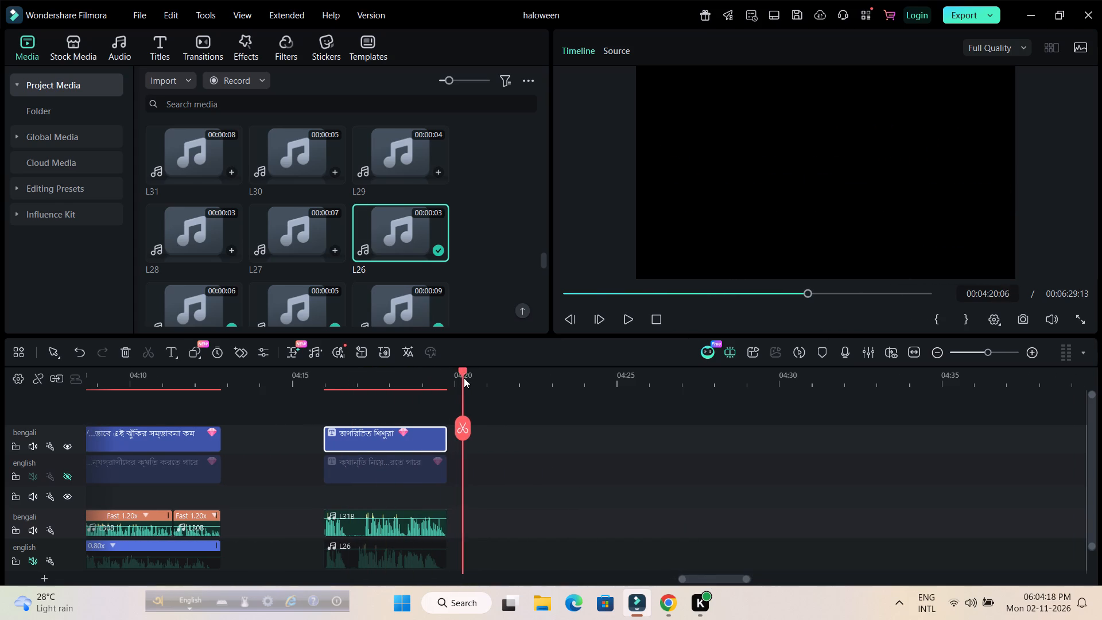
{"action": "left_click_drag", "start_coordinate": [464, 378], "coordinate": [463, 381]}
{"action": "left_click_drag", "start_coordinate": [463, 381], "coordinate": [474, 382]}
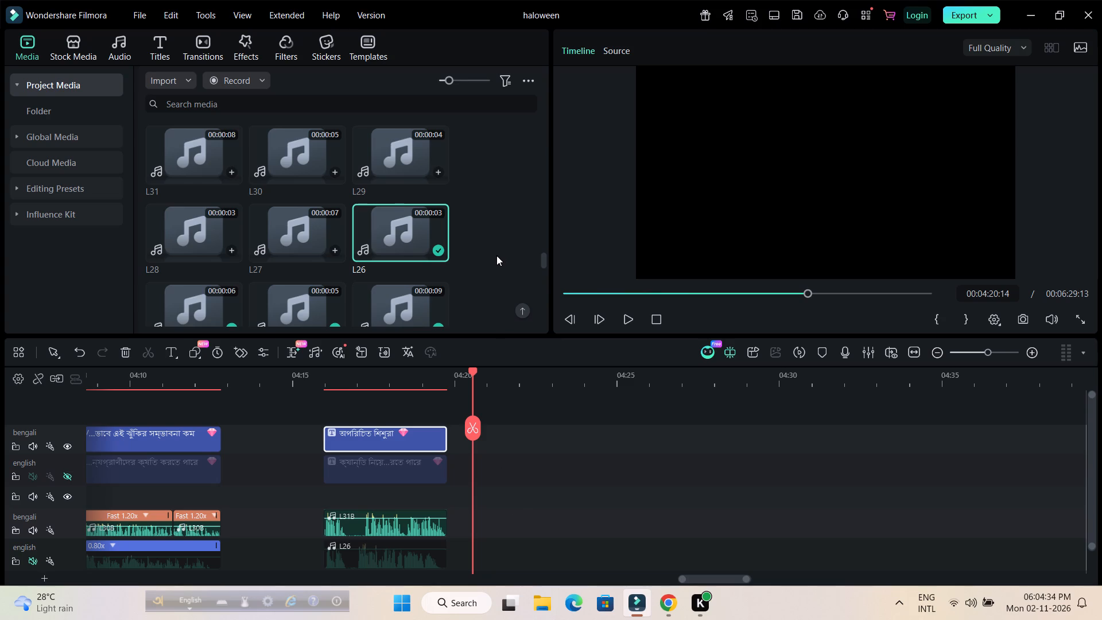
{"action": "left_click", "coordinate": [325, 227]}
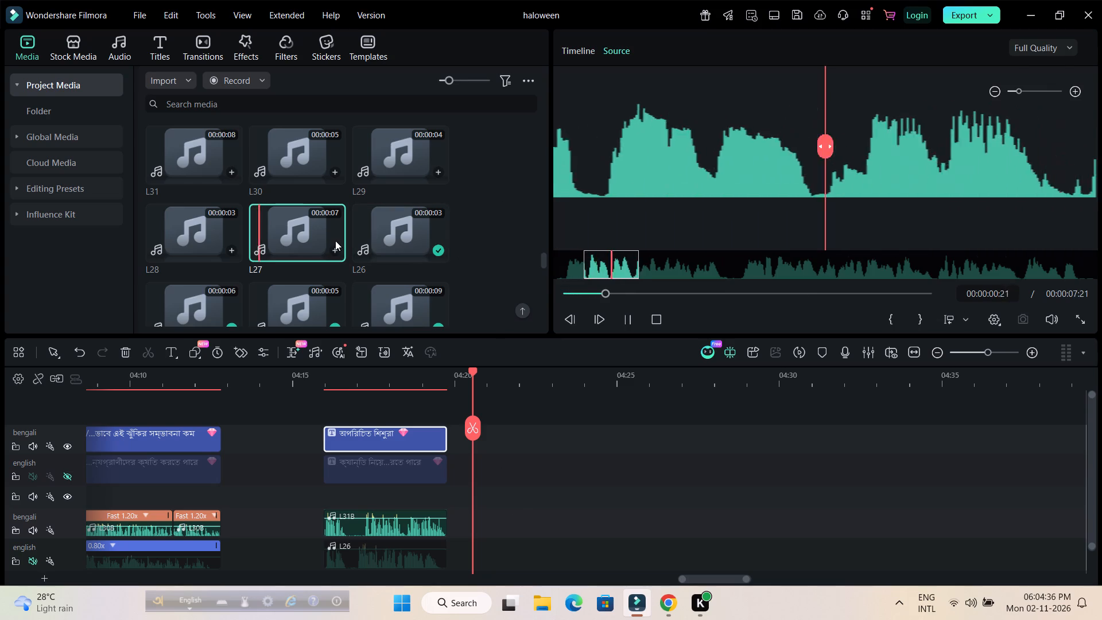
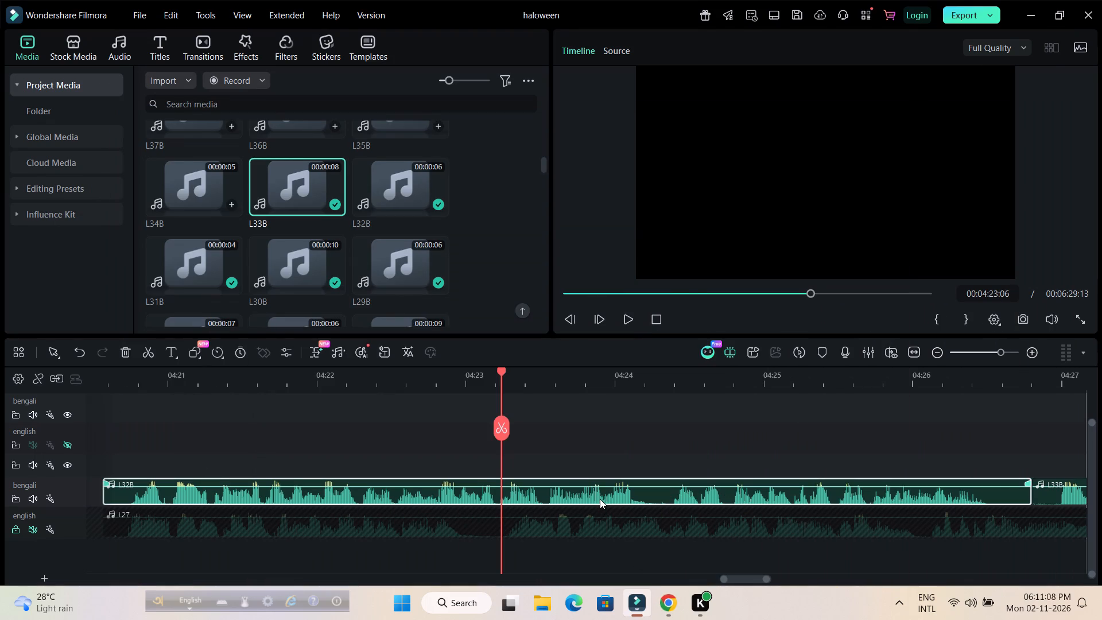
{"action": "left_click", "coordinate": [496, 430]}
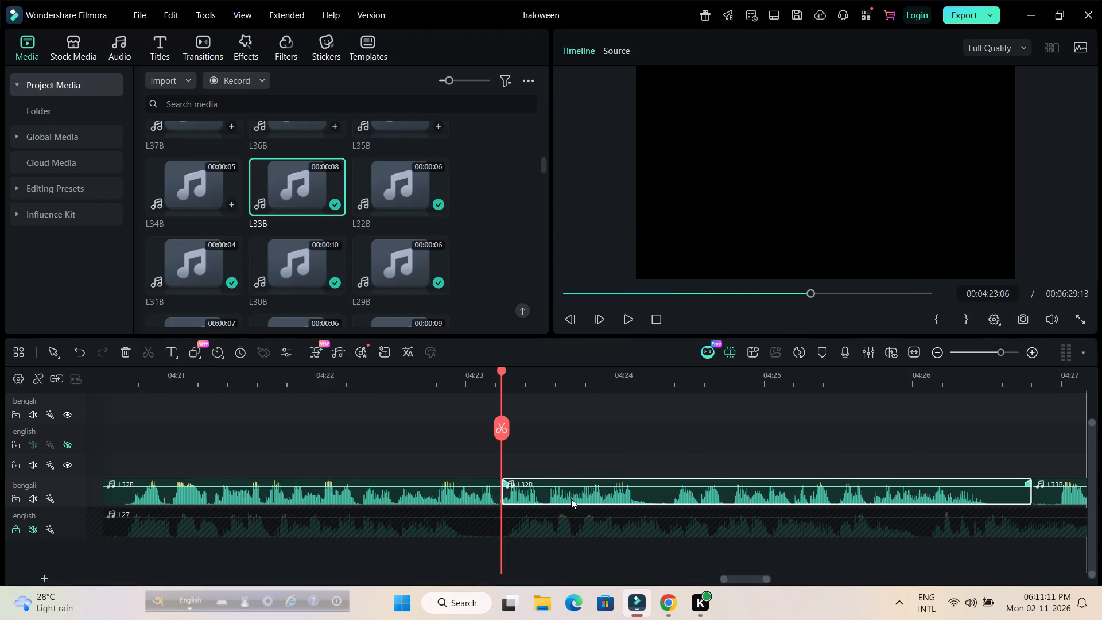
{"action": "left_click", "coordinate": [571, 499]}
{"action": "key", "text": "Delete"}
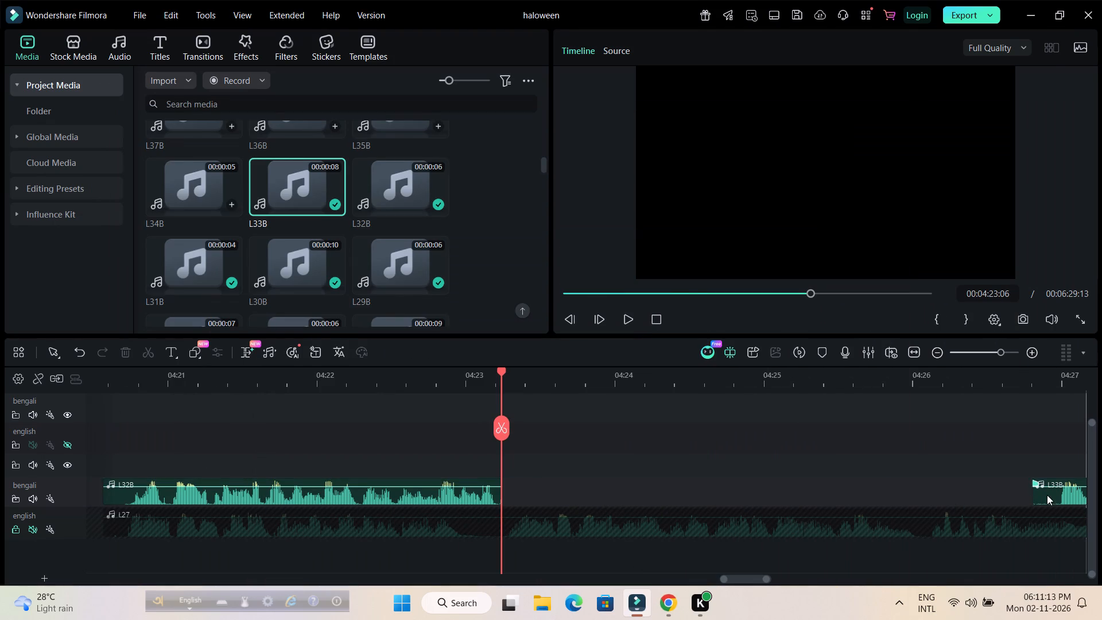
Move L33B to start at 00:04:23:06, directly after the shortened L32B on the Bengali audio track.
{"action": "left_click_drag", "start_coordinate": [1050, 495], "coordinate": [519, 494]}
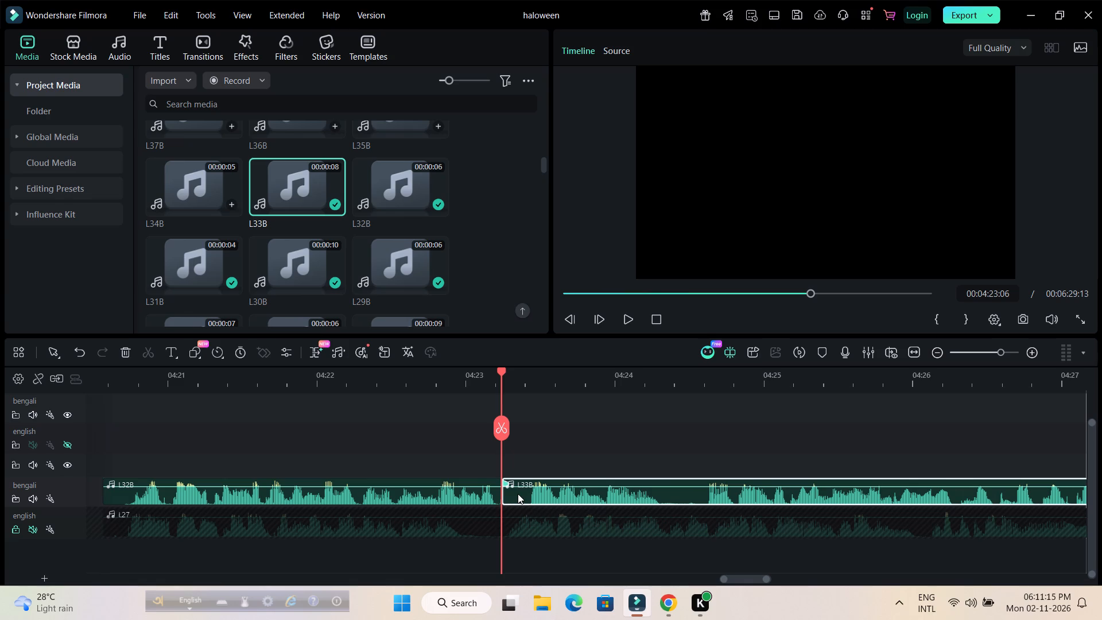
Trim a few frames off the start of L33B and close the gap to the end of L32B.
{"action": "left_click_drag", "start_coordinate": [500, 371], "coordinate": [440, 383]}
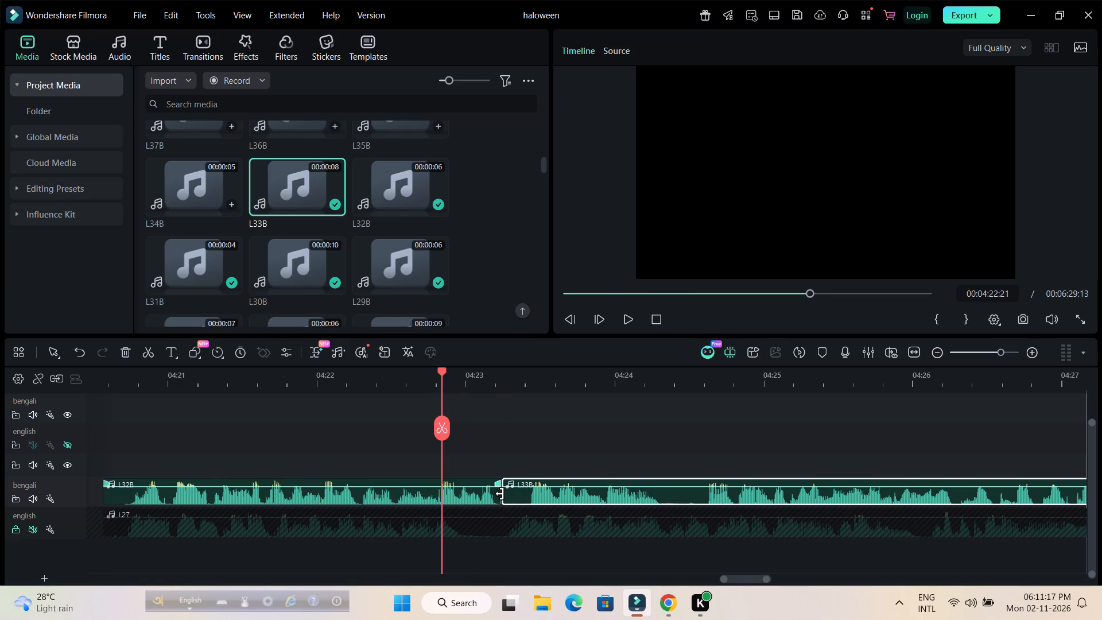
{"action": "left_click_drag", "start_coordinate": [503, 496], "coordinate": [521, 496]}
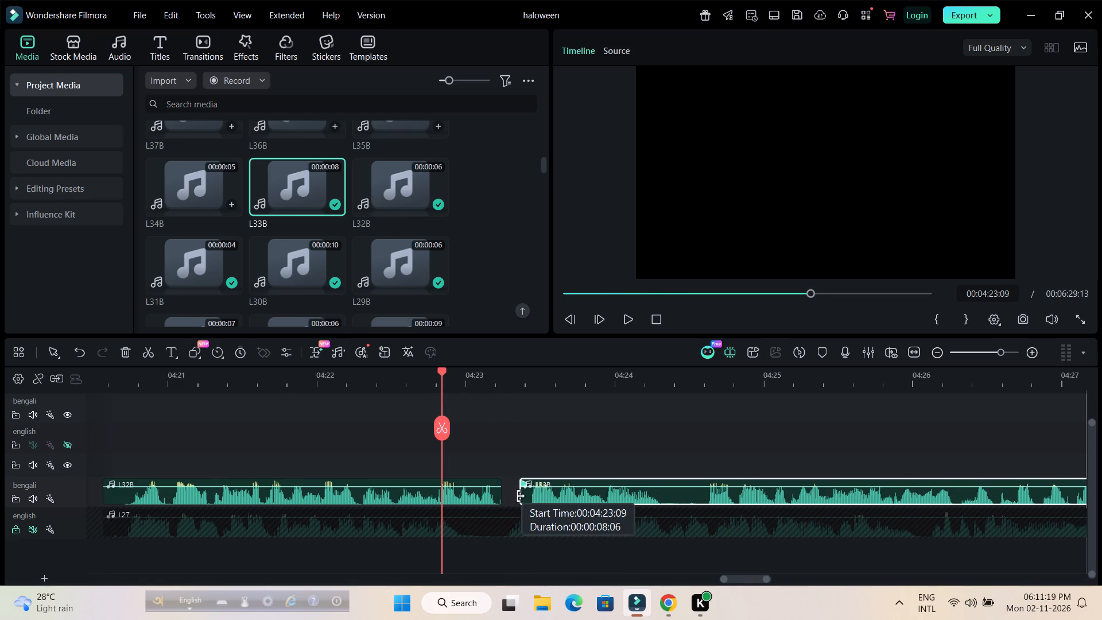
{"action": "left_click_drag", "start_coordinate": [521, 496], "coordinate": [526, 497]}
{"action": "left_click_drag", "start_coordinate": [593, 497], "coordinate": [568, 497]}
Play L32B and L33B together from 00:04:20:14 to check how the joined Bengali narration sounds.
{"action": "left_click_drag", "start_coordinate": [682, 382], "coordinate": [510, 382]}
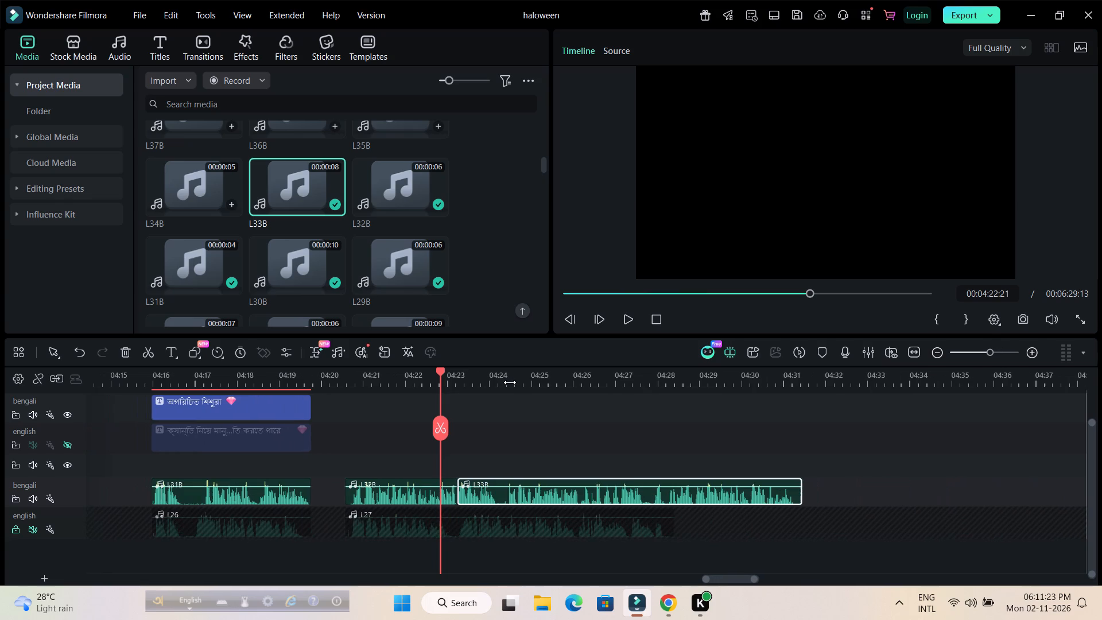
{"action": "left_click_drag", "start_coordinate": [441, 371], "coordinate": [347, 381]}
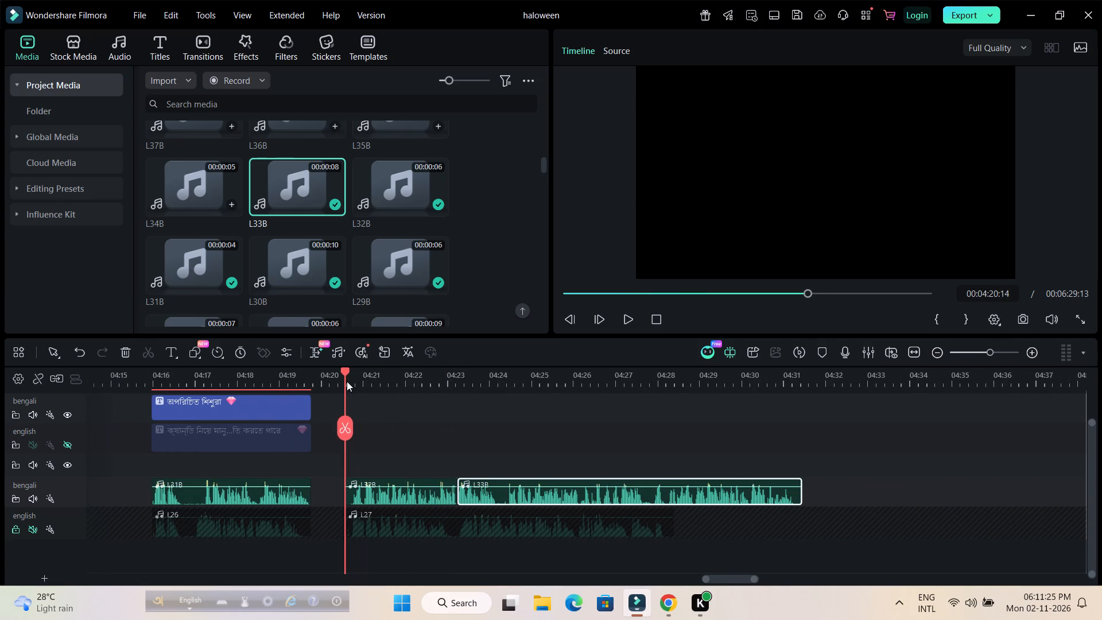
{"action": "key", "text": "space"}
{"action": "key", "text": "space"}
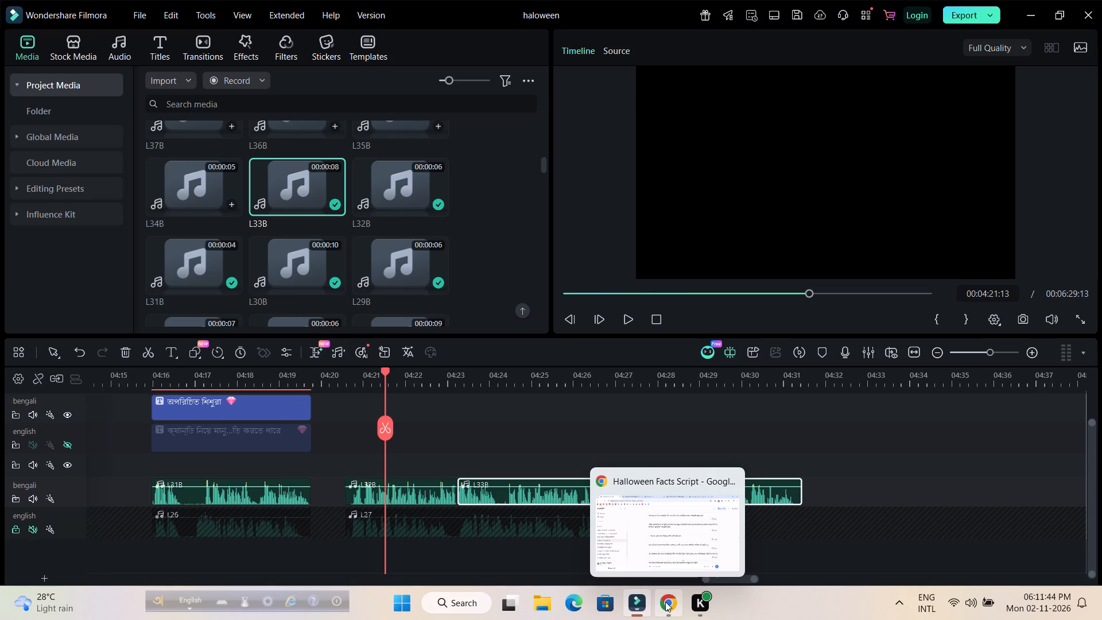
{"action": "left_click", "coordinate": [457, 453]}
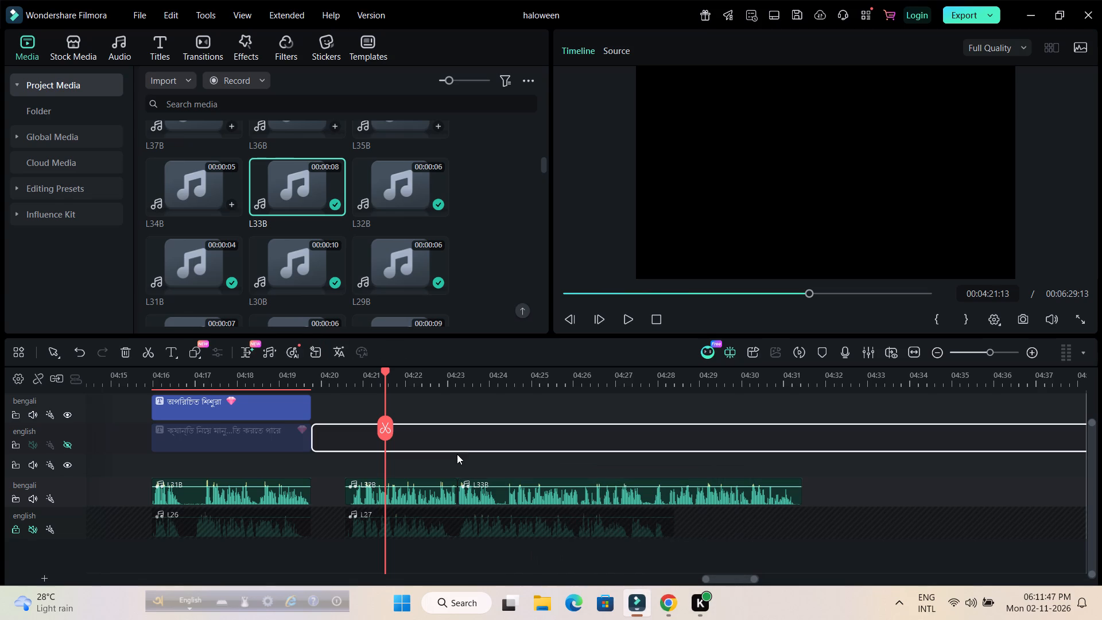
{"action": "left_click", "coordinate": [455, 458]}
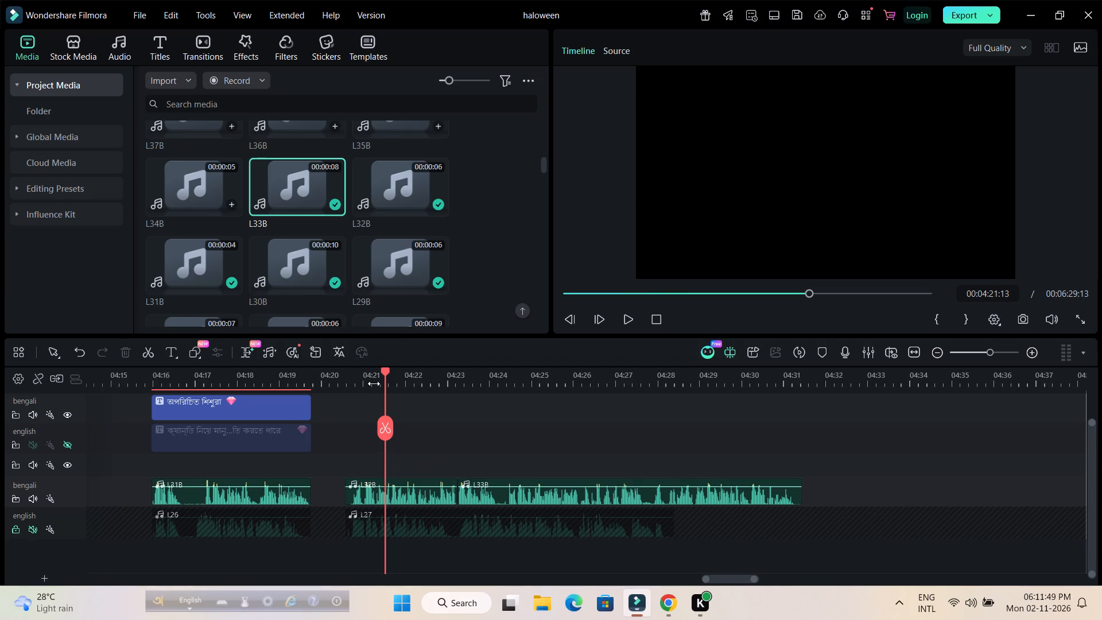
{"action": "left_click_drag", "start_coordinate": [386, 370], "coordinate": [347, 370]}
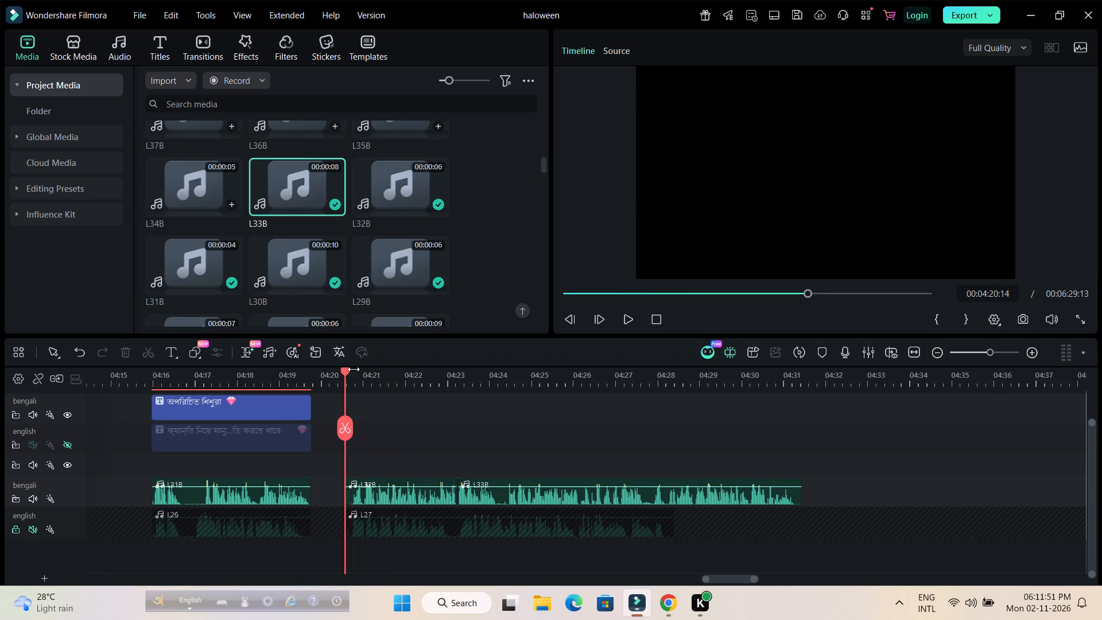
{"action": "left_click", "coordinate": [628, 319]}
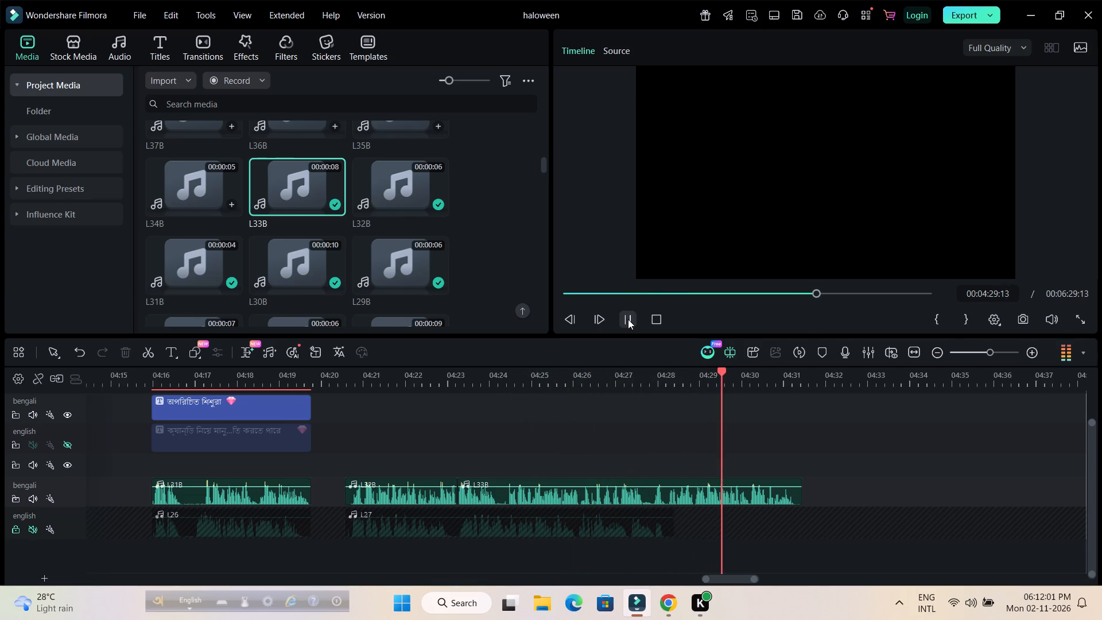
{"action": "left_click", "coordinate": [628, 319]}
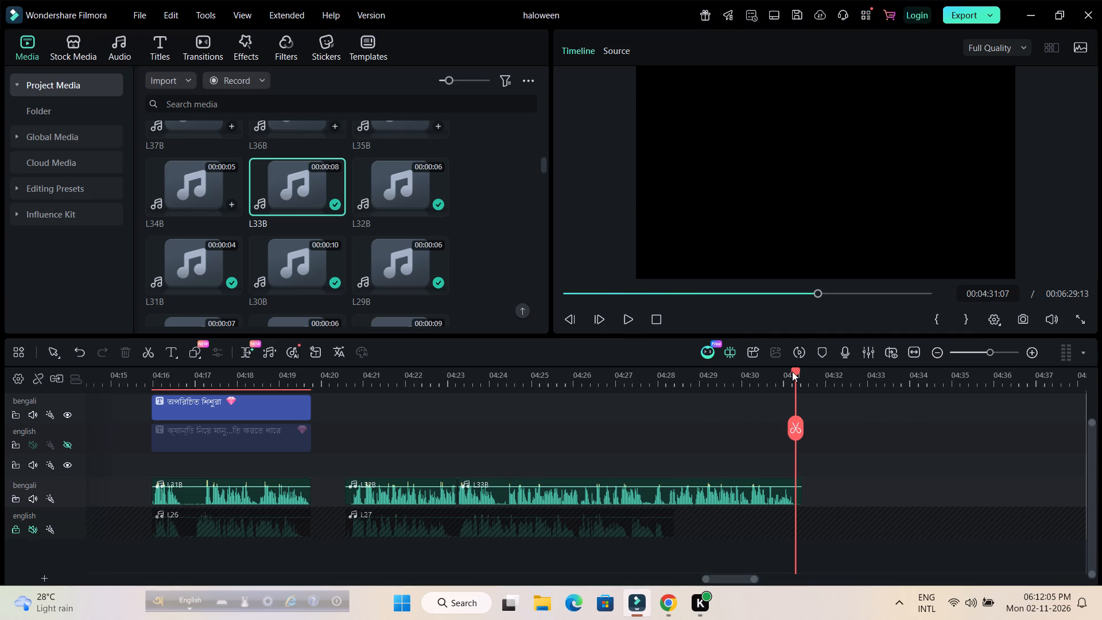
Replay the later part of L32B in short passages to locate a tighter cut point, leaving the playhead at 00:04:22:14.
{"action": "left_click_drag", "start_coordinate": [793, 371], "coordinate": [418, 404]}
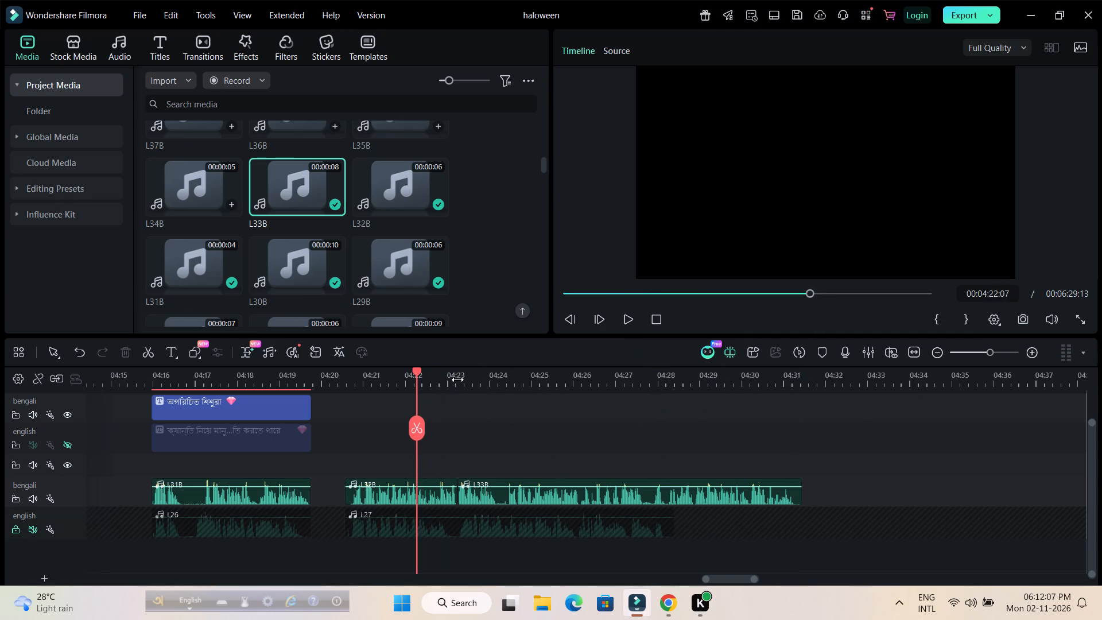
{"action": "left_click_drag", "start_coordinate": [458, 379], "coordinate": [778, 396]}
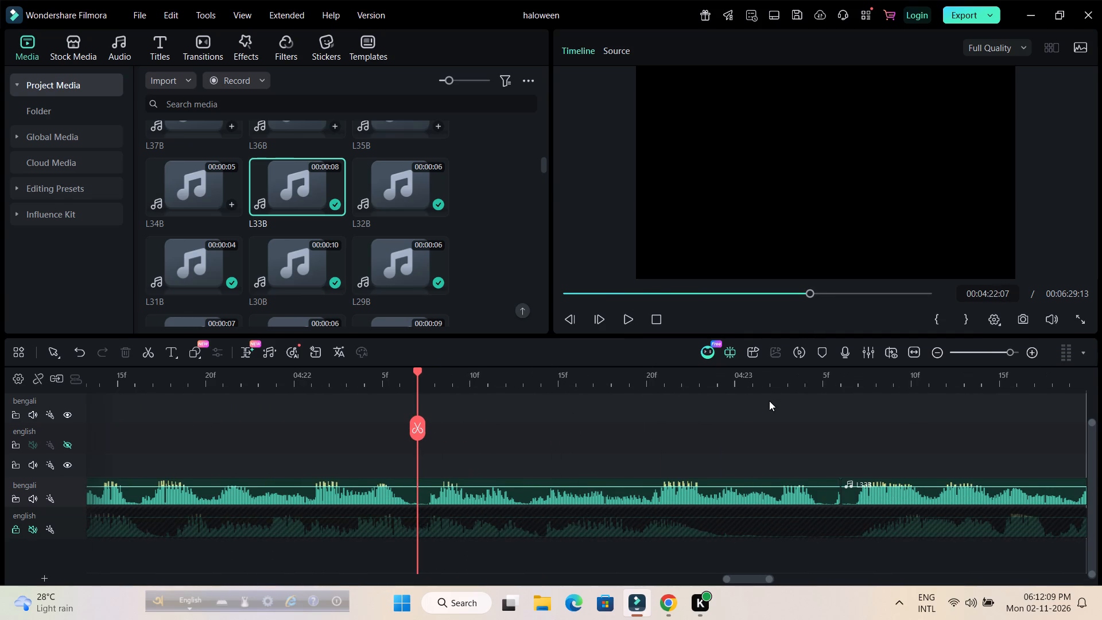
{"action": "key", "text": "space"}
{"action": "key", "text": "space"}
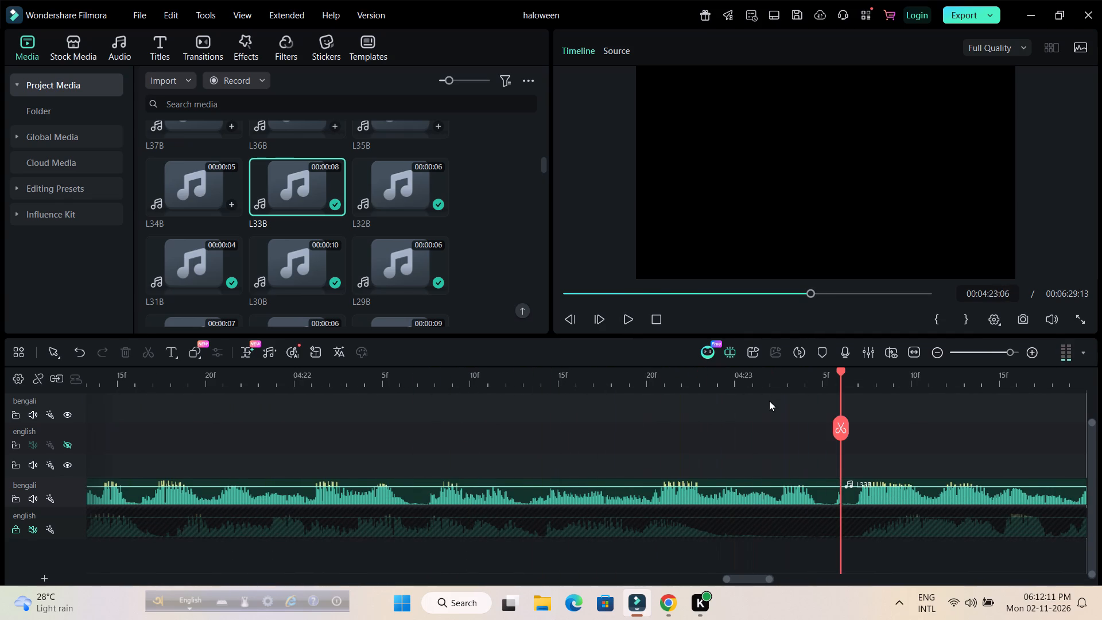
{"action": "left_click_drag", "start_coordinate": [841, 372], "coordinate": [185, 378]}
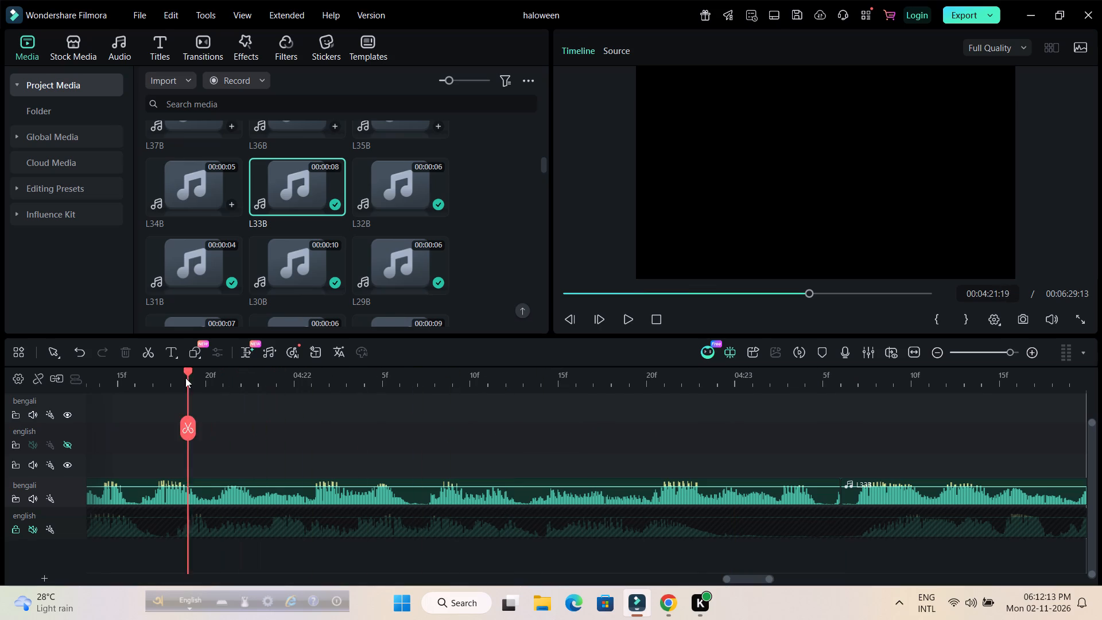
{"action": "left_click_drag", "start_coordinate": [185, 378], "coordinate": [150, 378]}
{"action": "key", "text": "space"}
{"action": "key", "text": "space"}
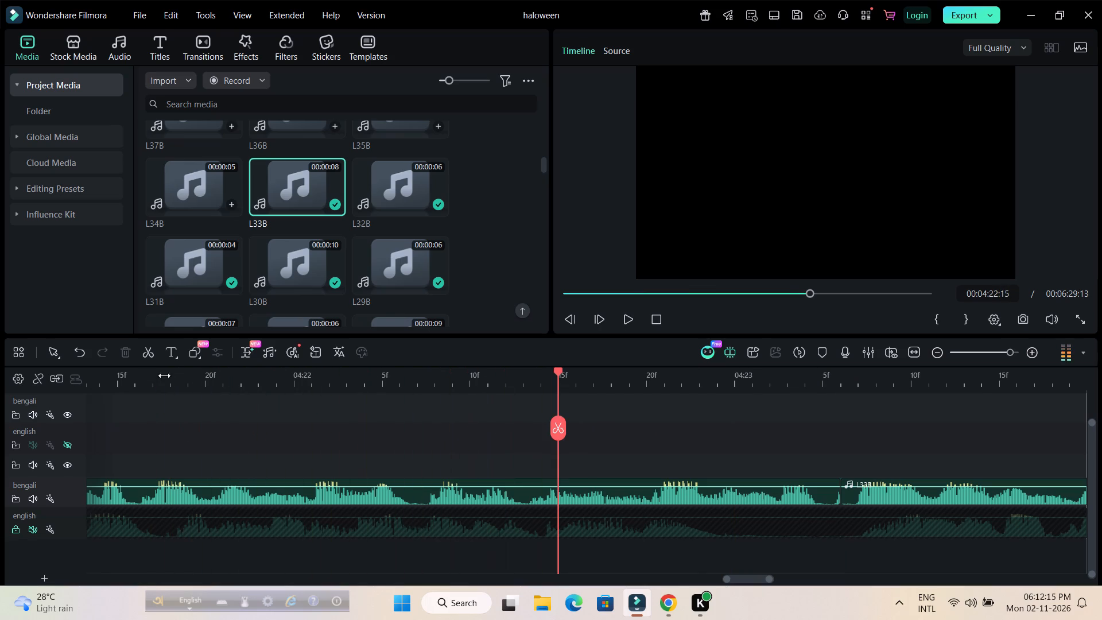
{"action": "left_click_drag", "start_coordinate": [558, 371], "coordinate": [428, 372]}
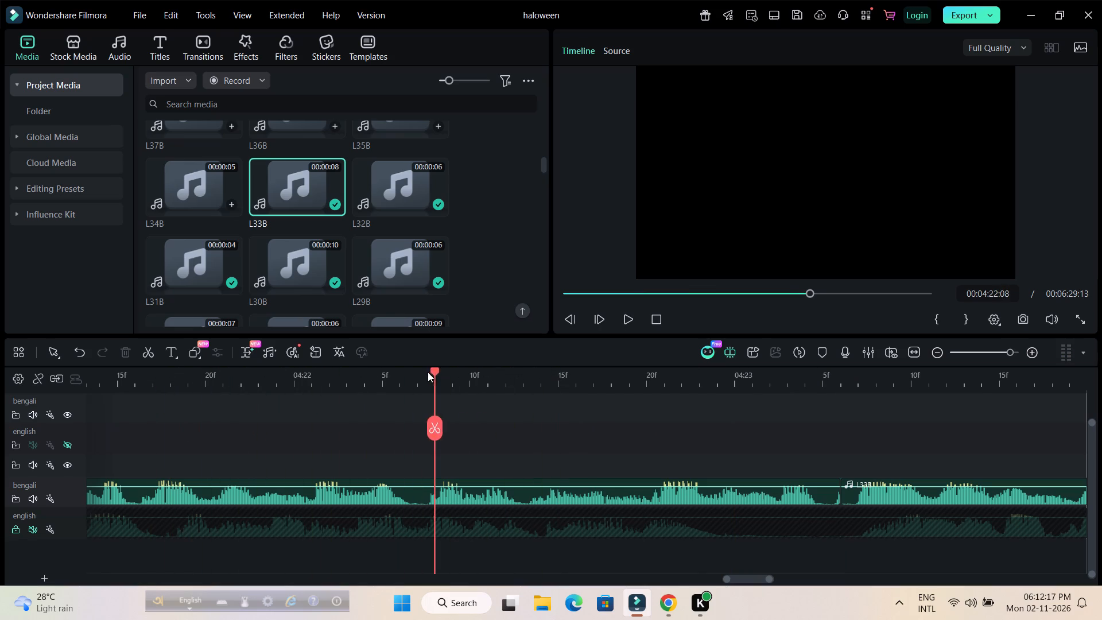
{"action": "left_click_drag", "start_coordinate": [428, 372], "coordinate": [219, 378]}
{"action": "key", "text": "space"}
{"action": "key", "text": "space"}
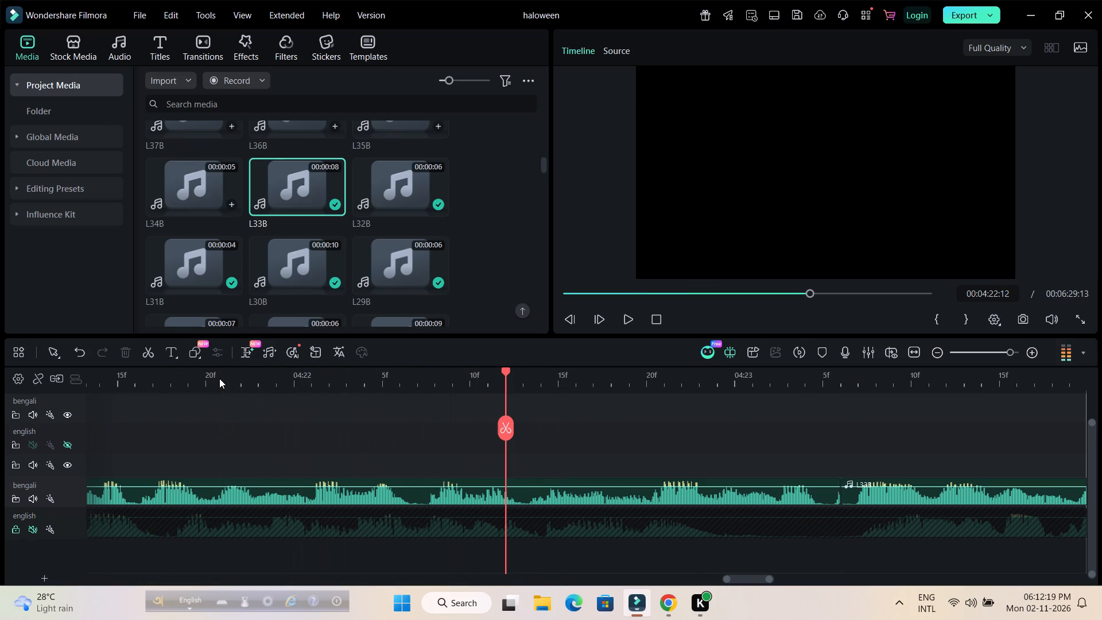
{"action": "key", "text": "space"}
{"action": "key", "text": "space"}
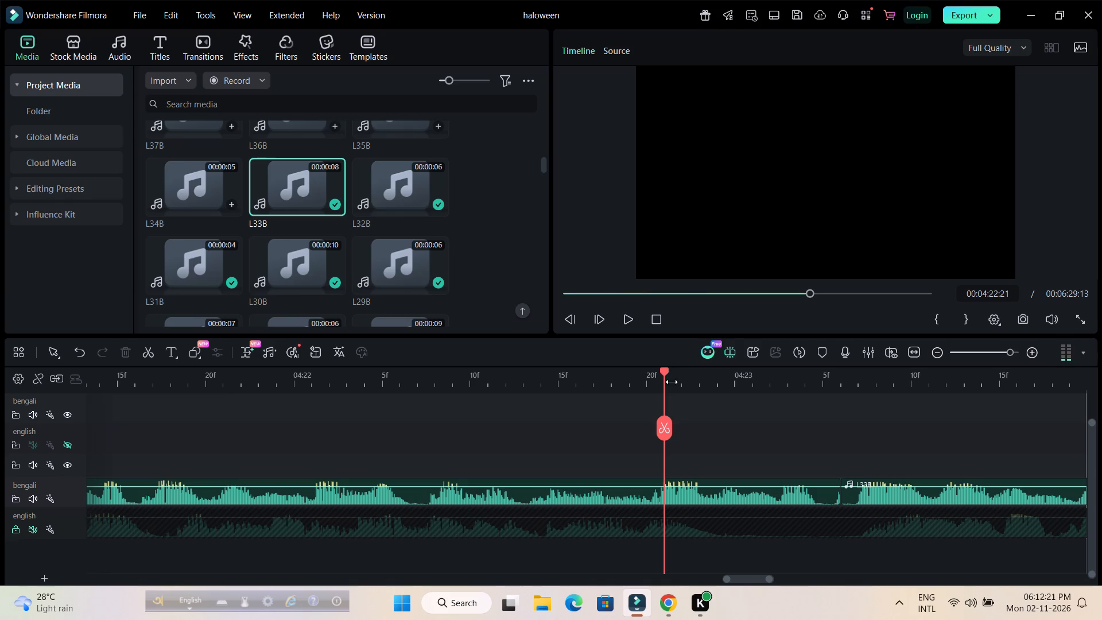
{"action": "left_click_drag", "start_coordinate": [664, 369], "coordinate": [522, 384]}
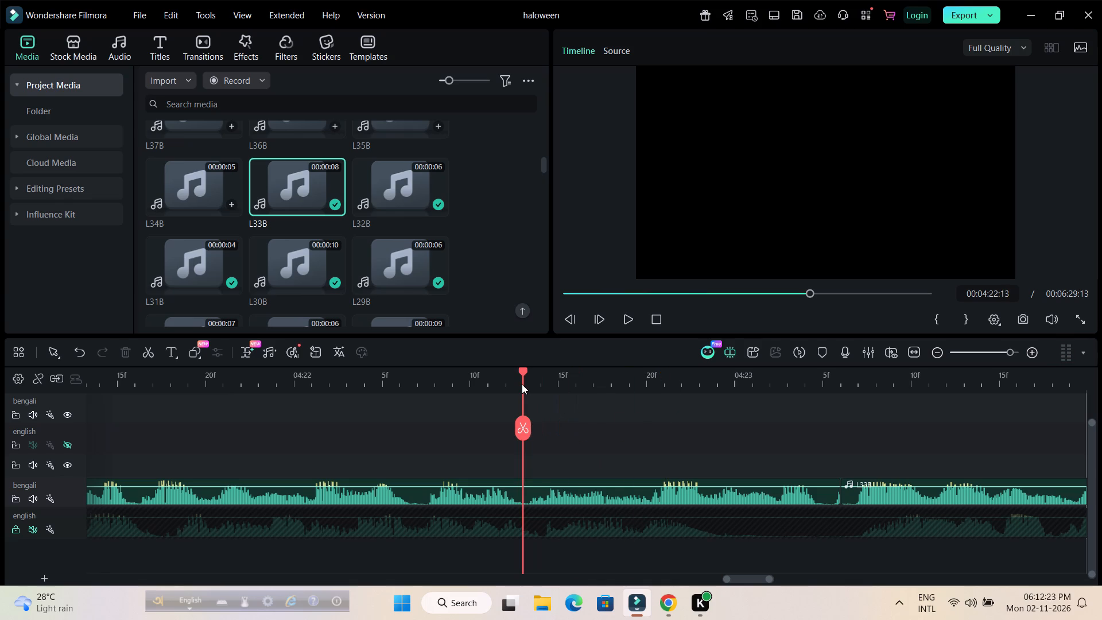
{"action": "key", "text": "space"}
{"action": "key", "text": "space"}
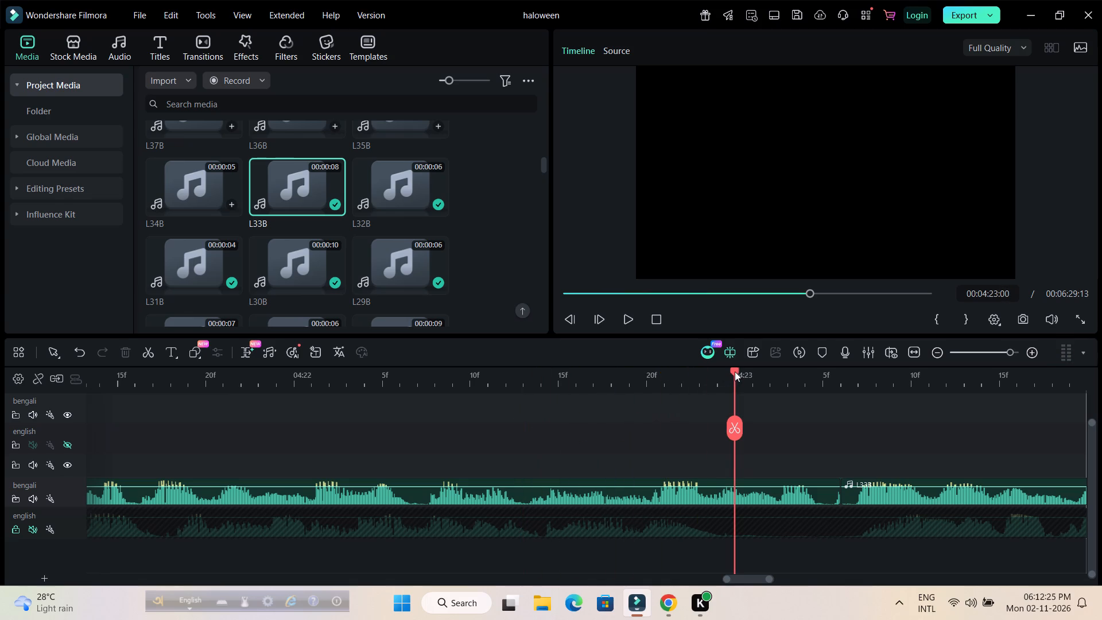
{"action": "left_click_drag", "start_coordinate": [737, 370], "coordinate": [192, 370]}
{"action": "key", "text": "space"}
{"action": "key", "text": "space"}
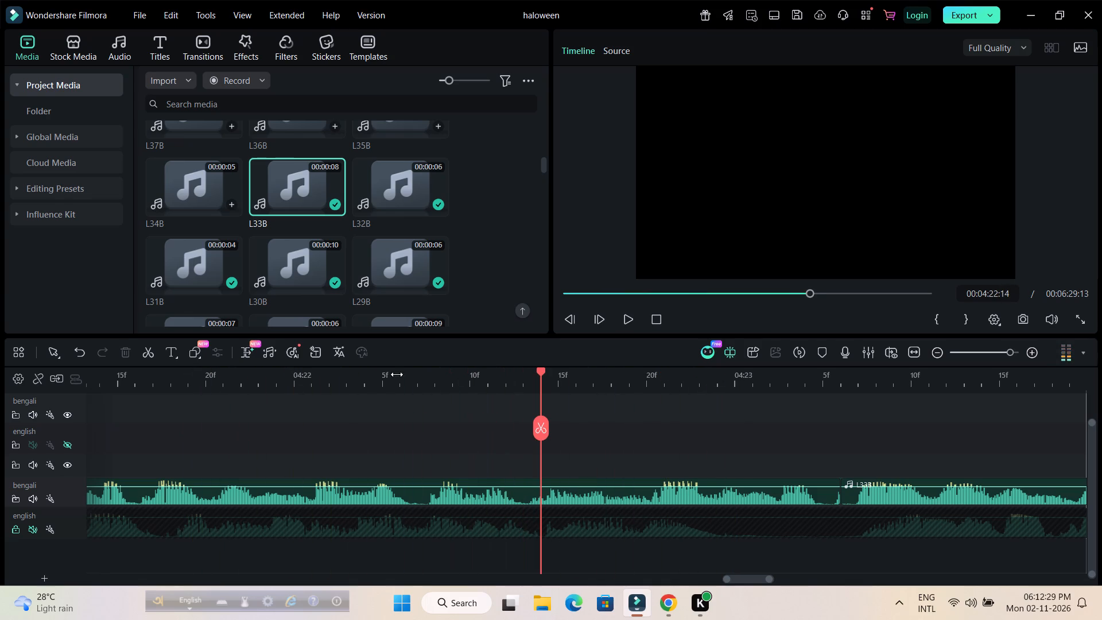
{"action": "left_click", "coordinate": [541, 371]}
Trim the end of L32B back to 00:04:22:14.
{"action": "left_click", "coordinate": [806, 498]}
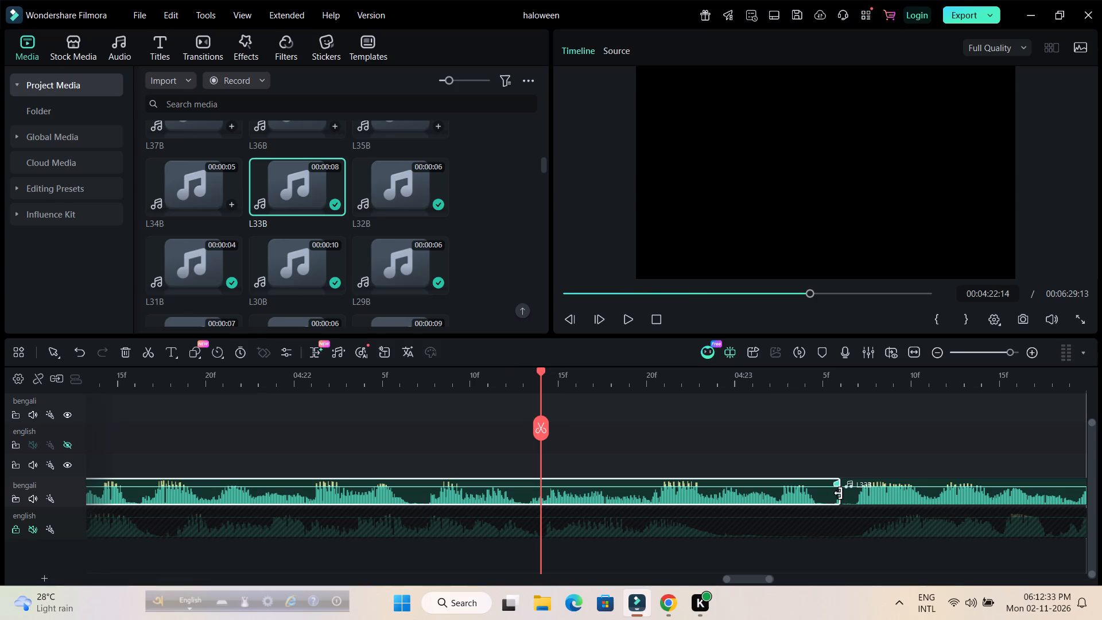
{"action": "left_click_drag", "start_coordinate": [839, 493], "coordinate": [544, 489]}
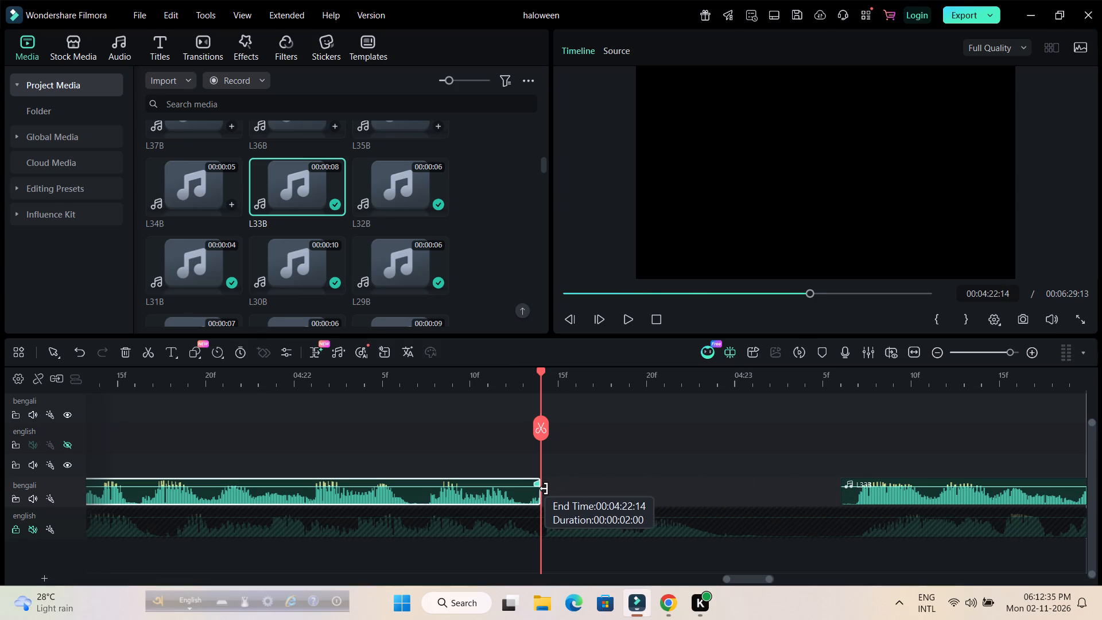
{"action": "left_click_drag", "start_coordinate": [544, 489], "coordinate": [542, 489]}
Move L33B to 00:04:22:14 so it directly follows the trimmed L32B on the Bengali audio track.
{"action": "left_click_drag", "start_coordinate": [959, 495], "coordinate": [665, 476]}
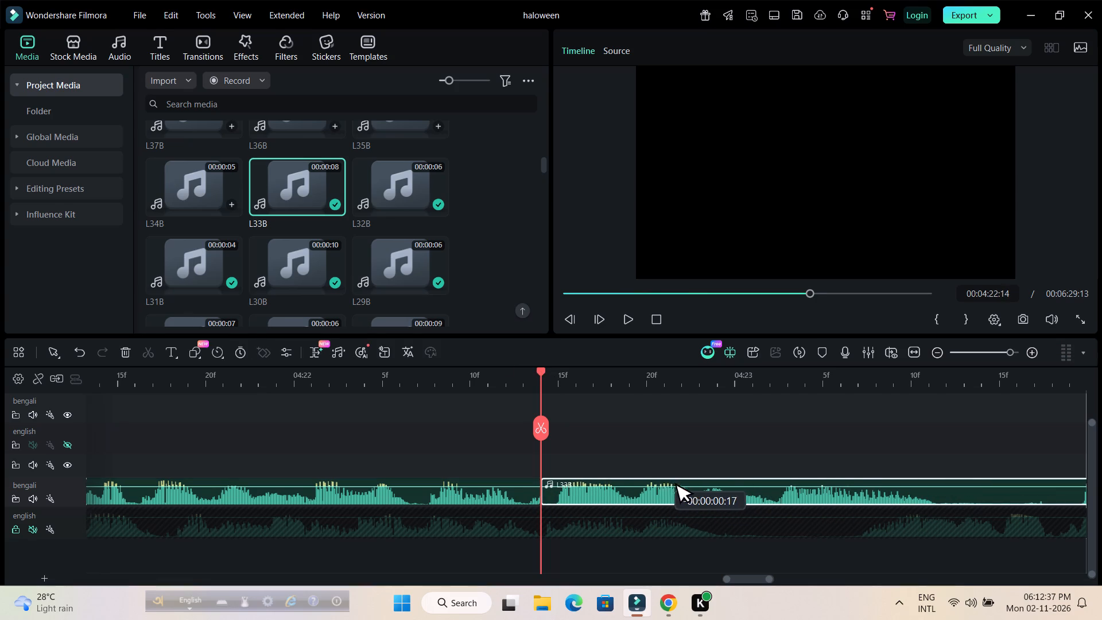
{"action": "left_click_drag", "start_coordinate": [665, 476], "coordinate": [654, 477]}
{"action": "left_click_drag", "start_coordinate": [796, 386], "coordinate": [627, 387]}
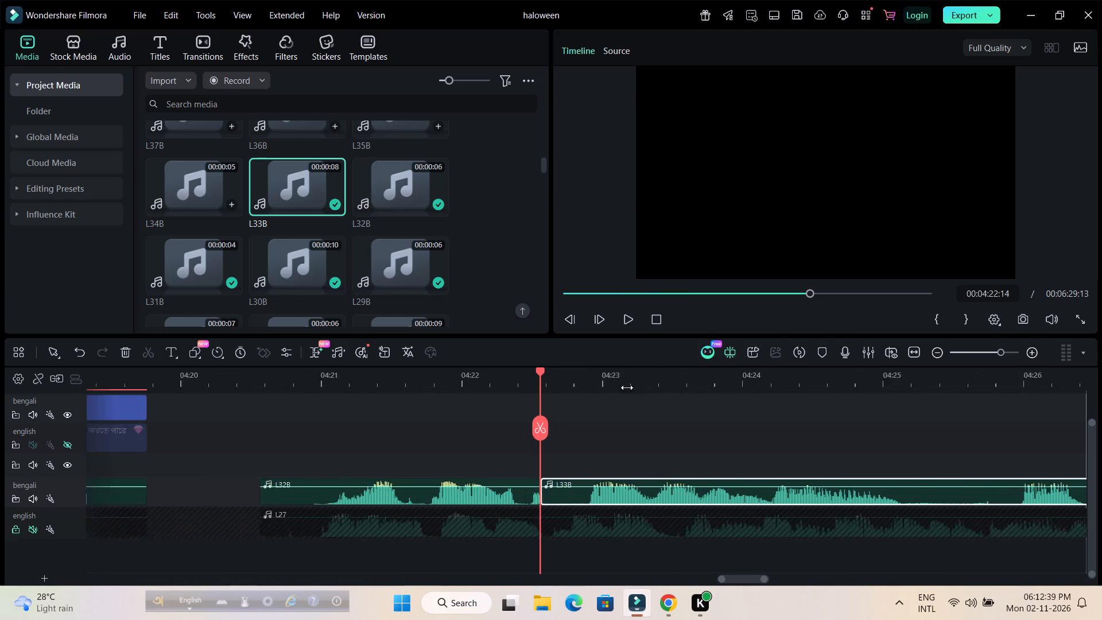
Trim the silent start of L32B to about 00:04:20:19 on the Bengali audio track.
{"action": "left_click_drag", "start_coordinate": [627, 387], "coordinate": [610, 387]}
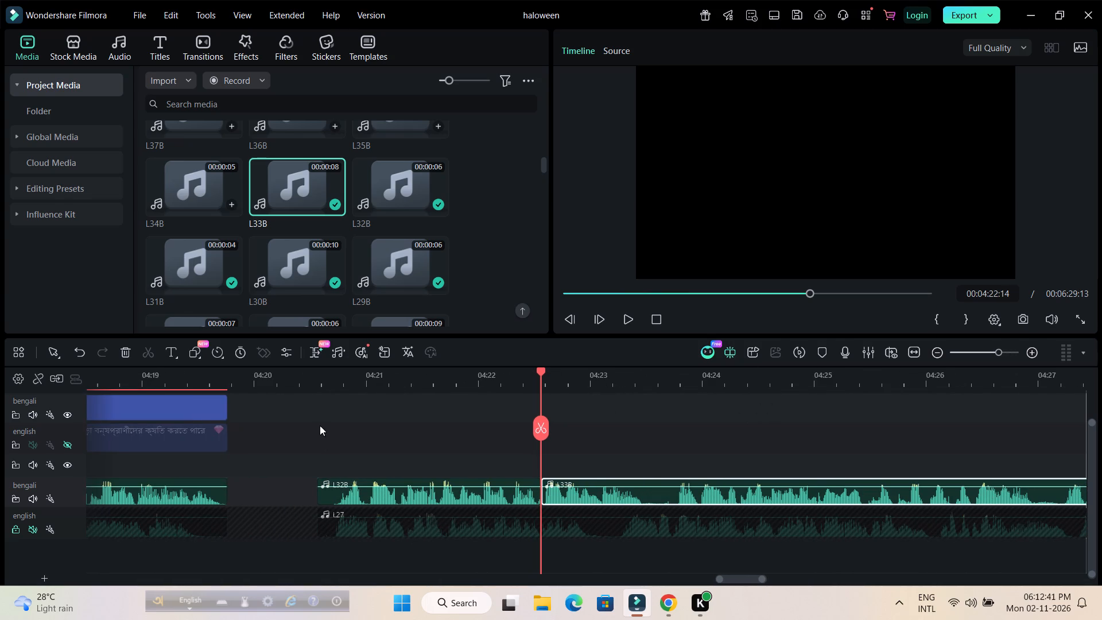
{"action": "left_click", "coordinate": [320, 384]}
{"action": "left_click_drag", "start_coordinate": [331, 386], "coordinate": [790, 386]}
{"action": "left_click_drag", "start_coordinate": [291, 497], "coordinate": [418, 507]}
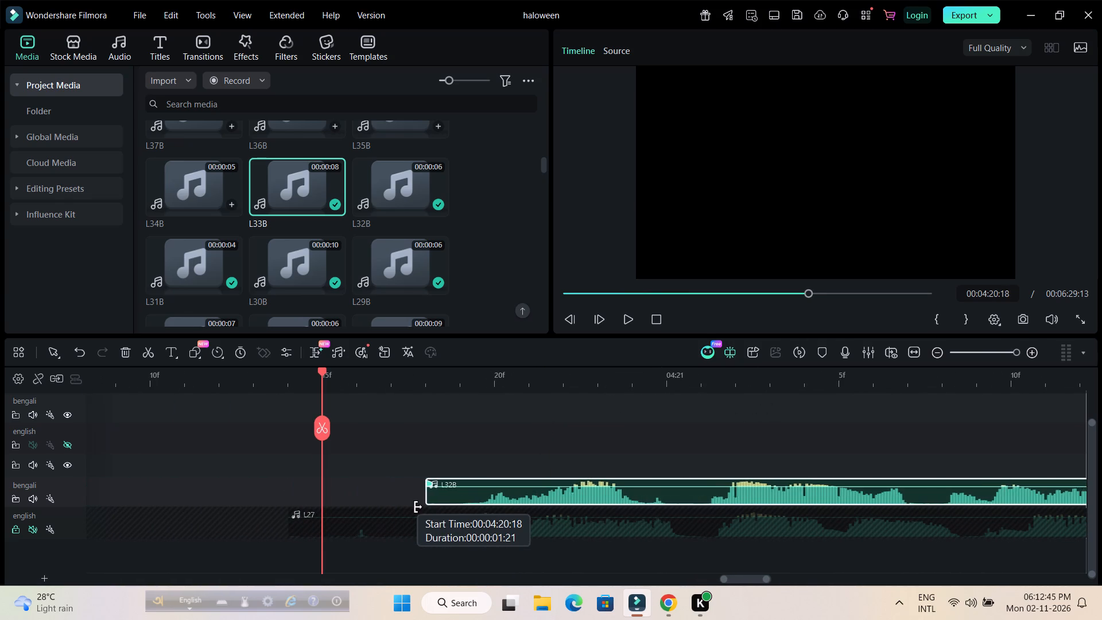
{"action": "left_click_drag", "start_coordinate": [418, 507], "coordinate": [455, 511]}
Shift L32B back to about 00:04:20:14 so it starts with L27, and move L33B directly after it.
{"action": "left_click_drag", "start_coordinate": [662, 496], "coordinate": [635, 495]}
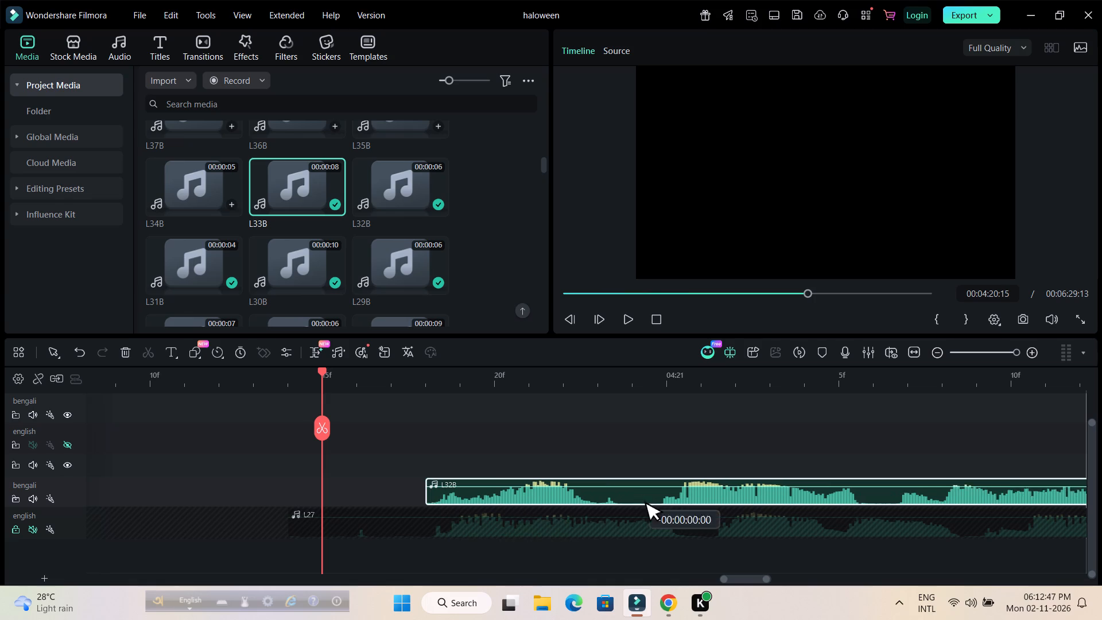
{"action": "left_click_drag", "start_coordinate": [635, 495], "coordinate": [491, 482]}
{"action": "left_click_drag", "start_coordinate": [671, 383], "coordinate": [376, 387]}
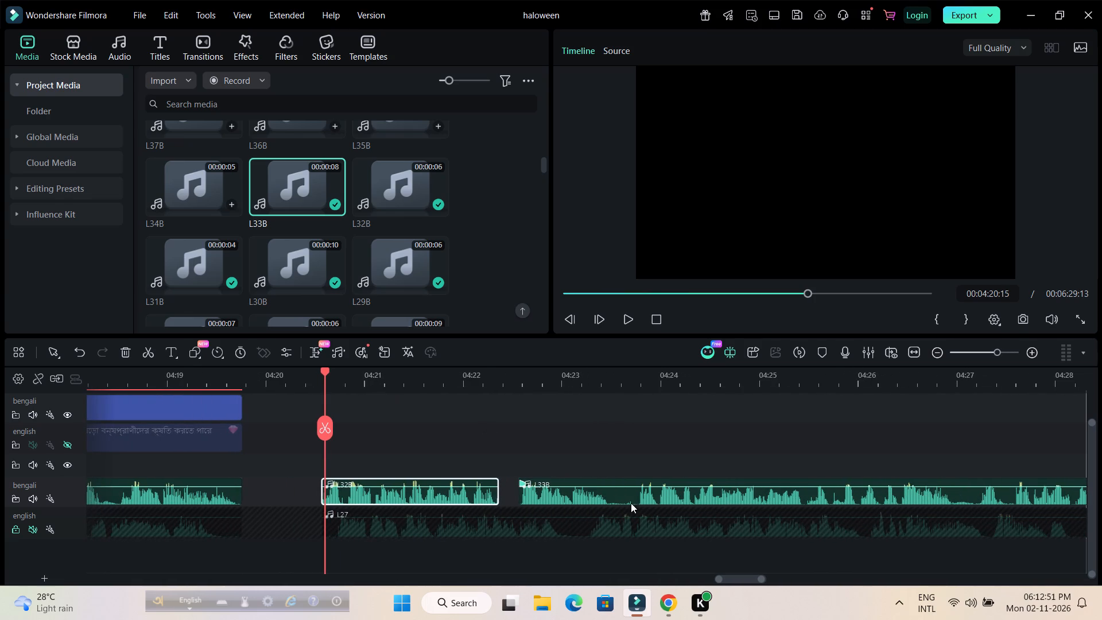
{"action": "left_click_drag", "start_coordinate": [643, 499], "coordinate": [626, 497]}
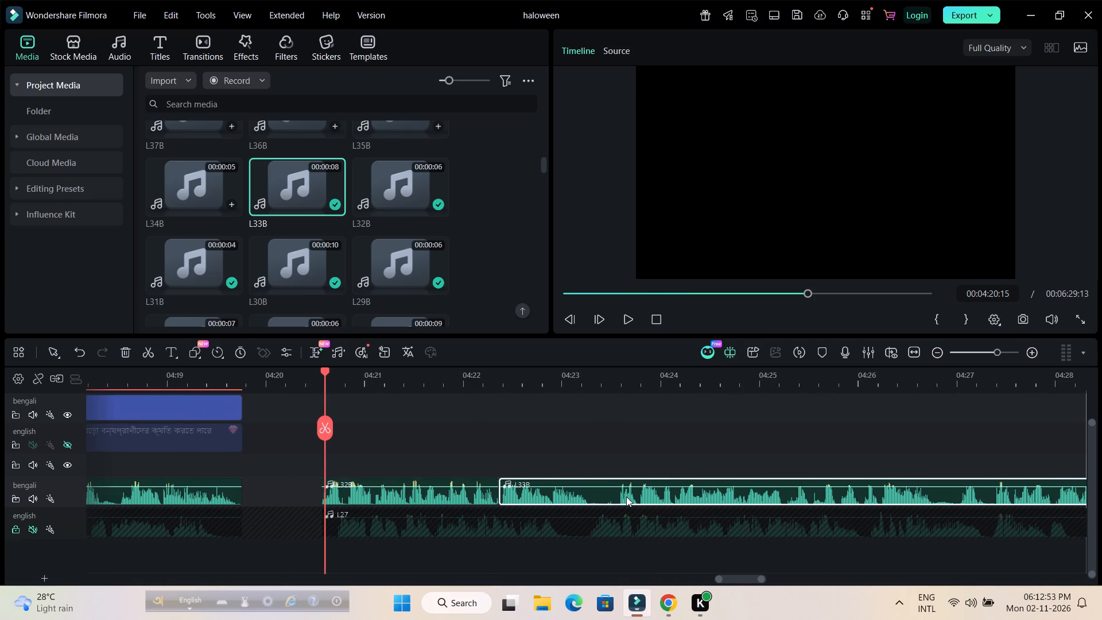
Trim the end of L33B back slightly to about 00:04:30:08.
{"action": "left_click_drag", "start_coordinate": [746, 580], "coordinate": [754, 580]}
{"action": "left_click_drag", "start_coordinate": [1025, 495], "coordinate": [1010, 501]}
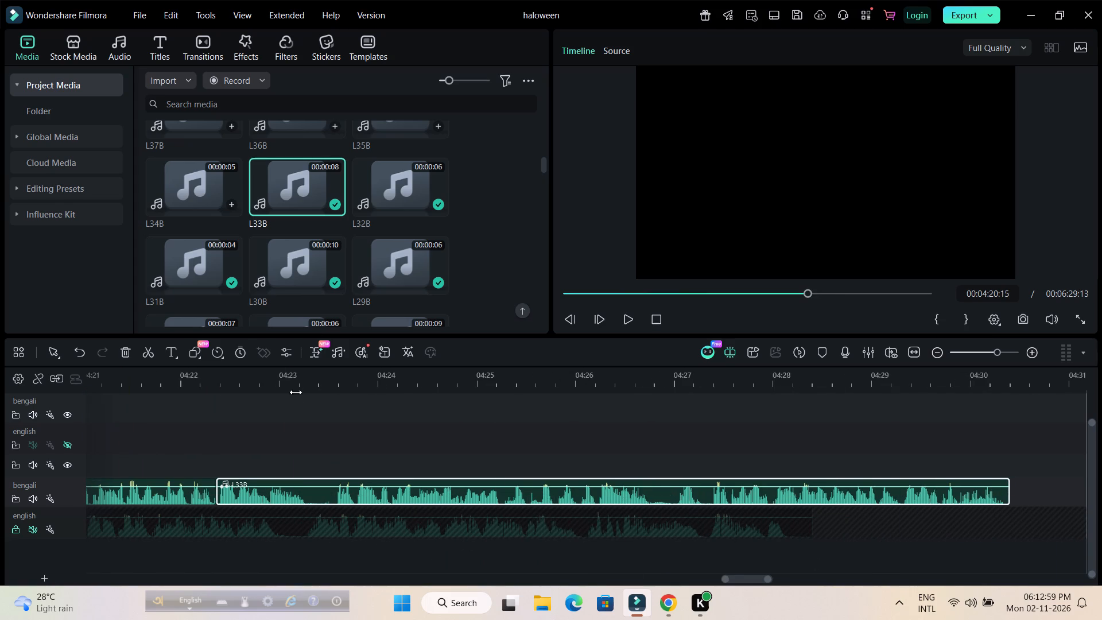
Split L33B at 00:04:23:06, where the silent pause after its opening phrase begins.
{"action": "left_click", "coordinate": [297, 384]}
{"action": "left_click_drag", "start_coordinate": [293, 369], "coordinate": [310, 375]}
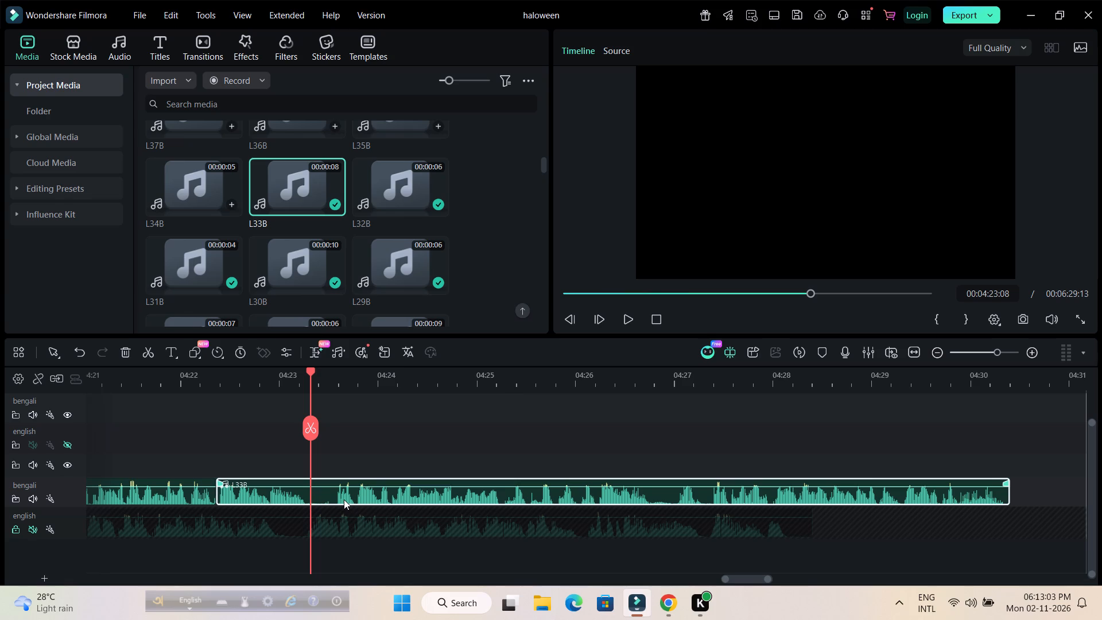
{"action": "left_click_drag", "start_coordinate": [324, 386], "coordinate": [657, 413]}
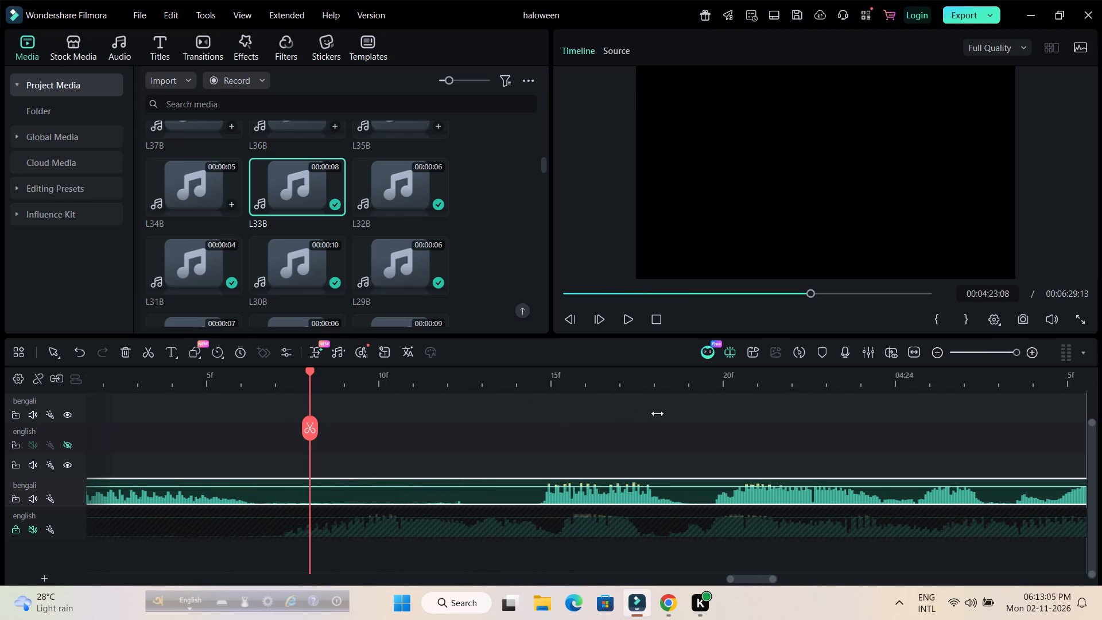
{"action": "left_click_drag", "start_coordinate": [657, 413], "coordinate": [658, 413]}
{"action": "left_click", "coordinate": [553, 382]}
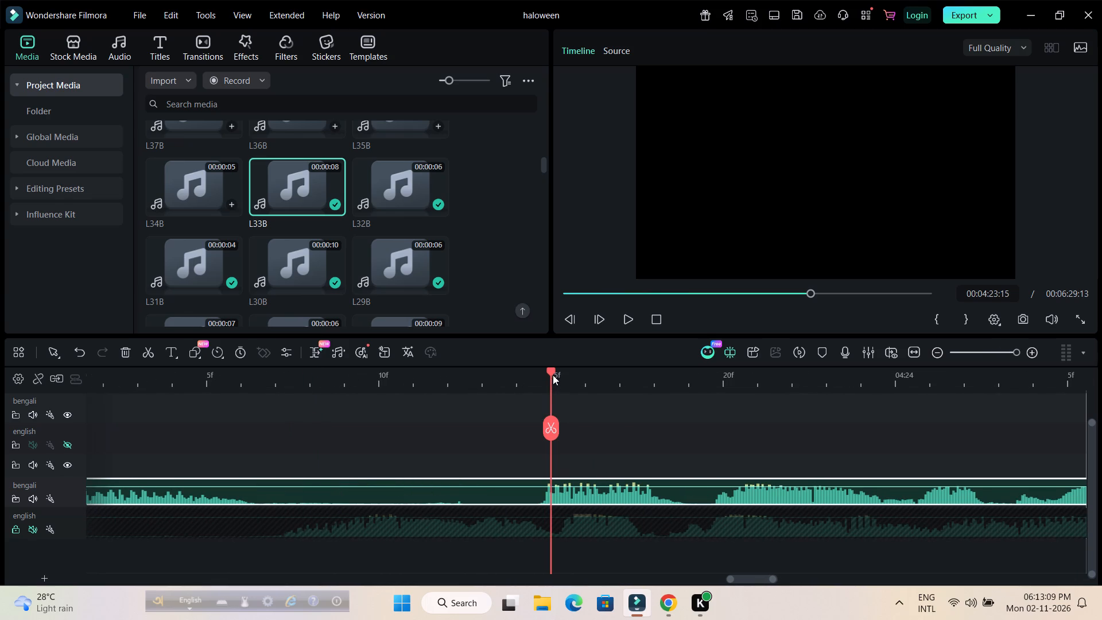
{"action": "left_click_drag", "start_coordinate": [550, 370], "coordinate": [270, 378]}
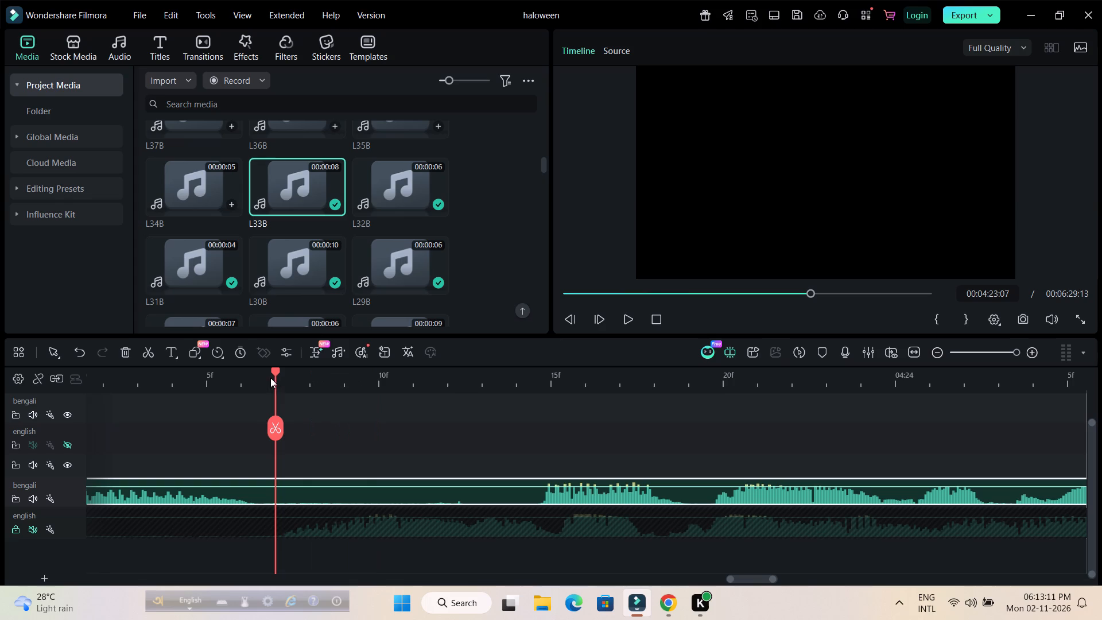
{"action": "left_click_drag", "start_coordinate": [270, 378], "coordinate": [243, 376]}
{"action": "left_click", "coordinate": [304, 495]}
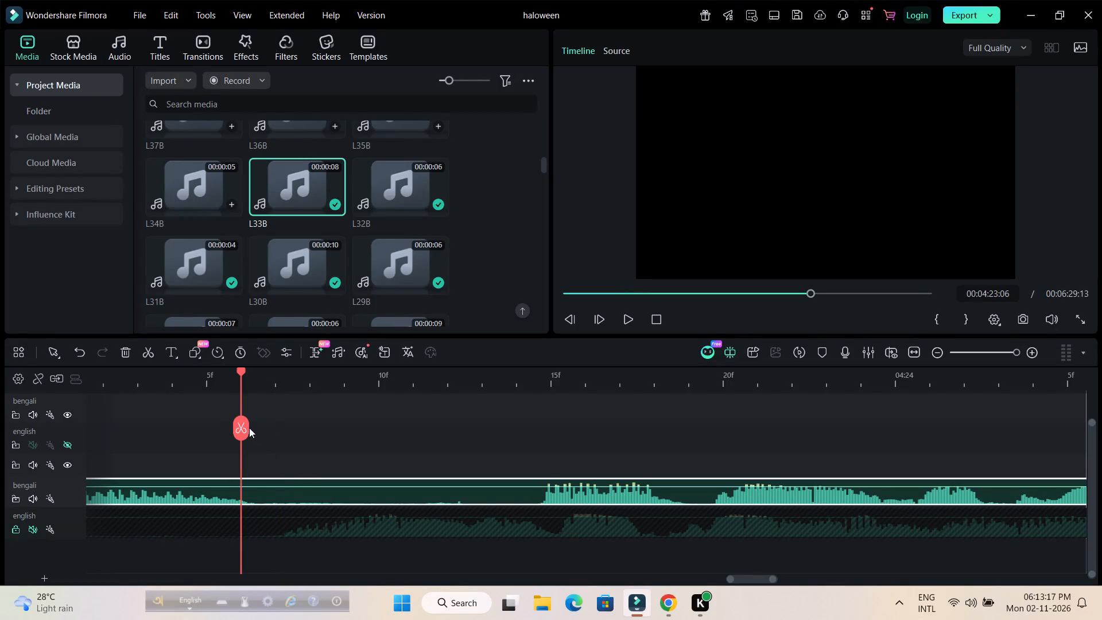
{"action": "left_click", "coordinate": [244, 425]}
Move the short first piece of L33B forward 8 frames over the second piece, overwriting its silent beginning.
{"action": "left_click_drag", "start_coordinate": [205, 495], "coordinate": [518, 520]}
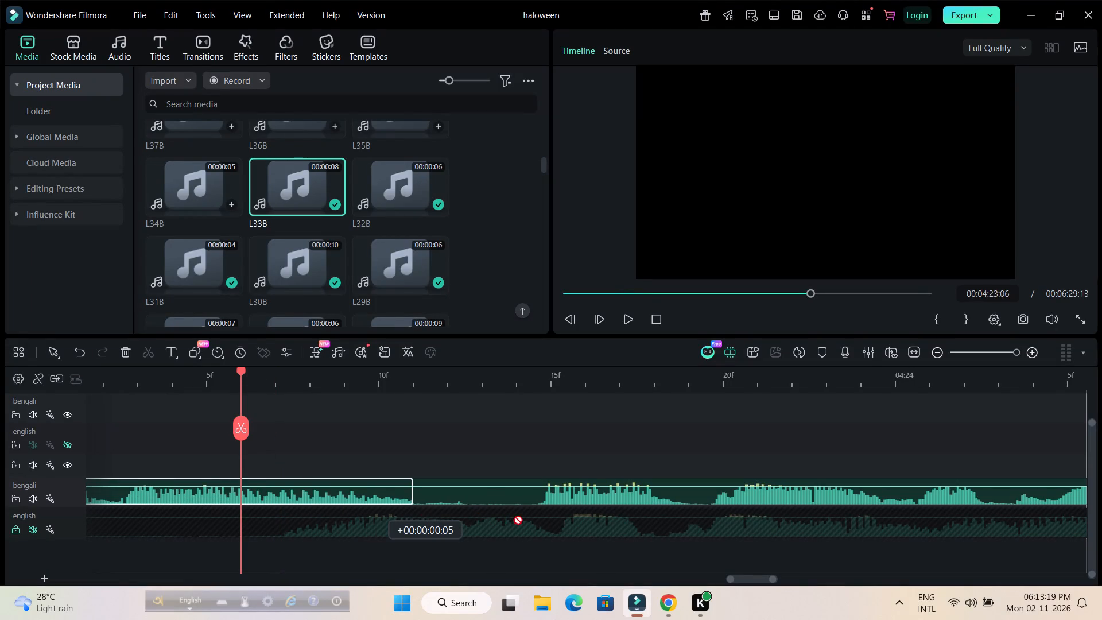
{"action": "left_click_drag", "start_coordinate": [518, 520], "coordinate": [480, 502]}
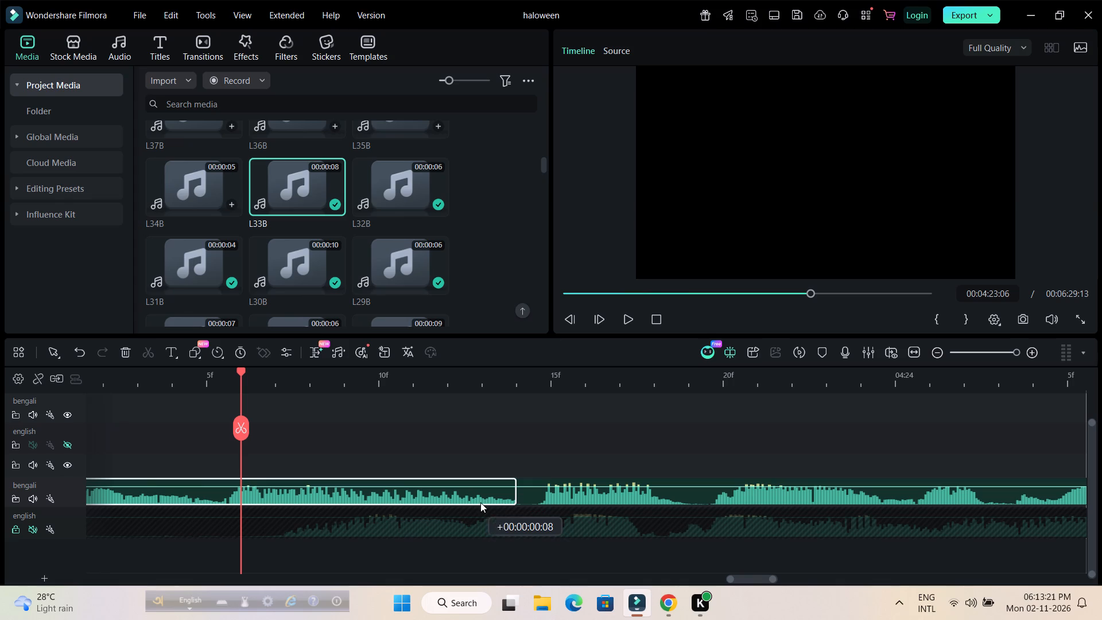
{"action": "left_click", "coordinate": [505, 445]}
{"action": "left_click", "coordinate": [506, 463]}
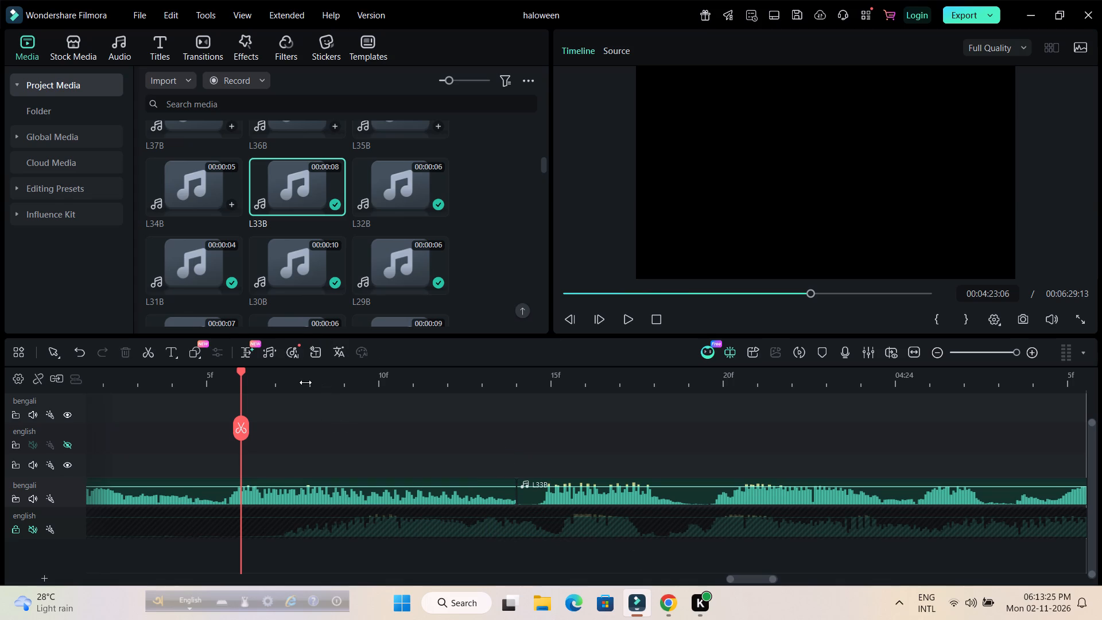
Close the gaps by moving the short L33B piece directly after L32B and the longer piece to 00:04:23:06.
{"action": "left_click_drag", "start_coordinate": [305, 382], "coordinate": [110, 386]}
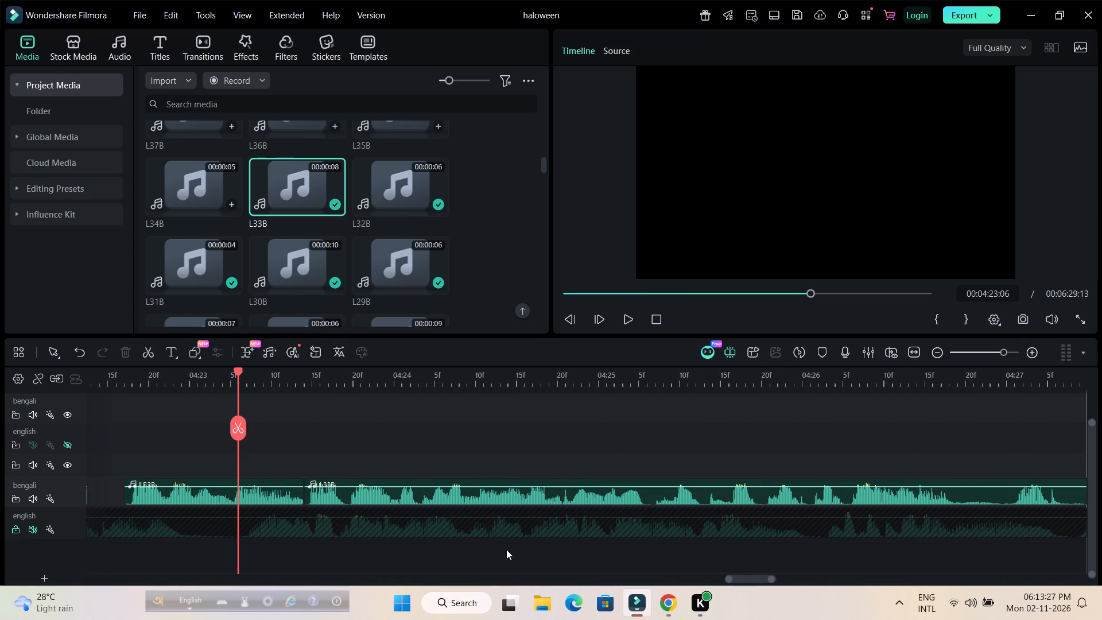
{"action": "left_click_drag", "start_coordinate": [748, 580], "coordinate": [741, 580]}
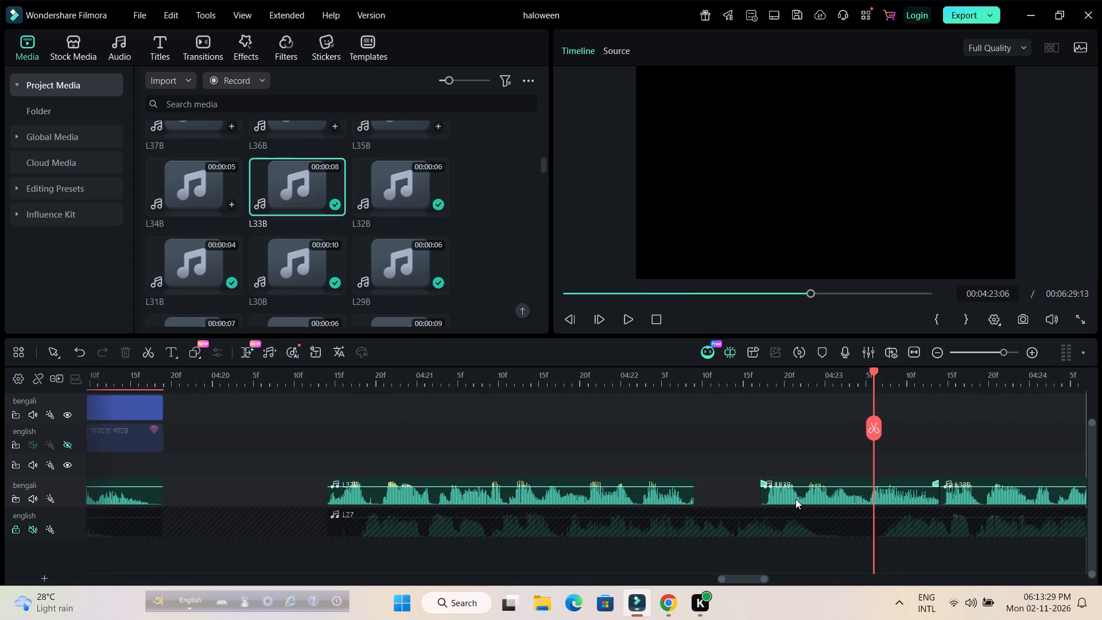
{"action": "left_click_drag", "start_coordinate": [796, 499], "coordinate": [733, 498]}
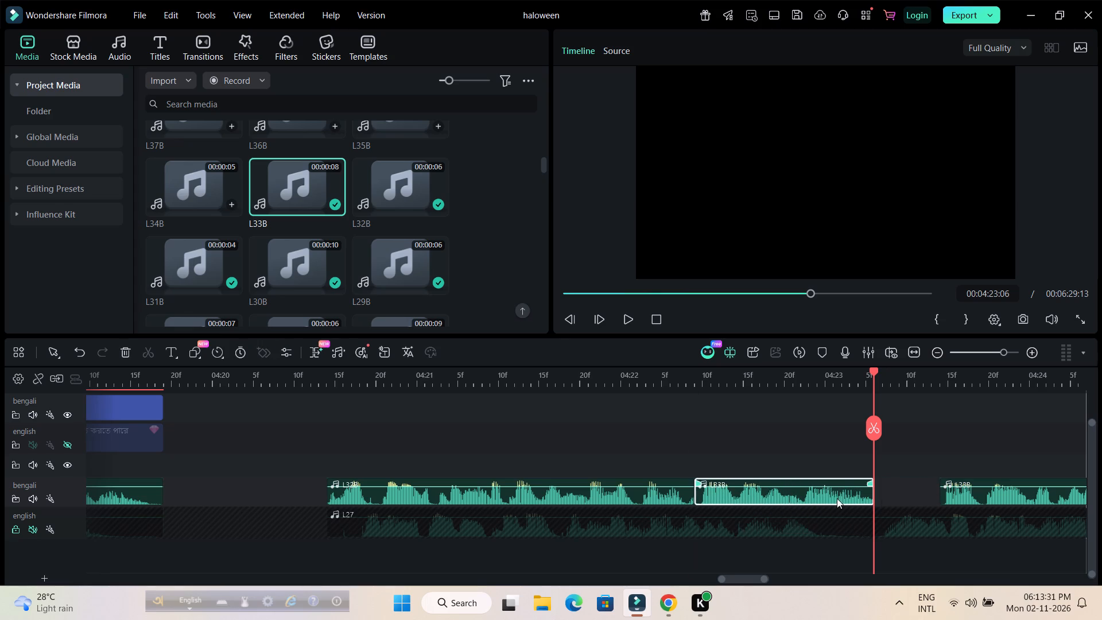
{"action": "left_click_drag", "start_coordinate": [980, 497], "coordinate": [914, 495]}
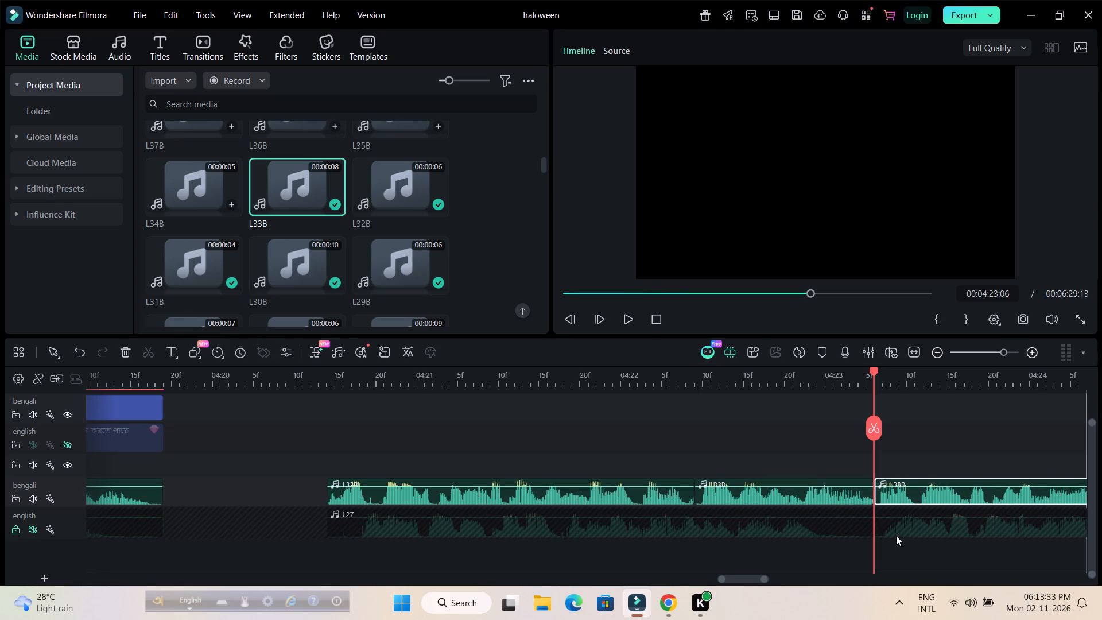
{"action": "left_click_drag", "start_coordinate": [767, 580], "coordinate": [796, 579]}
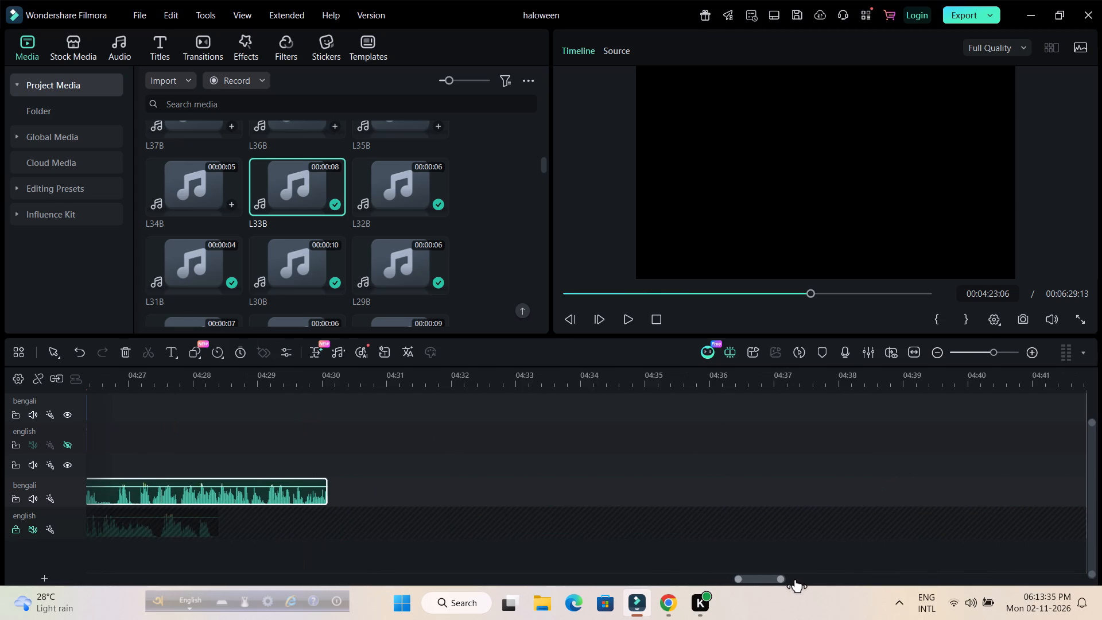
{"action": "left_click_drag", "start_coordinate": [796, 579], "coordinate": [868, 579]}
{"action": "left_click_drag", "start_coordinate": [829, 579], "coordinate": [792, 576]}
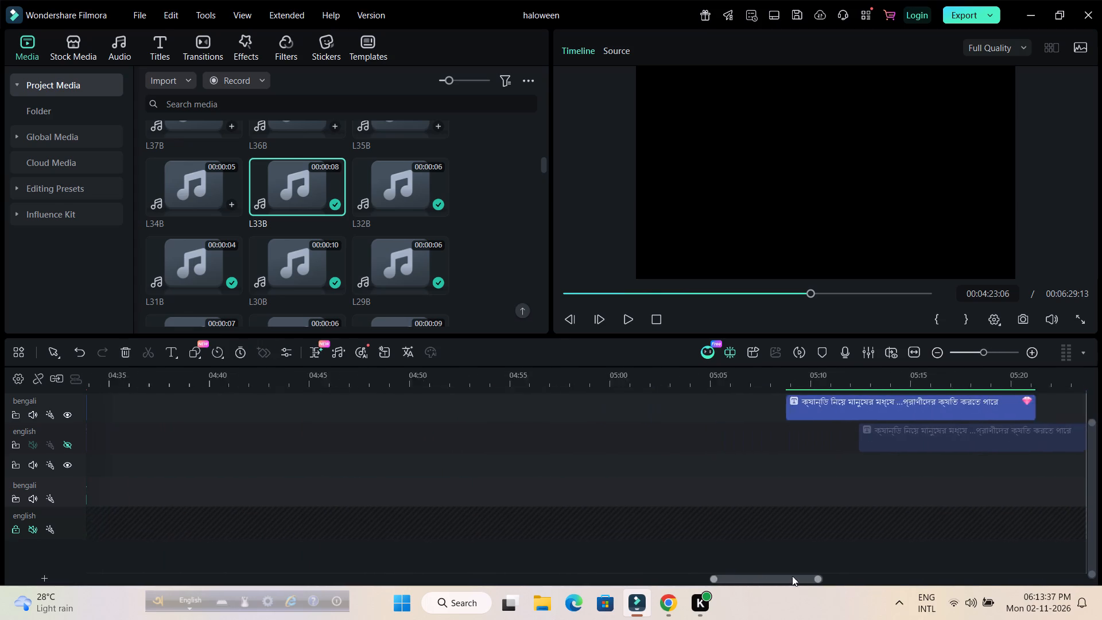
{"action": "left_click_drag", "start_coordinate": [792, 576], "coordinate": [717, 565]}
Unlock the English audio track and slow the L27 voiceover to a uniform speed of 0.90.
{"action": "left_click_drag", "start_coordinate": [572, 383], "coordinate": [659, 383]}
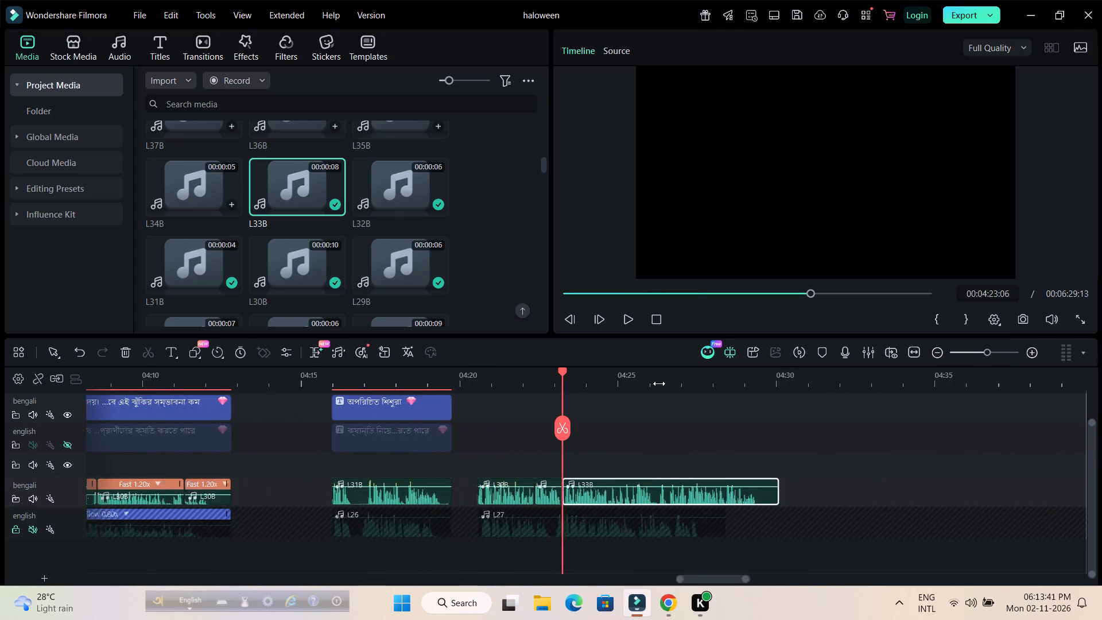
{"action": "left_click_drag", "start_coordinate": [659, 383], "coordinate": [810, 383]}
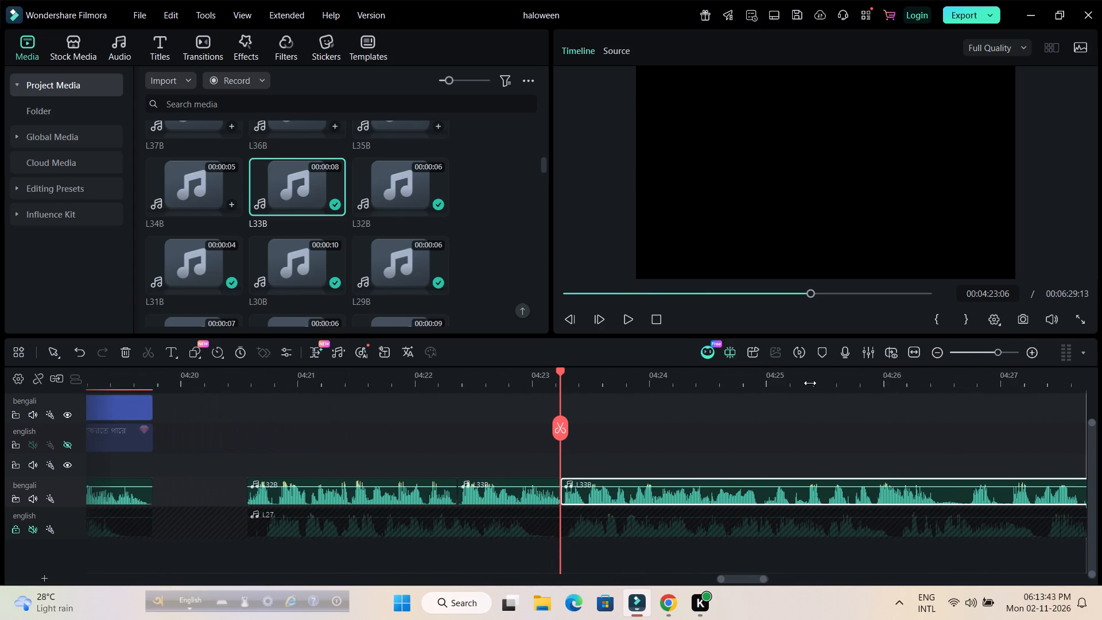
{"action": "left_click_drag", "start_coordinate": [810, 383], "coordinate": [777, 383]}
{"action": "left_click", "coordinate": [747, 582]}
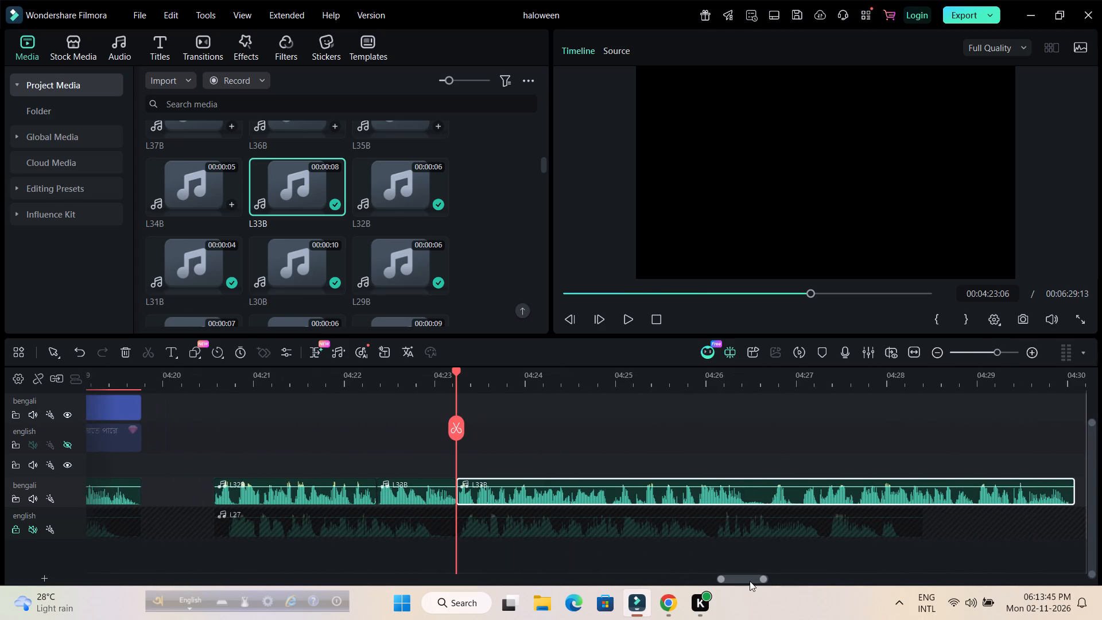
{"action": "left_click", "coordinate": [737, 555]}
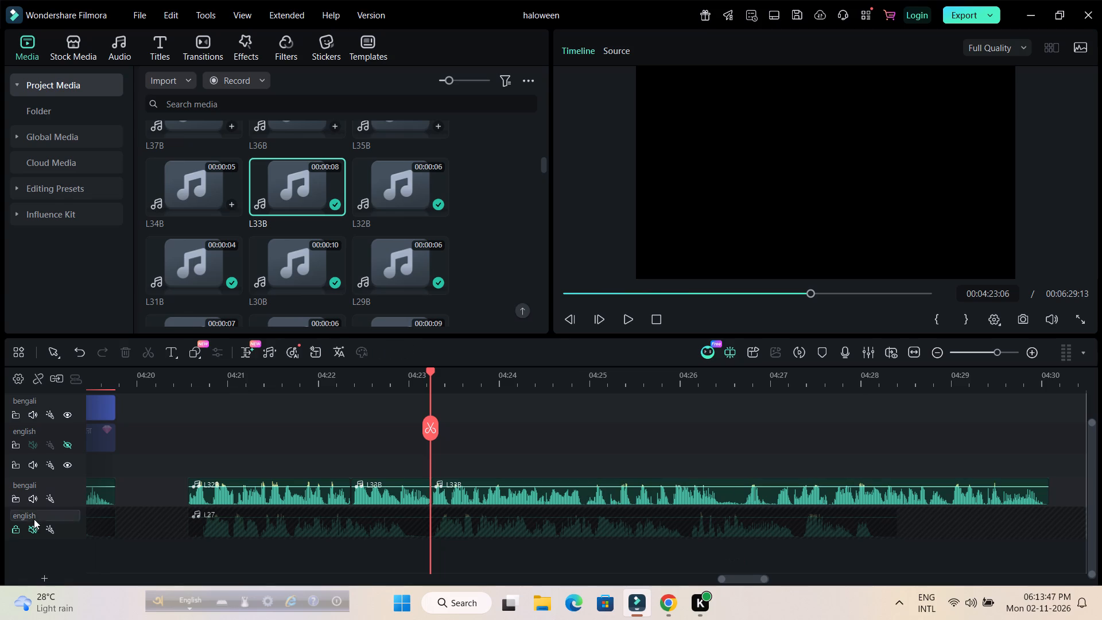
{"action": "left_click", "coordinate": [14, 528]}
{"action": "double_click", "coordinate": [245, 528]}
{"action": "double_click", "coordinate": [245, 528]}
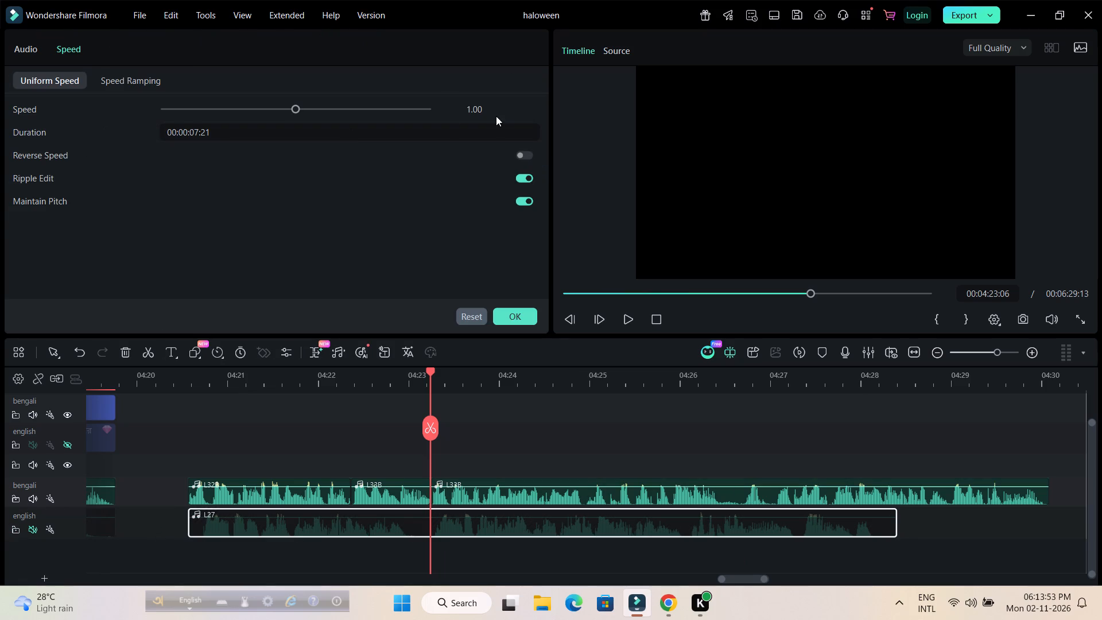
{"action": "left_click", "coordinate": [466, 105]}
{"action": "scroll", "coordinate": [466, 105], "scroll_direction": "down", "scroll_amount": 5}
{"action": "left_click", "coordinate": [403, 250]}
{"action": "left_click", "coordinate": [607, 436]}
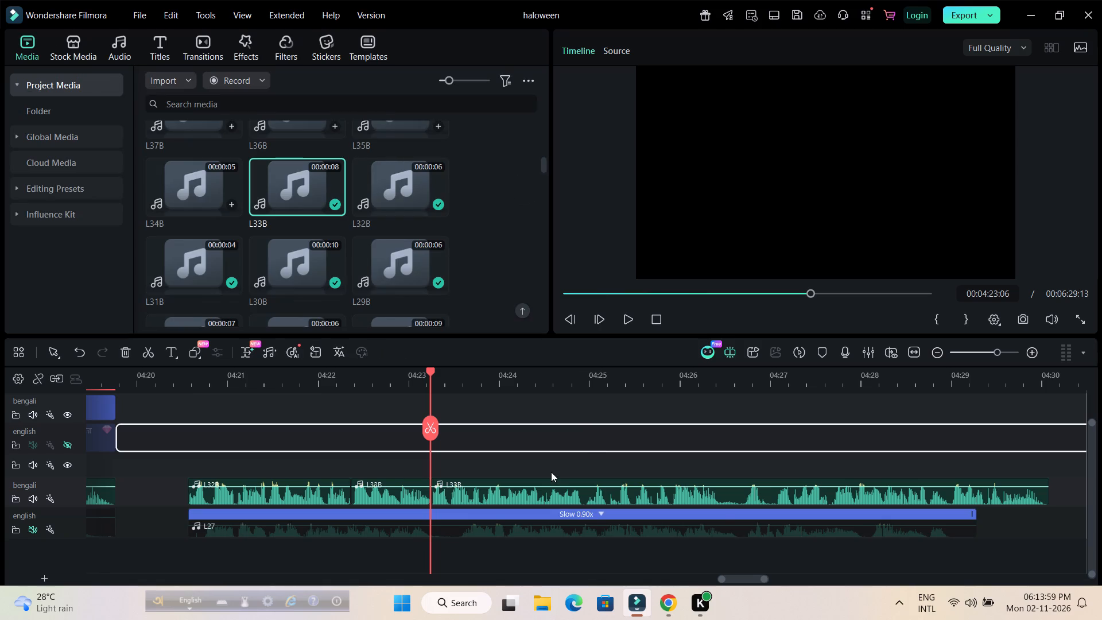
{"action": "left_click", "coordinate": [551, 472]}
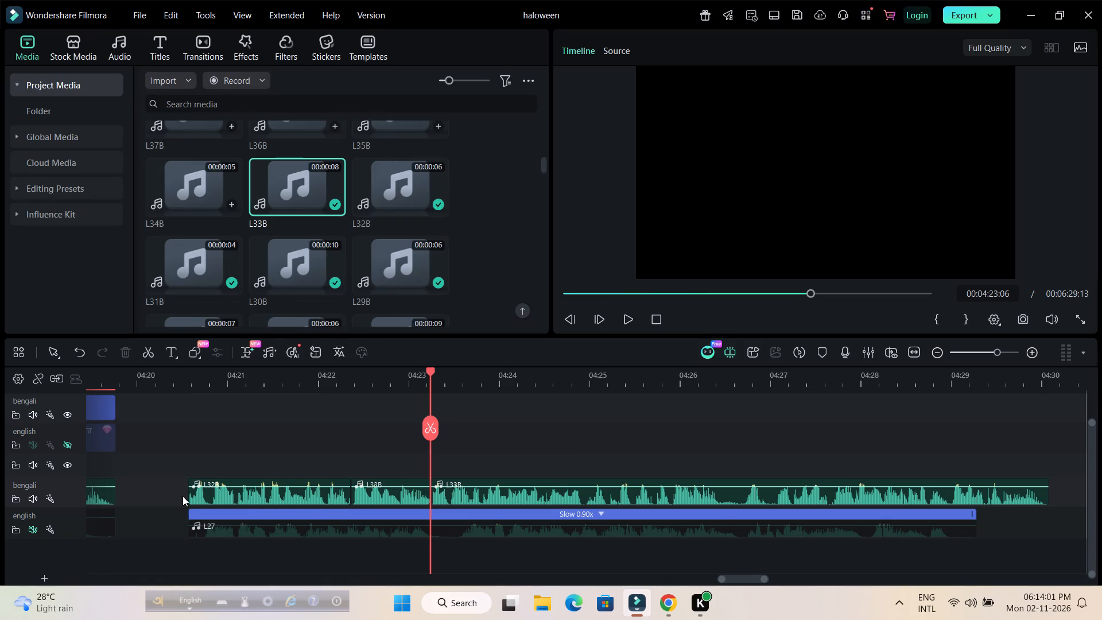
Speed up the L32B clip and both L33B pieces on the Bengali audio track to a uniform speed of 1.10.
{"action": "left_click_drag", "start_coordinate": [183, 495], "coordinate": [1030, 492]}
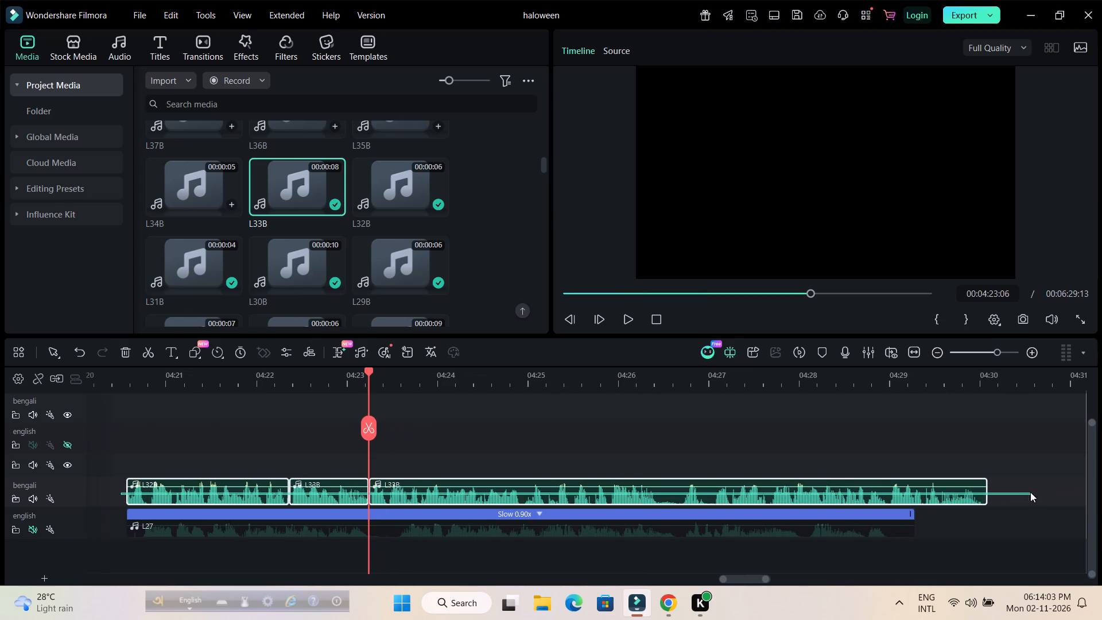
{"action": "left_click_drag", "start_coordinate": [1030, 492], "coordinate": [1006, 493]}
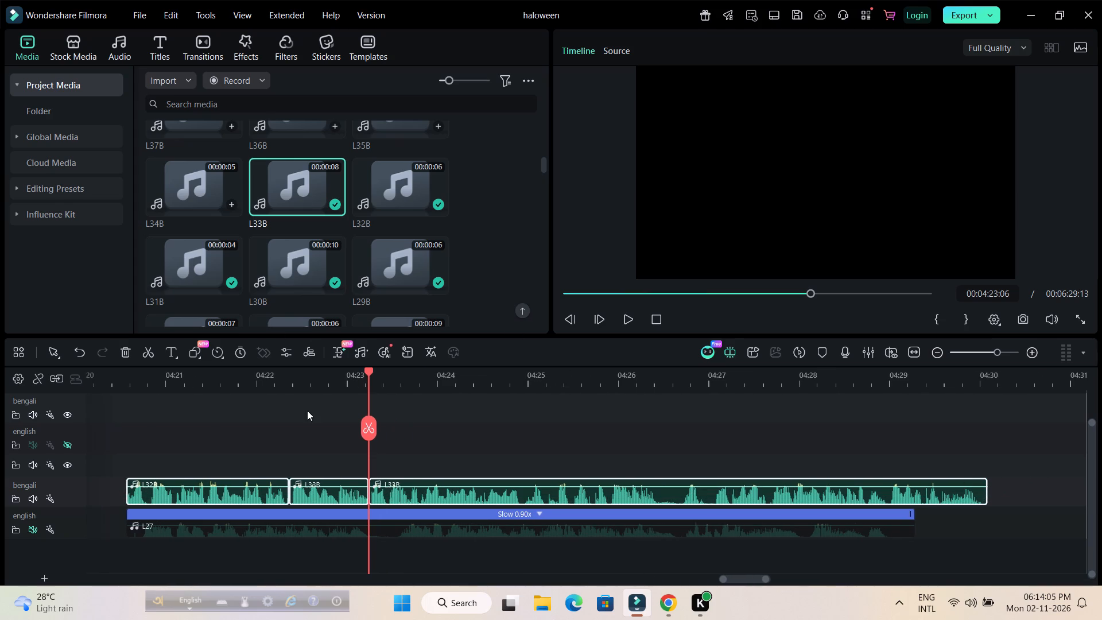
{"action": "right_click", "coordinate": [328, 494]}
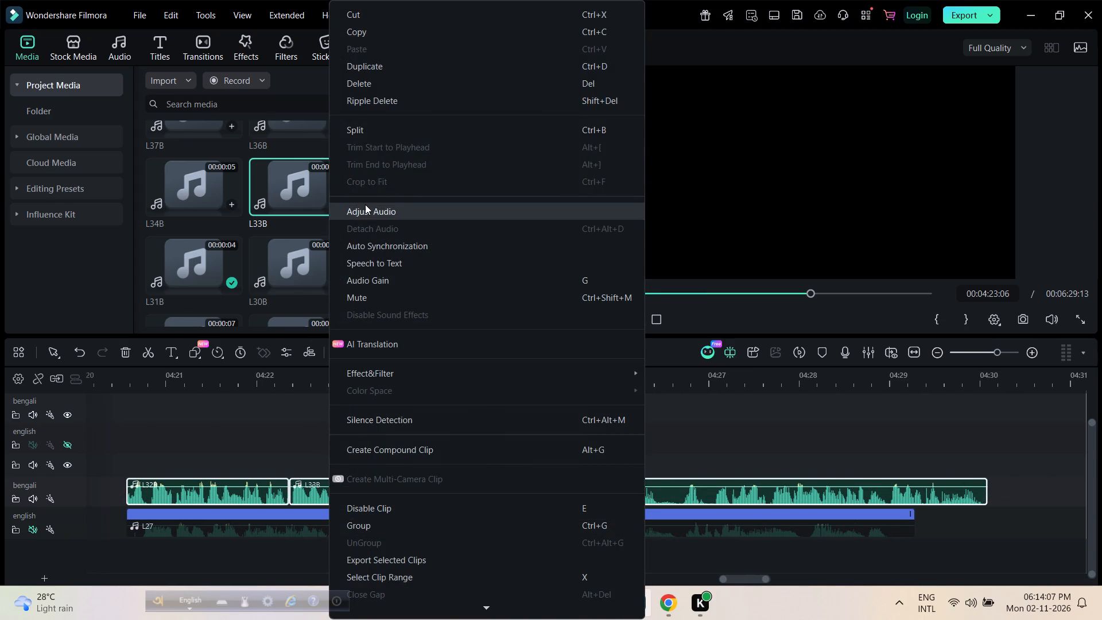
{"action": "left_click", "coordinate": [365, 204]}
{"action": "left_click", "coordinate": [65, 45]}
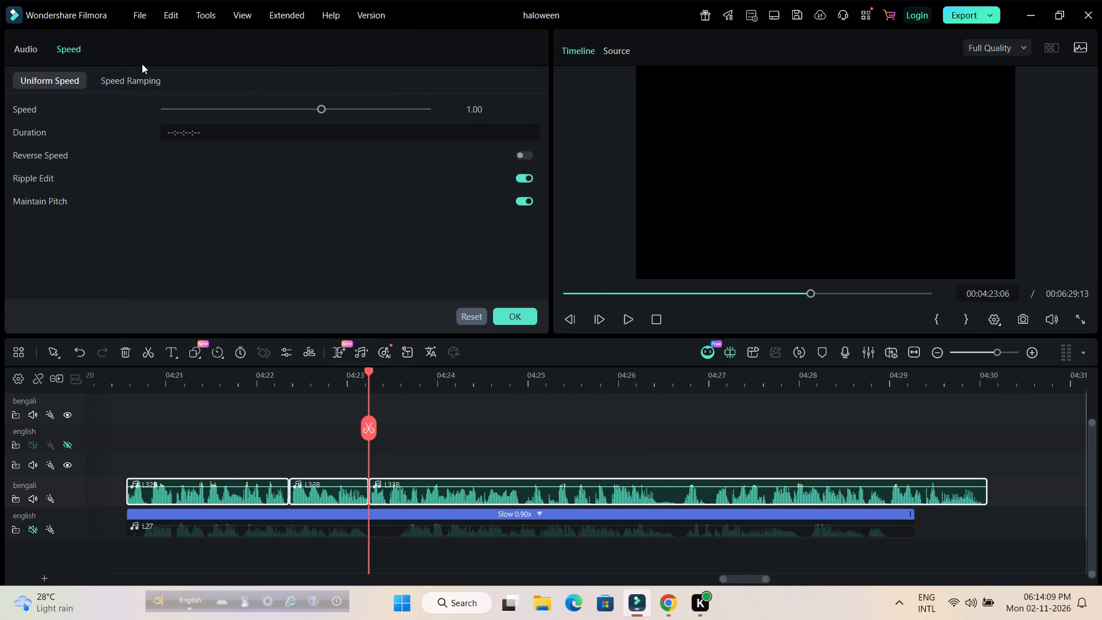
{"action": "left_click", "coordinate": [476, 109]}
{"action": "scroll", "coordinate": [476, 109], "scroll_direction": "up", "scroll_amount": 3}
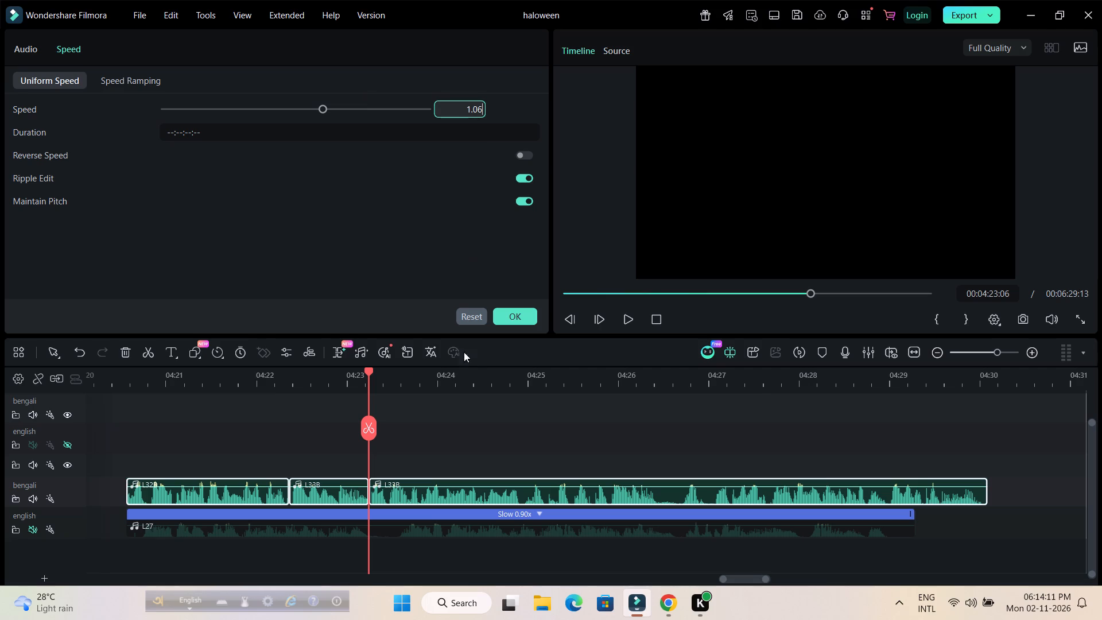
{"action": "left_click", "coordinate": [437, 269]}
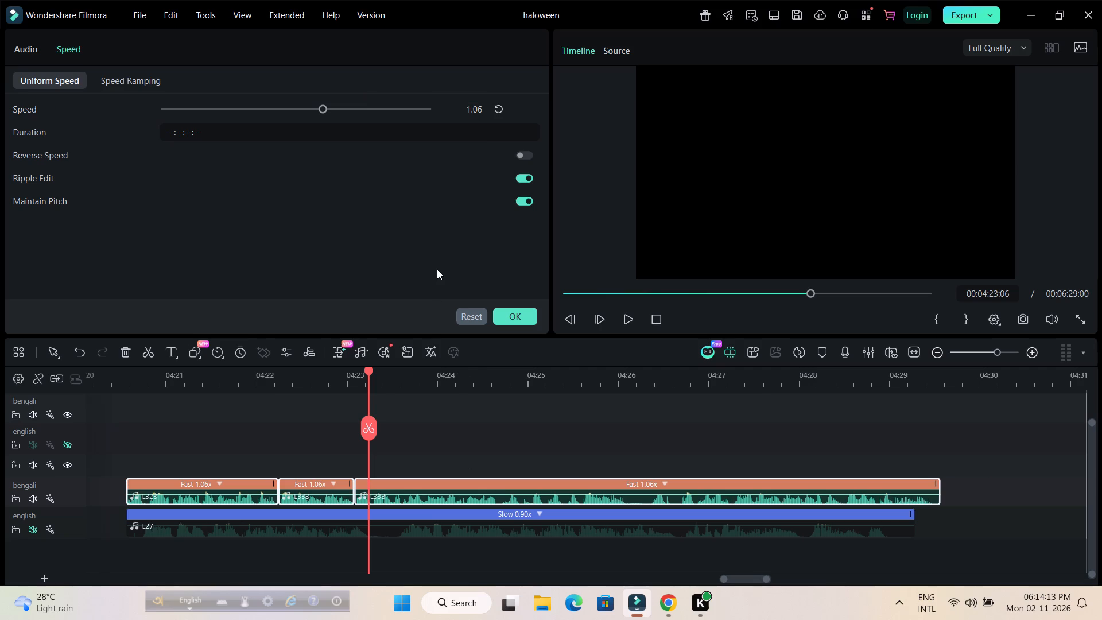
{"action": "left_click", "coordinate": [461, 107]}
{"action": "scroll", "coordinate": [461, 107], "scroll_direction": "up", "scroll_amount": 1}
{"action": "left_click", "coordinate": [430, 265]}
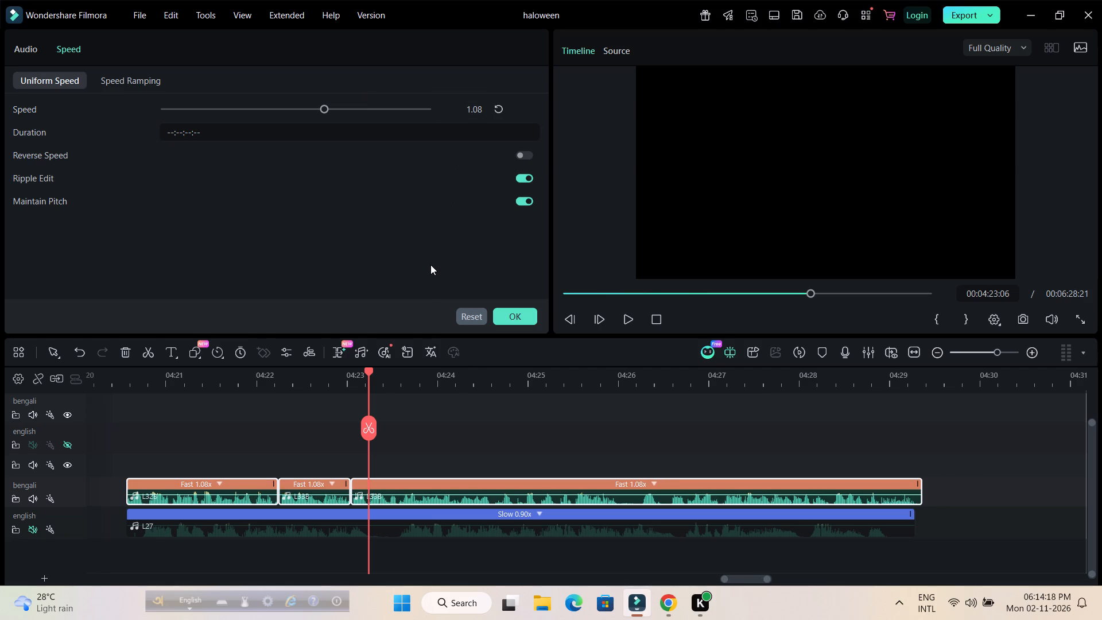
{"action": "left_click", "coordinate": [459, 111]}
{"action": "type", "text": "1.1"}
{"action": "key", "text": "Return"}
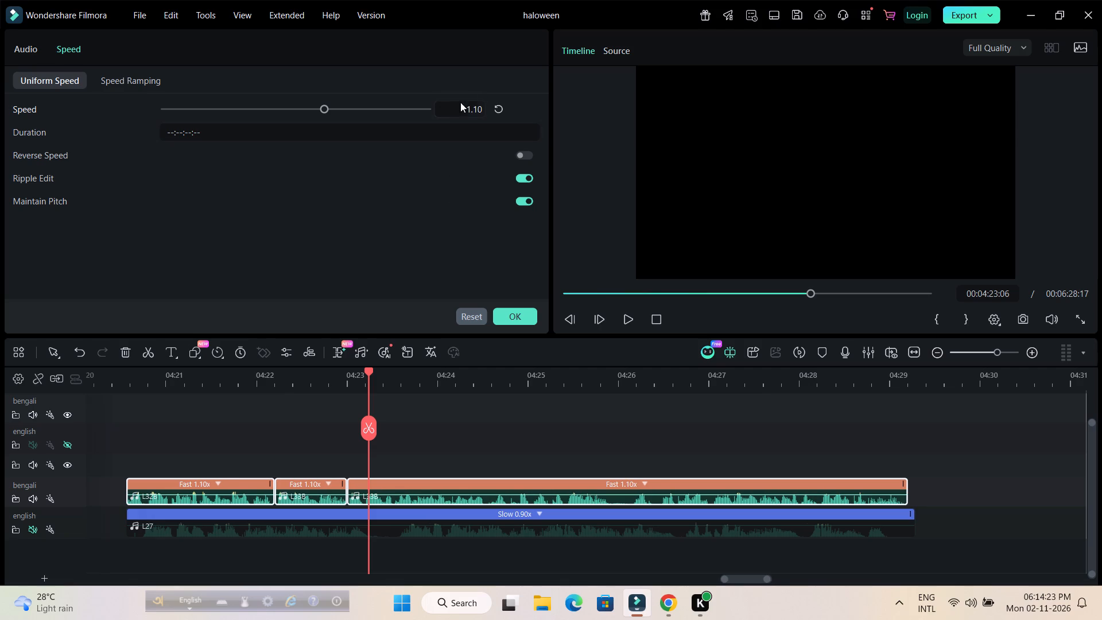
{"action": "left_click", "coordinate": [625, 450]}
{"action": "left_click", "coordinate": [673, 462]}
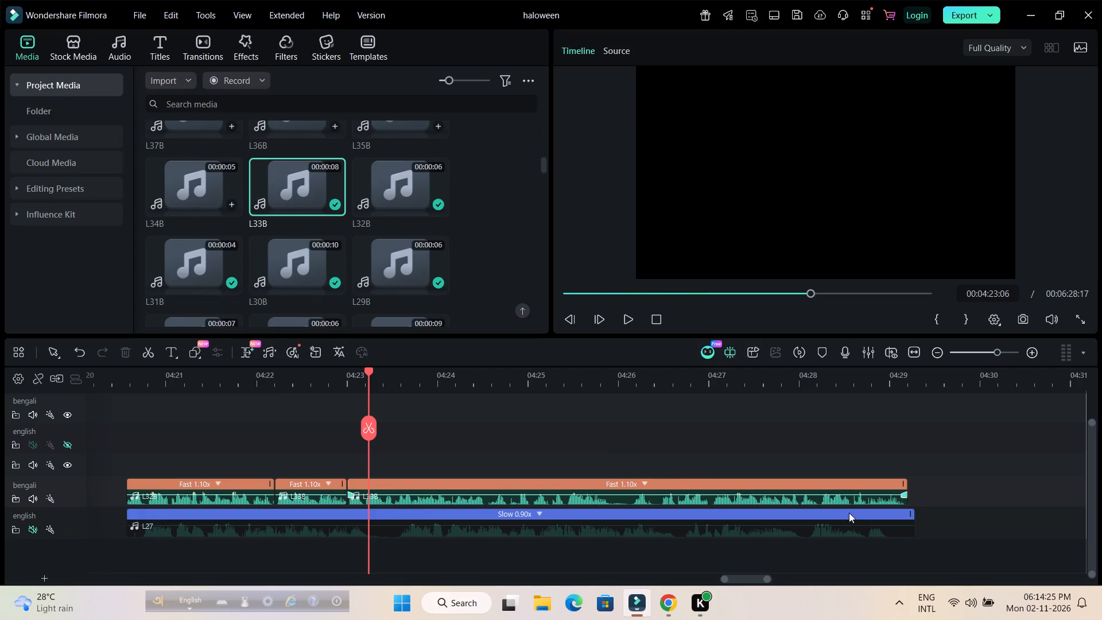
Trim the end of the English L27 voiceover to match the end of the last L33B piece.
{"action": "left_click_drag", "start_coordinate": [912, 530], "coordinate": [905, 529]}
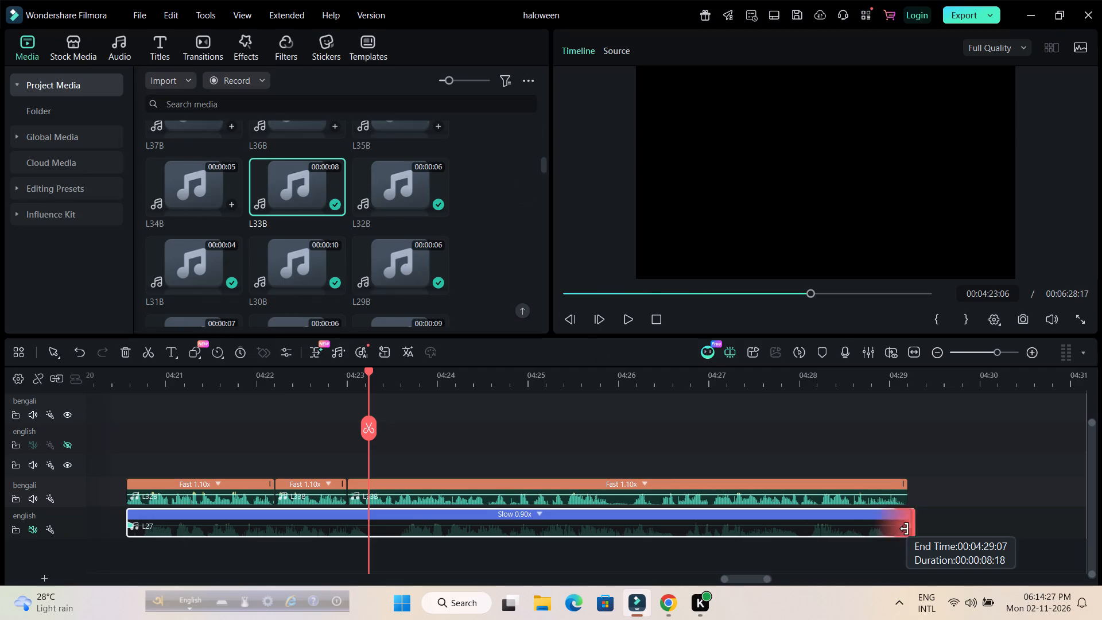
{"action": "left_click_drag", "start_coordinate": [905, 529], "coordinate": [902, 529]}
Play the retimed L32B and L33B voiceovers and replay the join between the two L33B pieces around 00:04:23.
{"action": "left_click_drag", "start_coordinate": [751, 578], "coordinate": [747, 578]}
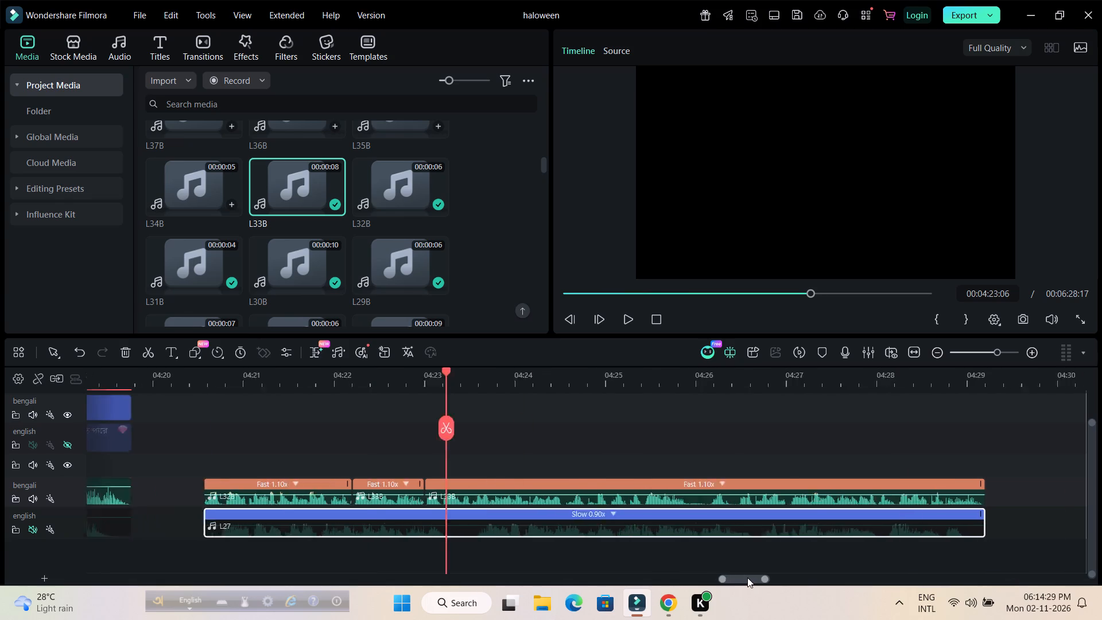
{"action": "left_click_drag", "start_coordinate": [747, 578], "coordinate": [740, 578]}
{"action": "left_click_drag", "start_coordinate": [818, 387], "coordinate": [687, 385]}
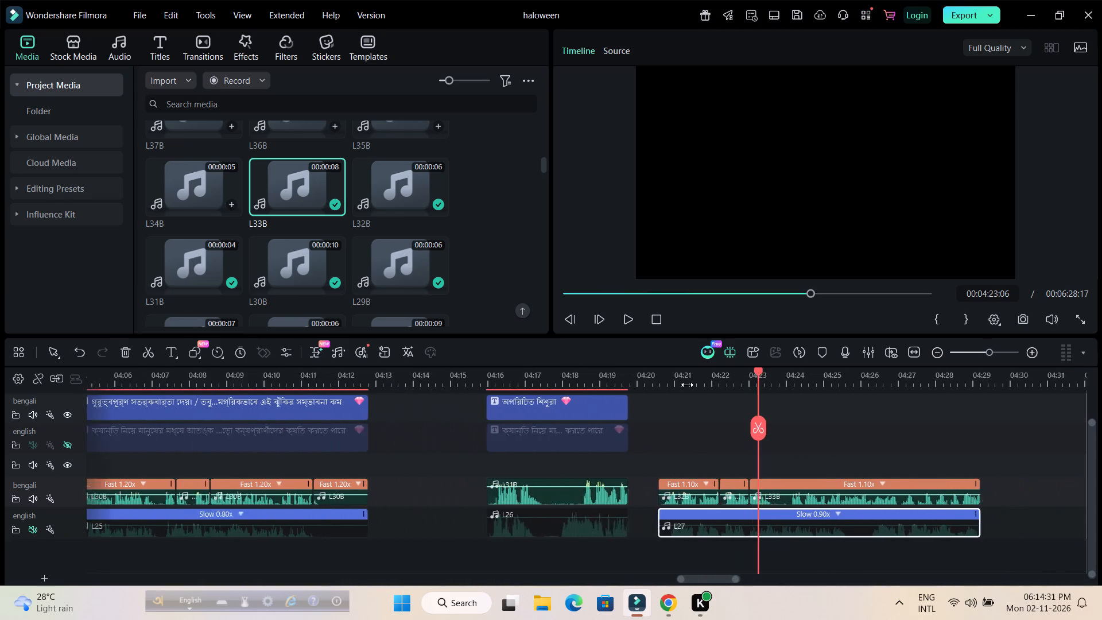
{"action": "left_click_drag", "start_coordinate": [687, 385], "coordinate": [682, 385]}
{"action": "left_click_drag", "start_coordinate": [689, 578], "coordinate": [697, 577]}
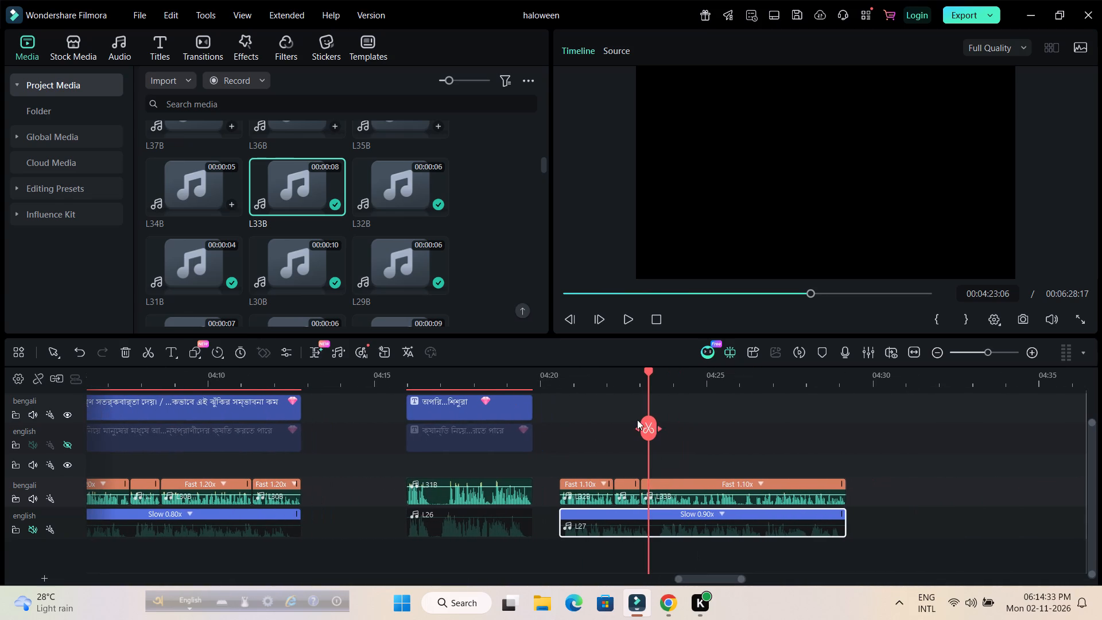
{"action": "left_click_drag", "start_coordinate": [647, 372], "coordinate": [548, 375]}
{"action": "key", "text": "space"}
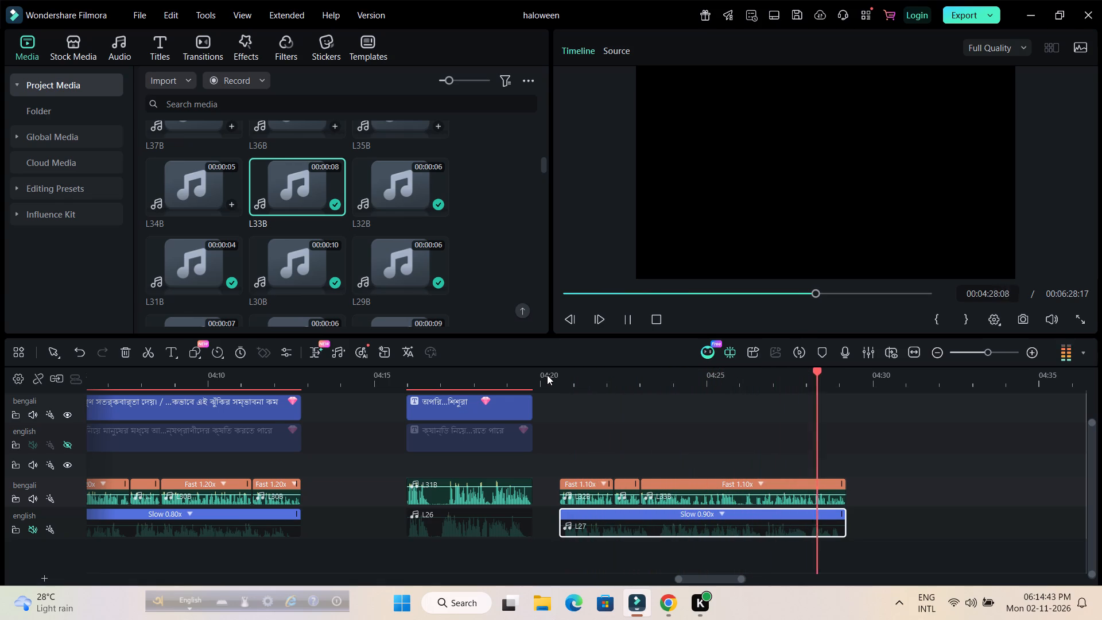
{"action": "left_click", "coordinate": [624, 315]}
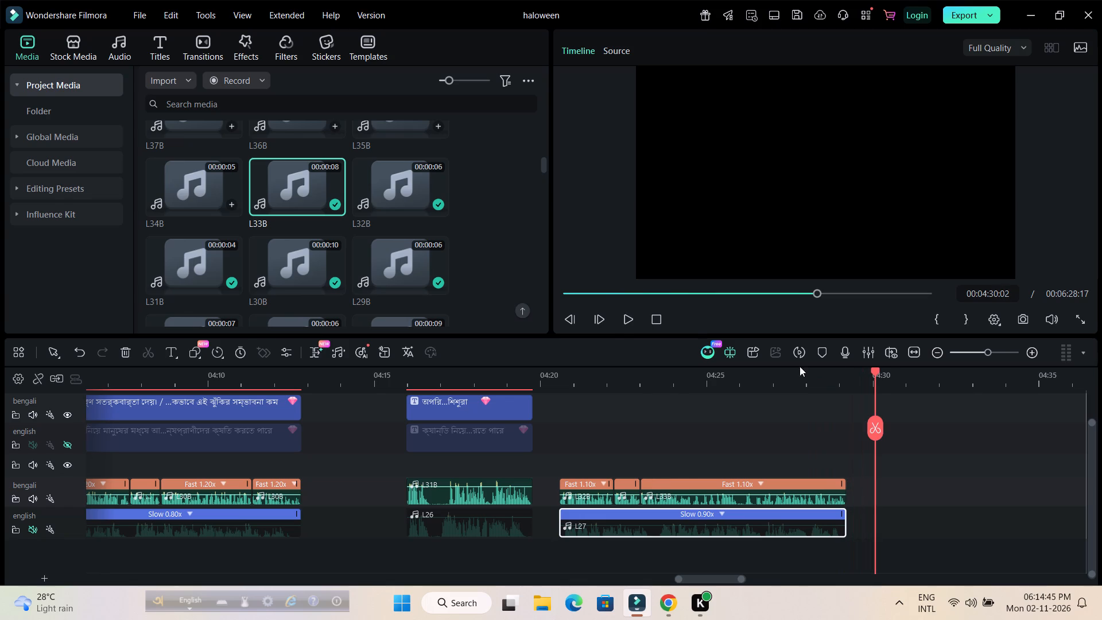
{"action": "left_click_drag", "start_coordinate": [875, 371], "coordinate": [627, 378]}
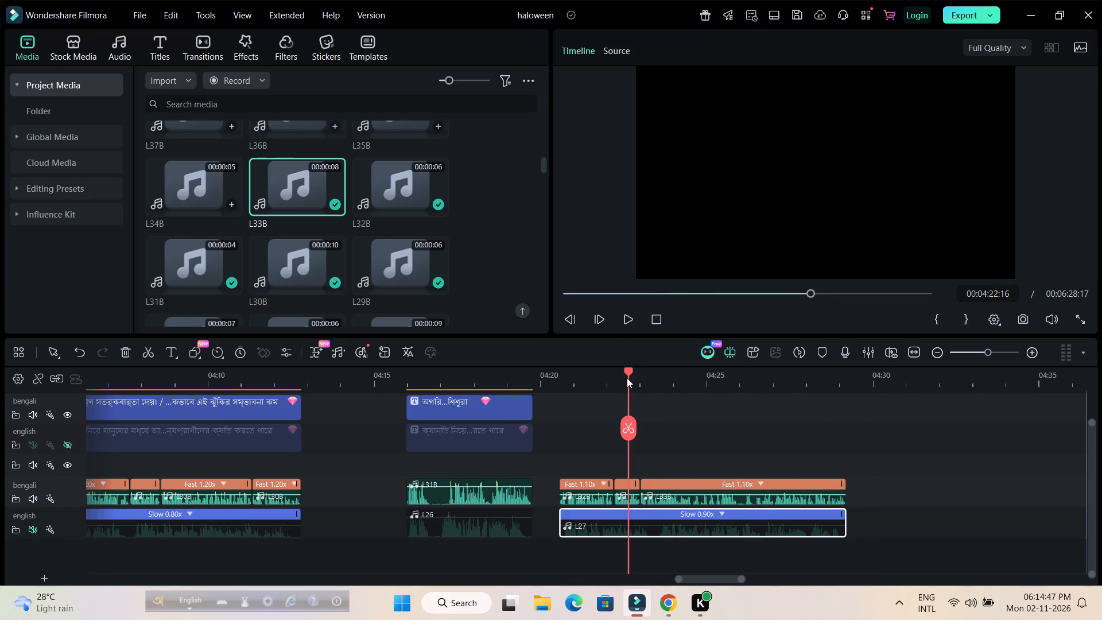
{"action": "left_click_drag", "start_coordinate": [627, 378], "coordinate": [624, 378]}
{"action": "key", "text": "space"}
{"action": "key", "text": "space"}
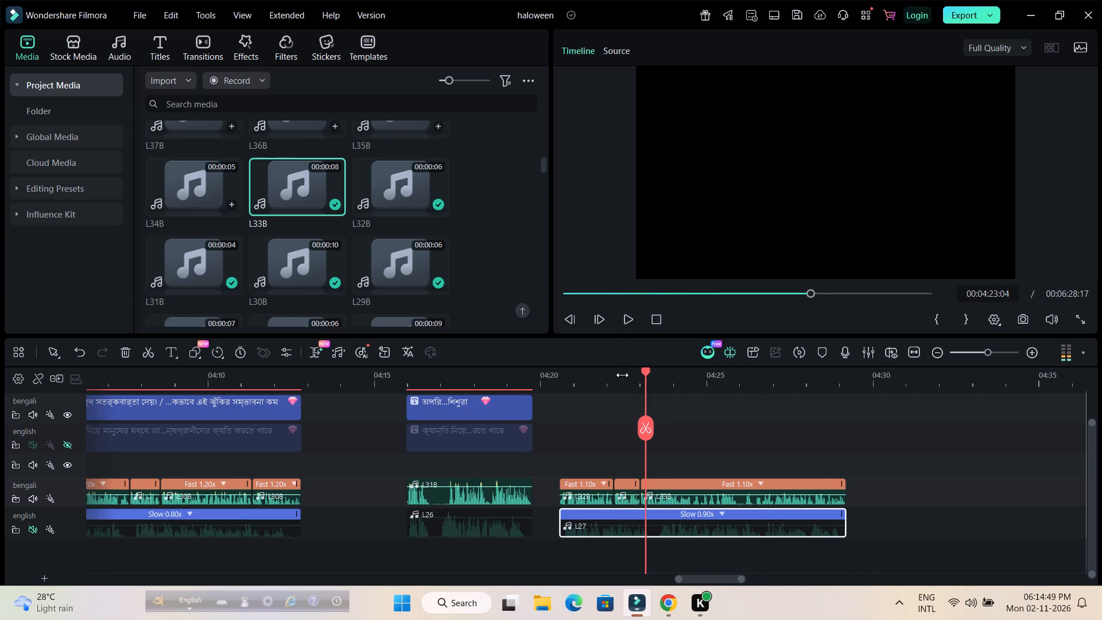
{"action": "left_click_drag", "start_coordinate": [645, 371], "coordinate": [637, 374]}
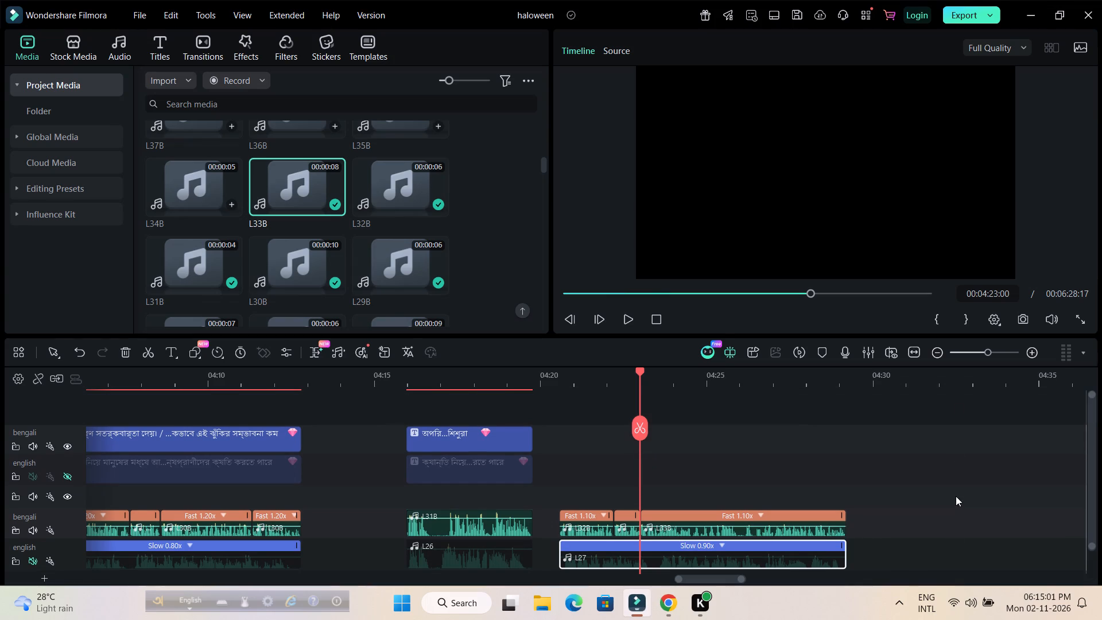
{"action": "left_click_drag", "start_coordinate": [960, 386], "coordinate": [744, 397]}
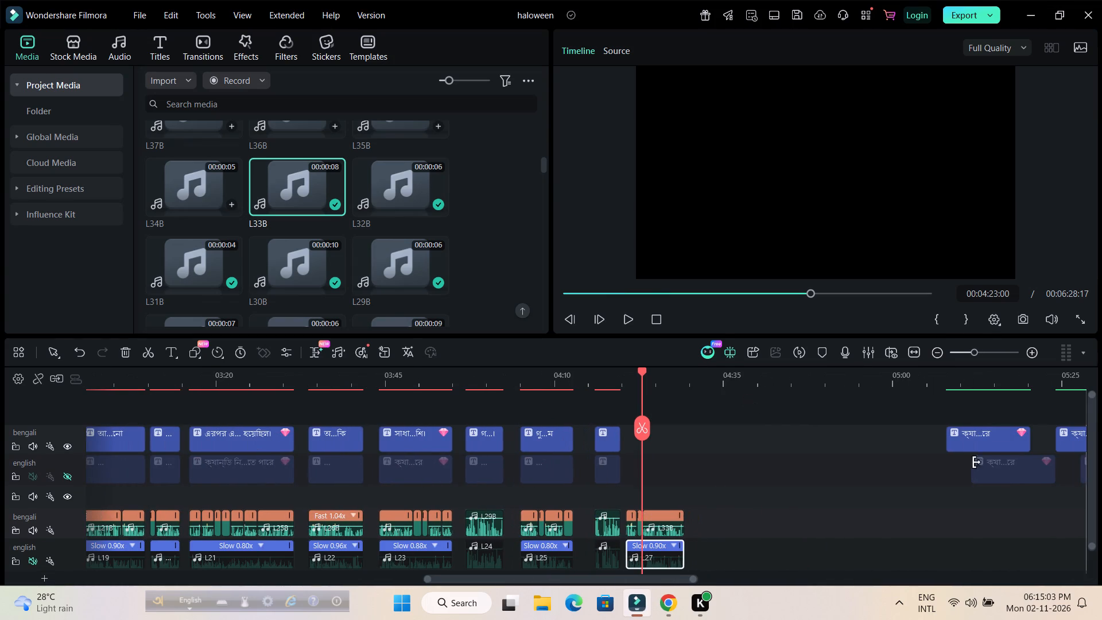
{"action": "left_click_drag", "start_coordinate": [918, 431], "coordinate": [1043, 532]}
{"action": "left_click_drag", "start_coordinate": [1022, 473], "coordinate": [765, 473]}
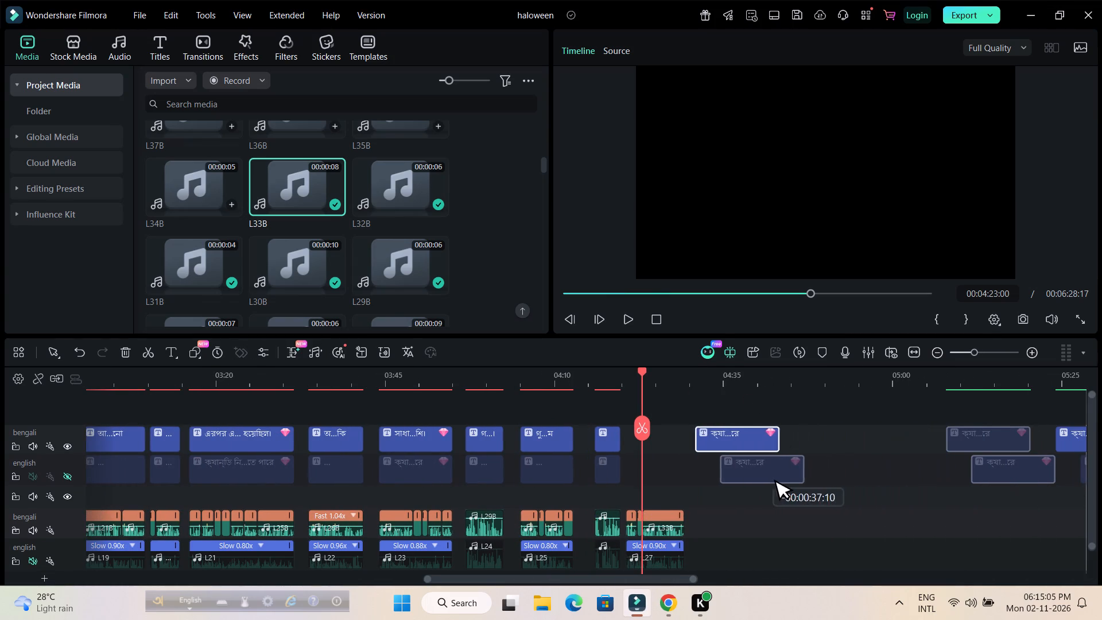
{"action": "left_click_drag", "start_coordinate": [765, 473], "coordinate": [704, 473]}
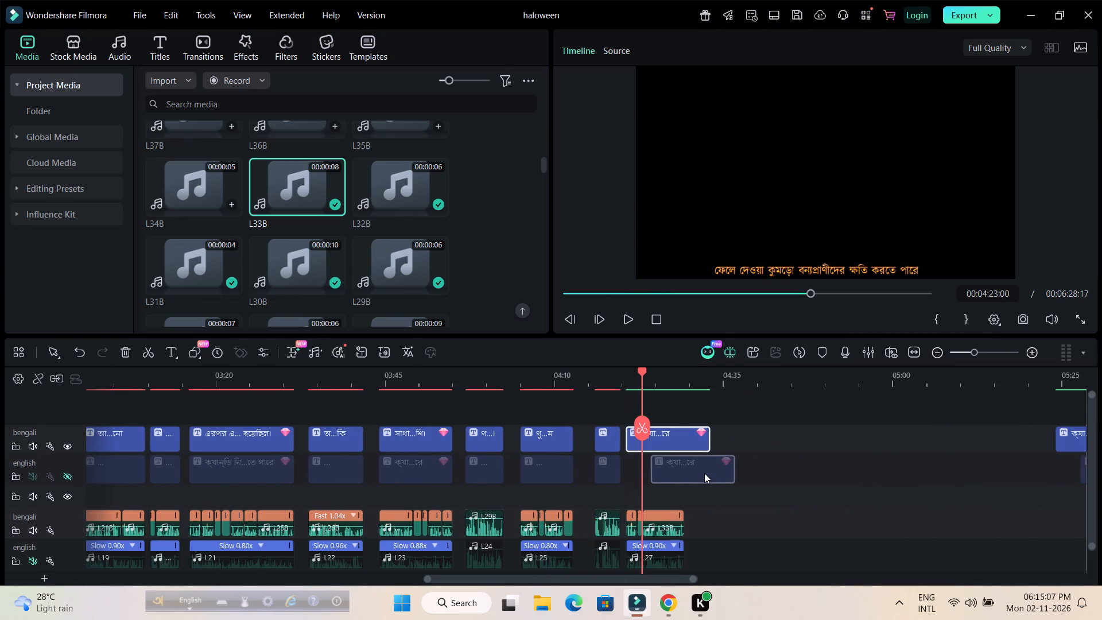
{"action": "left_click", "coordinate": [722, 490]}
{"action": "left_click_drag", "start_coordinate": [717, 470], "coordinate": [693, 470]}
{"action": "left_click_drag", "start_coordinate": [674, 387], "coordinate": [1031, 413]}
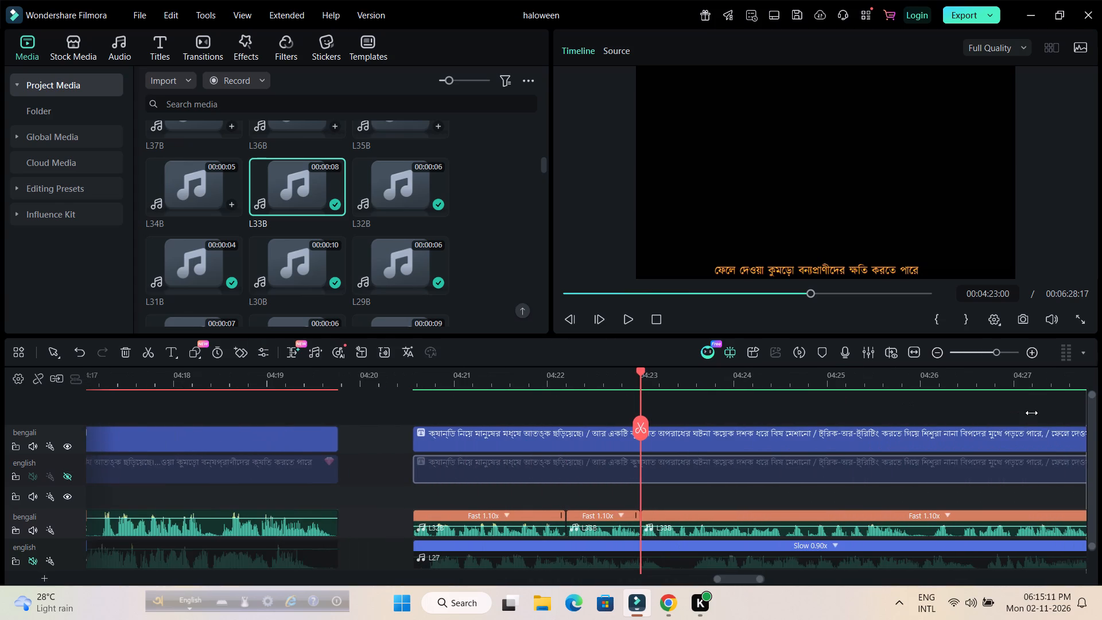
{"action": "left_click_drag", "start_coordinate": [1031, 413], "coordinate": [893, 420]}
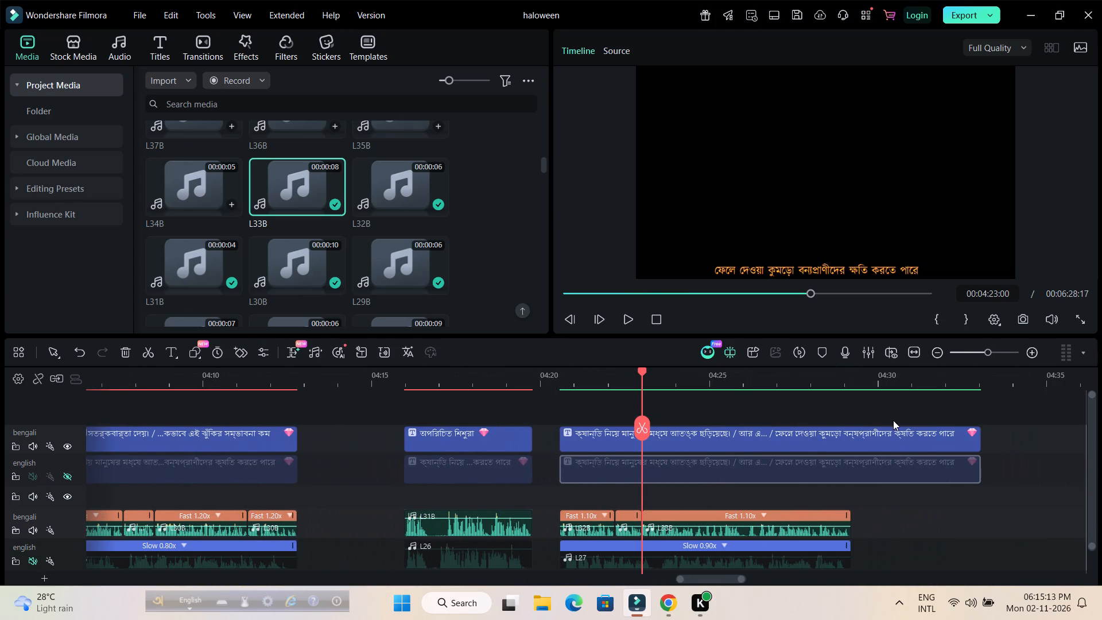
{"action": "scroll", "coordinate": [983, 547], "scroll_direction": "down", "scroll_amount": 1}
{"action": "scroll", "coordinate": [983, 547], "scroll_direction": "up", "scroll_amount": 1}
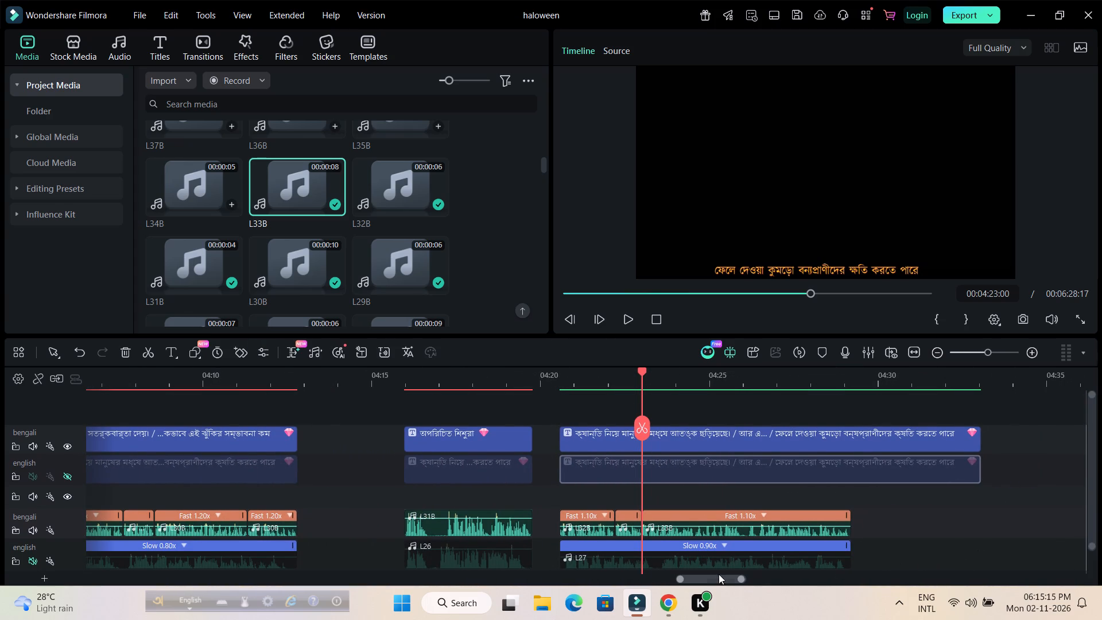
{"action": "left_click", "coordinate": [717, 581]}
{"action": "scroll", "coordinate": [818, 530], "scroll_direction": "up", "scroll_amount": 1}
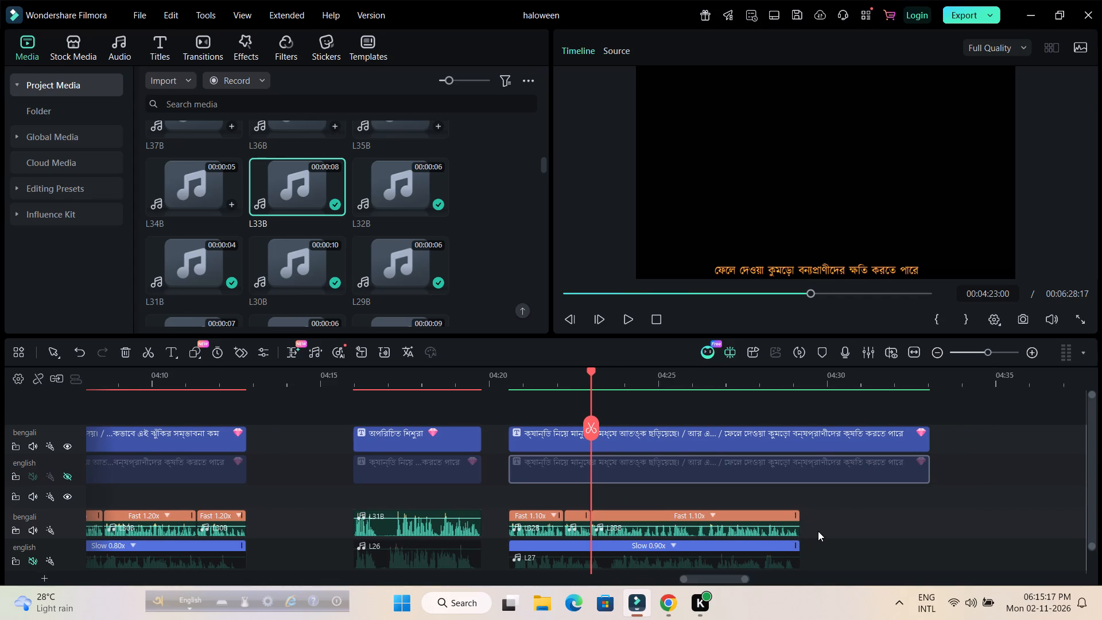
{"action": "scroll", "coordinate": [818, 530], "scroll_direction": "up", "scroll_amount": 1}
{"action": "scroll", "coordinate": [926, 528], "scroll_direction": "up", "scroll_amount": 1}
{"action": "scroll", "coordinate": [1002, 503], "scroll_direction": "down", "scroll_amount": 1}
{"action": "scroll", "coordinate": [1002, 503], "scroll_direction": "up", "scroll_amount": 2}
Trim the ends of the Bengali and English title clips together to 00:04:29:05, where the L33B and L27 voiceovers end.
{"action": "left_click", "coordinate": [804, 383]}
{"action": "left_click_drag", "start_coordinate": [789, 384], "coordinate": [1041, 389]}
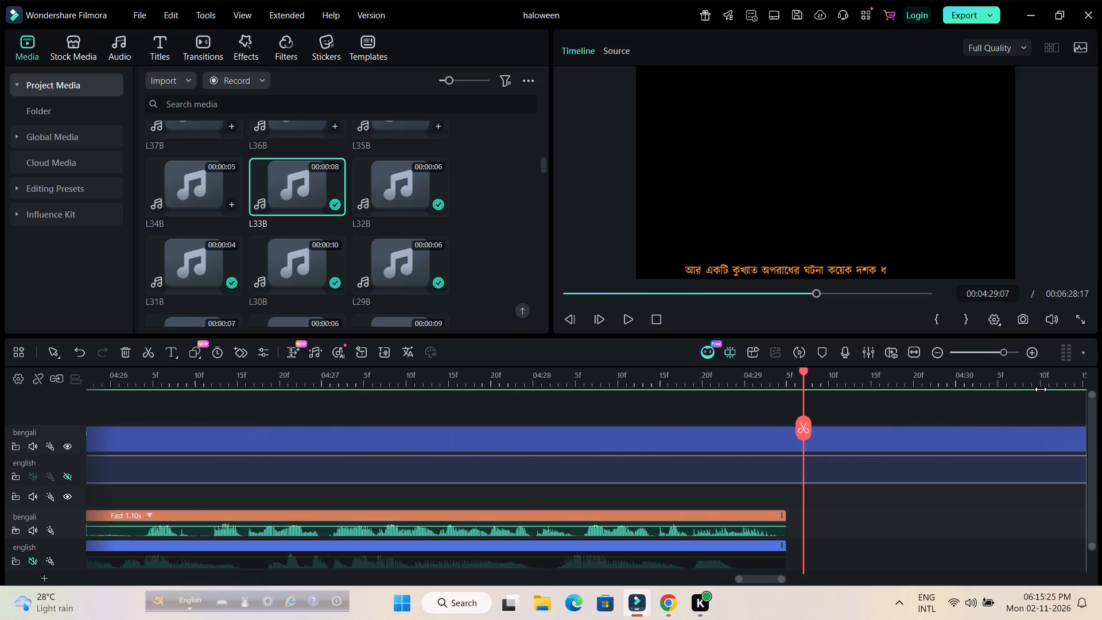
{"action": "left_click_drag", "start_coordinate": [1041, 389], "coordinate": [870, 405]}
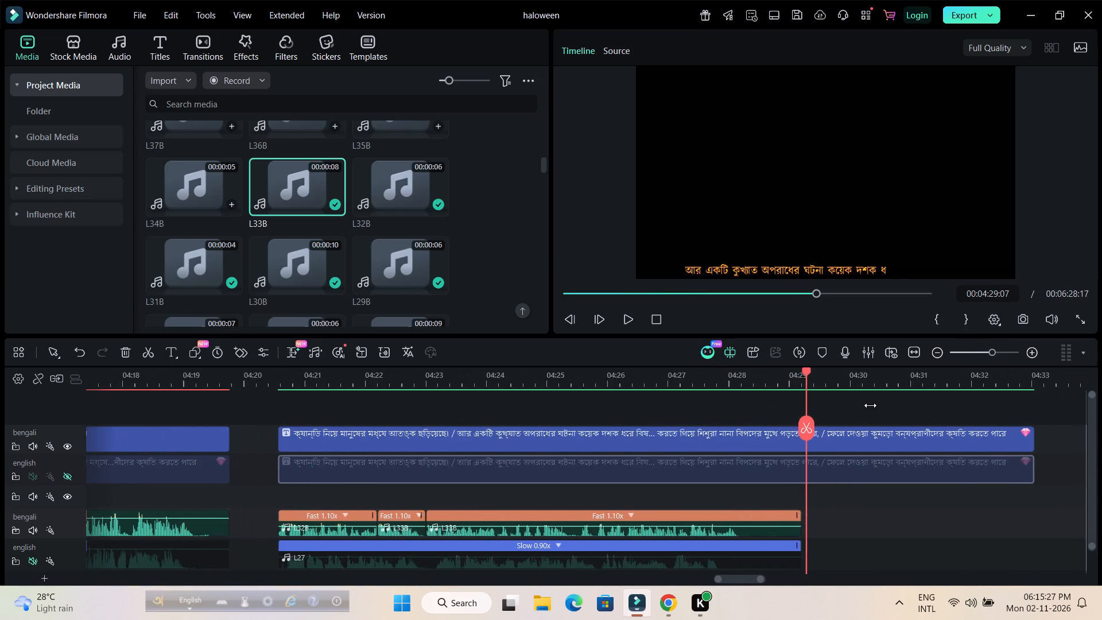
{"action": "left_click_drag", "start_coordinate": [870, 405], "coordinate": [873, 405]}
{"action": "left_click", "coordinate": [740, 582]}
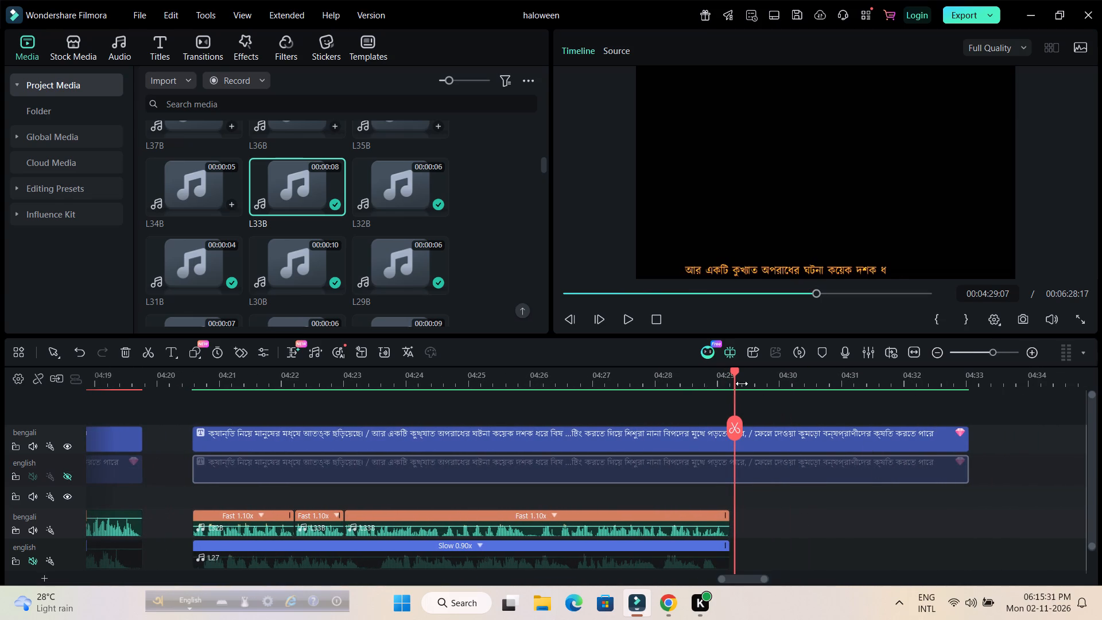
{"action": "left_click_drag", "start_coordinate": [734, 373], "coordinate": [727, 379]}
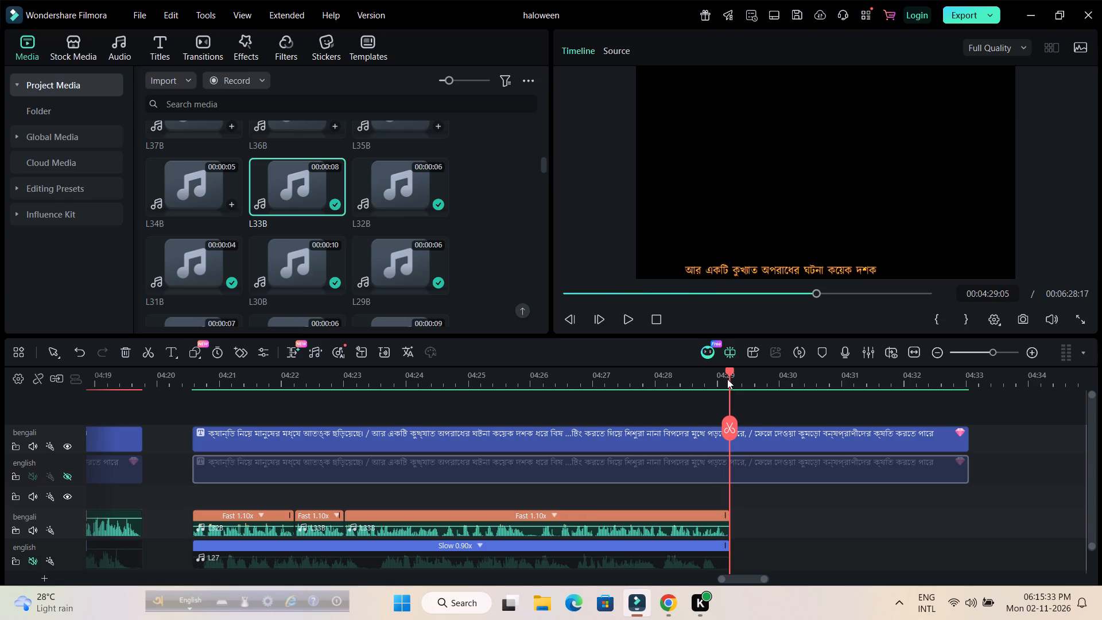
{"action": "left_click_drag", "start_coordinate": [920, 536], "coordinate": [996, 420]}
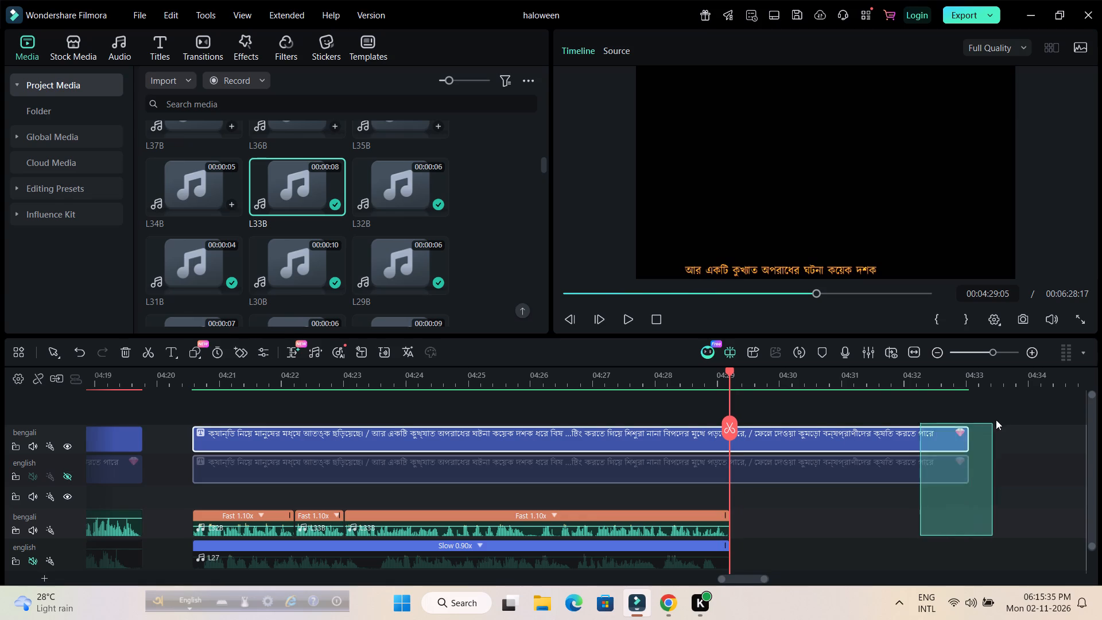
{"action": "left_click_drag", "start_coordinate": [996, 420], "coordinate": [996, 418]}
{"action": "left_click_drag", "start_coordinate": [967, 441], "coordinate": [869, 447]}
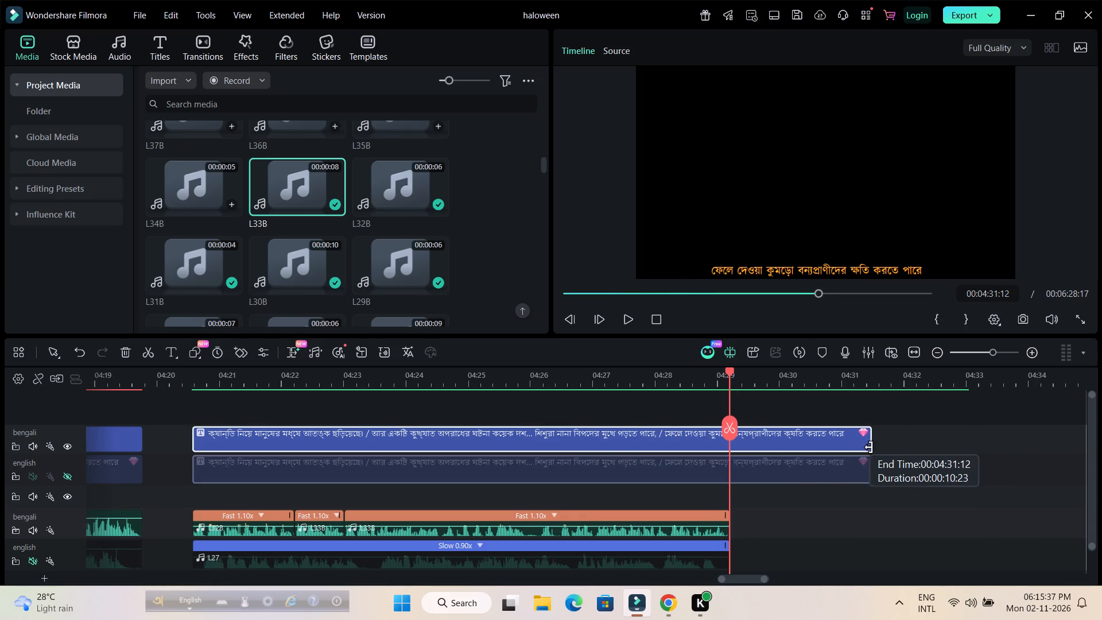
{"action": "left_click_drag", "start_coordinate": [869, 447], "coordinate": [891, 446]}
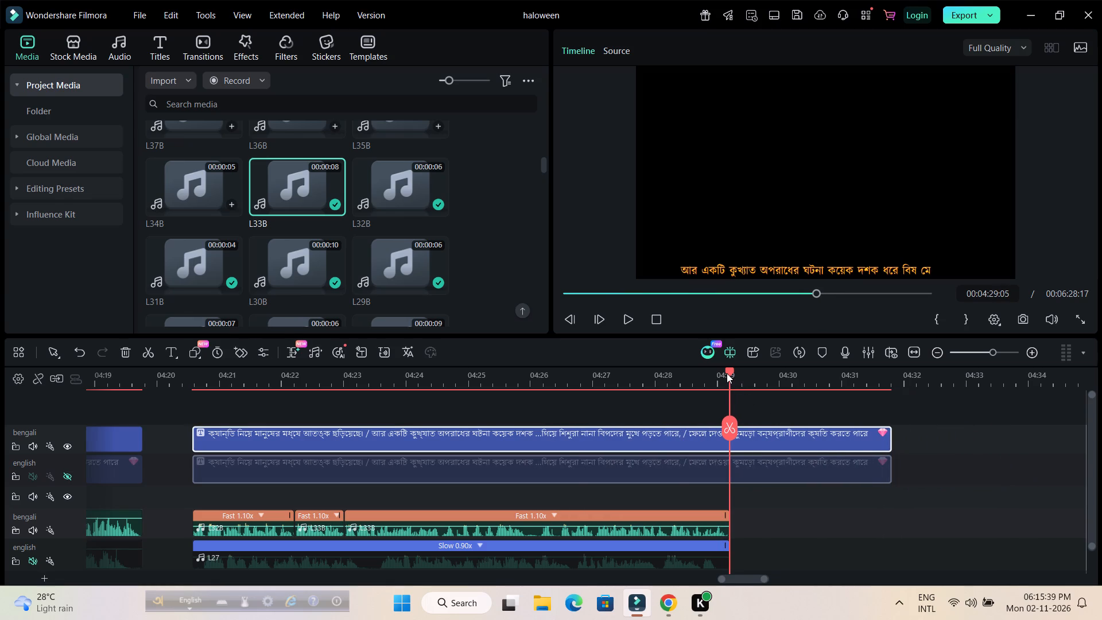
{"action": "left_click_drag", "start_coordinate": [727, 373], "coordinate": [456, 411]}
{"action": "left_click_drag", "start_coordinate": [889, 439], "coordinate": [881, 440]}
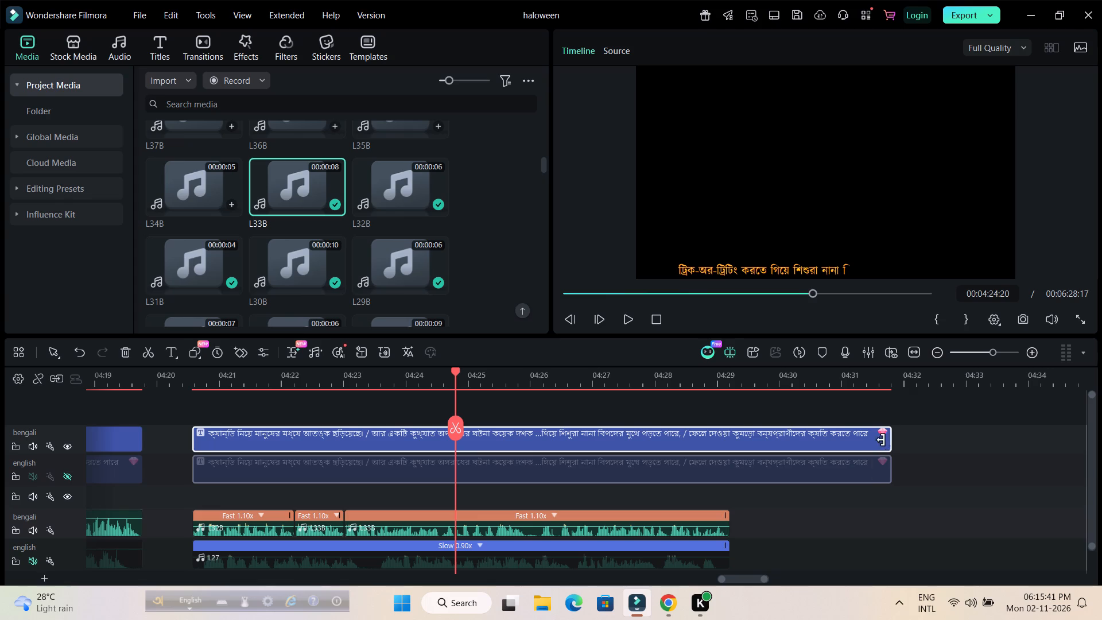
{"action": "left_click_drag", "start_coordinate": [881, 440], "coordinate": [731, 446]}
Open the Bengali title for text editing and use playback to park the playhead at 00:04:23:00, the join between the L33B pieces.
{"action": "double_click", "coordinate": [648, 441]}
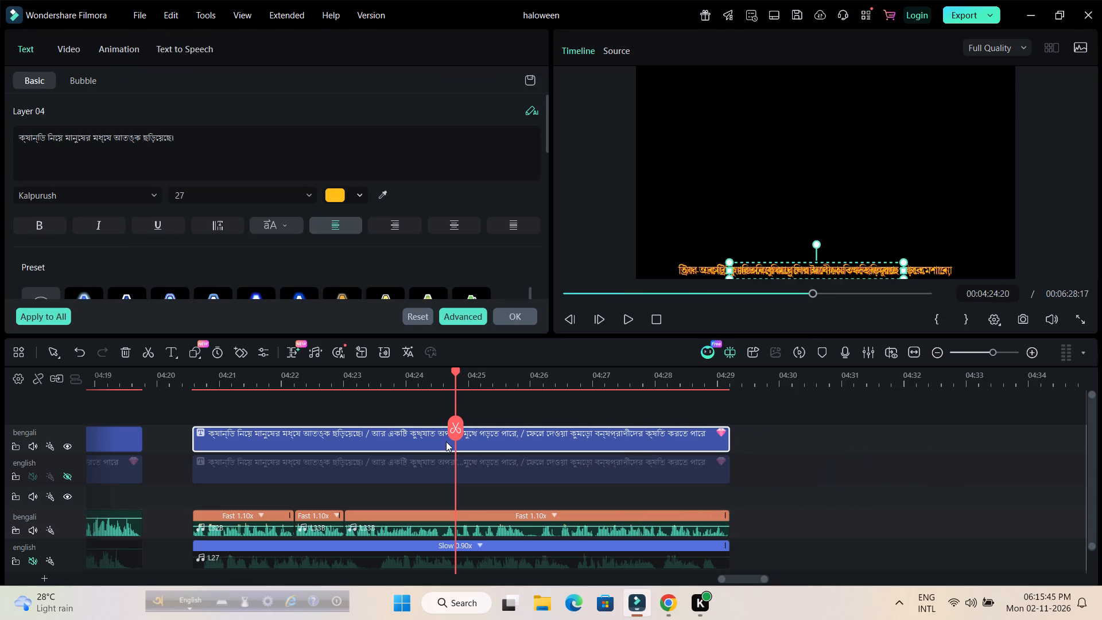
{"action": "left_click_drag", "start_coordinate": [453, 367], "coordinate": [351, 399]}
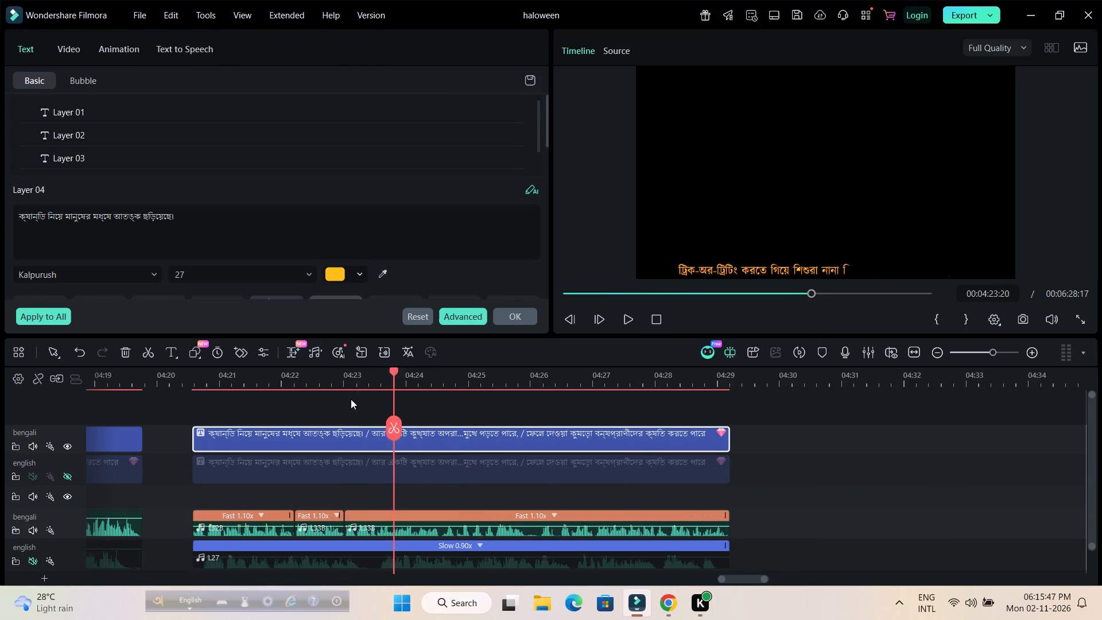
{"action": "left_click_drag", "start_coordinate": [351, 399], "coordinate": [308, 402]}
{"action": "key", "text": "space"}
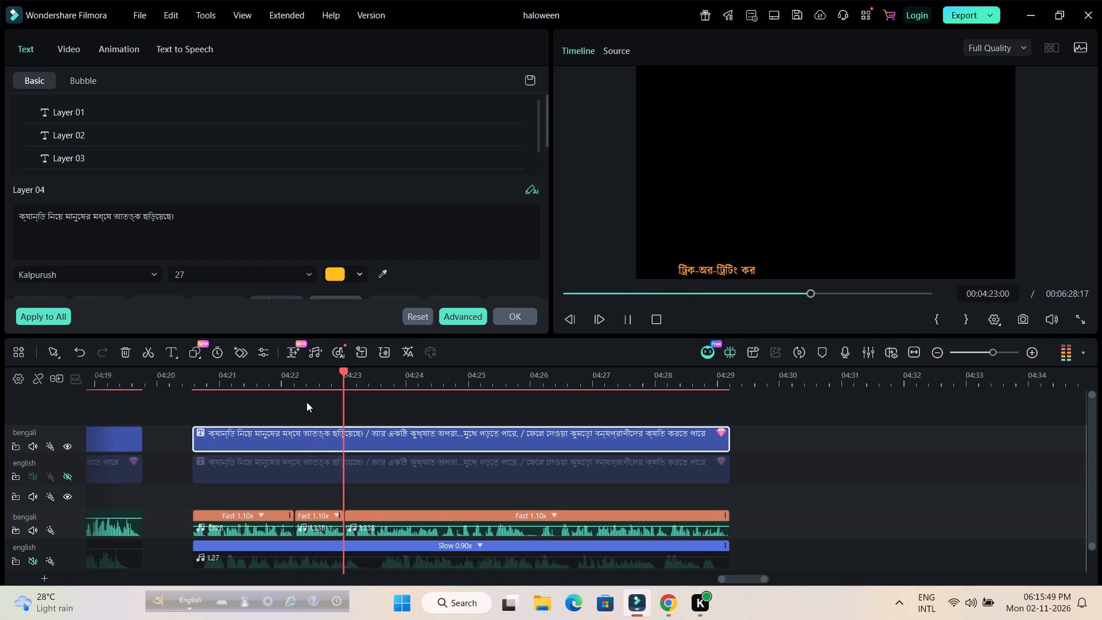
{"action": "key", "text": "space"}
{"action": "left_click_drag", "start_coordinate": [388, 372], "coordinate": [346, 380]}
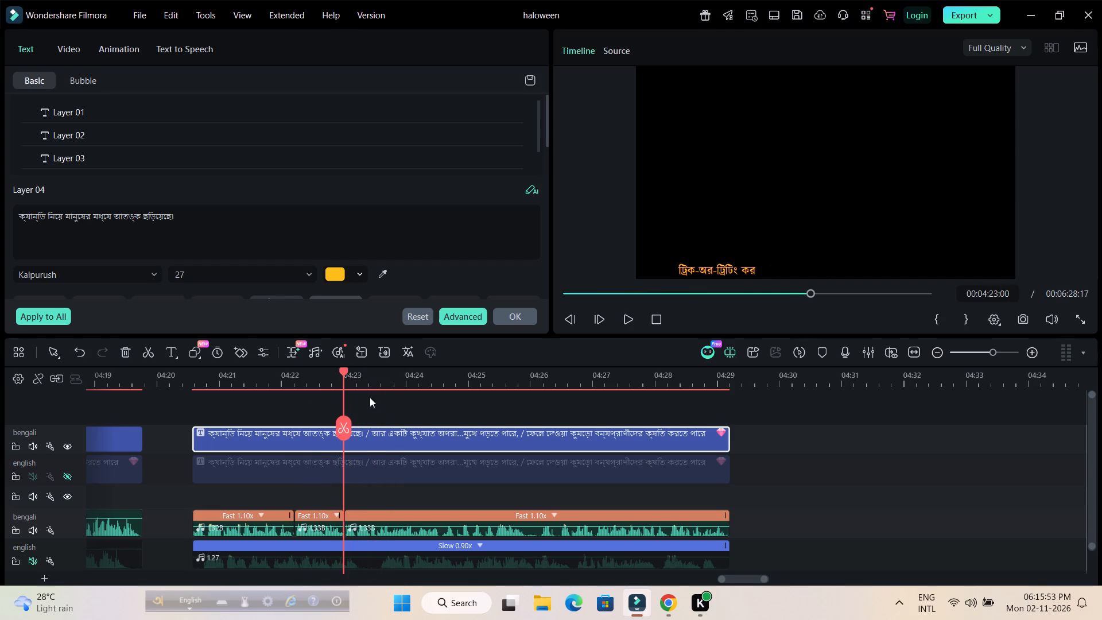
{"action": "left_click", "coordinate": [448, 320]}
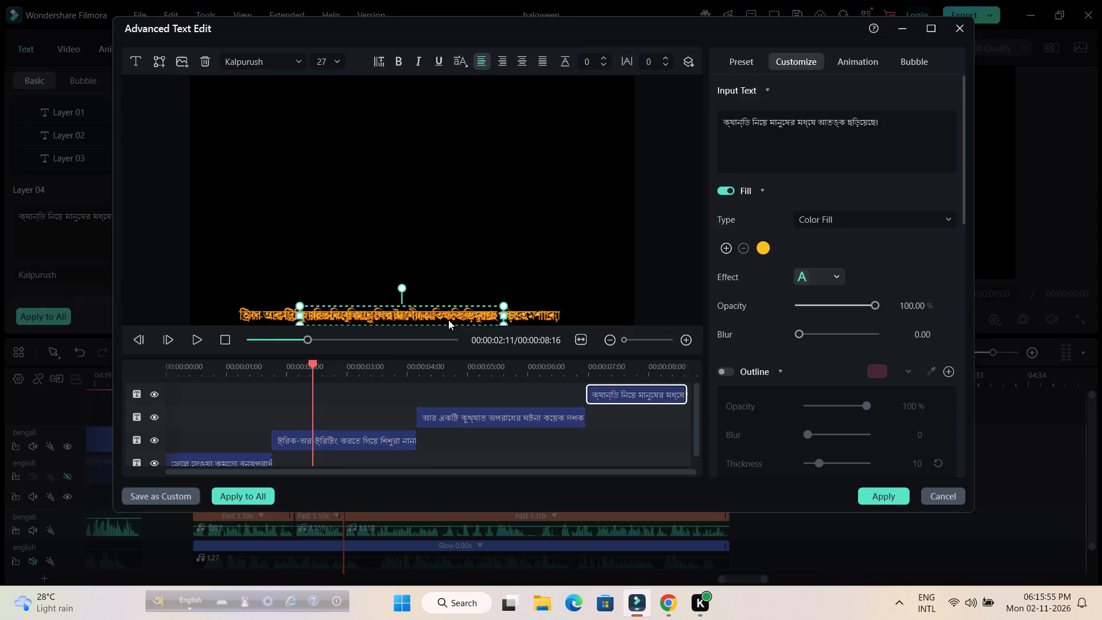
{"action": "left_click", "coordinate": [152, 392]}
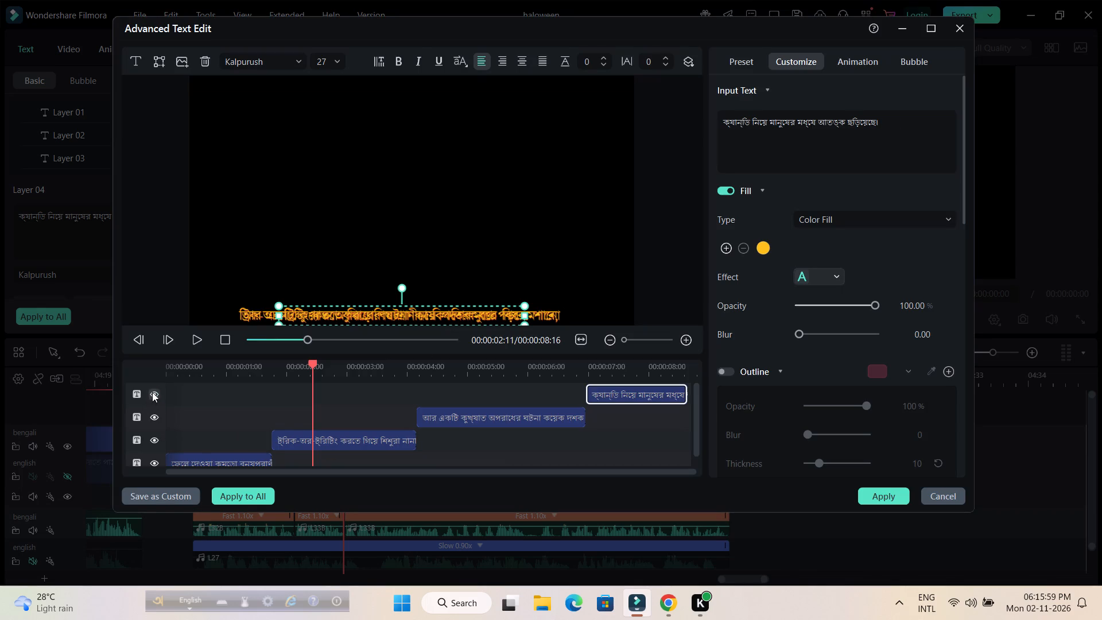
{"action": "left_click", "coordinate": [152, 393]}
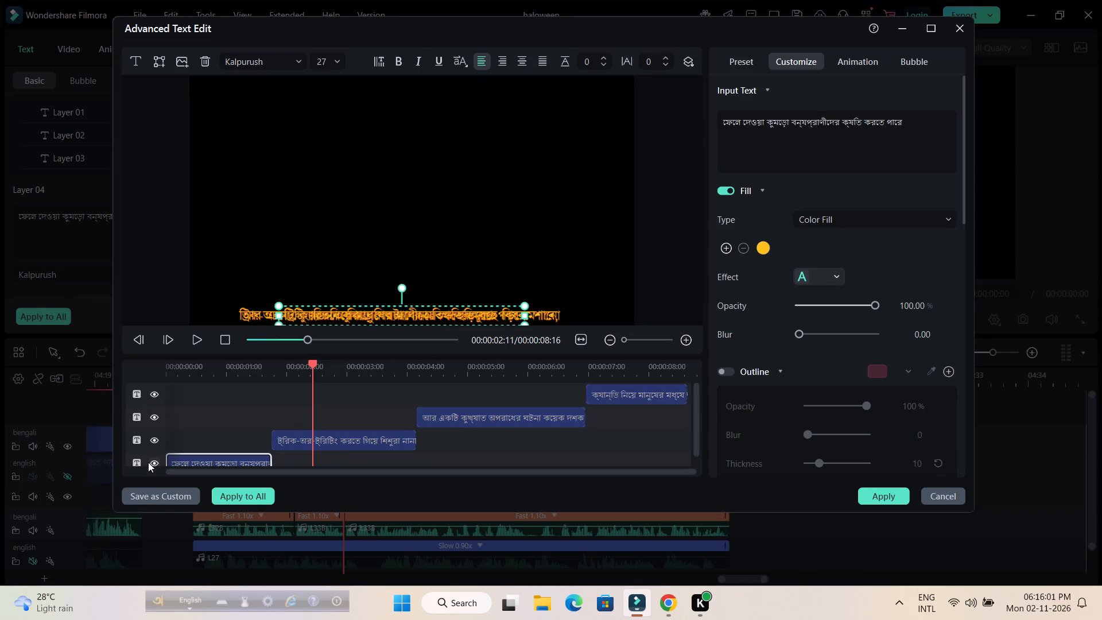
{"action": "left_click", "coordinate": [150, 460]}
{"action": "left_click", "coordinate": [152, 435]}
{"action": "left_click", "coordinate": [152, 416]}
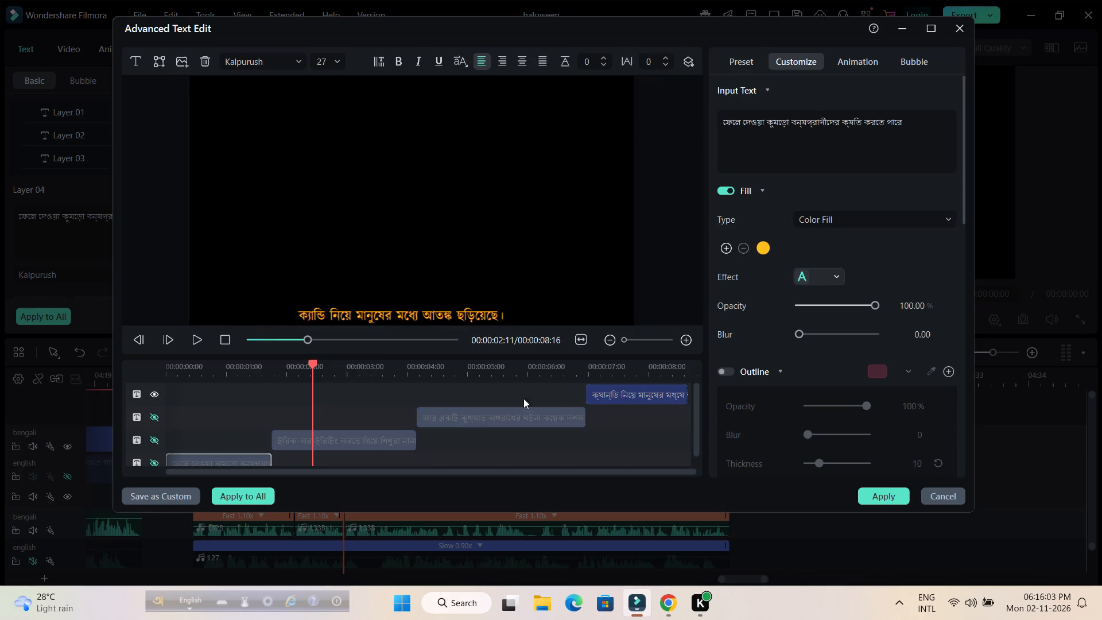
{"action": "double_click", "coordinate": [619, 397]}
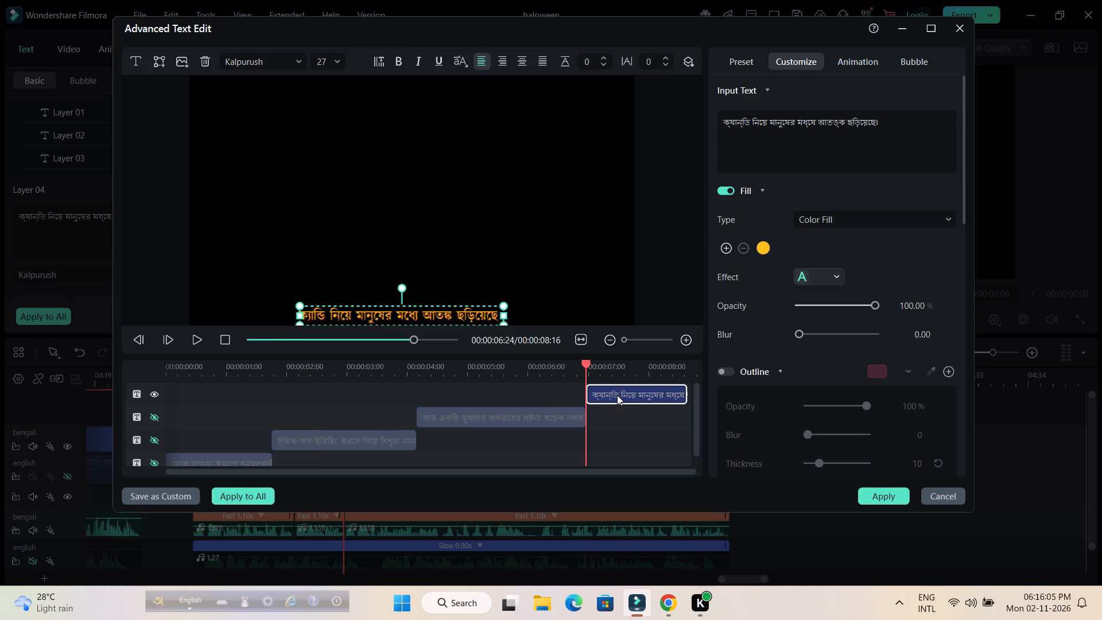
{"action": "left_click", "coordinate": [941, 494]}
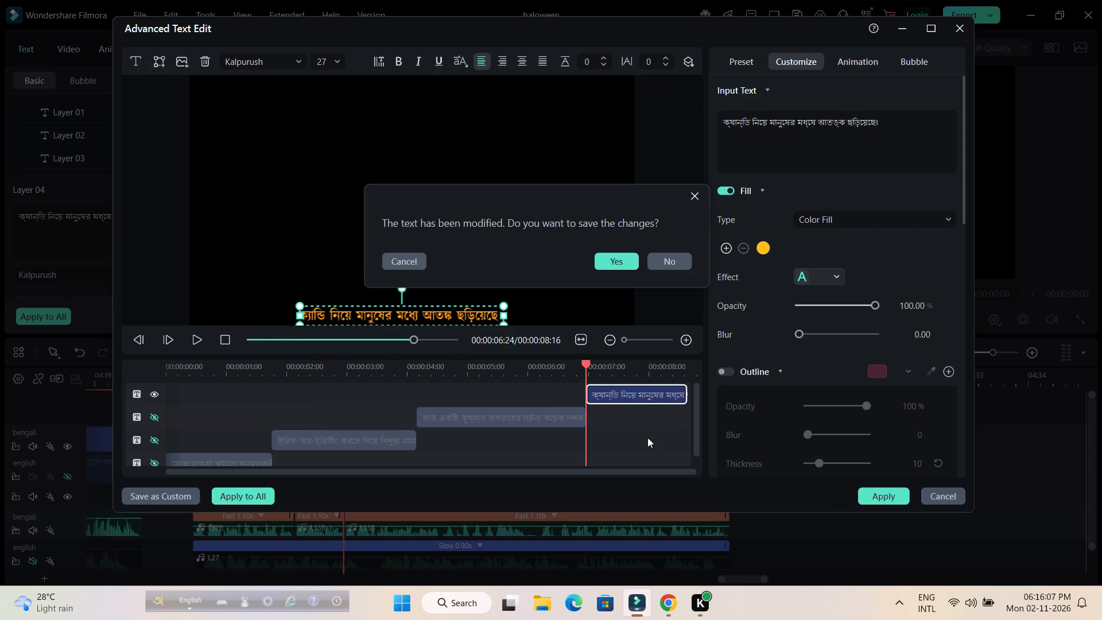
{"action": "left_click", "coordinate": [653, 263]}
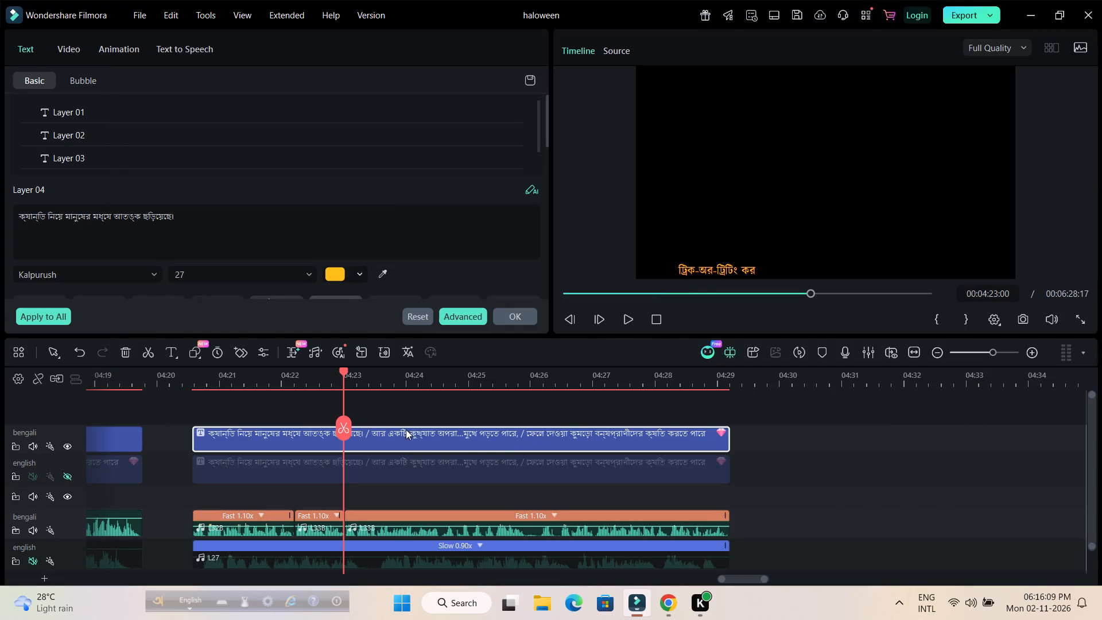
In Advanced Text Edit, extend the start of the ক্যান্ডি নিয়ে layer back to 00:00:02:11 and hide the other three text layers.
{"action": "left_click", "coordinate": [452, 320]}
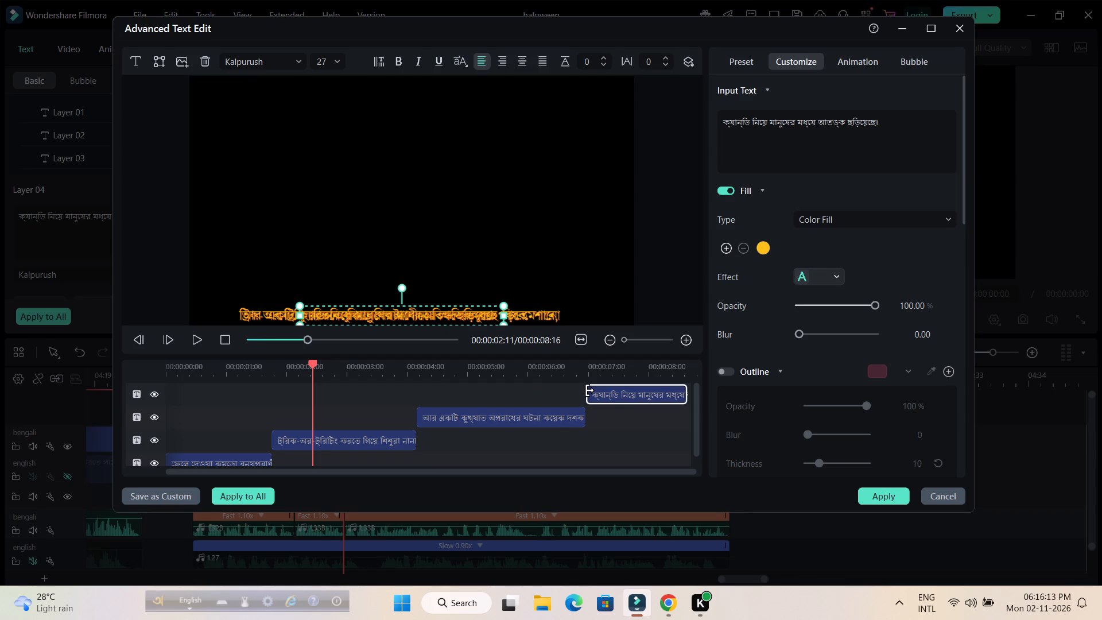
{"action": "left_click_drag", "start_coordinate": [590, 390], "coordinate": [321, 398]}
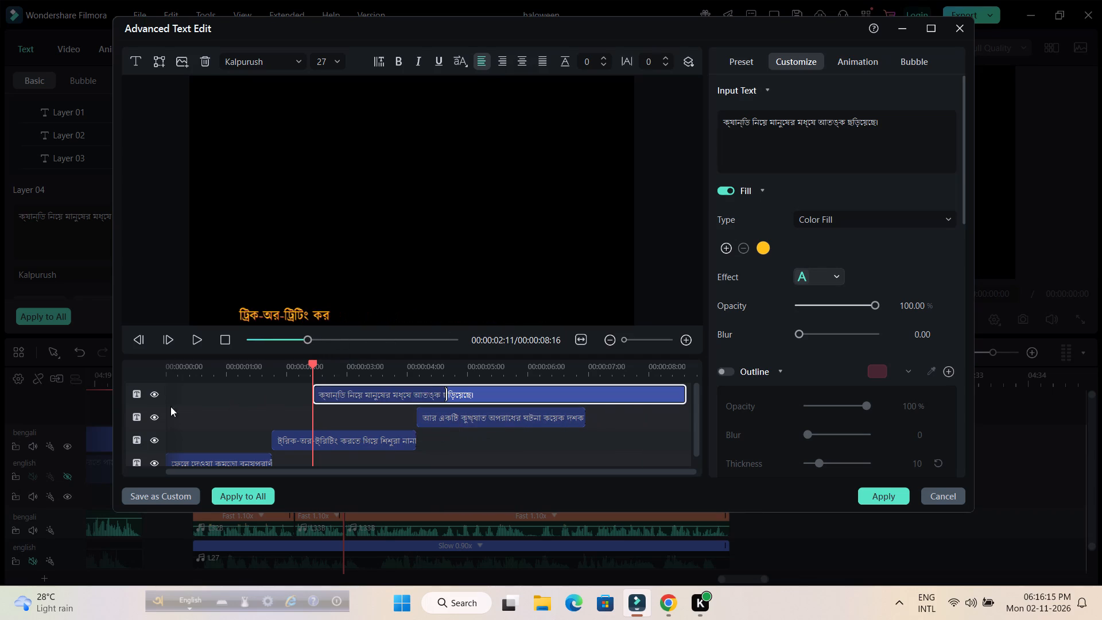
{"action": "left_click", "coordinate": [153, 417]}
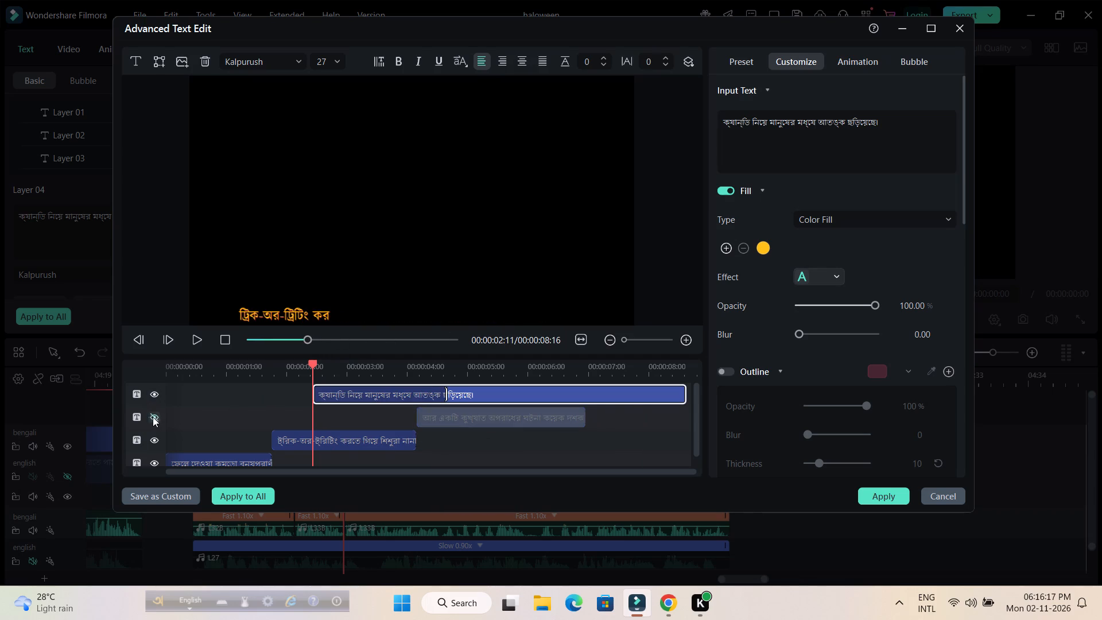
{"action": "left_click", "coordinate": [154, 439]}
{"action": "left_click", "coordinate": [154, 461]}
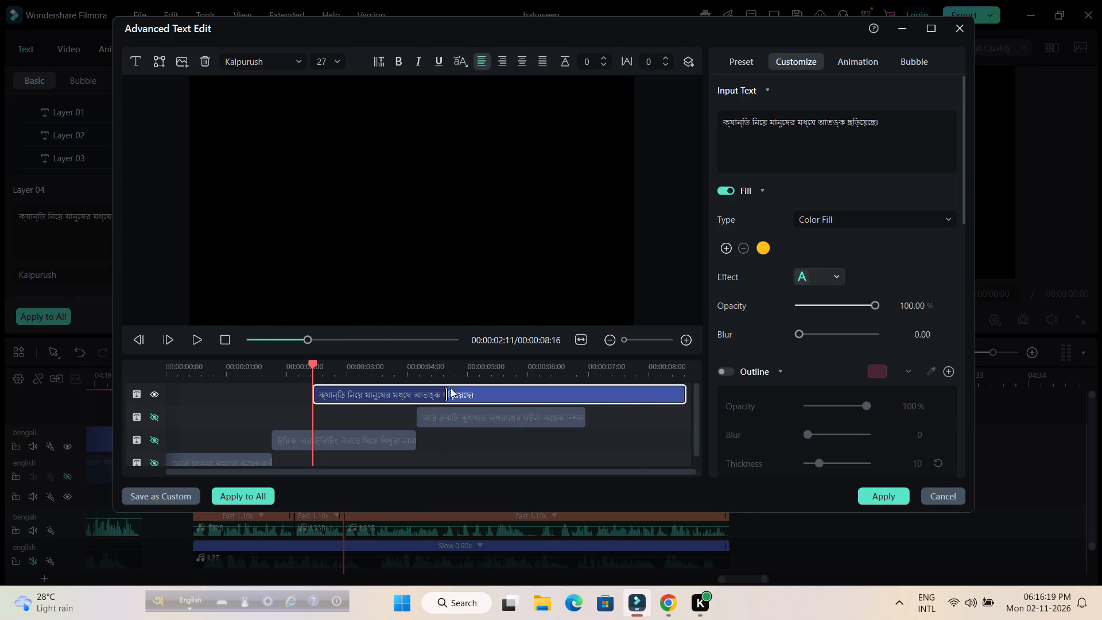
Lengthen the text animation on the ক্যান্ডি নিয়ে layer so it runs nearly to the layer's end.
{"action": "left_click_drag", "start_coordinate": [447, 399], "coordinate": [677, 400]}
{"action": "left_click_drag", "start_coordinate": [677, 400], "coordinate": [678, 400]}
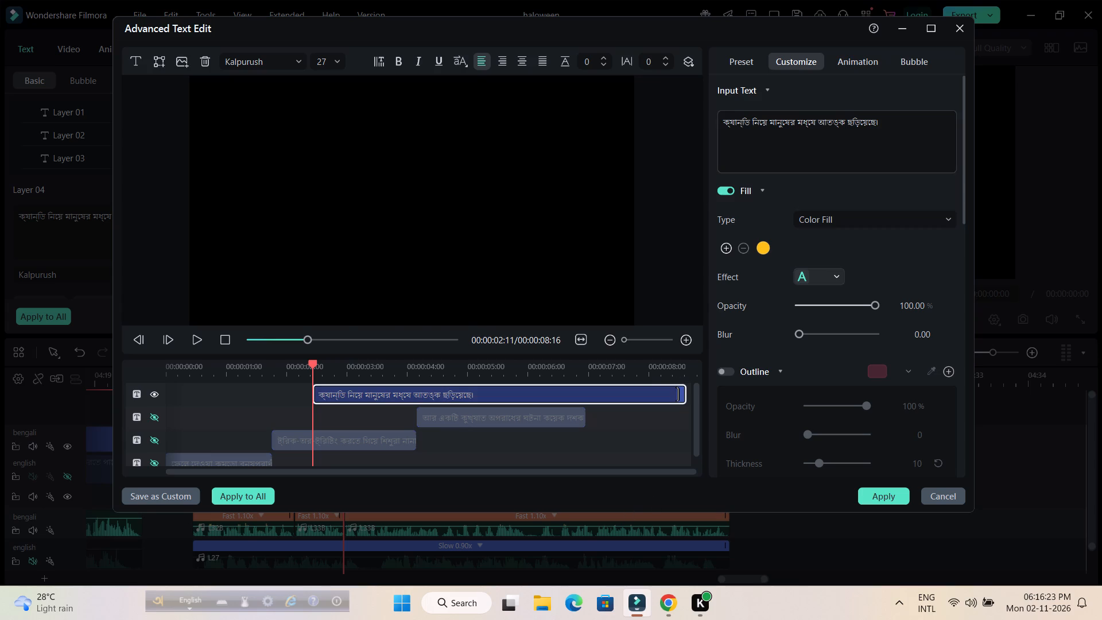
Replace the ক্যান্ডি নিয়ে layer's text with the copied Bengali sentence about observing ১,০৩৯ trick-or-treating children.
{"action": "left_click_drag", "start_coordinate": [883, 121], "coordinate": [703, 121]}
{"action": "key", "text": "ctrl+v"}
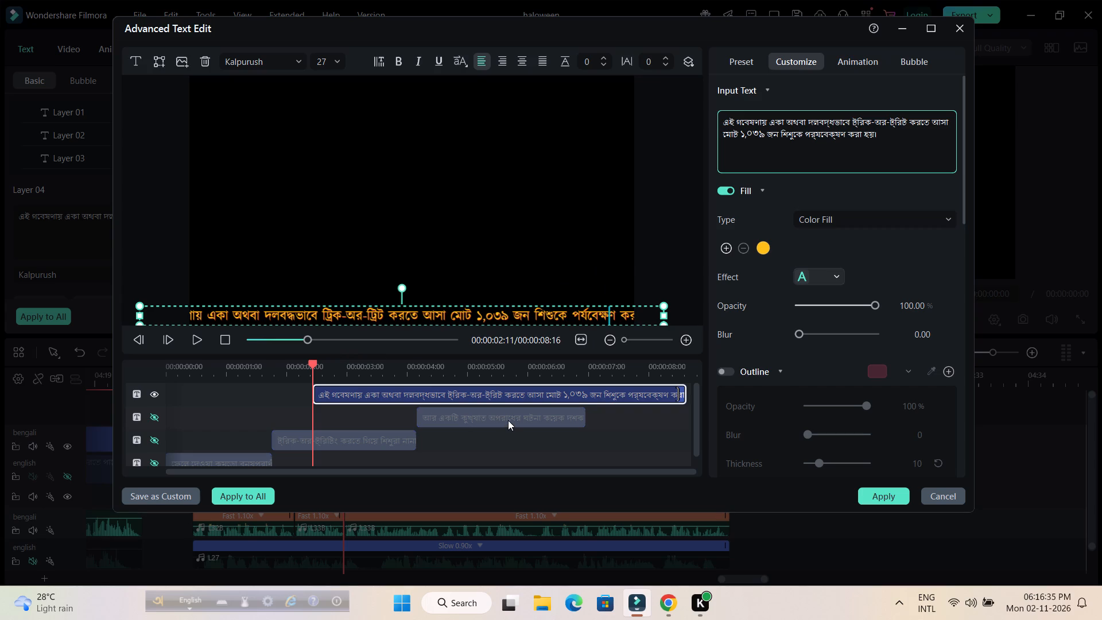
Move the hidden আর একটি কুখ্যাত অপরাধের layer earlier so it starts at 00:00:02:11.
{"action": "left_click_drag", "start_coordinate": [508, 420], "coordinate": [451, 417]}
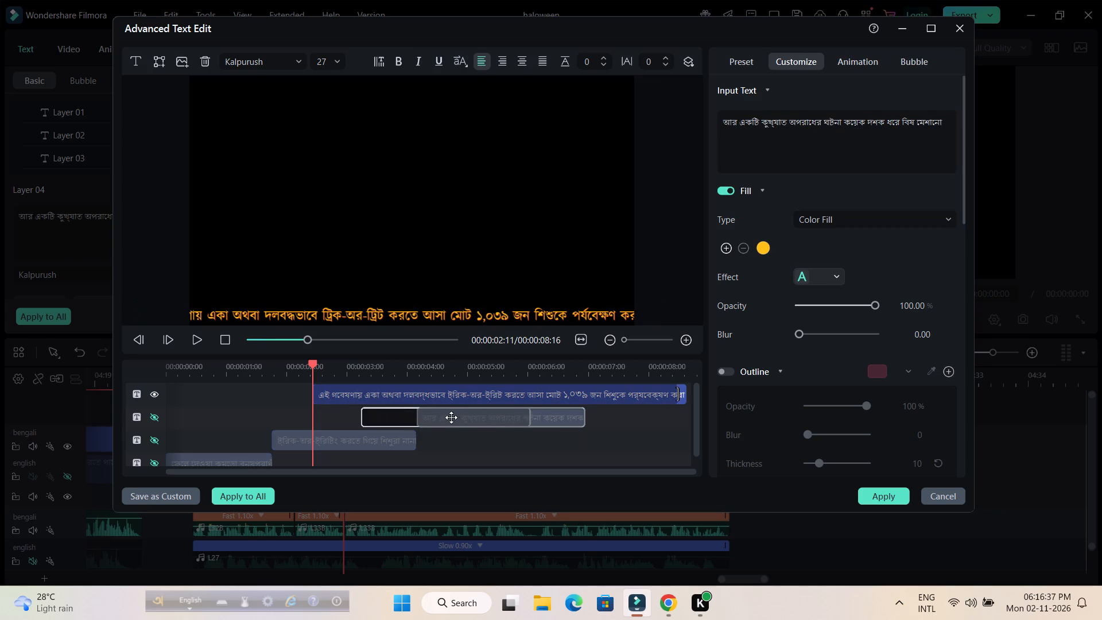
{"action": "left_click_drag", "start_coordinate": [451, 417], "coordinate": [412, 418]}
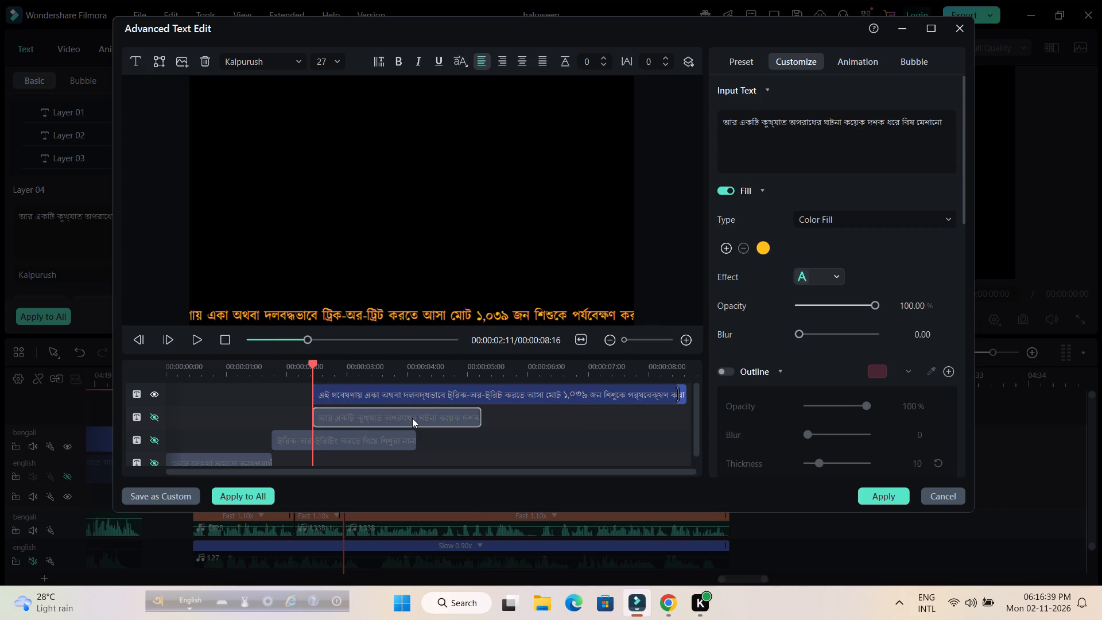
Trim the start of the ১,০৩৯ sentence layer to 00:00:05:06 and play the title to check its timing.
{"action": "left_click", "coordinate": [418, 389]}
{"action": "left_click_drag", "start_coordinate": [316, 390], "coordinate": [324, 389]}
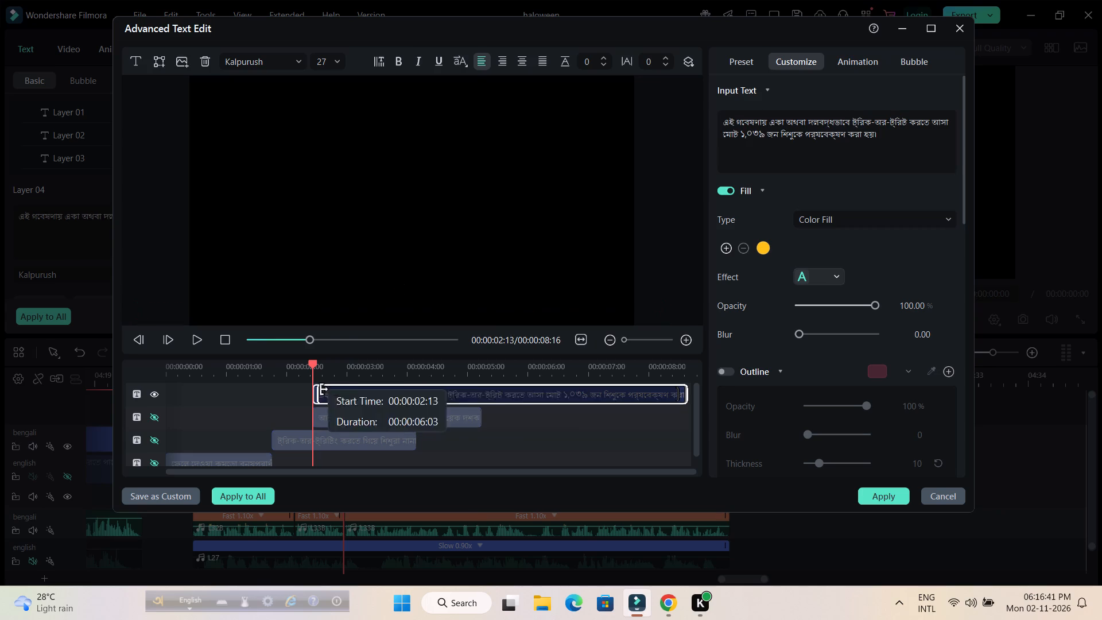
{"action": "left_click_drag", "start_coordinate": [324, 389], "coordinate": [481, 389]}
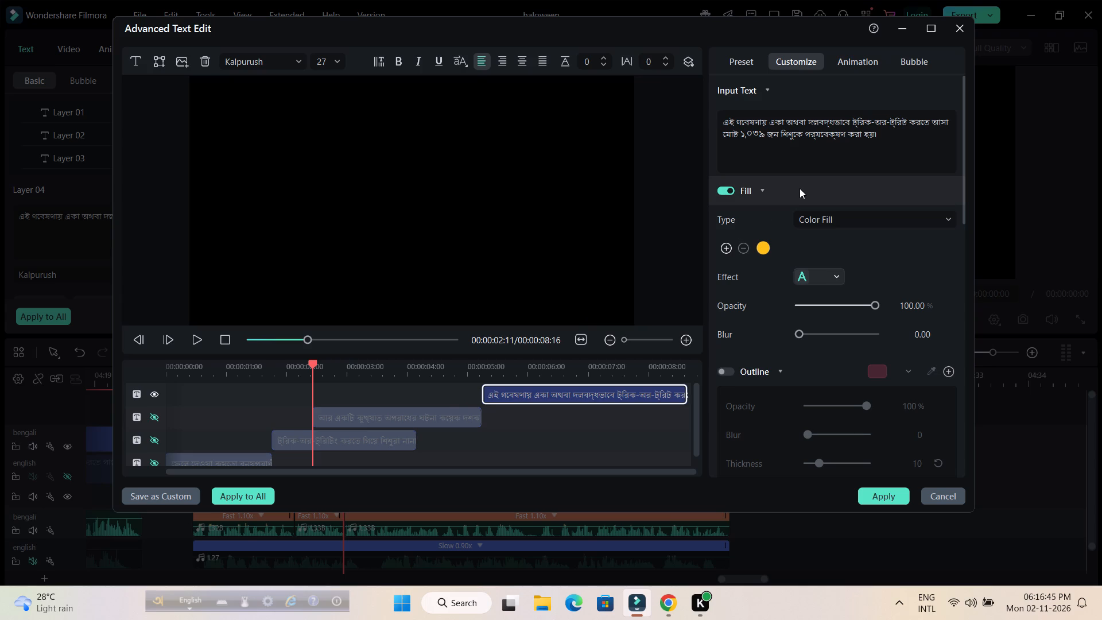
{"action": "key", "text": "space"}
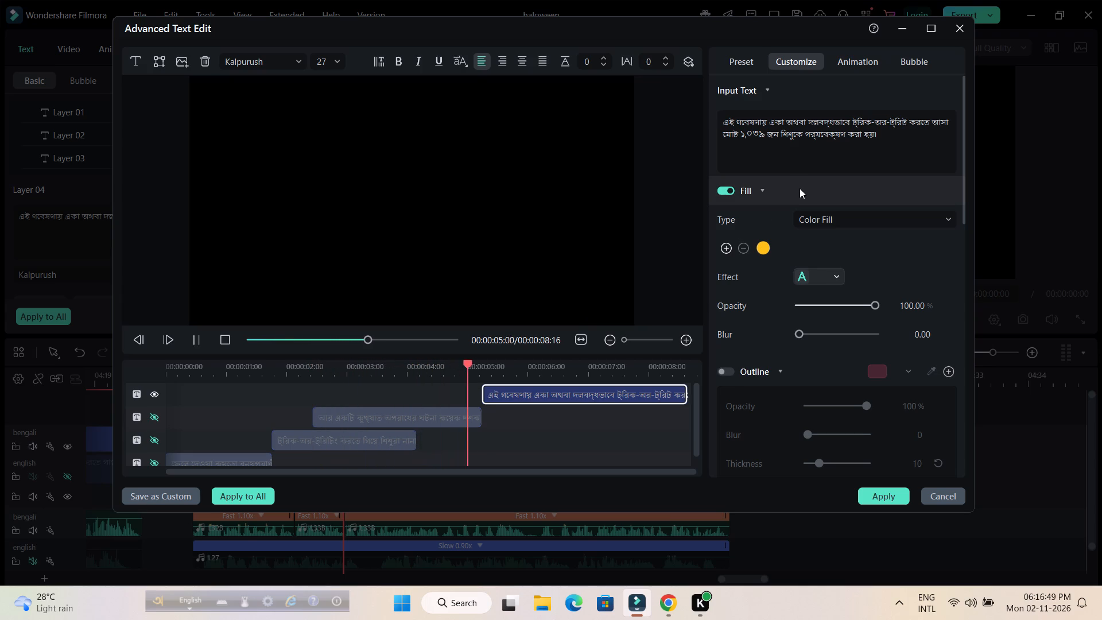
{"action": "key", "text": "space"}
Shorten the trimmed layer's text to "মোট ১,০৩৯ জন শিশুকে পর্যবেক্ষণ করা হয়।".
{"action": "left_click", "coordinate": [484, 365]}
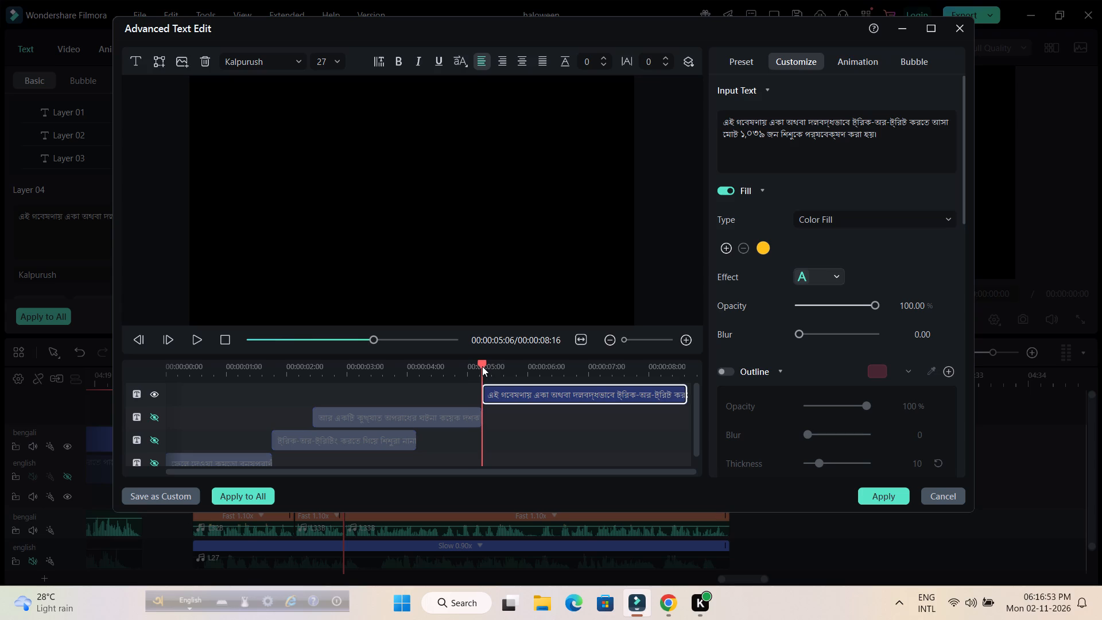
{"action": "left_click_drag", "start_coordinate": [899, 134], "coordinate": [723, 130]}
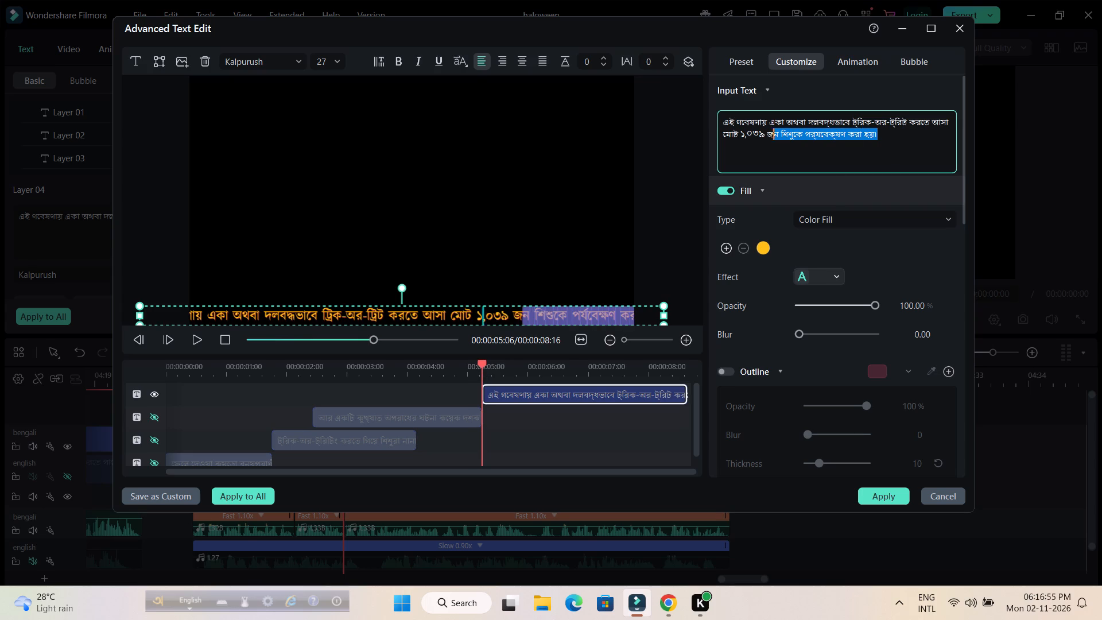
{"action": "left_click_drag", "start_coordinate": [723, 130], "coordinate": [694, 128]}
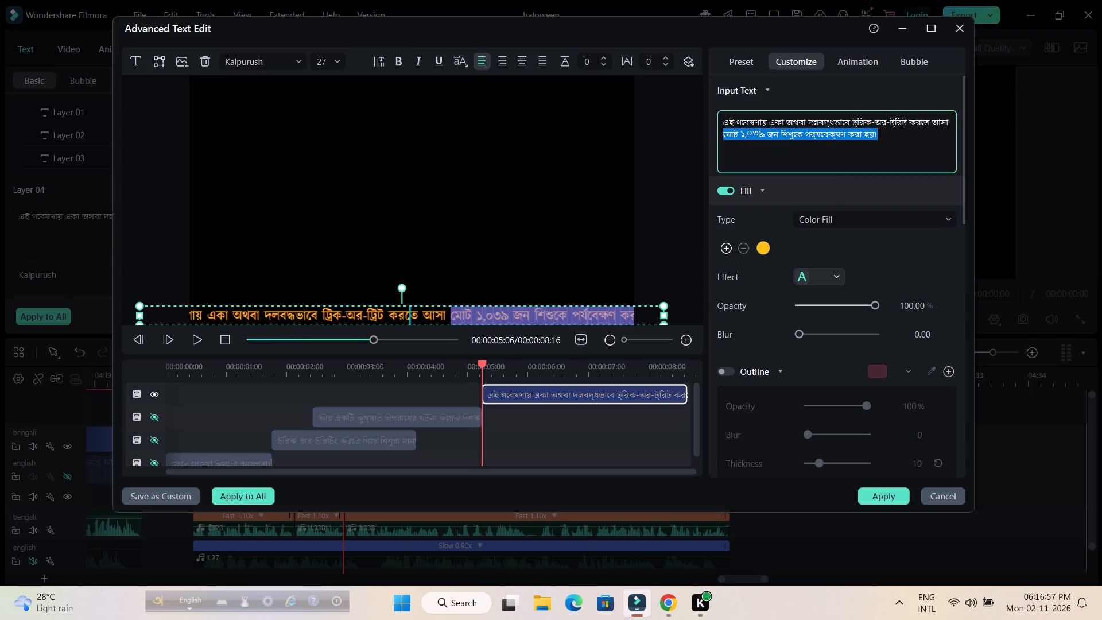
{"action": "left_click_drag", "start_coordinate": [948, 124], "coordinate": [710, 121]}
{"action": "key", "text": "BackSpace"}
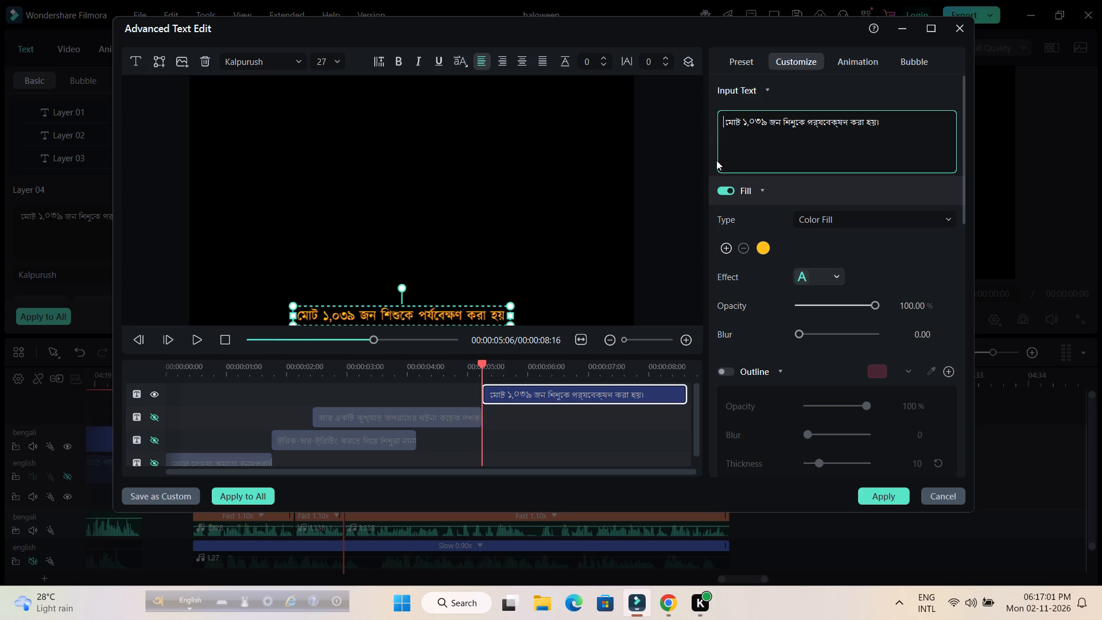
{"action": "key", "text": "BackSpace"}
{"action": "key", "text": "Right"}
{"action": "key", "text": "BackSpace"}
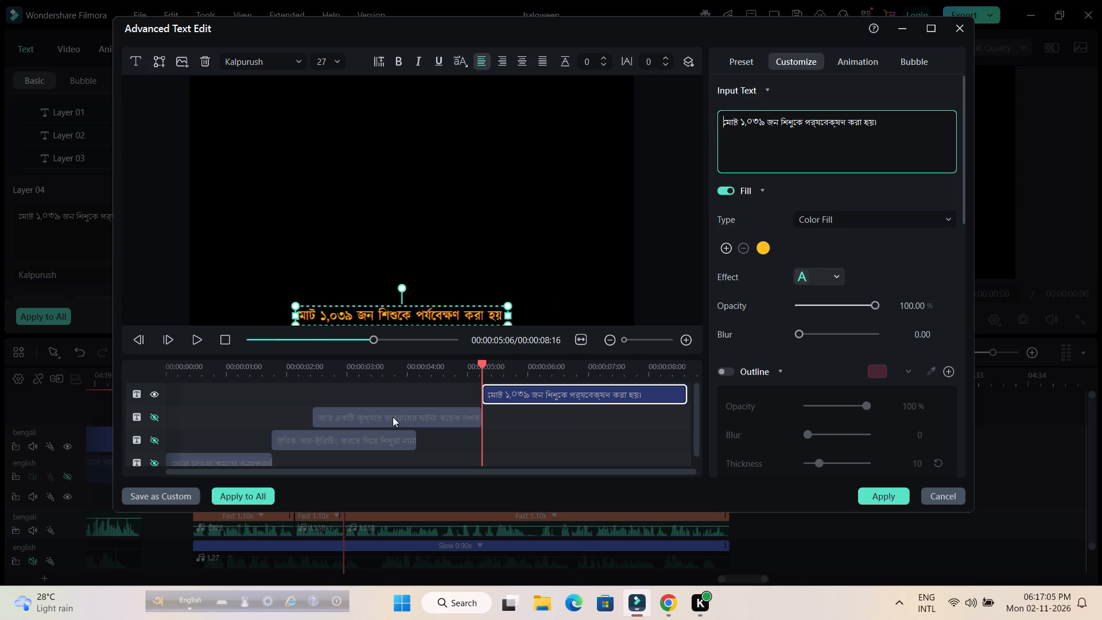
Replace the আর একটি কুখ্যাত অপরাধের layer's text with "এই গবেষণায় একা অথবা দলবদ্ধভাবে ট্রিক-অর-ট্রিট করতে আসা".
{"action": "double_click", "coordinate": [393, 416]}
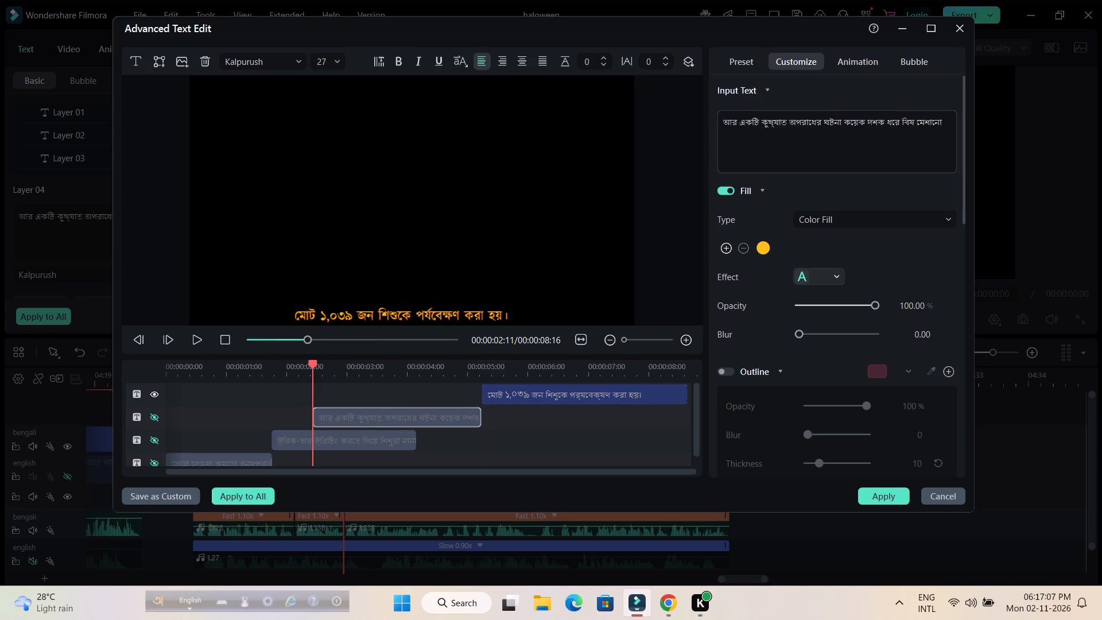
{"action": "left_click_drag", "start_coordinate": [946, 122], "coordinate": [696, 120]}
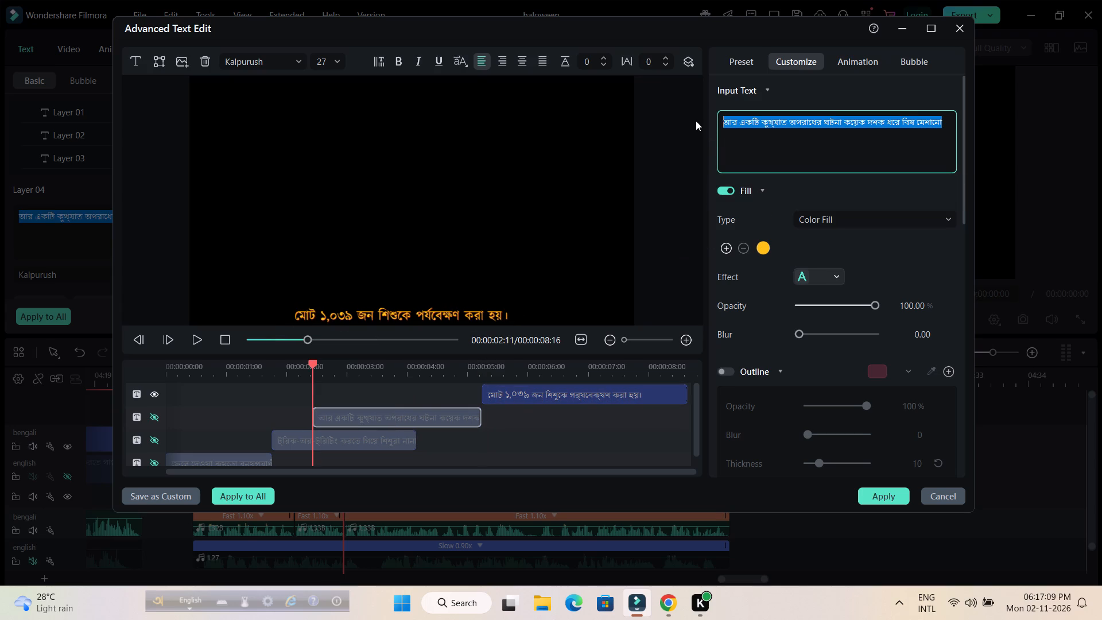
{"action": "key", "text": "ctrl+v"}
{"action": "left_click_drag", "start_coordinate": [888, 134], "coordinate": [870, 134]}
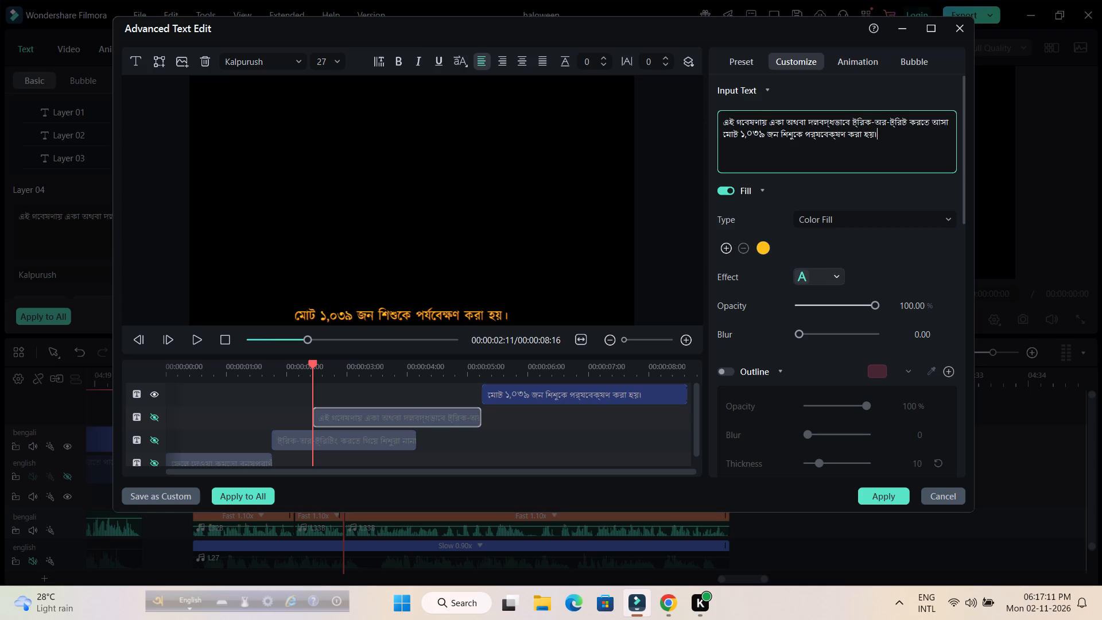
{"action": "left_click_drag", "start_coordinate": [870, 134], "coordinate": [694, 134]}
{"action": "key", "text": "BackSpace"}
{"action": "key", "text": "BackSpace"}
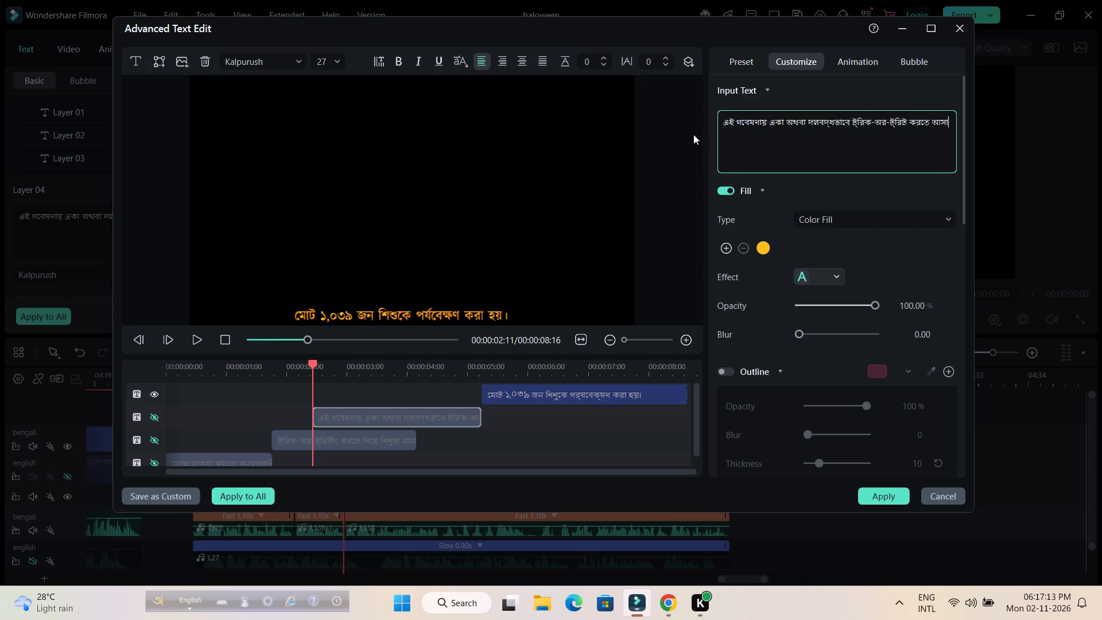
{"action": "left_click", "coordinate": [411, 417]}
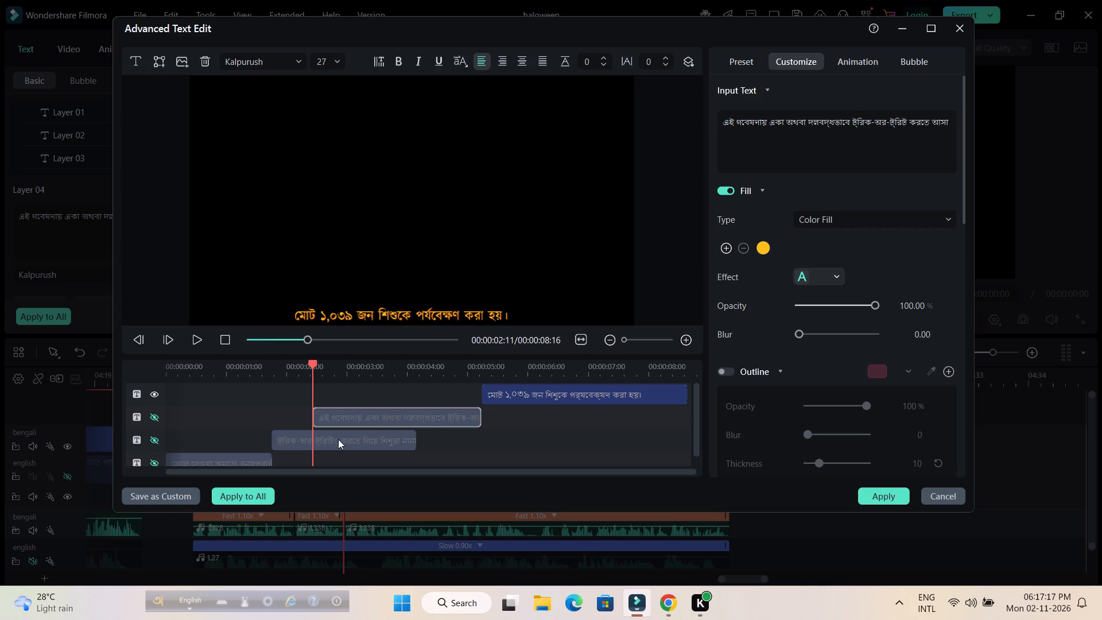
Delete the hidden ট্রিক-অর-ট্রিটিং করতে গিয়ে layer.
{"action": "left_click", "coordinate": [338, 439]}
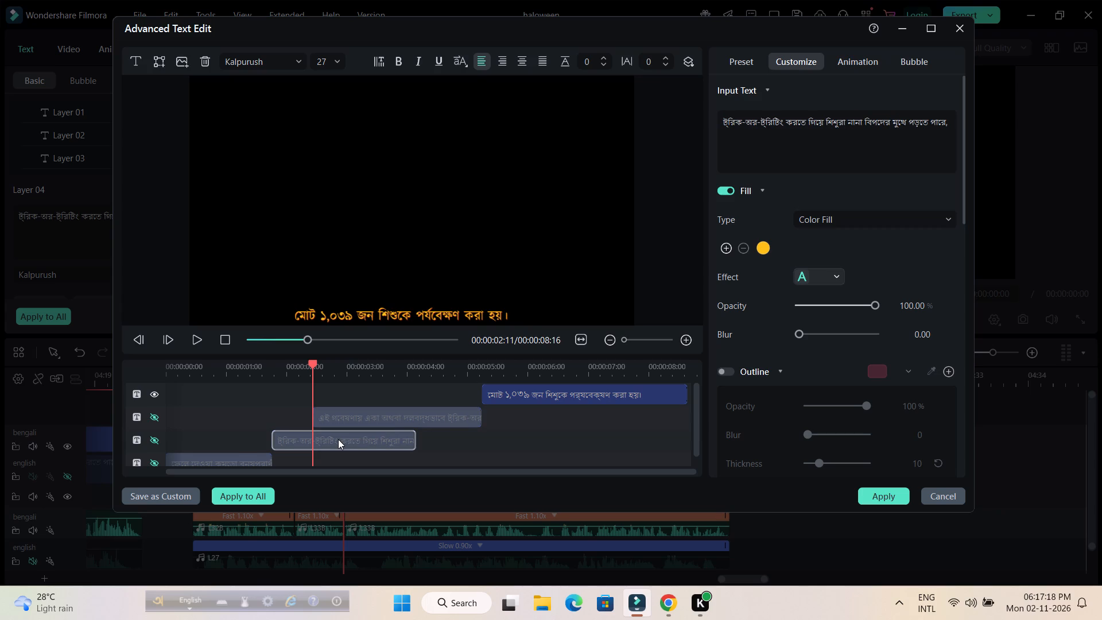
{"action": "key", "text": "Delete"}
Extend the end of the hidden ফেলে দেওয়া কুমড়ো layer to 00:00:02:11.
{"action": "left_click_drag", "start_coordinate": [267, 441], "coordinate": [282, 440]}
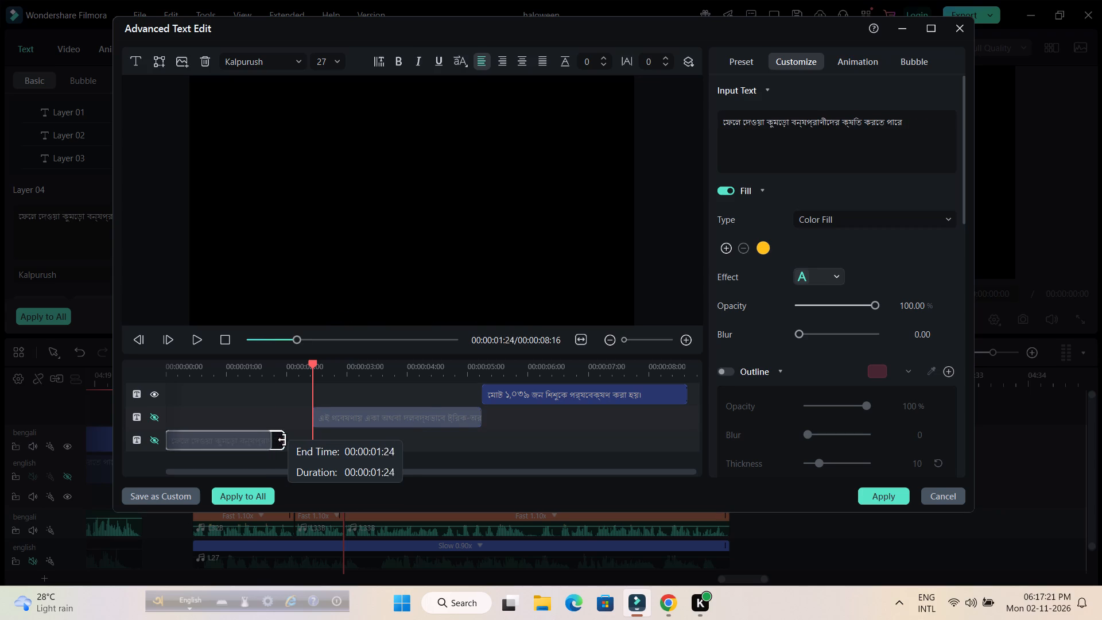
{"action": "left_click_drag", "start_coordinate": [282, 440], "coordinate": [307, 440]}
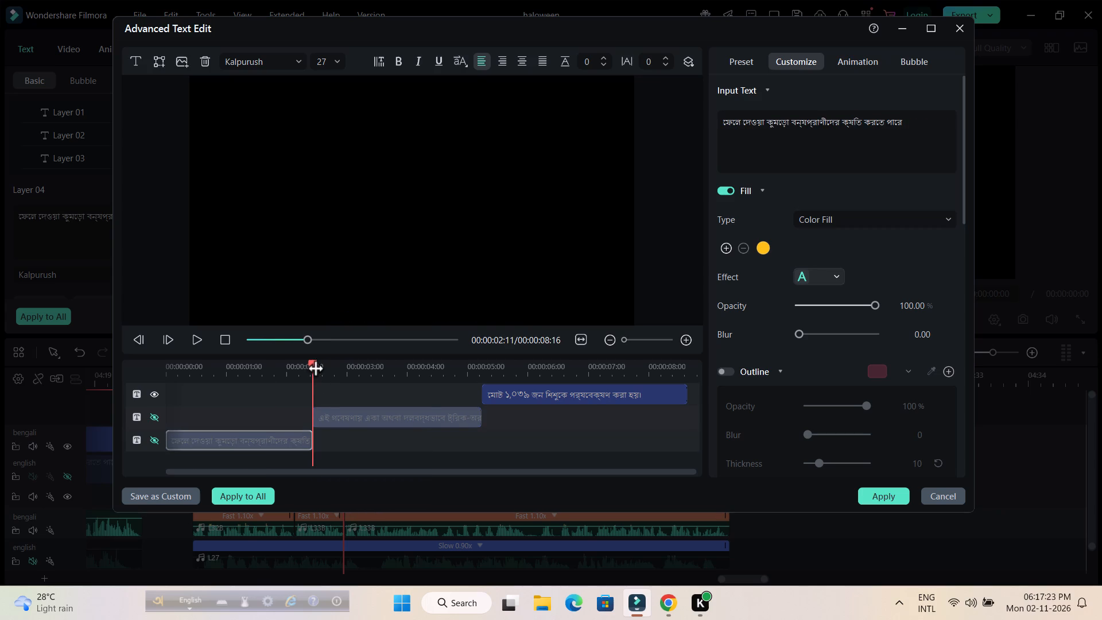
Show the এই গবেষণায় layer and play the title from the beginning to check both subtitle parts.
{"action": "left_click_drag", "start_coordinate": [313, 365], "coordinate": [71, 392]}
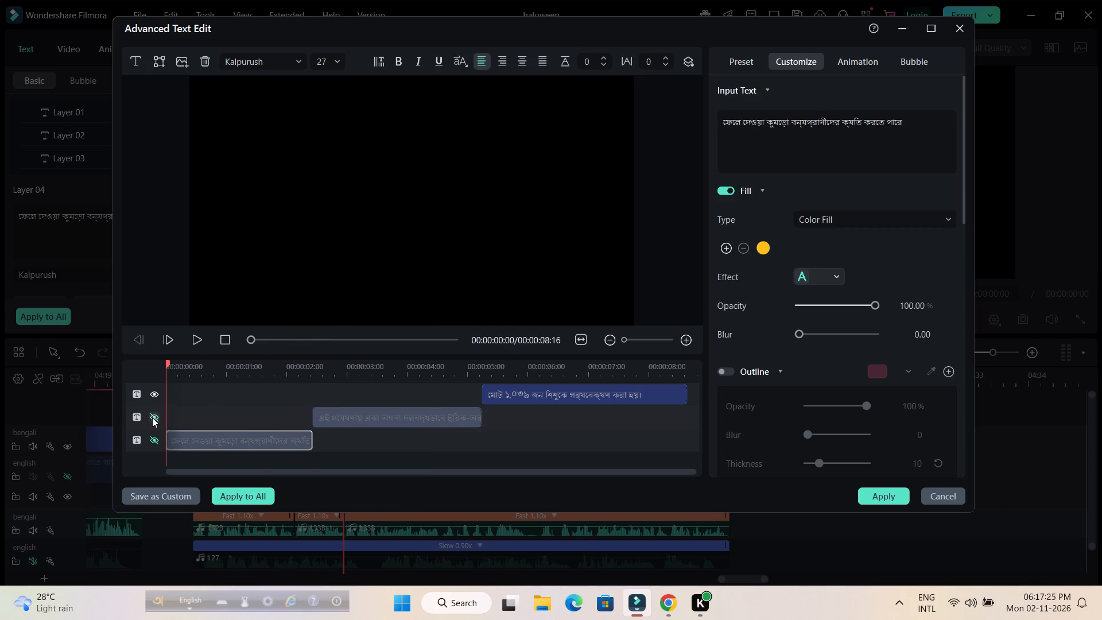
{"action": "left_click", "coordinate": [154, 418]}
{"action": "key", "text": "space"}
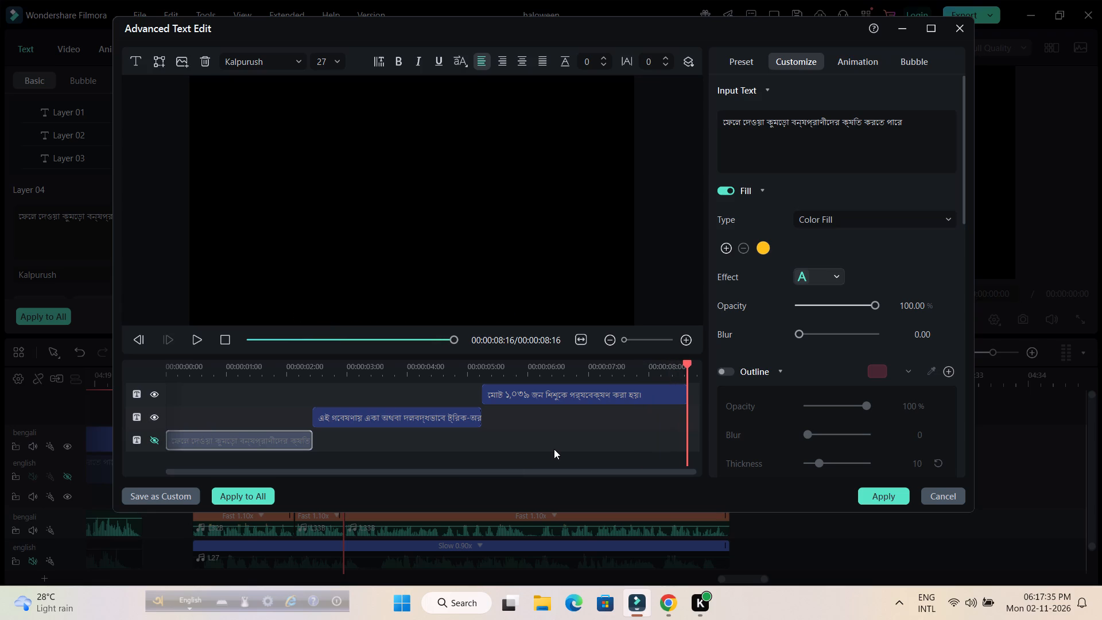
Hide the এই গবেষণায় layer, enlarge the মোট ১,০৩৯ text to size 42, and center it near the frame's bottom edge.
{"action": "scroll", "coordinate": [554, 449], "scroll_direction": "up", "scroll_amount": 1}
{"action": "double_click", "coordinate": [578, 395]}
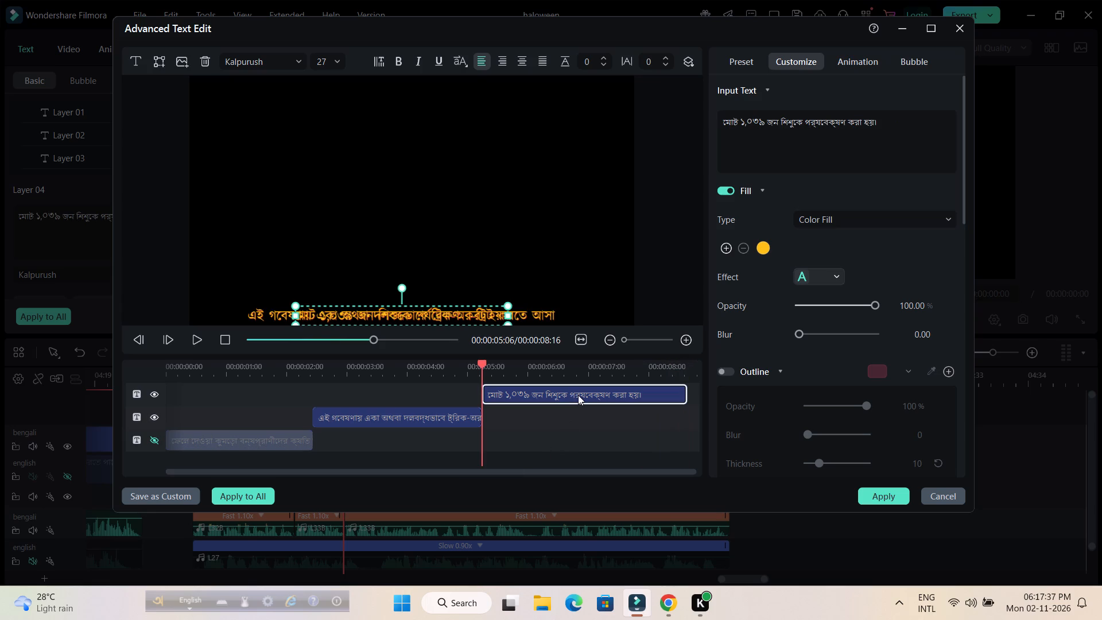
{"action": "left_click", "coordinate": [152, 418]}
{"action": "left_click_drag", "start_coordinate": [506, 306], "coordinate": [509, 305]}
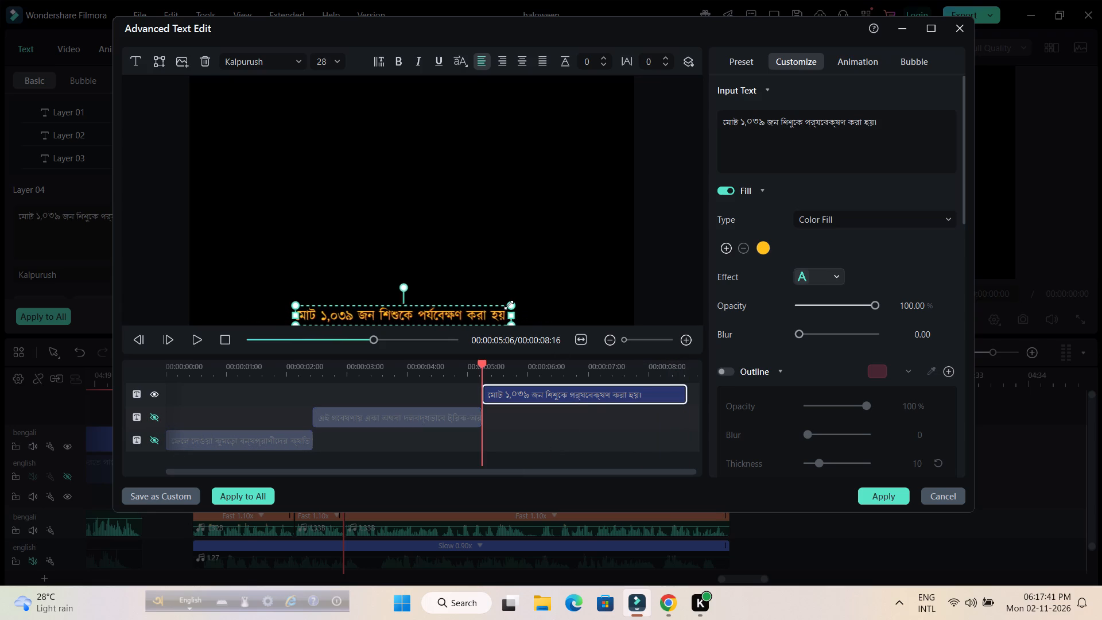
{"action": "left_click_drag", "start_coordinate": [509, 305], "coordinate": [533, 296]}
{"action": "left_click_drag", "start_coordinate": [516, 313], "coordinate": [468, 318]}
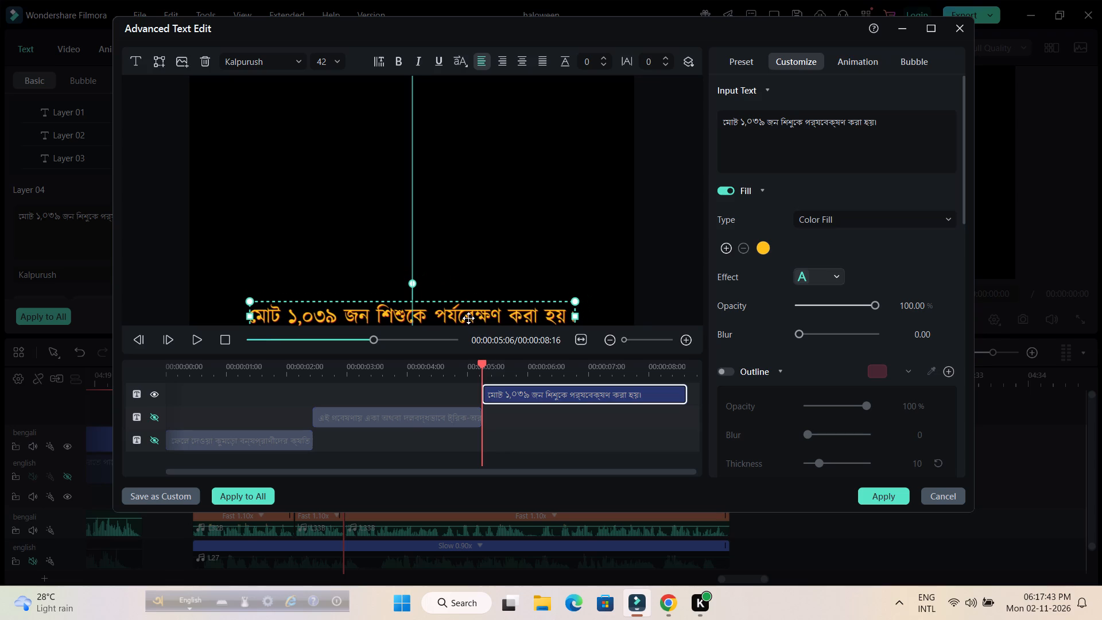
{"action": "left_click_drag", "start_coordinate": [468, 318], "coordinate": [468, 315]}
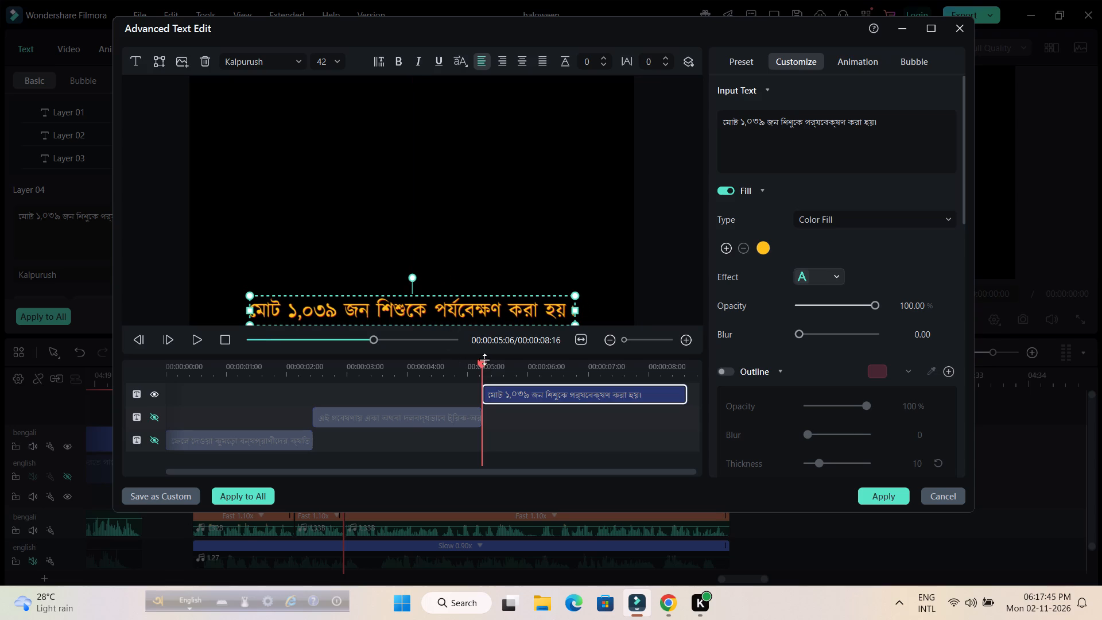
{"action": "left_click_drag", "start_coordinate": [480, 363], "coordinate": [282, 389]}
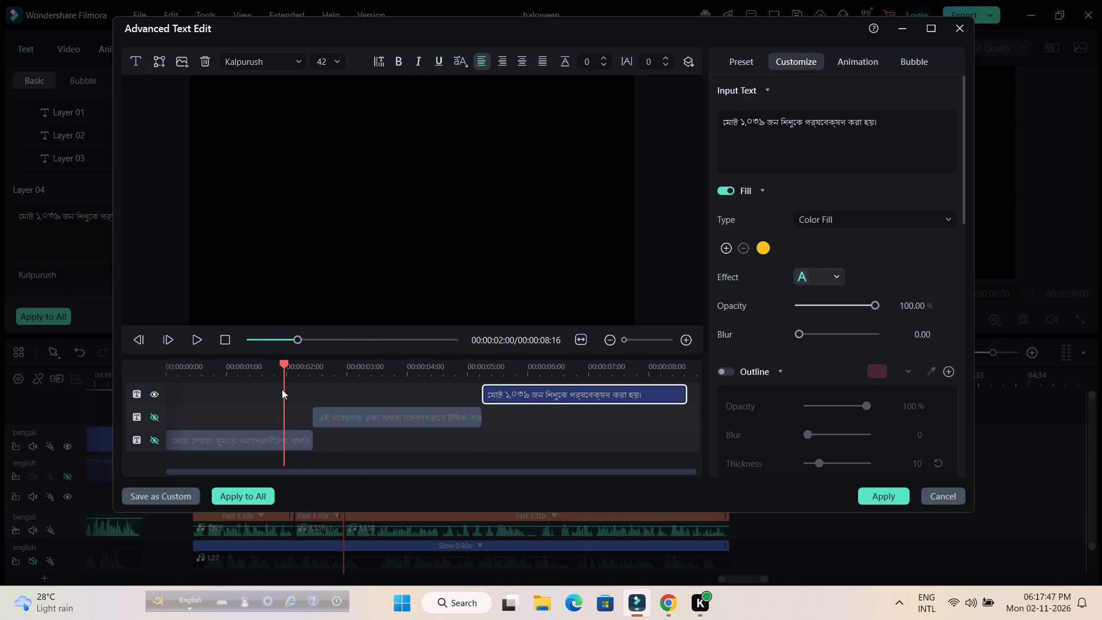
{"action": "left_click_drag", "start_coordinate": [282, 389], "coordinate": [312, 389]}
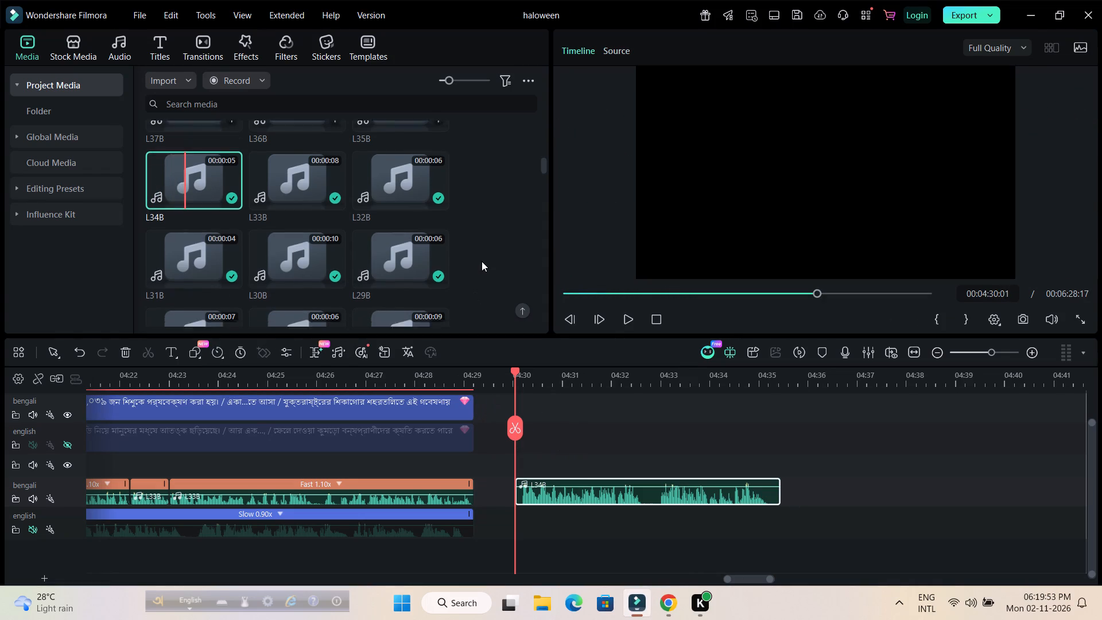
{"action": "scroll", "coordinate": [482, 261], "scroll_direction": "down", "scroll_amount": 10}
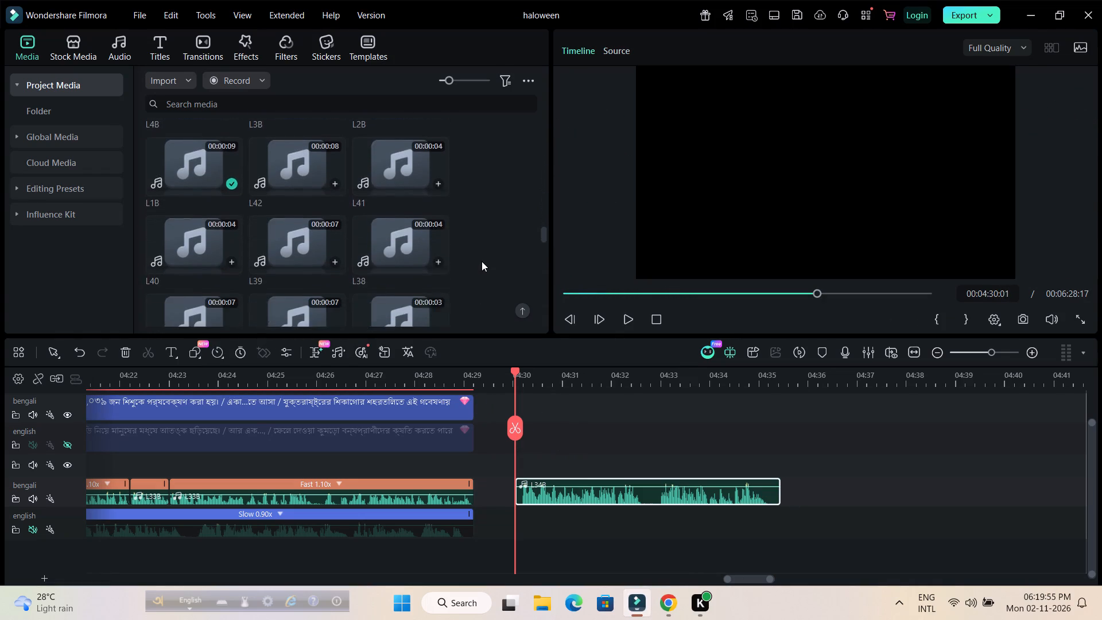
{"action": "scroll", "coordinate": [482, 261], "scroll_direction": "down", "scroll_amount": 3}
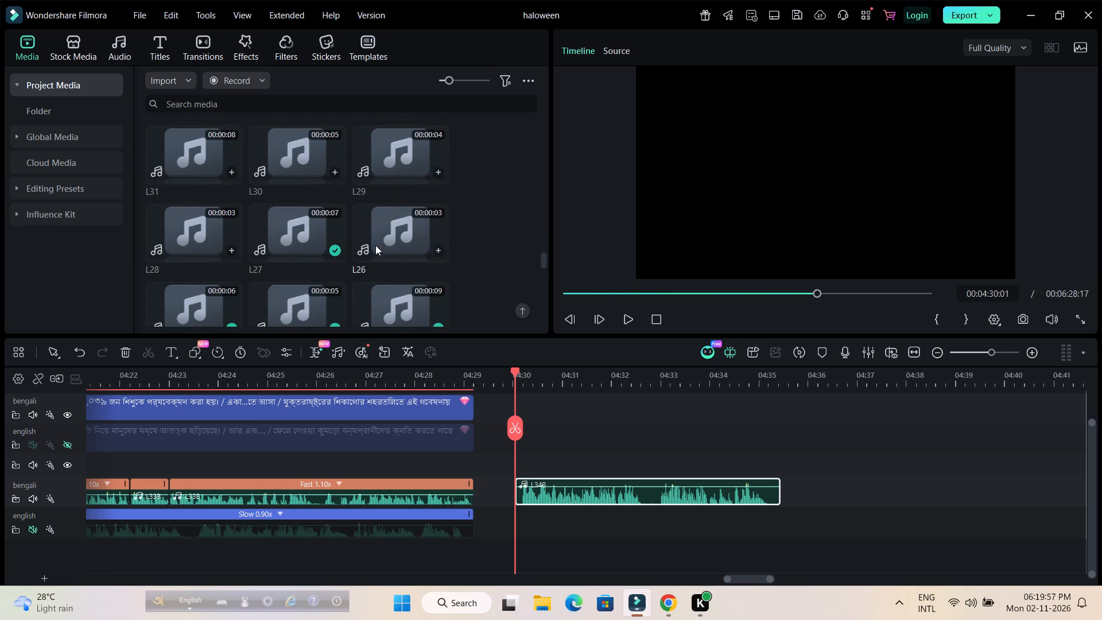
{"action": "left_click", "coordinate": [205, 229]}
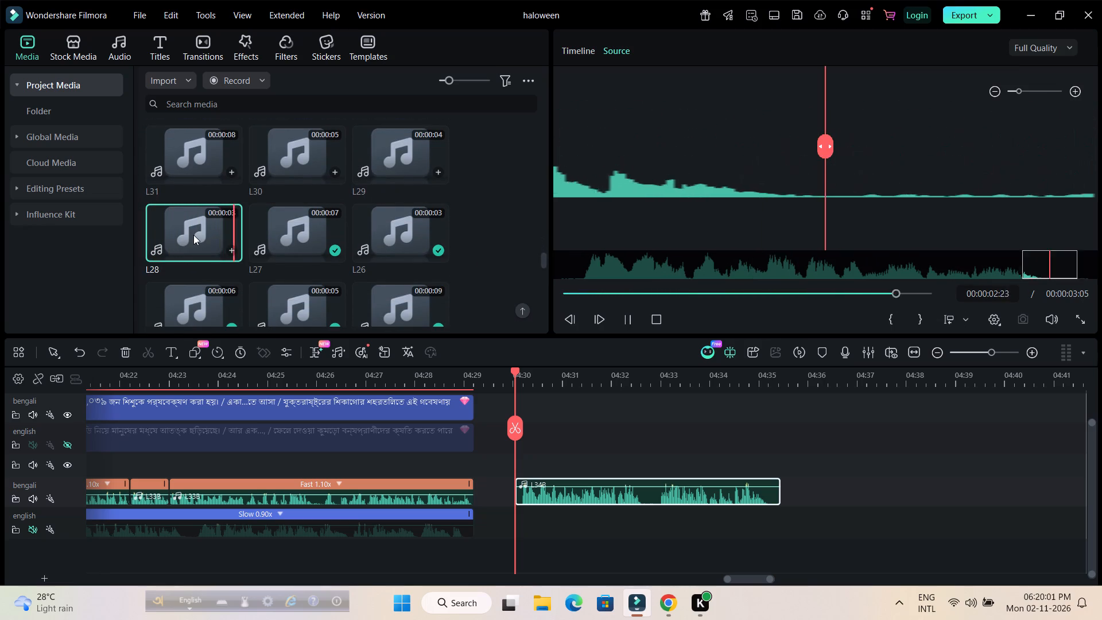
{"action": "left_click_drag", "start_coordinate": [193, 235], "coordinate": [515, 526]}
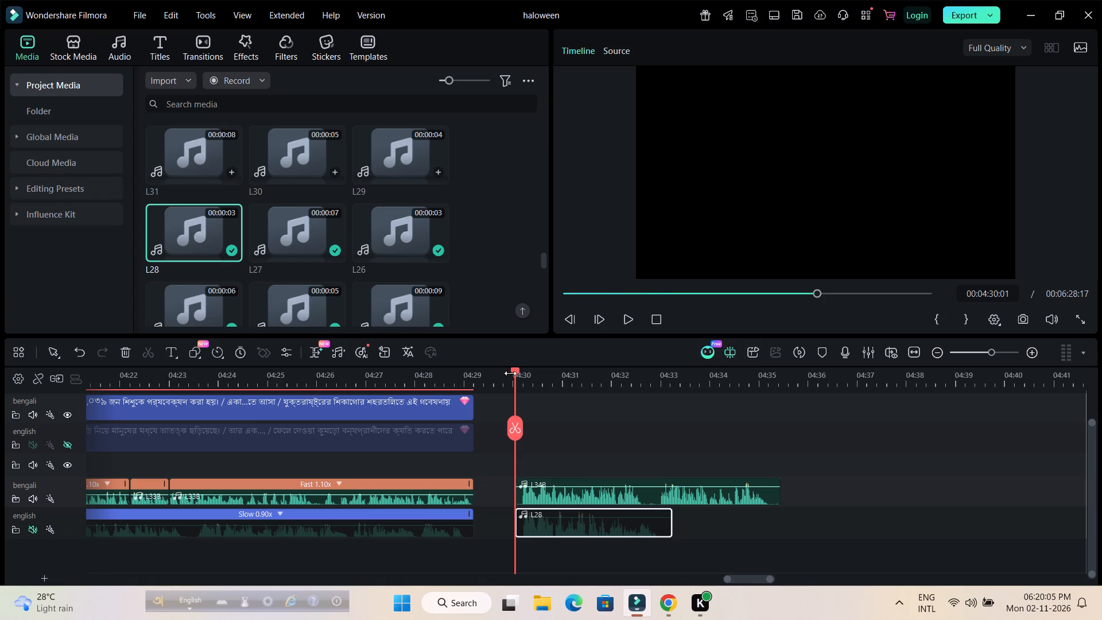
Trim the silent start of the L34B voiceover and move the clip back so it starts at 00:04:30:01.
{"action": "left_click_drag", "start_coordinate": [521, 378], "coordinate": [835, 385]}
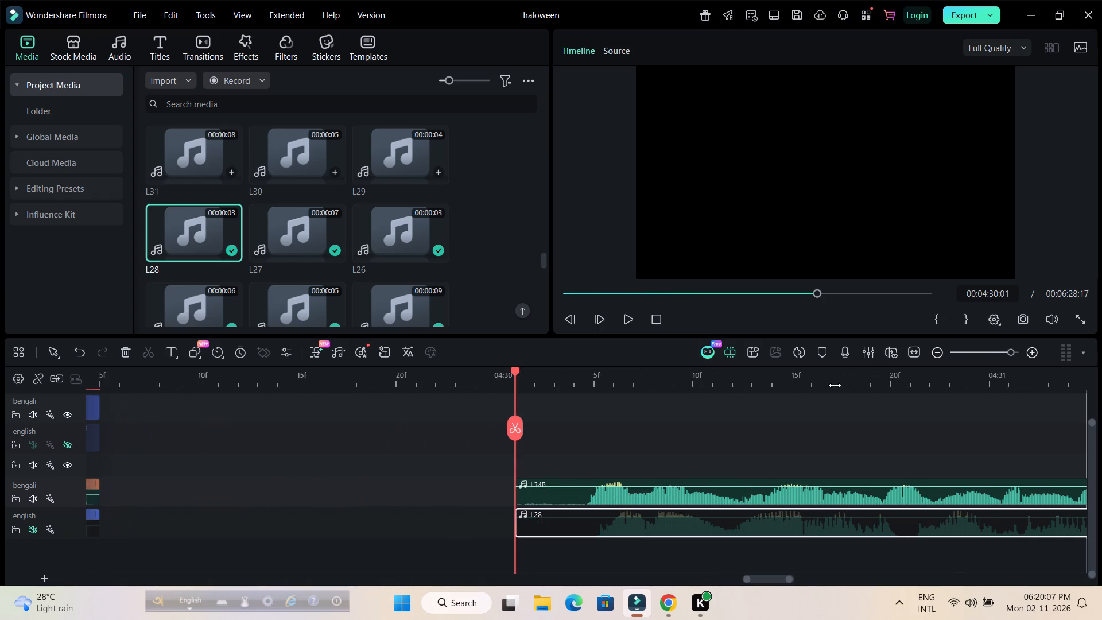
{"action": "left_click_drag", "start_coordinate": [835, 385], "coordinate": [833, 389]}
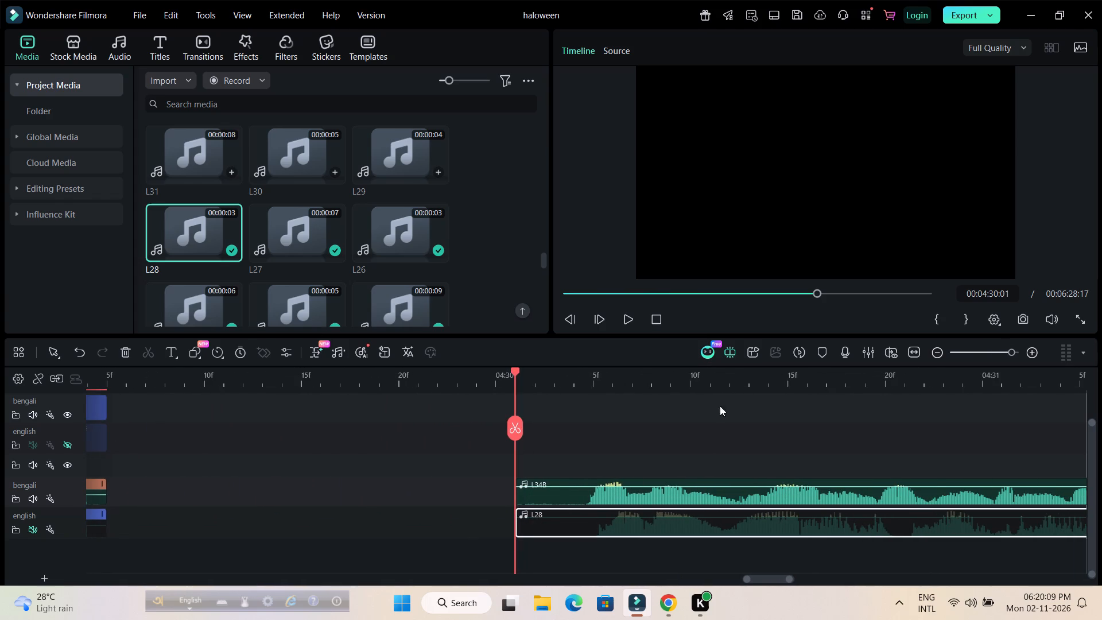
{"action": "left_click_drag", "start_coordinate": [602, 389], "coordinate": [825, 385]}
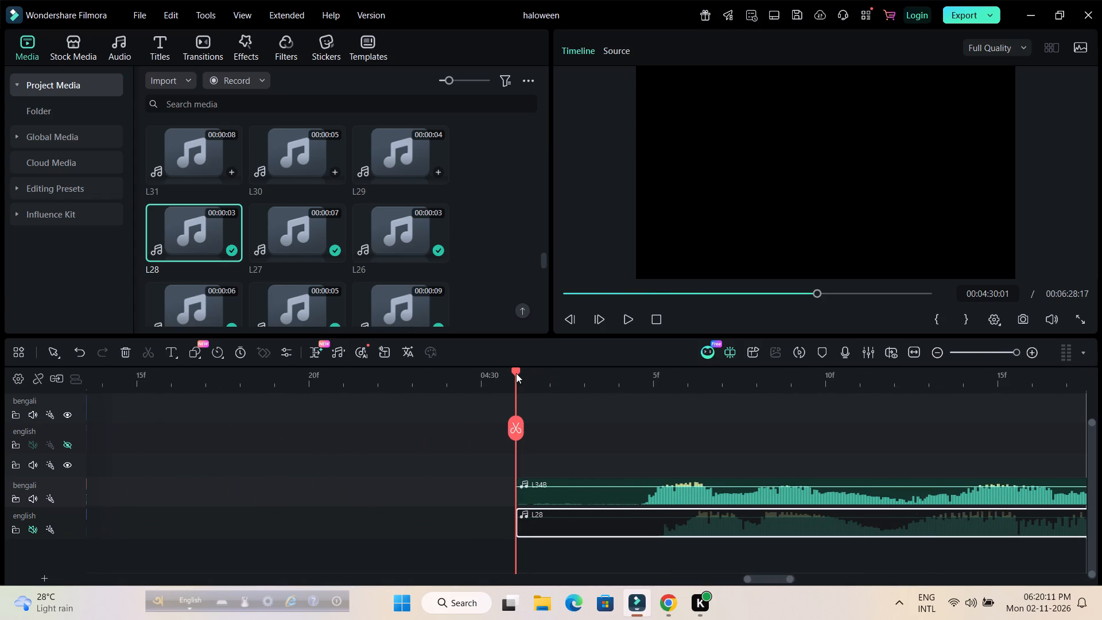
{"action": "left_click_drag", "start_coordinate": [516, 373], "coordinate": [424, 391]}
{"action": "left_click_drag", "start_coordinate": [521, 499], "coordinate": [626, 507]}
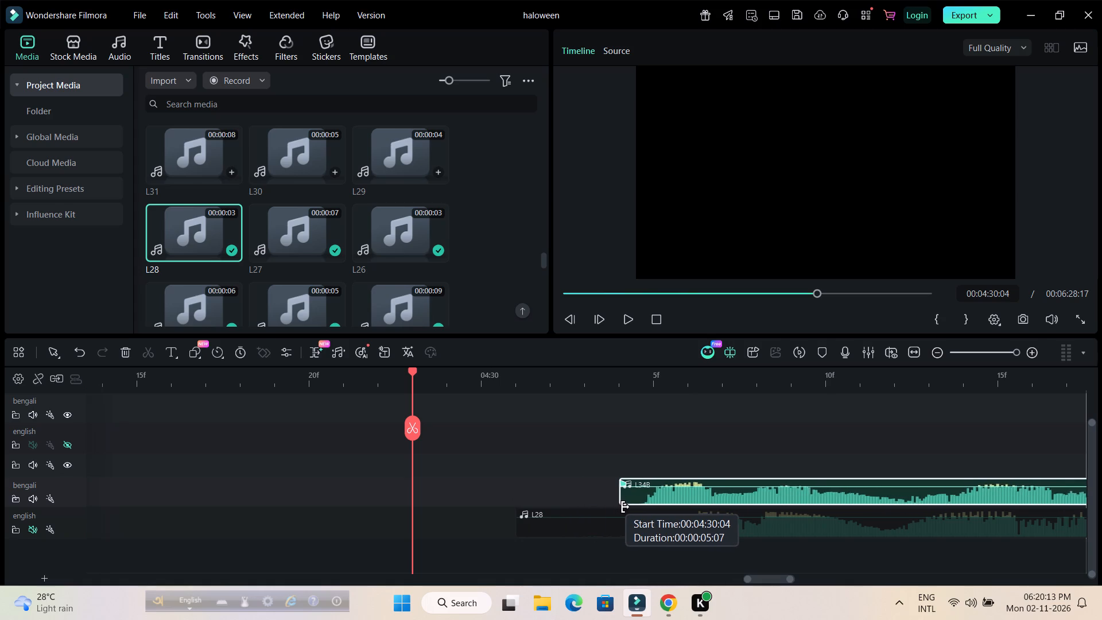
{"action": "left_click_drag", "start_coordinate": [626, 507], "coordinate": [641, 506]}
{"action": "left_click_drag", "start_coordinate": [624, 498], "coordinate": [640, 498]}
{"action": "left_click_drag", "start_coordinate": [663, 498], "coordinate": [539, 485]}
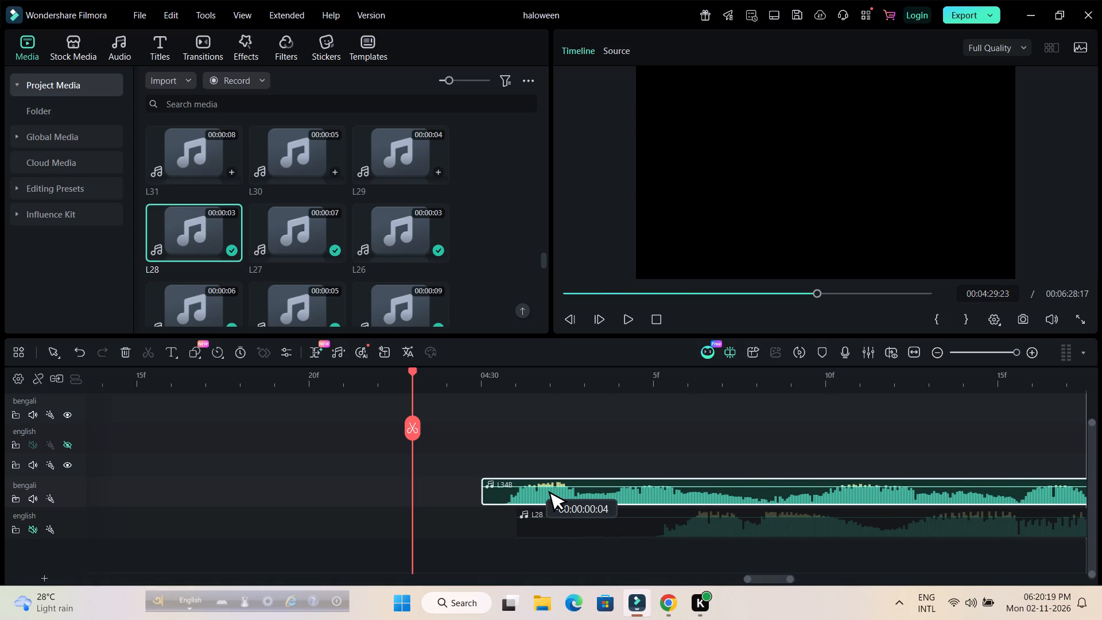
{"action": "left_click_drag", "start_coordinate": [539, 485], "coordinate": [560, 486]}
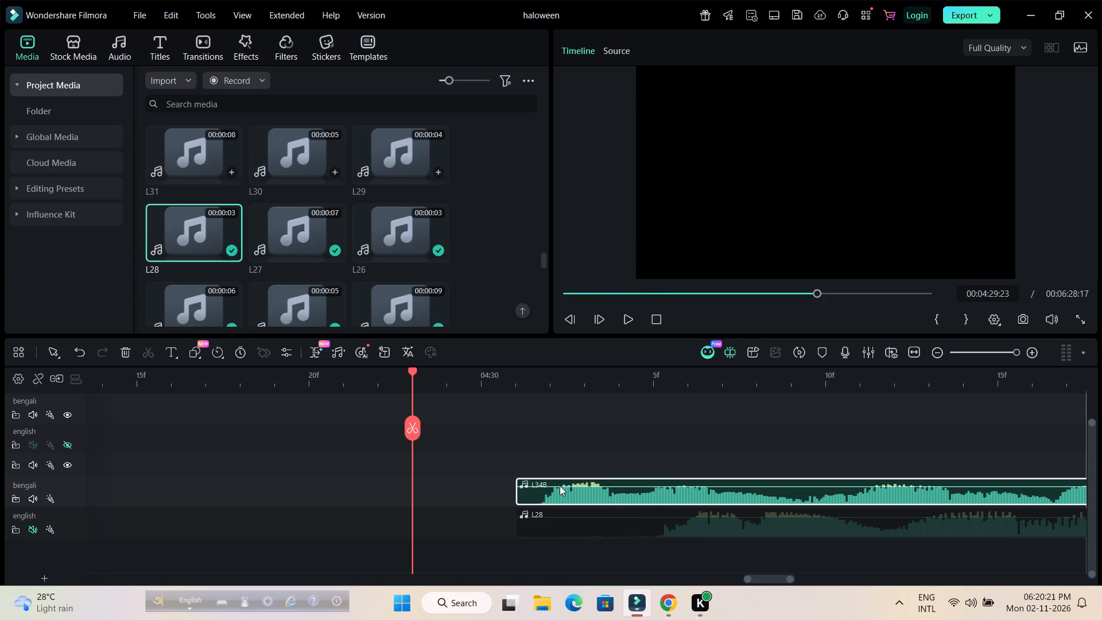
Trim the silent tail of the L34B voiceover so its duration is 00:00:05:02.
{"action": "left_click_drag", "start_coordinate": [635, 384], "coordinate": [596, 382]}
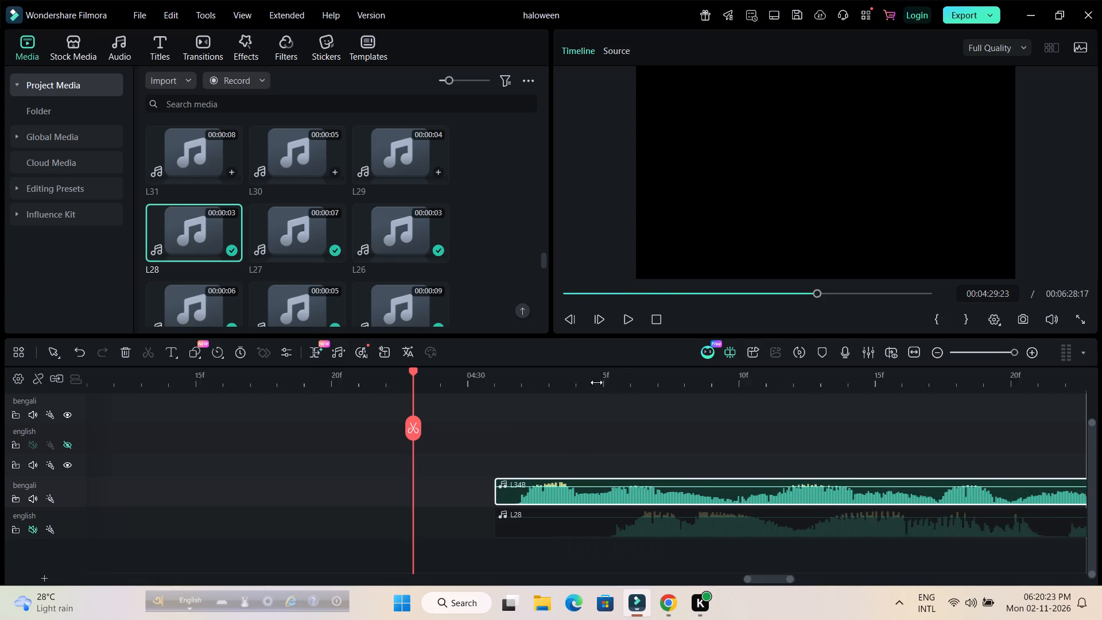
{"action": "left_click_drag", "start_coordinate": [596, 382], "coordinate": [348, 383]}
{"action": "left_click_drag", "start_coordinate": [975, 495], "coordinate": [963, 493]}
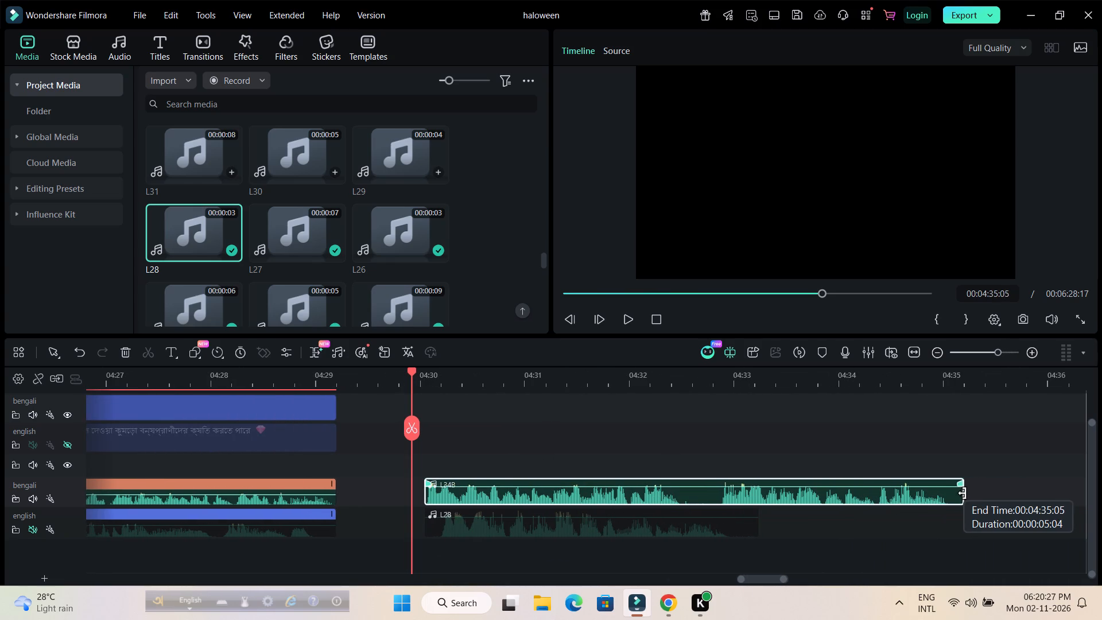
{"action": "left_click_drag", "start_coordinate": [963, 493], "coordinate": [952, 494]}
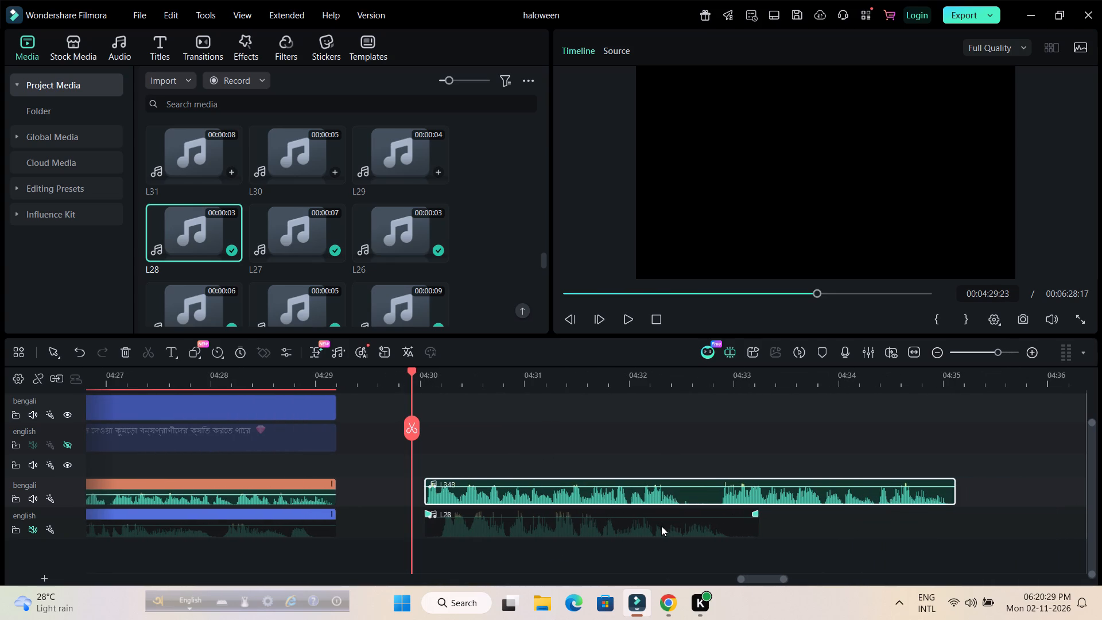
Set the uniform speed of the L34B voiceover to 1.08.
{"action": "left_click", "coordinate": [659, 528]}
{"action": "double_click", "coordinate": [655, 498]}
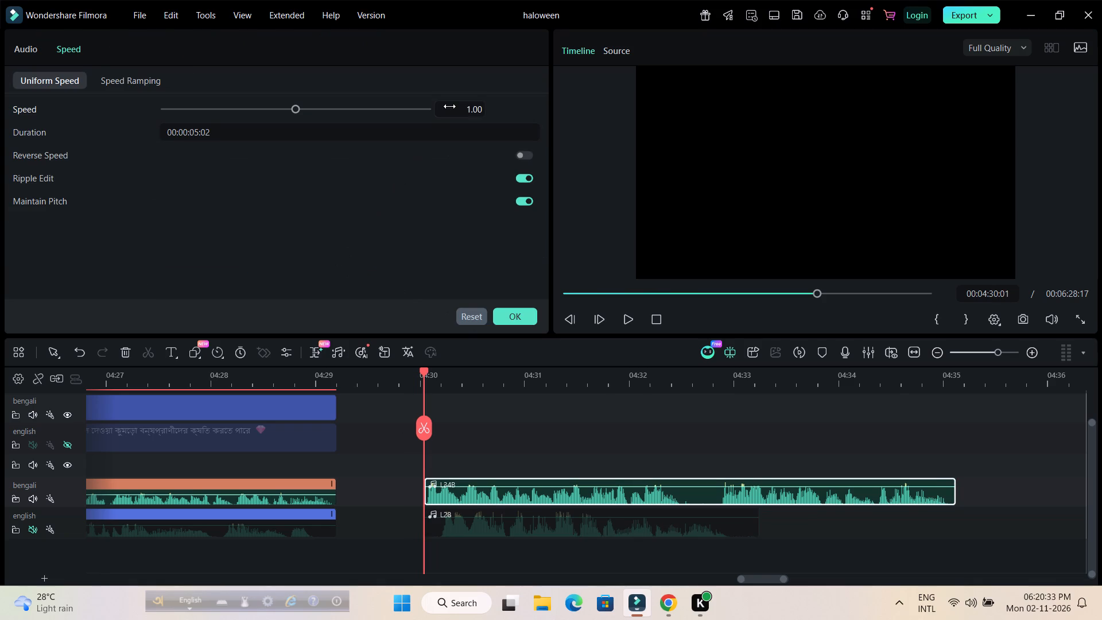
{"action": "left_click", "coordinate": [451, 106]}
{"action": "scroll", "coordinate": [451, 106], "scroll_direction": "up", "scroll_amount": 4}
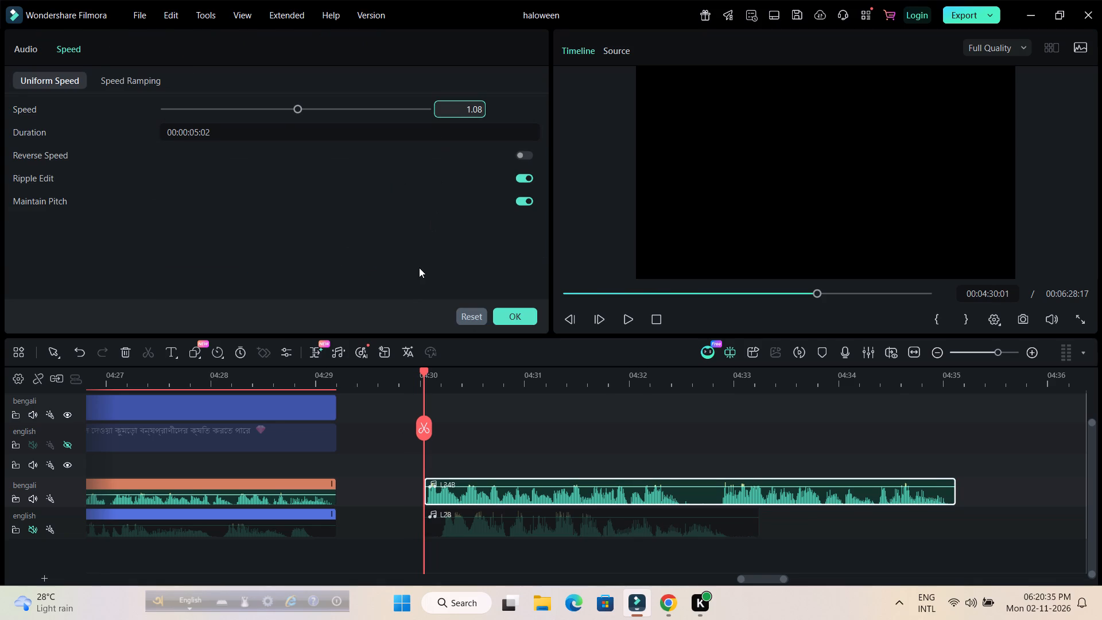
{"action": "left_click", "coordinate": [419, 268]}
Set the uniform speed of the L28 voiceover on the English audio track to 0.92.
{"action": "double_click", "coordinate": [571, 524]}
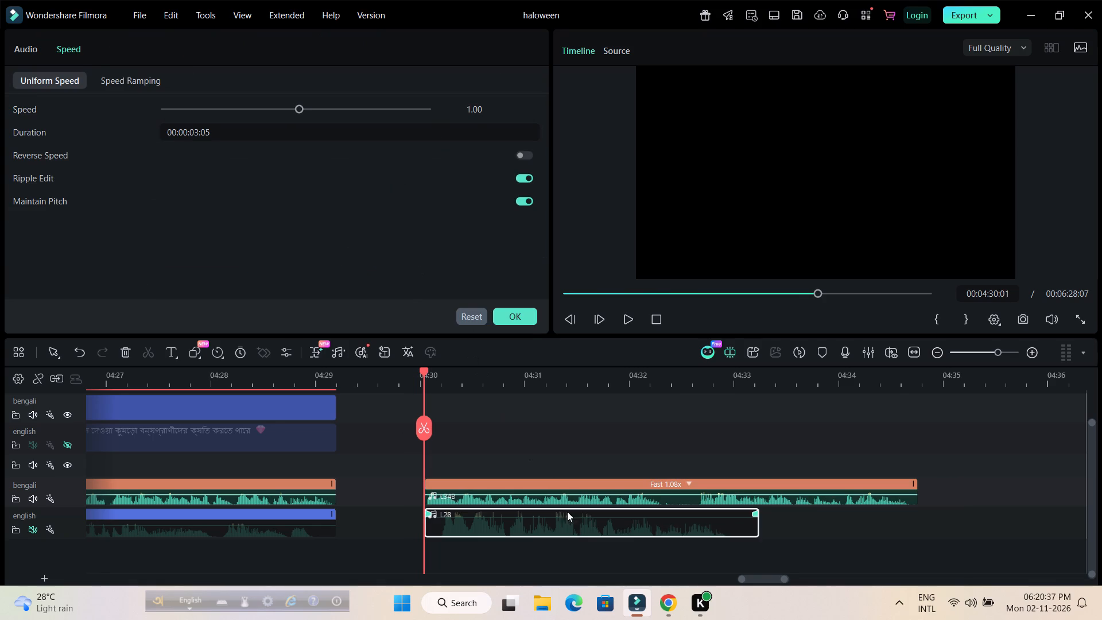
{"action": "left_click", "coordinate": [479, 108]}
{"action": "scroll", "coordinate": [477, 108], "scroll_direction": "down", "scroll_amount": 3}
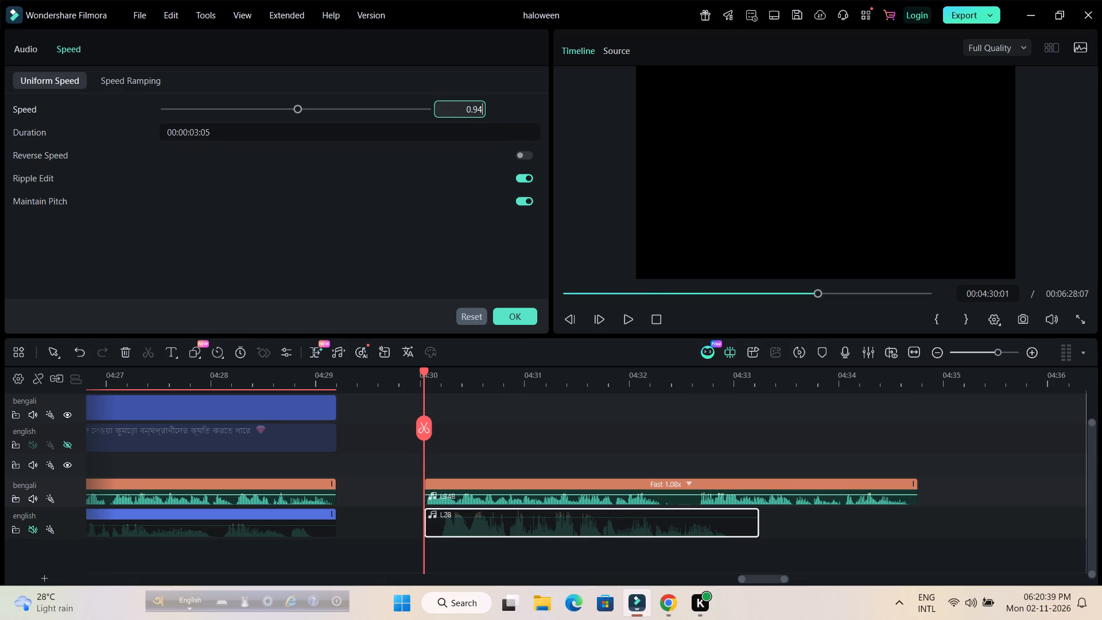
{"action": "scroll", "coordinate": [477, 108], "scroll_direction": "down", "scroll_amount": 1}
{"action": "left_click", "coordinate": [439, 225]}
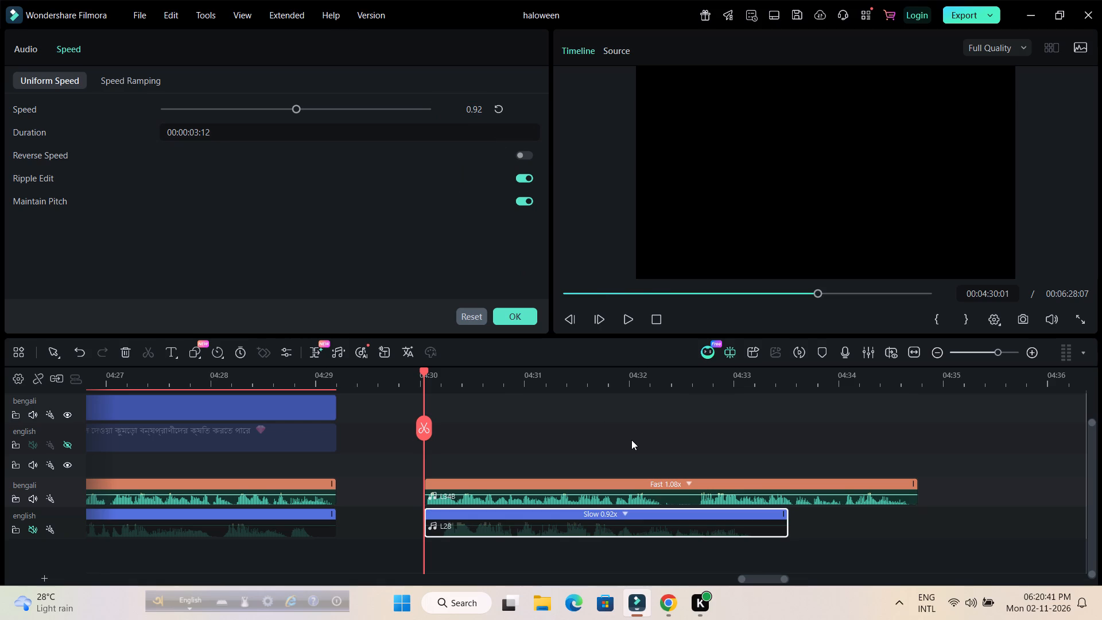
{"action": "left_click", "coordinate": [631, 440]}
{"action": "left_click", "coordinate": [631, 462]}
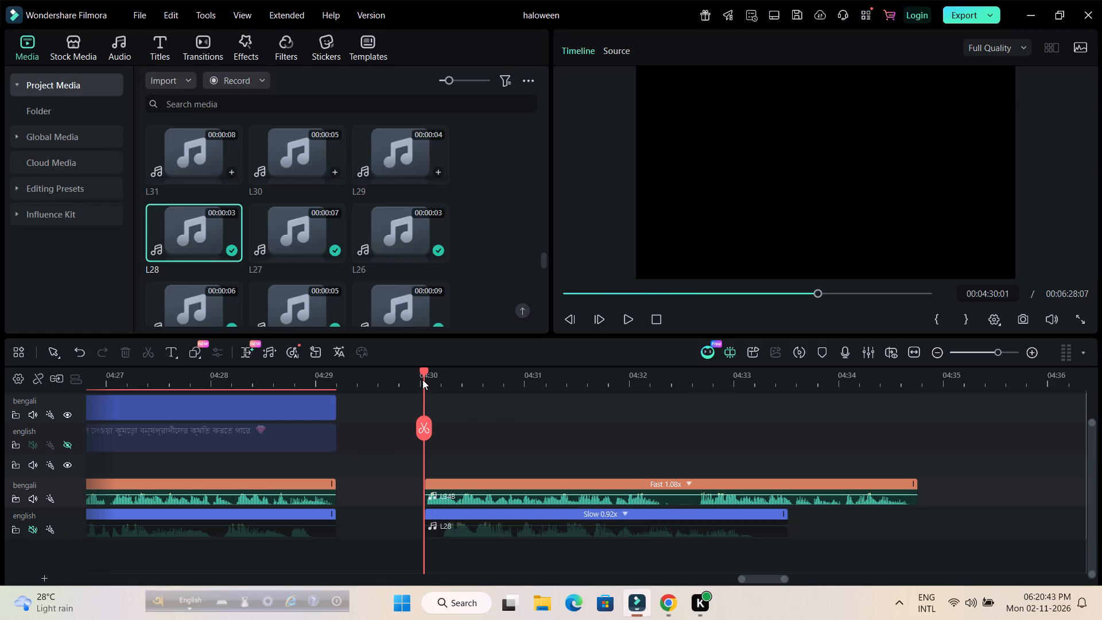
Cut the pause between 00:04:32:08 and 00:04:32:17 out of L34B and move the remaining part back to close the gap.
{"action": "left_click_drag", "start_coordinate": [422, 372], "coordinate": [667, 400]}
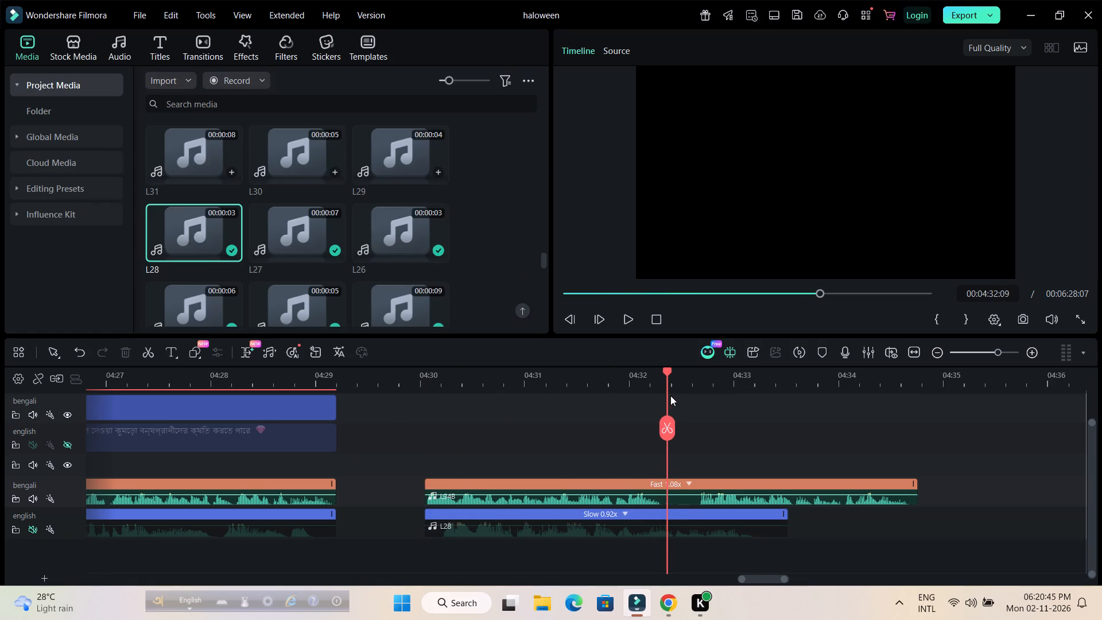
{"action": "left_click_drag", "start_coordinate": [681, 385], "coordinate": [1049, 385]}
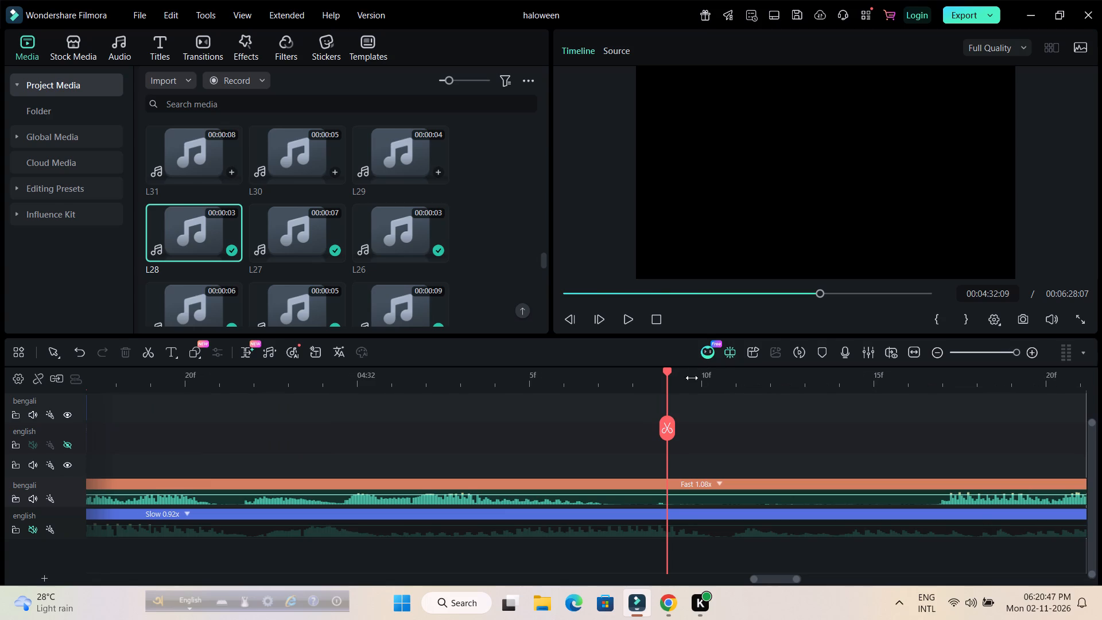
{"action": "left_click_drag", "start_coordinate": [666, 371], "coordinate": [622, 379]}
{"action": "left_click", "coordinate": [664, 499]}
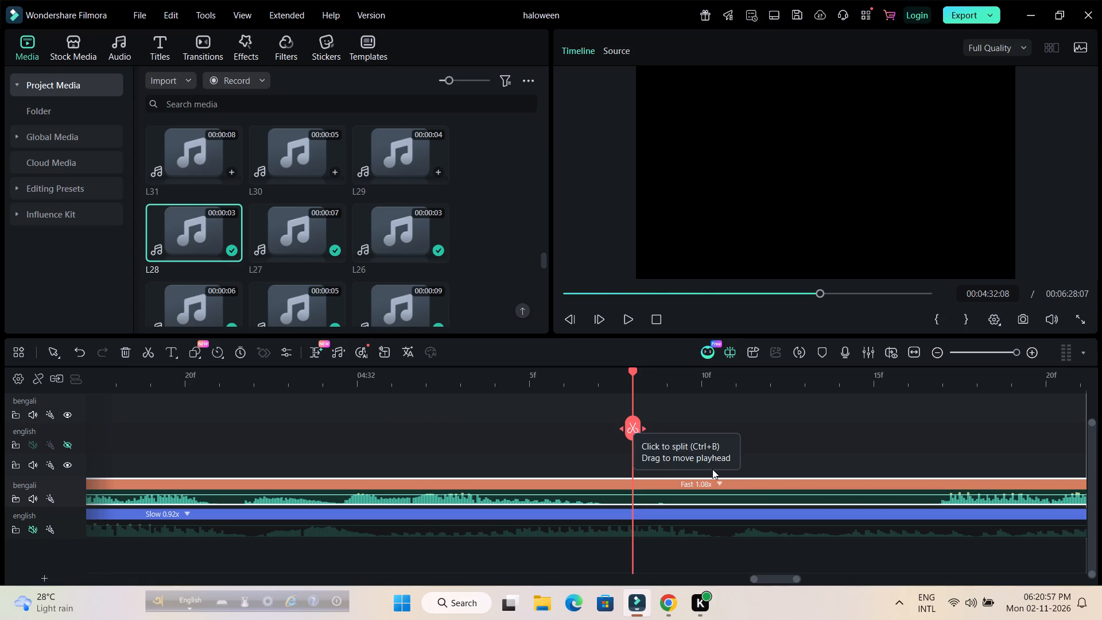
{"action": "left_click", "coordinate": [630, 431]}
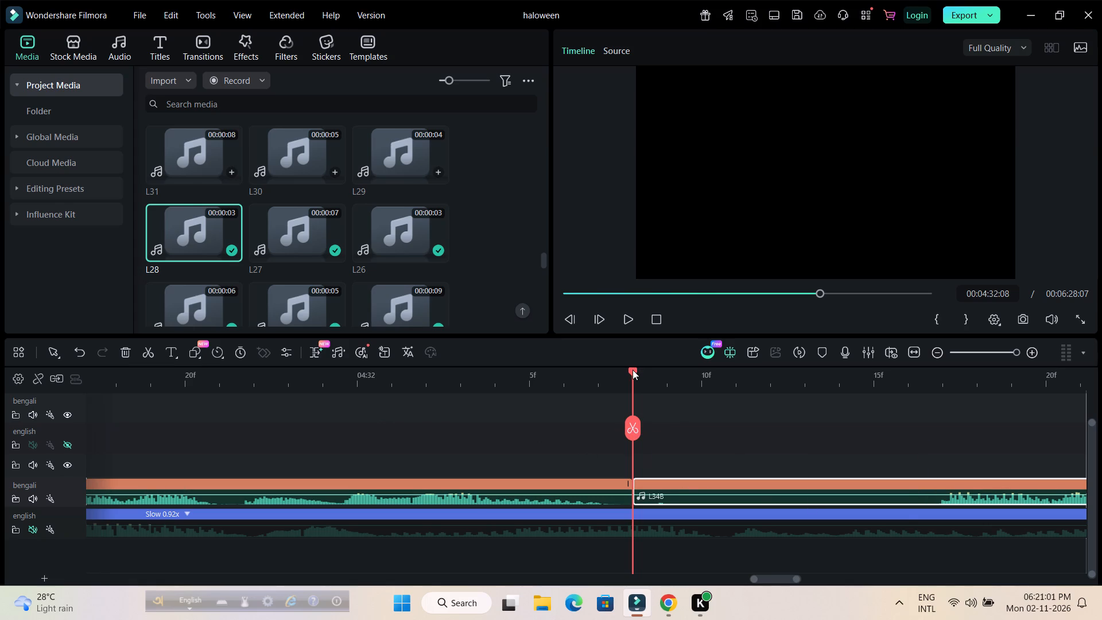
{"action": "left_click_drag", "start_coordinate": [633, 370], "coordinate": [929, 406]}
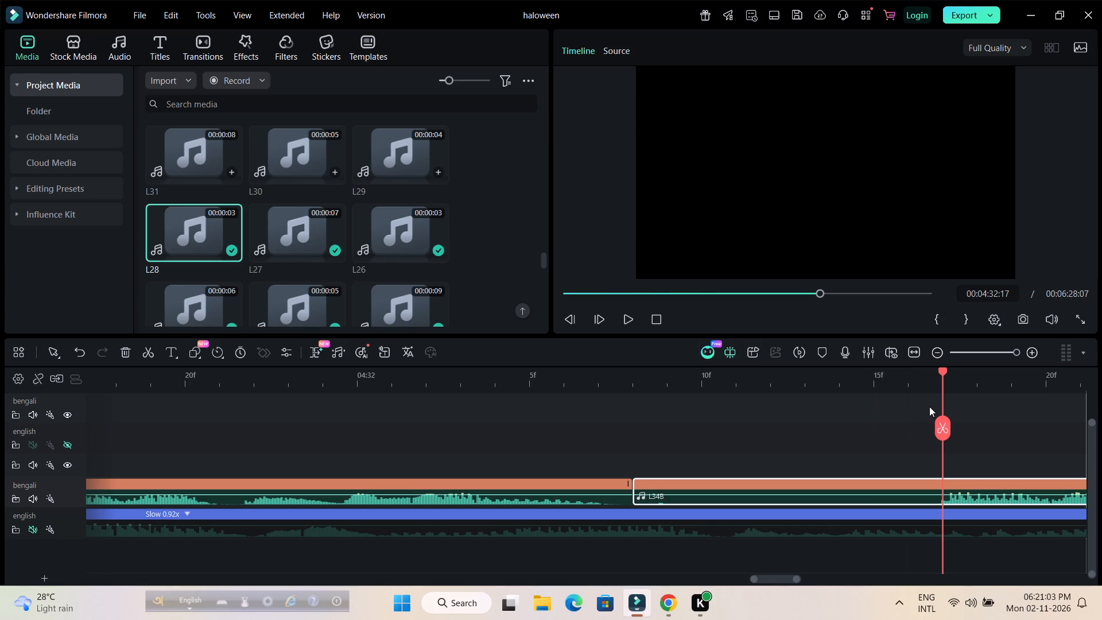
{"action": "left_click", "coordinate": [909, 501]}
{"action": "left_click", "coordinate": [942, 431]}
{"action": "left_click", "coordinate": [882, 494]}
{"action": "key", "text": "Delete"}
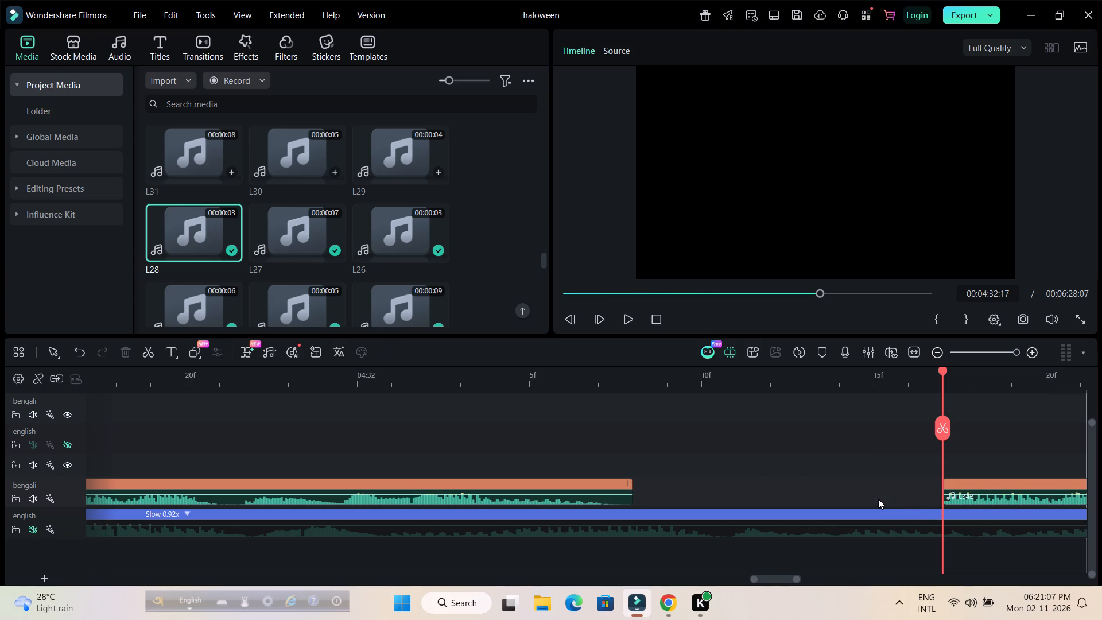
{"action": "left_click_drag", "start_coordinate": [1009, 499], "coordinate": [700, 487]}
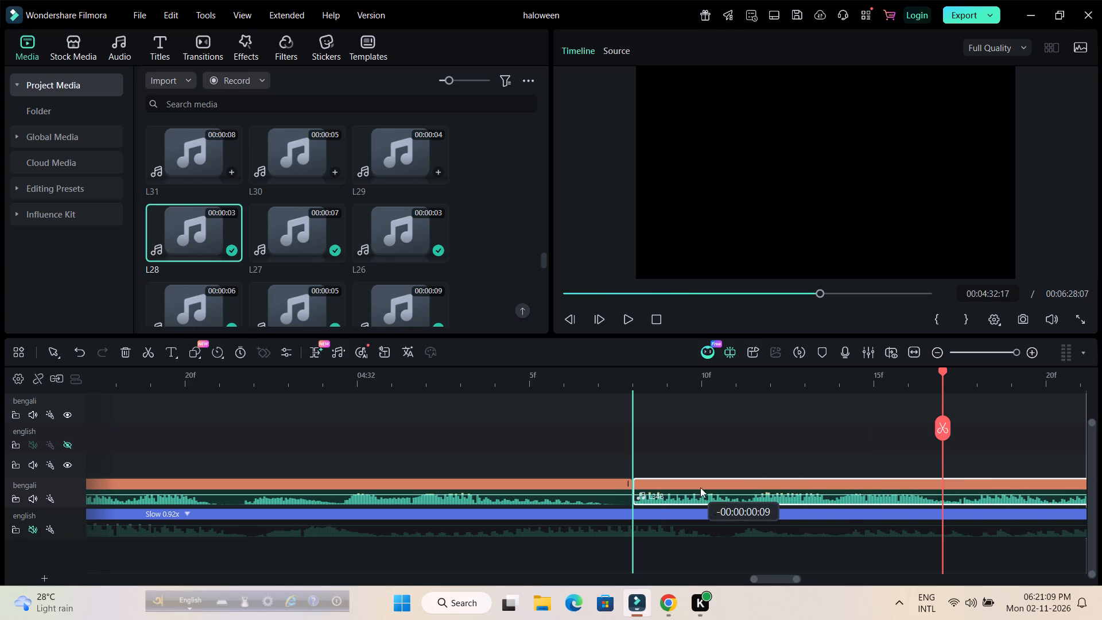
Trim the silent end of the second L34B piece to about 00:04:34:07.
{"action": "left_click_drag", "start_coordinate": [720, 385], "coordinate": [498, 386]}
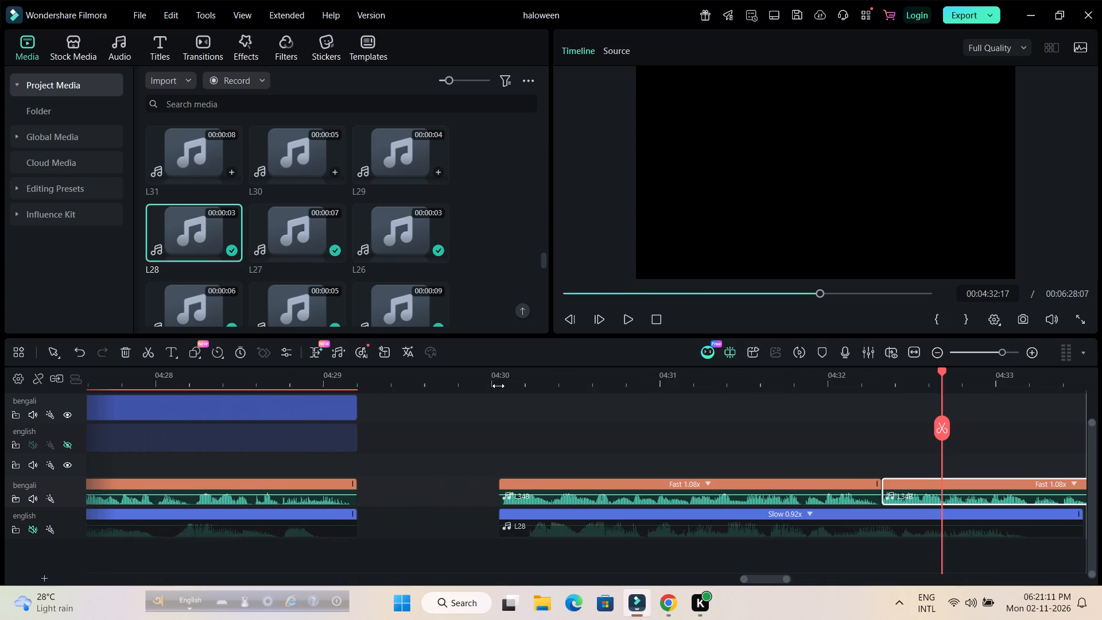
{"action": "left_click_drag", "start_coordinate": [498, 386], "coordinate": [474, 387]}
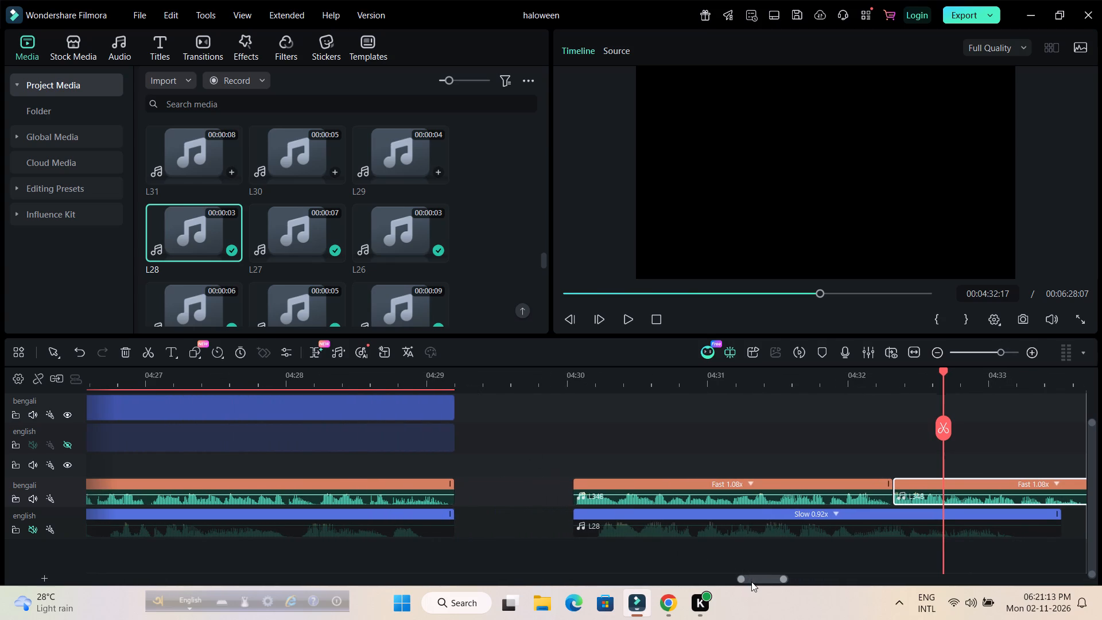
{"action": "left_click_drag", "start_coordinate": [752, 582], "coordinate": [757, 582]}
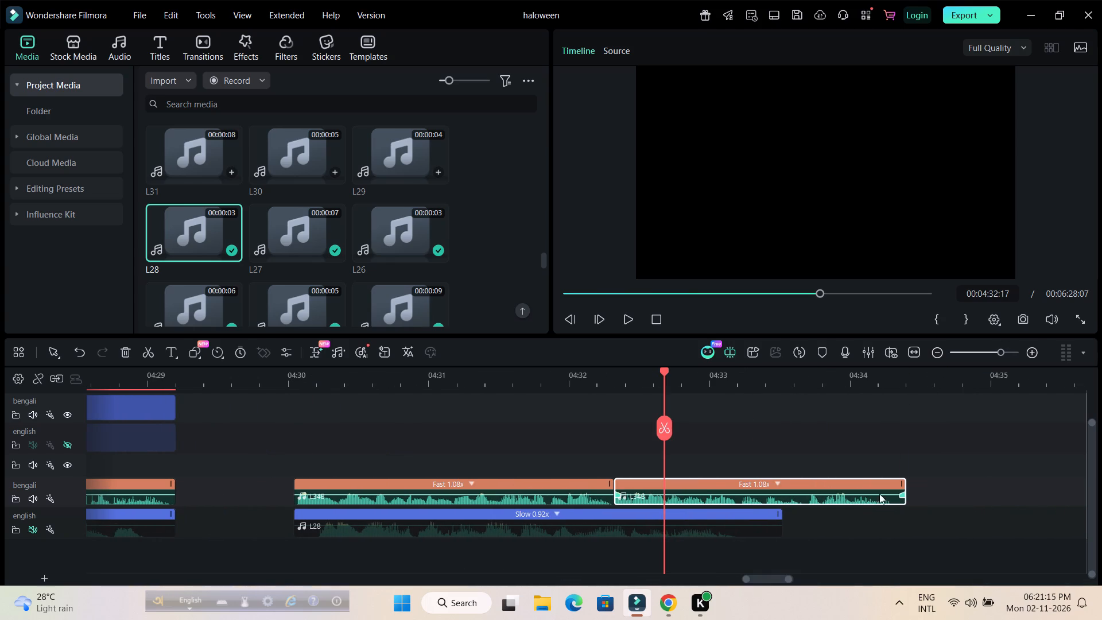
{"action": "left_click", "coordinate": [882, 378]}
{"action": "left_click_drag", "start_coordinate": [892, 385], "coordinate": [1101, 385]}
{"action": "left_click_drag", "start_coordinate": [1008, 499], "coordinate": [985, 499]}
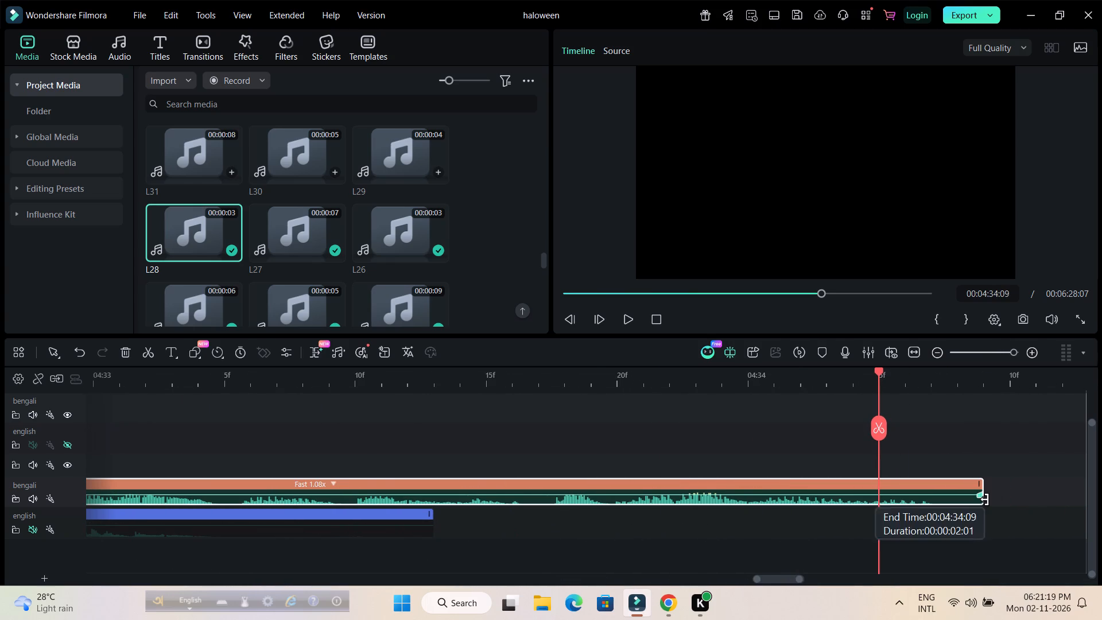
{"action": "left_click_drag", "start_coordinate": [985, 499], "coordinate": [937, 501]}
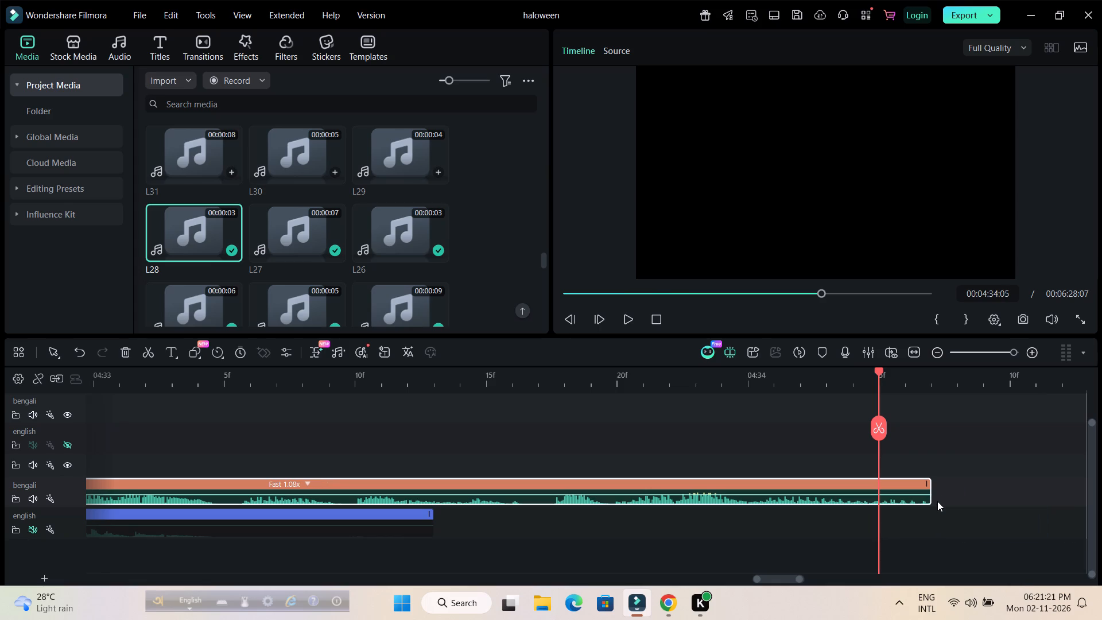
Play the timeline from just before 00:04:30 to hear the edited L34B voiceover.
{"action": "left_click_drag", "start_coordinate": [812, 380], "coordinate": [560, 397]}
{"action": "left_click_drag", "start_coordinate": [878, 372], "coordinate": [449, 394]}
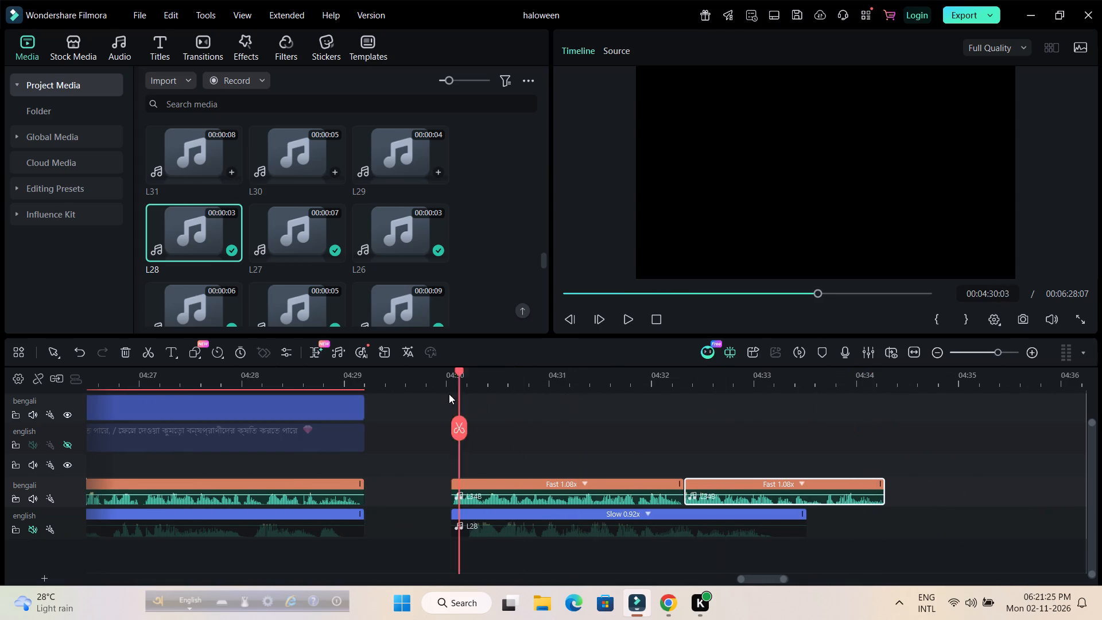
{"action": "left_click_drag", "start_coordinate": [449, 394], "coordinate": [420, 396]}
{"action": "left_click", "coordinate": [624, 317]}
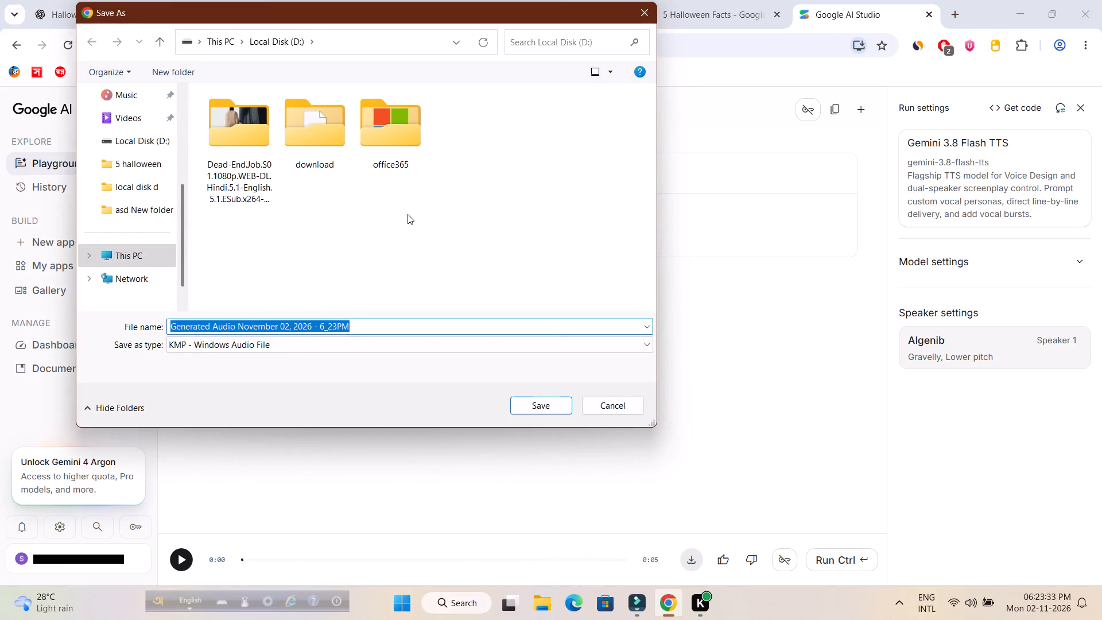
{"action": "left_click", "coordinate": [145, 249]}
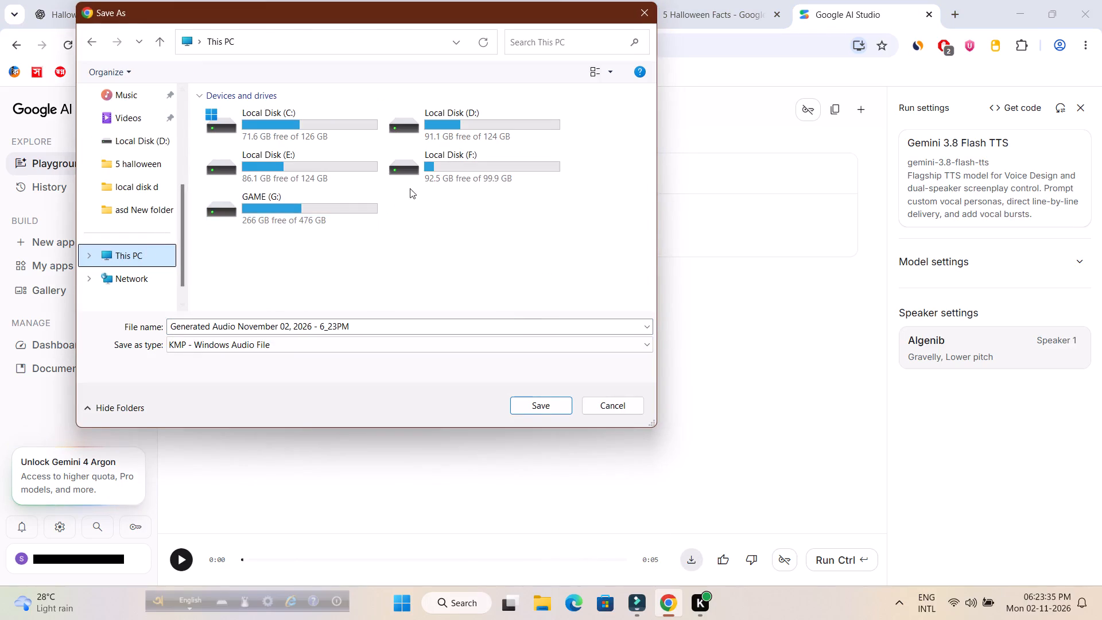
{"action": "double_click", "coordinate": [414, 180]}
{"action": "left_click", "coordinate": [329, 180]}
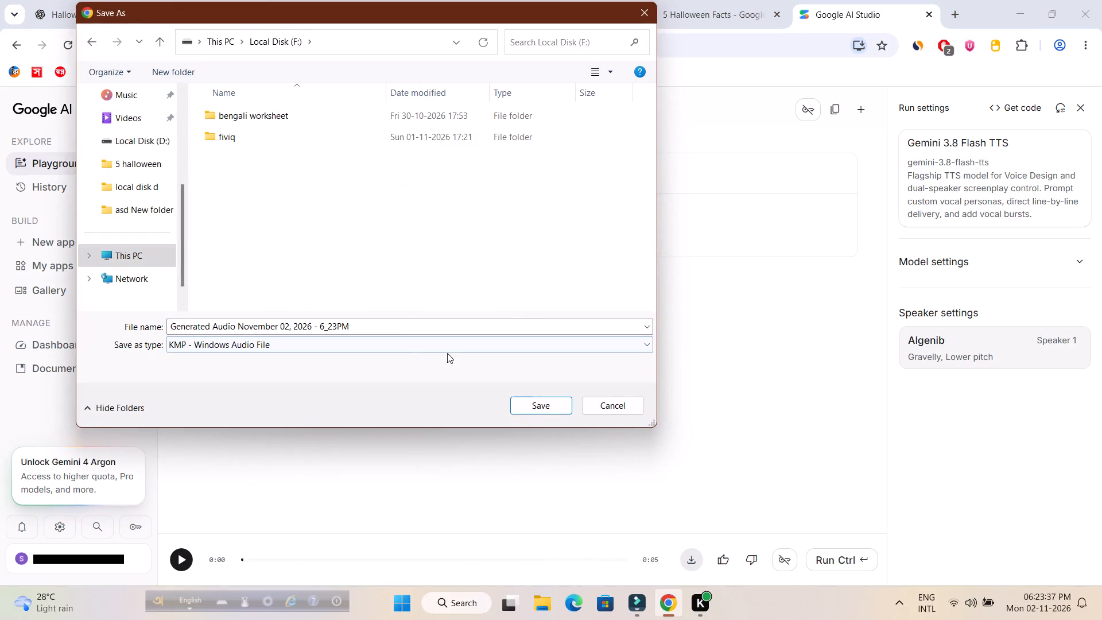
{"action": "left_click", "coordinate": [375, 321]}
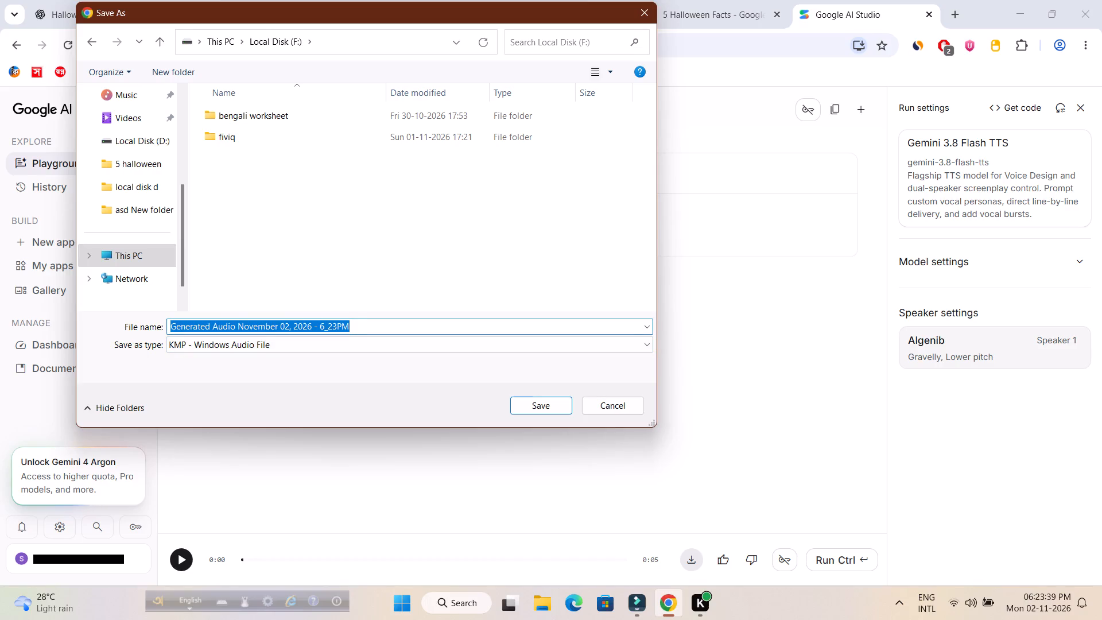
{"action": "type", "text": "nl"}
{"action": "key", "text": "b"}
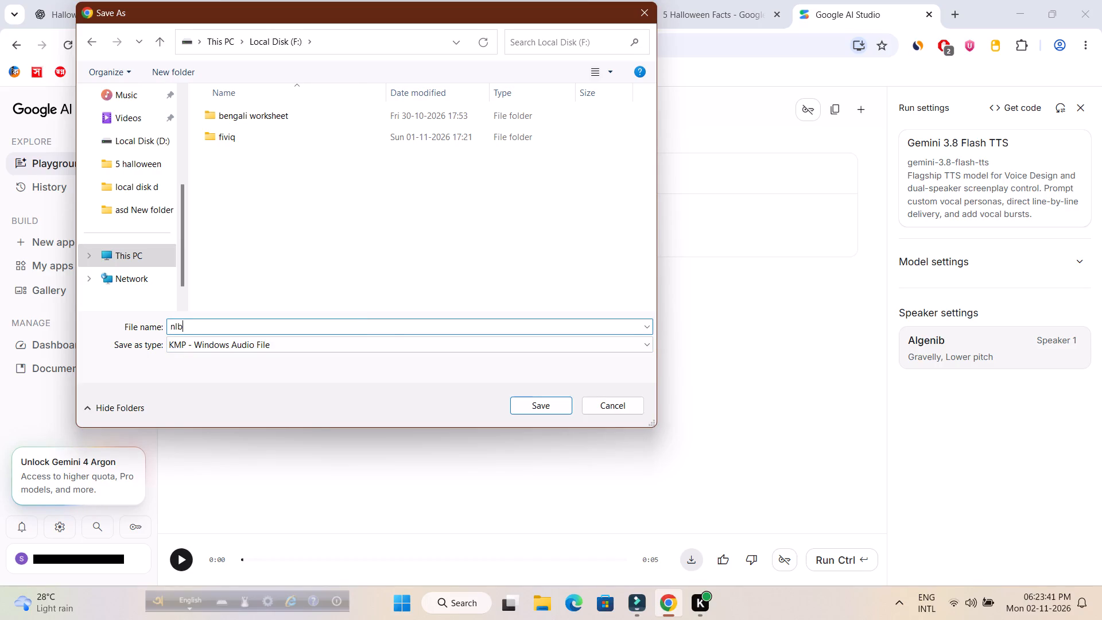
{"action": "left_click", "coordinate": [515, 402]}
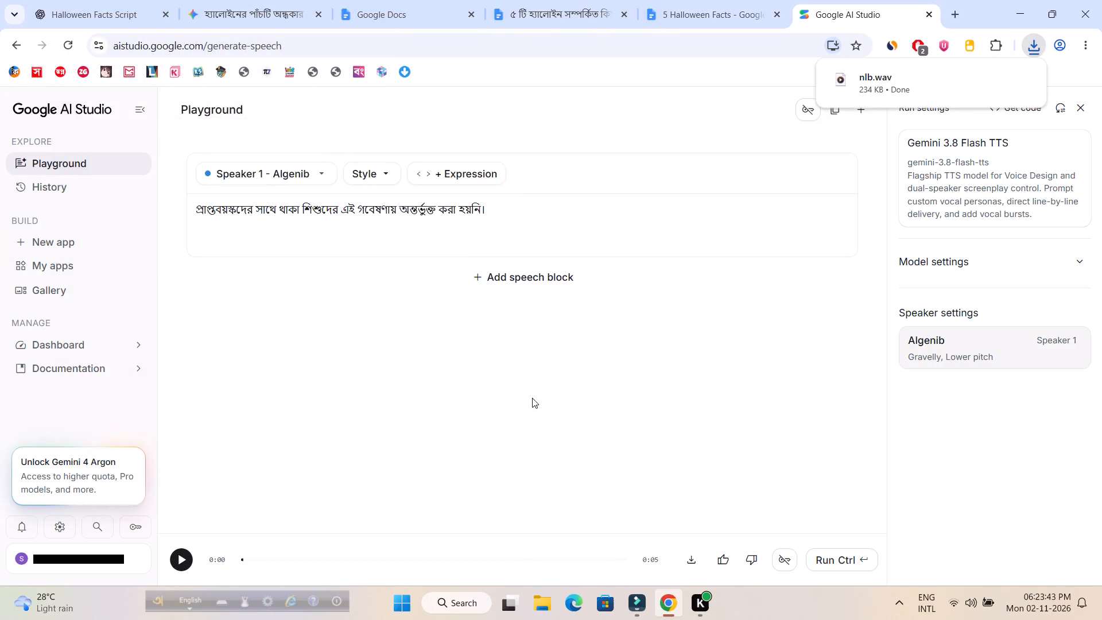
Switch to Filmora and delete the two L34B pieces above L28 on the Bengali audio track.
{"action": "left_click", "coordinate": [631, 603]}
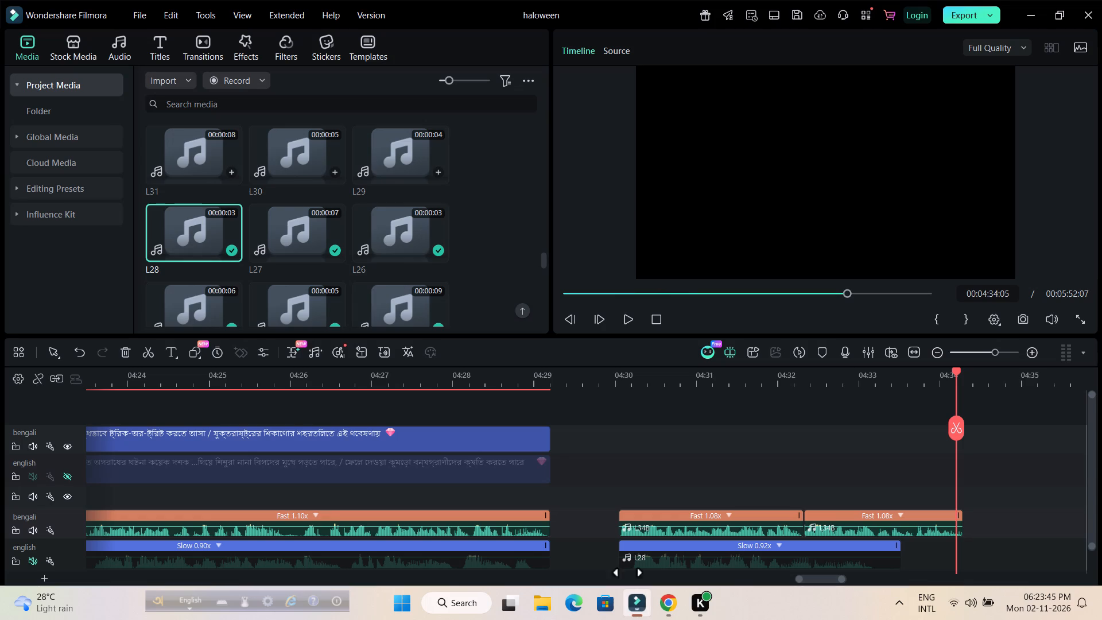
{"action": "left_click_drag", "start_coordinate": [986, 521], "coordinate": [972, 520]}
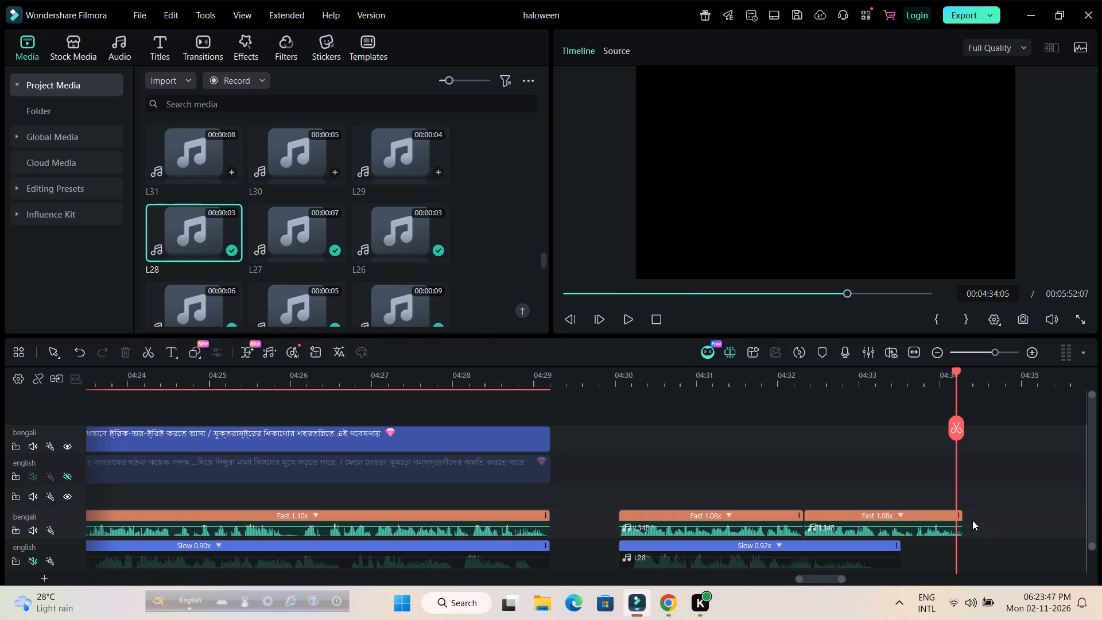
{"action": "left_click_drag", "start_coordinate": [972, 520], "coordinate": [739, 530]}
{"action": "key", "text": "Delete"}
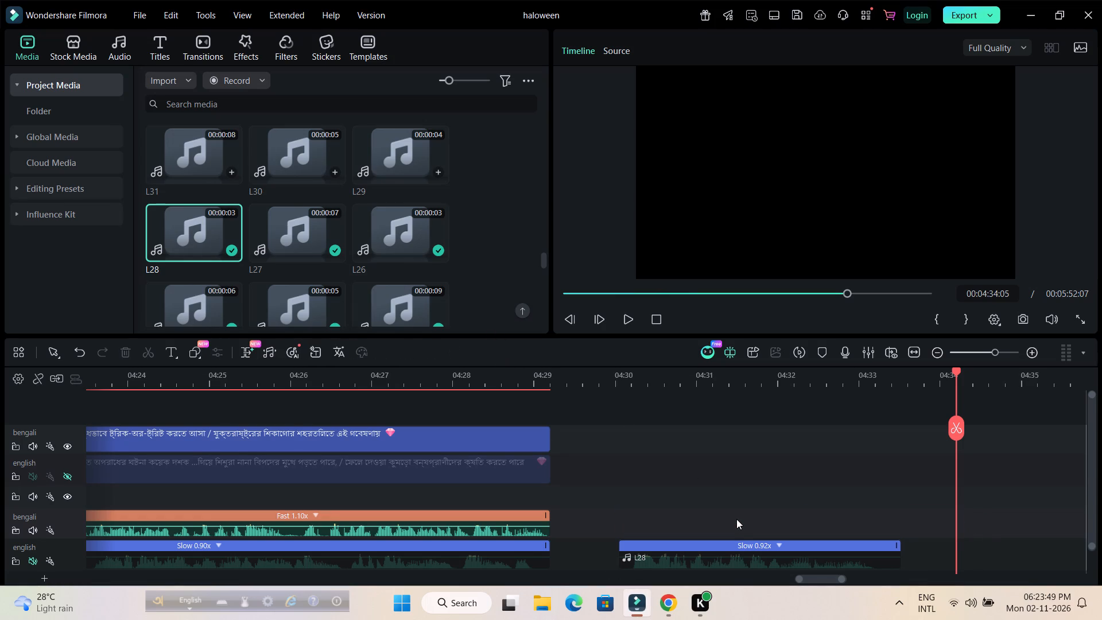
Move the playhead to 00:04:29:21 and import the nlb audio file from Local Disk (F:) into the project media.
{"action": "left_click_drag", "start_coordinate": [956, 372], "coordinate": [602, 381]}
{"action": "scroll", "coordinate": [337, 222], "scroll_direction": "up", "scroll_amount": 10}
{"action": "scroll", "coordinate": [337, 222], "scroll_direction": "down", "scroll_amount": 1}
{"action": "scroll", "coordinate": [337, 222], "scroll_direction": "up", "scroll_amount": 5}
{"action": "scroll", "coordinate": [337, 222], "scroll_direction": "down", "scroll_amount": 1}
{"action": "scroll", "coordinate": [337, 222], "scroll_direction": "up", "scroll_amount": 12}
{"action": "scroll", "coordinate": [342, 222], "scroll_direction": "down", "scroll_amount": 1}
{"action": "scroll", "coordinate": [343, 223], "scroll_direction": "up", "scroll_amount": 3}
{"action": "left_click", "coordinate": [214, 158]}
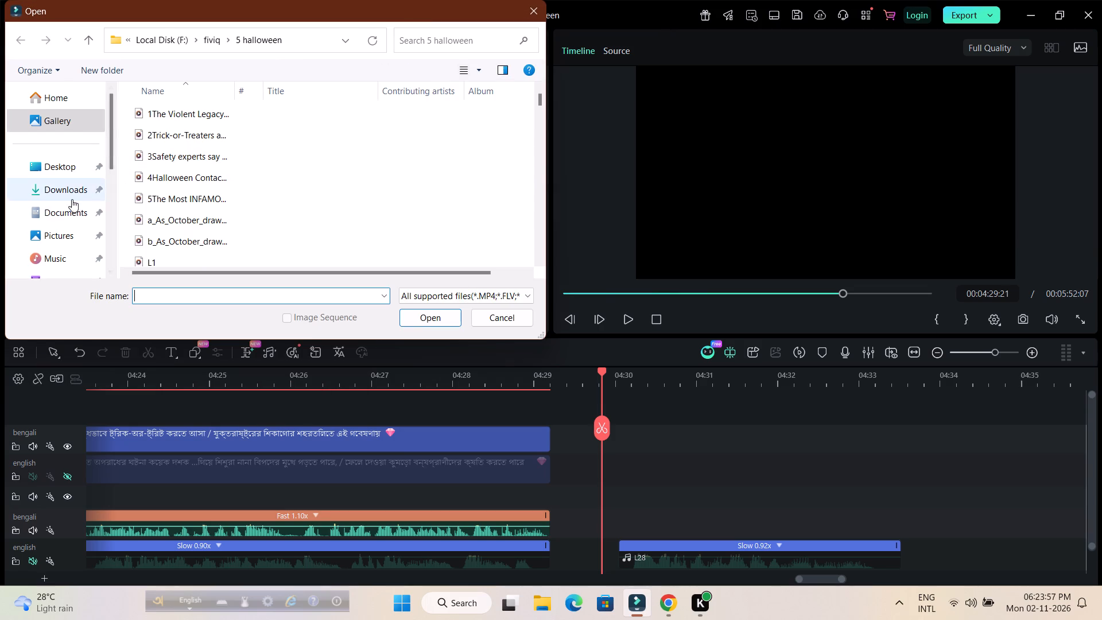
{"action": "scroll", "coordinate": [72, 199], "scroll_direction": "down", "scroll_amount": 4}
{"action": "left_click", "coordinate": [166, 40]}
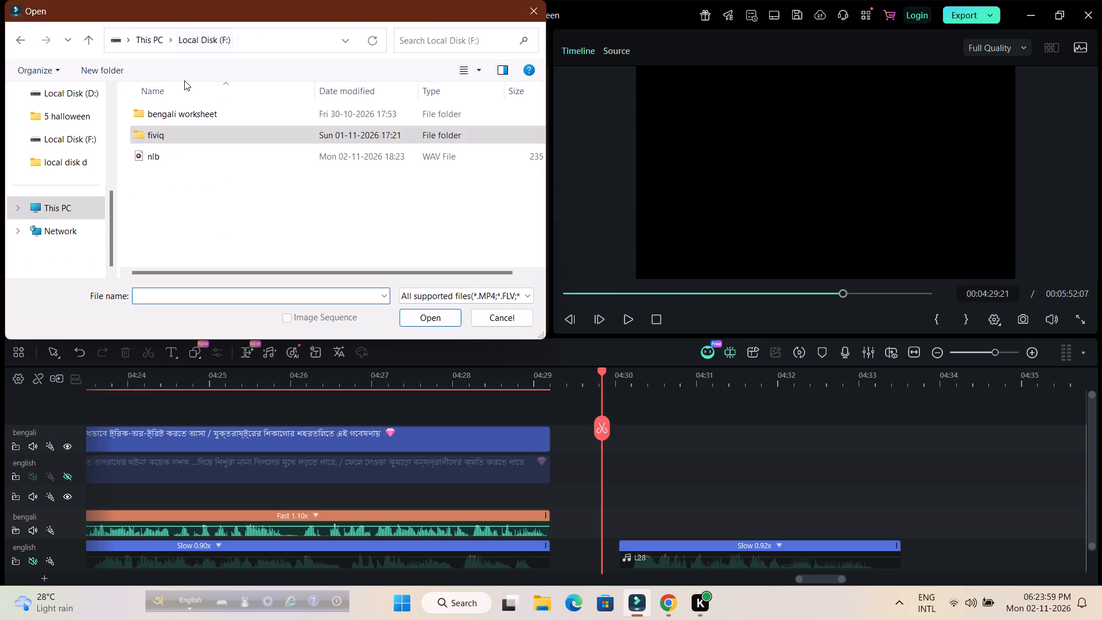
{"action": "left_click", "coordinate": [171, 154]}
{"action": "left_click", "coordinate": [419, 319]}
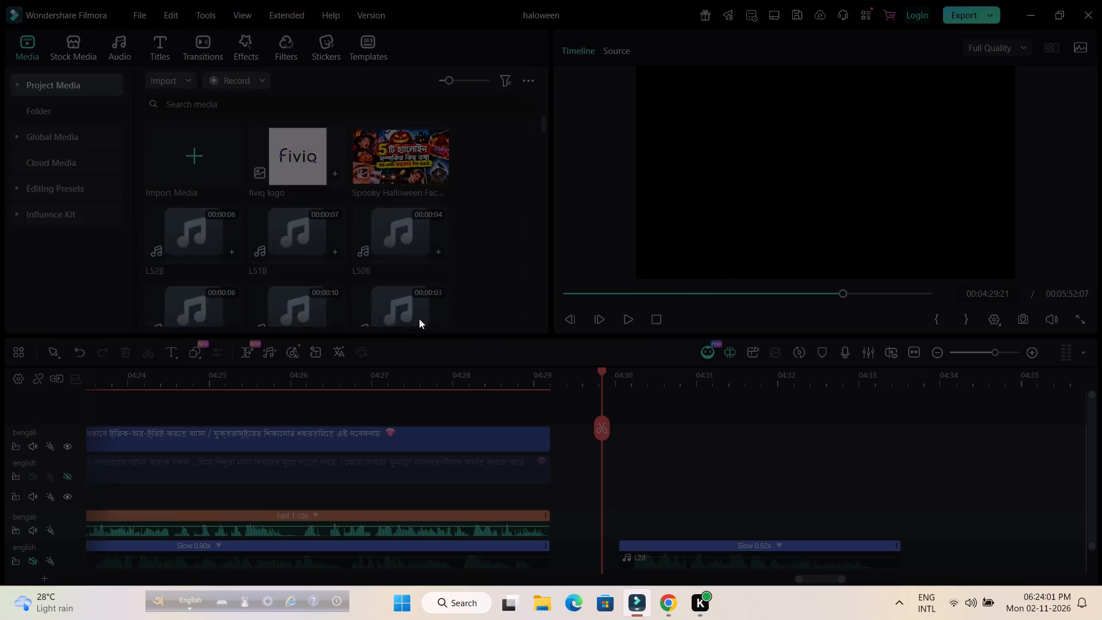
Place the nlb clip on the Bengali audio track, aligned with the start of L28.
{"action": "left_click_drag", "start_coordinate": [300, 180], "coordinate": [622, 455]}
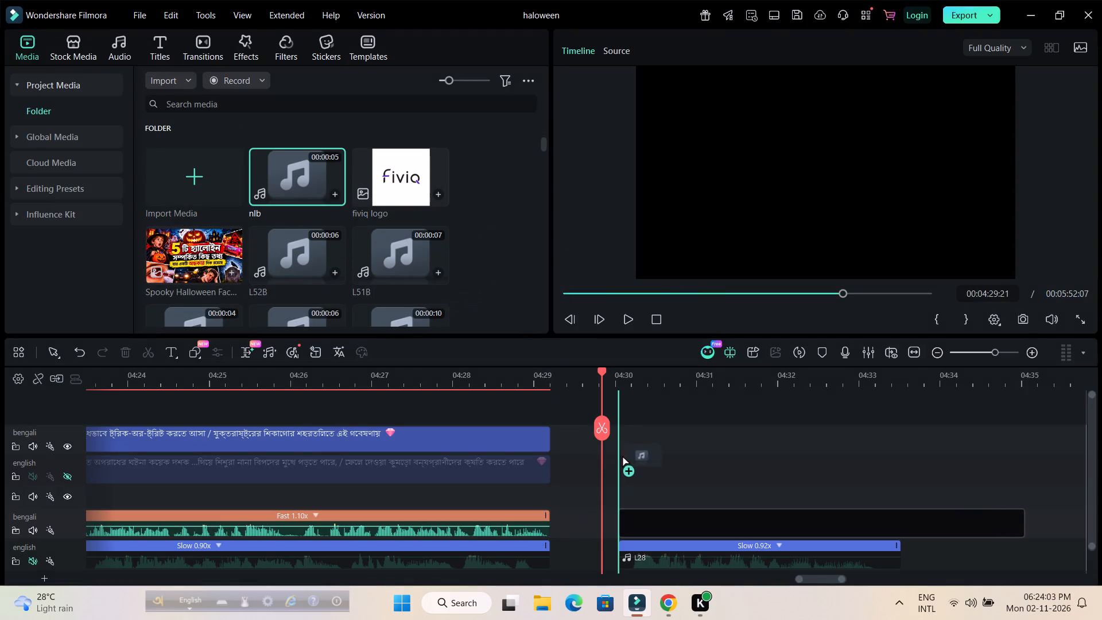
{"action": "left_click_drag", "start_coordinate": [622, 455], "coordinate": [622, 456]}
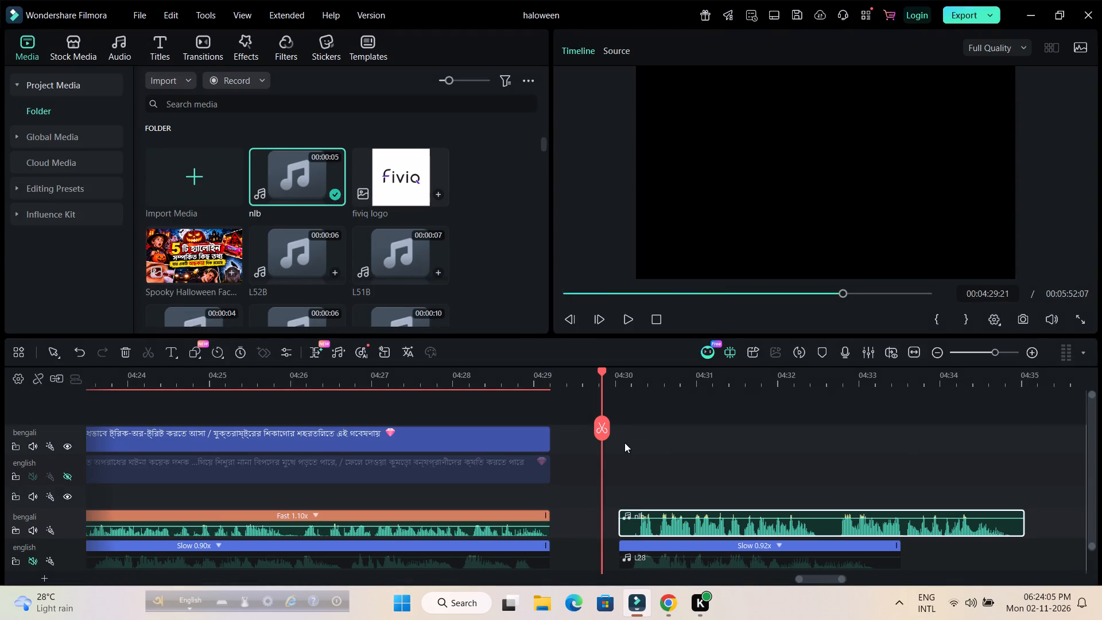
Trim about 6 frames off the beginning of the nlb clip and move it back to the start of L28.
{"action": "left_click_drag", "start_coordinate": [818, 581], "coordinate": [824, 581]}
{"action": "left_click_drag", "start_coordinate": [491, 386], "coordinate": [777, 377]}
{"action": "left_click_drag", "start_coordinate": [570, 528], "coordinate": [675, 529]}
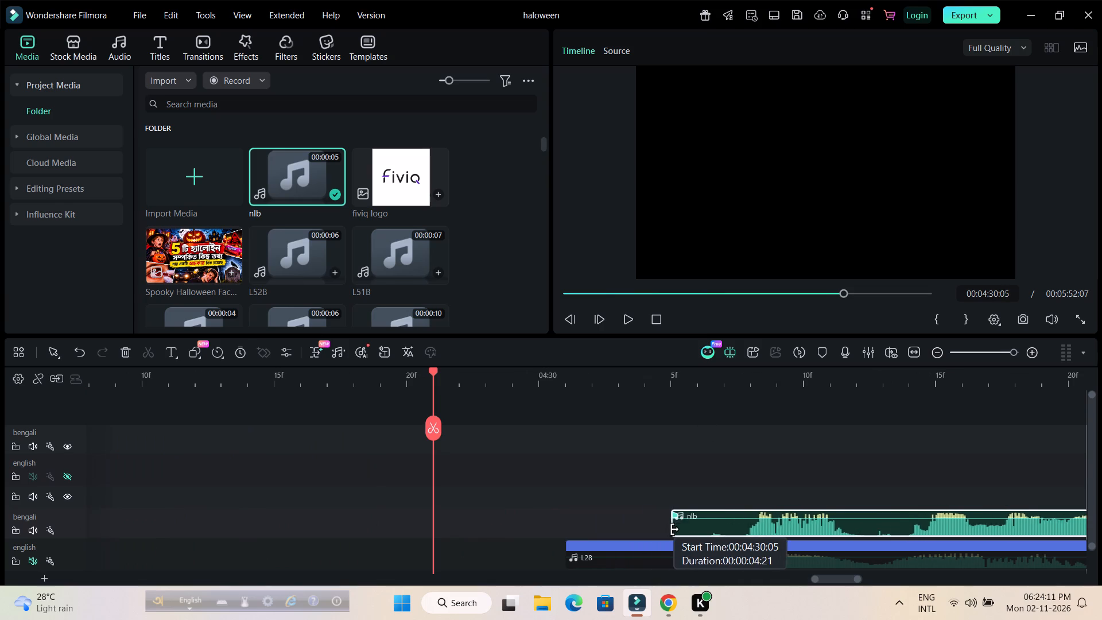
{"action": "left_click_drag", "start_coordinate": [675, 529], "coordinate": [724, 529]}
{"action": "left_click_drag", "start_coordinate": [790, 529], "coordinate": [637, 525]}
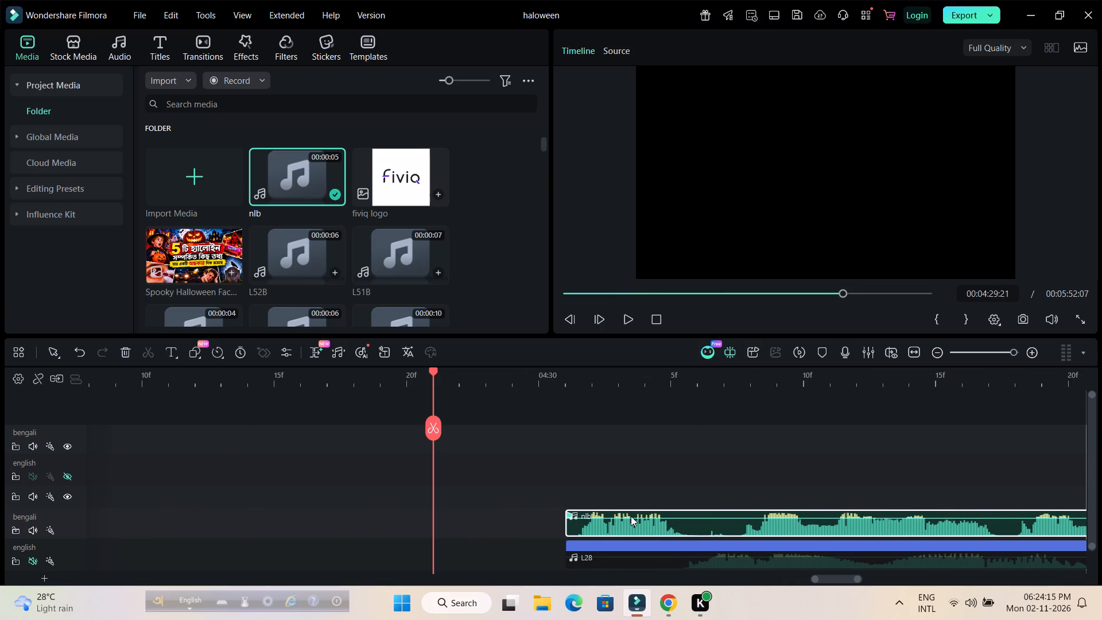
Trim about 6 frames off the end of nlb so it ends near 00:04:34:14.
{"action": "left_click_drag", "start_coordinate": [654, 382], "coordinate": [336, 385]}
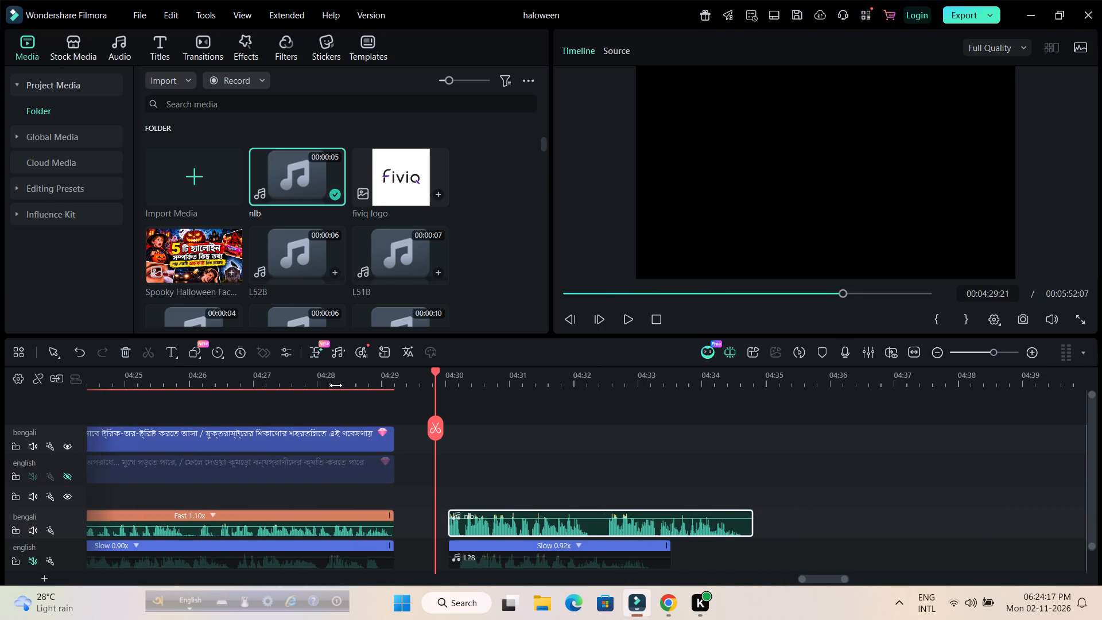
{"action": "left_click", "coordinate": [732, 382]}
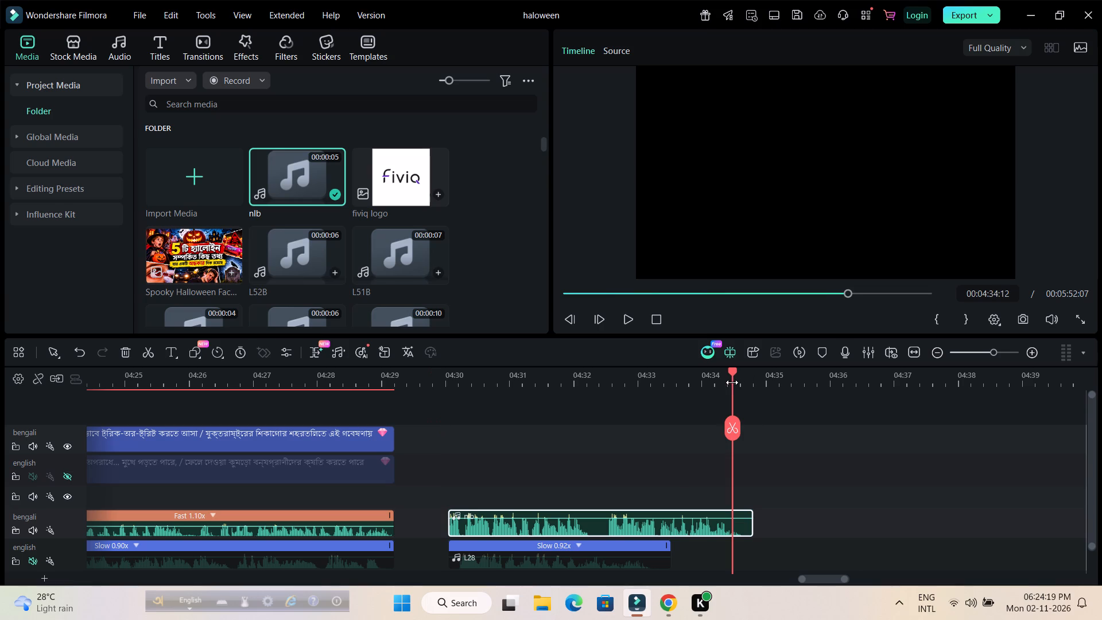
{"action": "left_click_drag", "start_coordinate": [741, 383], "coordinate": [1101, 383]}
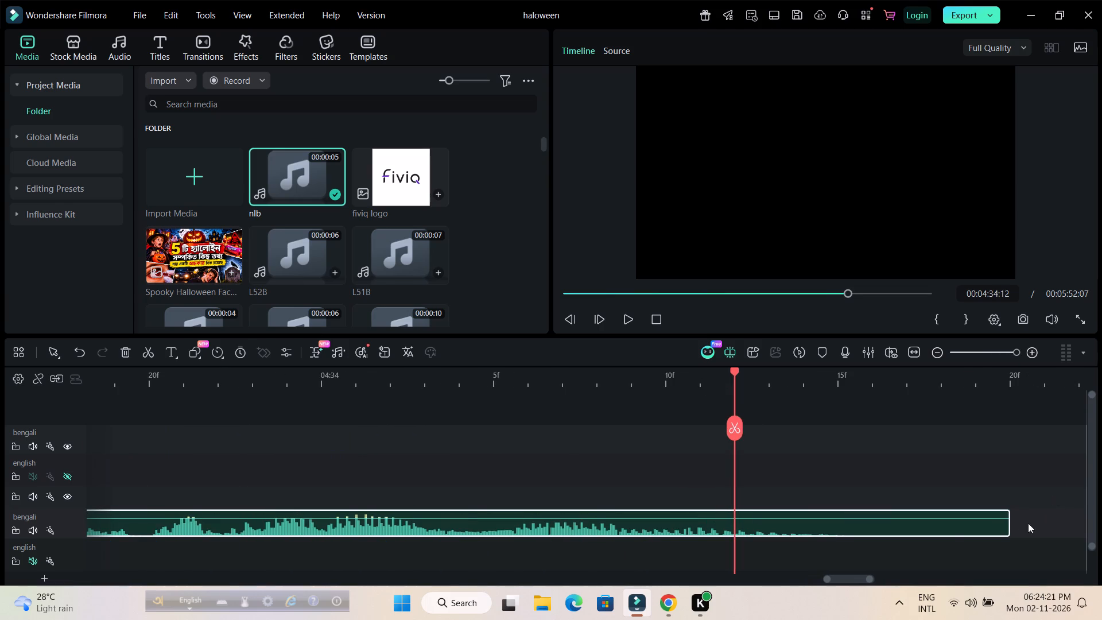
{"action": "left_click_drag", "start_coordinate": [1007, 528], "coordinate": [803, 526]}
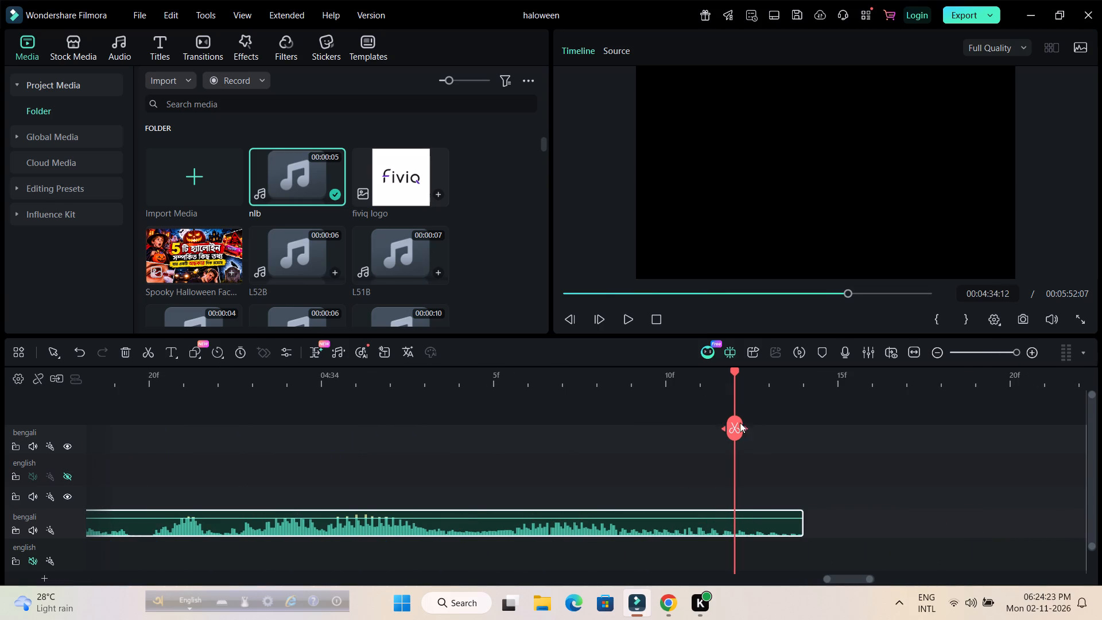
Set the uniform speed of the nlb clip to 1.10.
{"action": "left_click_drag", "start_coordinate": [700, 380], "coordinate": [335, 379]}
{"action": "left_click_drag", "start_coordinate": [570, 380], "coordinate": [540, 381]}
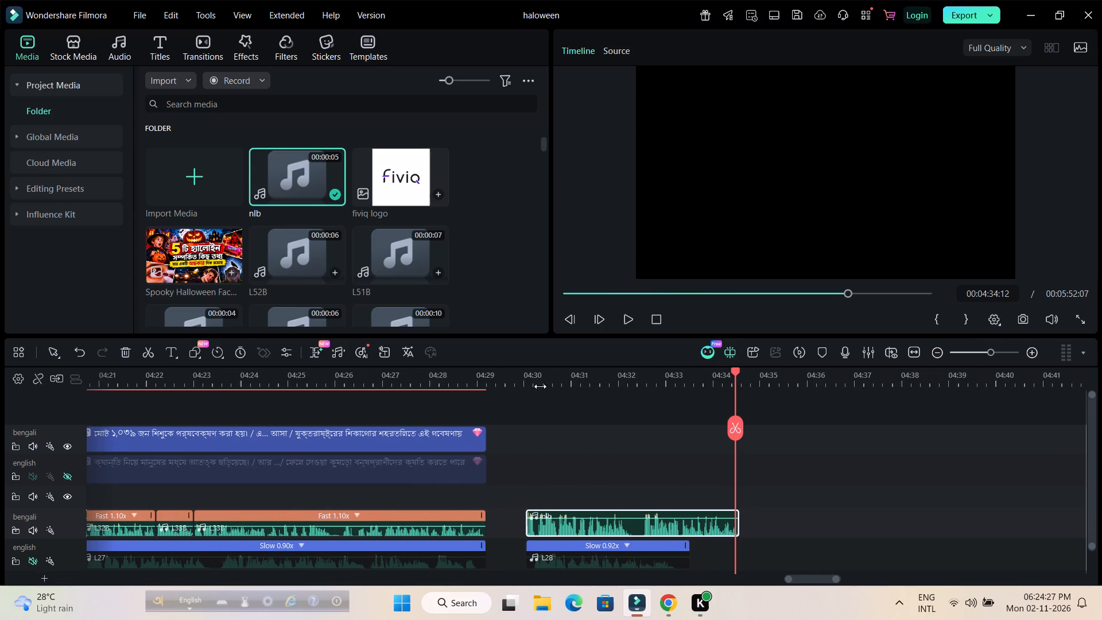
{"action": "double_click", "coordinate": [654, 532]}
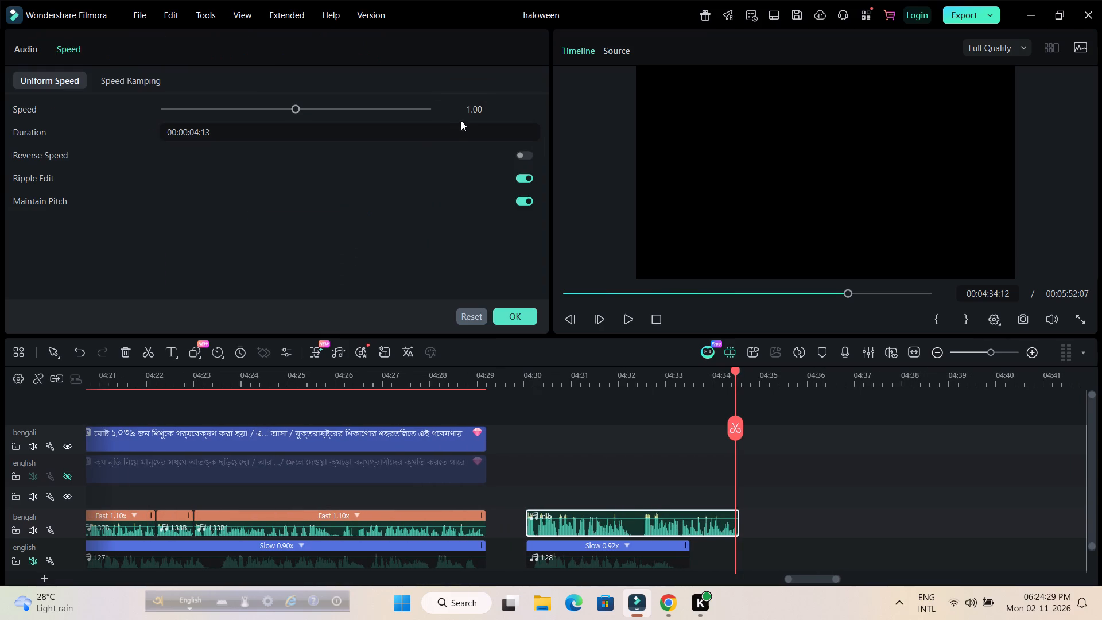
{"action": "left_click", "coordinate": [466, 109]}
{"action": "type", "text": "1.1"}
{"action": "key", "text": "Return"}
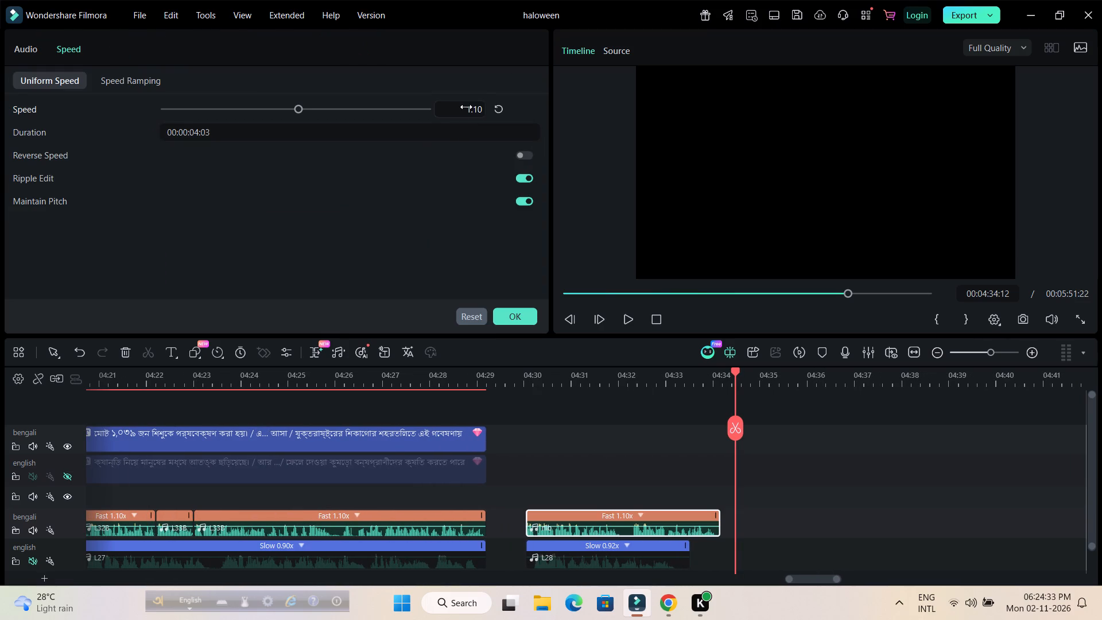
Set the uniform speed of the L28 clip on the English audio track to 0.90.
{"action": "scroll", "coordinate": [637, 449], "scroll_direction": "down", "scroll_amount": 1}
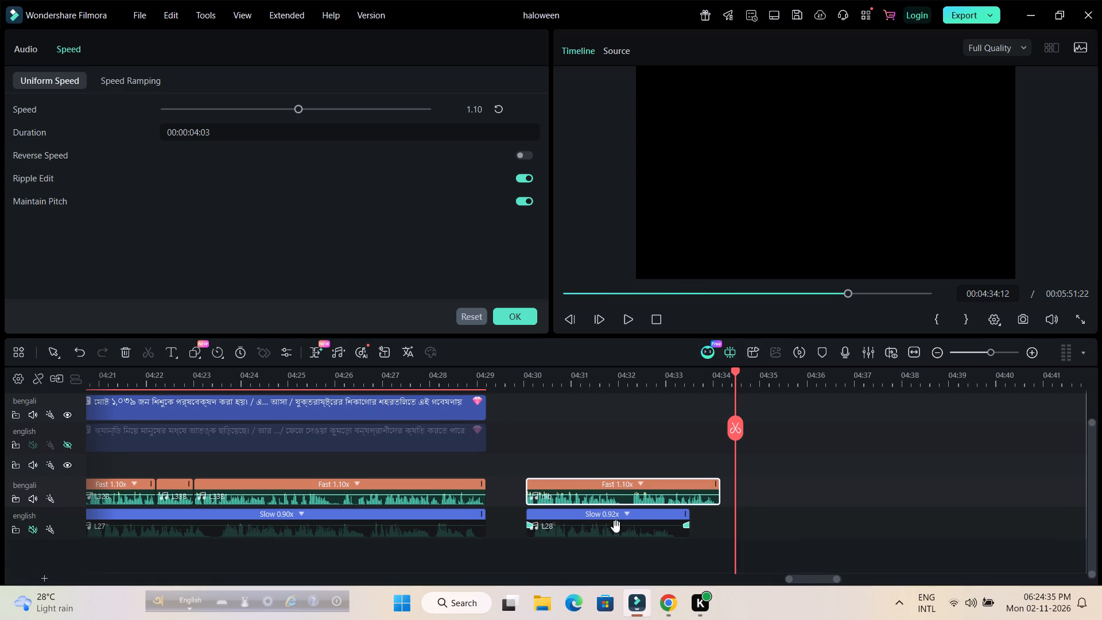
{"action": "double_click", "coordinate": [615, 529]}
{"action": "left_click", "coordinate": [471, 111]}
{"action": "scroll", "coordinate": [471, 111], "scroll_direction": "down", "scroll_amount": 1}
{"action": "left_click", "coordinate": [411, 253]}
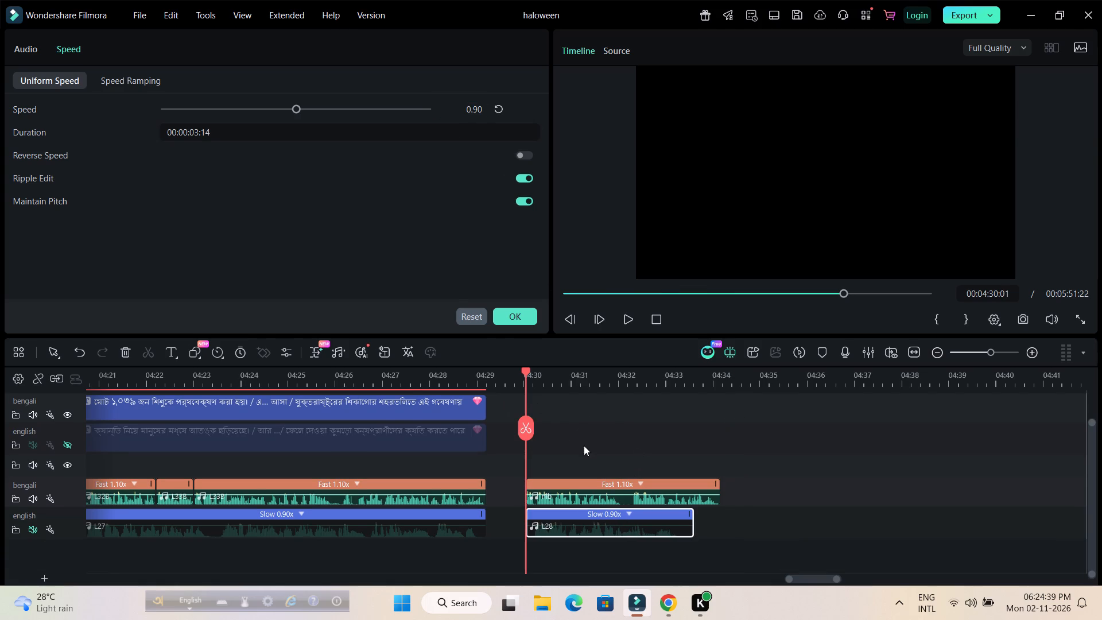
Split the nlb clip on the Bengali audio track at 00:04:31:24, in the pause between its two phrases.
{"action": "left_click", "coordinate": [613, 383]}
{"action": "left_click_drag", "start_coordinate": [622, 382], "coordinate": [677, 382]}
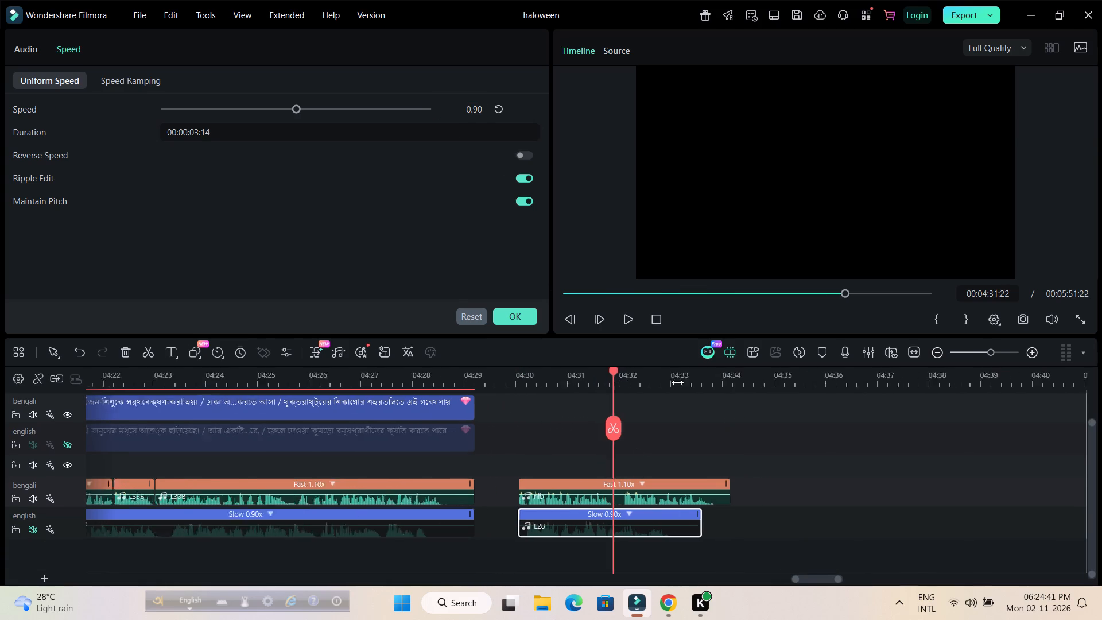
{"action": "left_click_drag", "start_coordinate": [677, 382], "coordinate": [949, 379]}
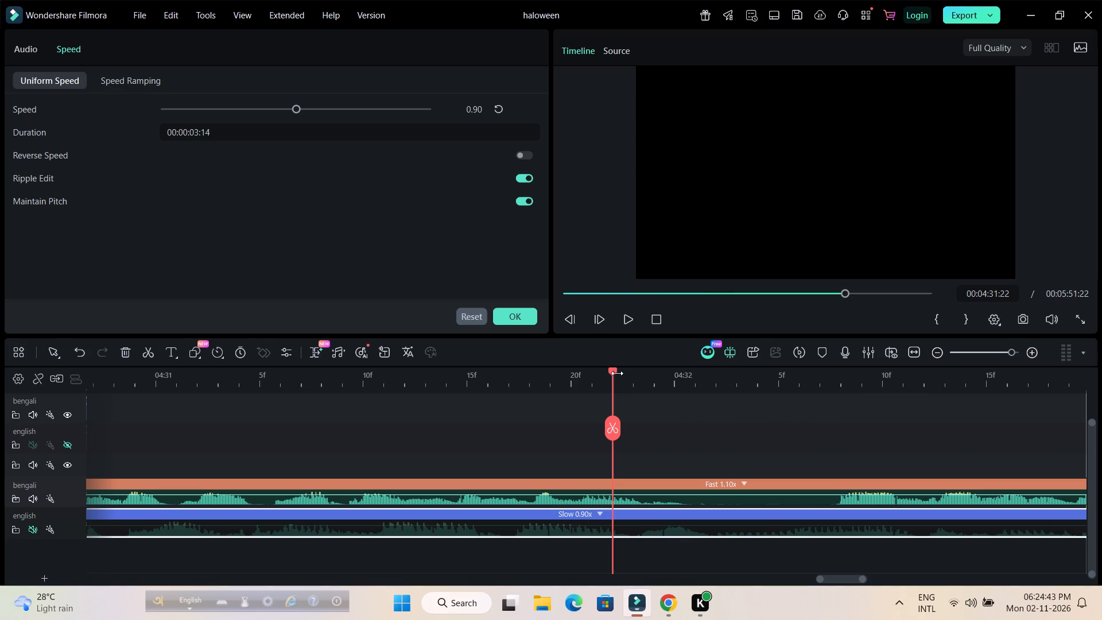
{"action": "left_click_drag", "start_coordinate": [615, 373], "coordinate": [665, 373]}
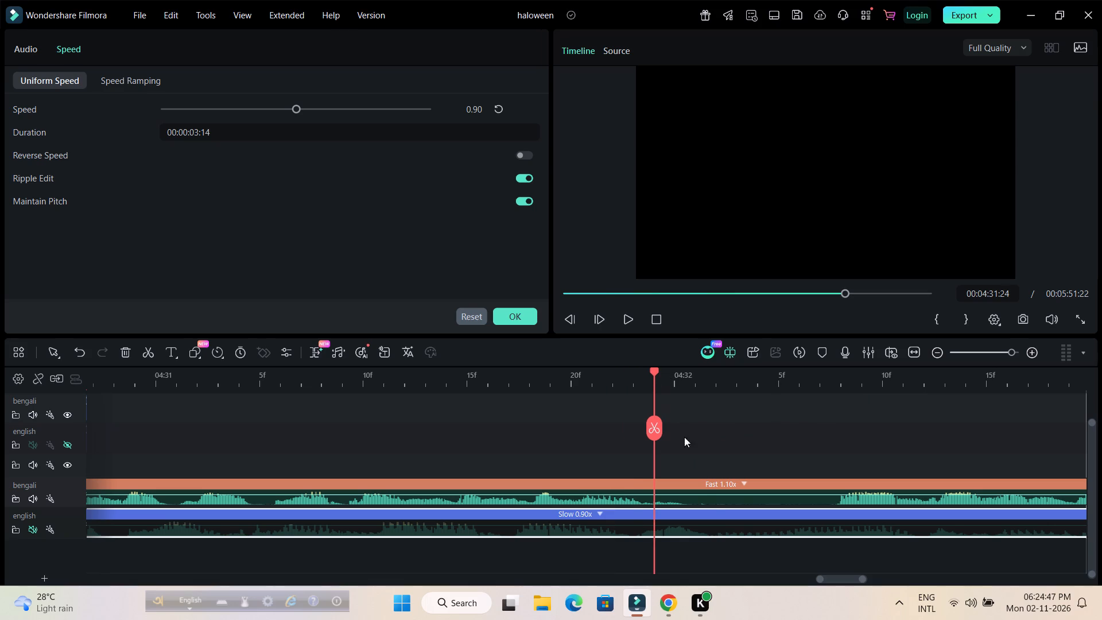
{"action": "left_click", "coordinate": [712, 499]}
{"action": "left_click", "coordinate": [656, 428]}
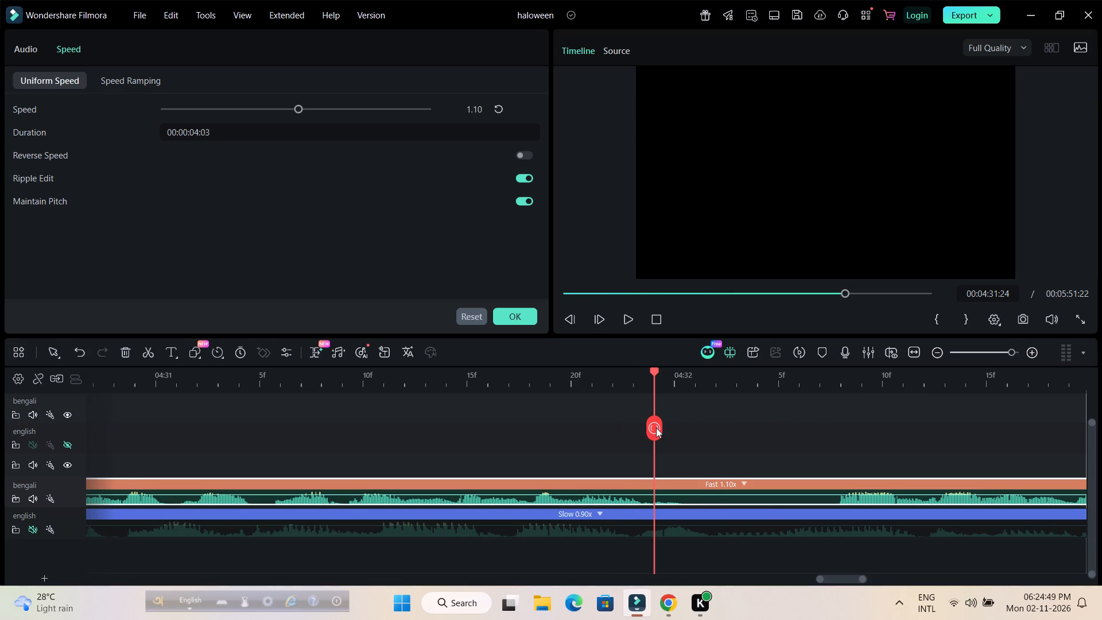
Move the first nlb piece about 9 frames later over the silent start of the second piece to close the pause.
{"action": "left_click_drag", "start_coordinate": [610, 501], "coordinate": [785, 498]}
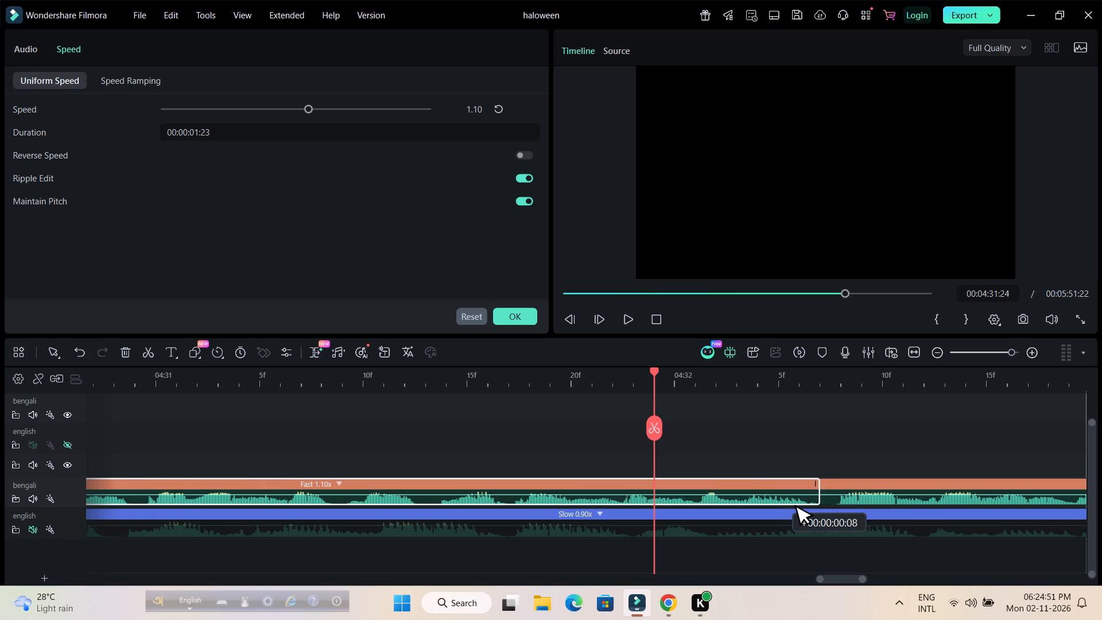
{"action": "left_click_drag", "start_coordinate": [785, 498], "coordinate": [790, 498]}
{"action": "left_click", "coordinate": [804, 456]}
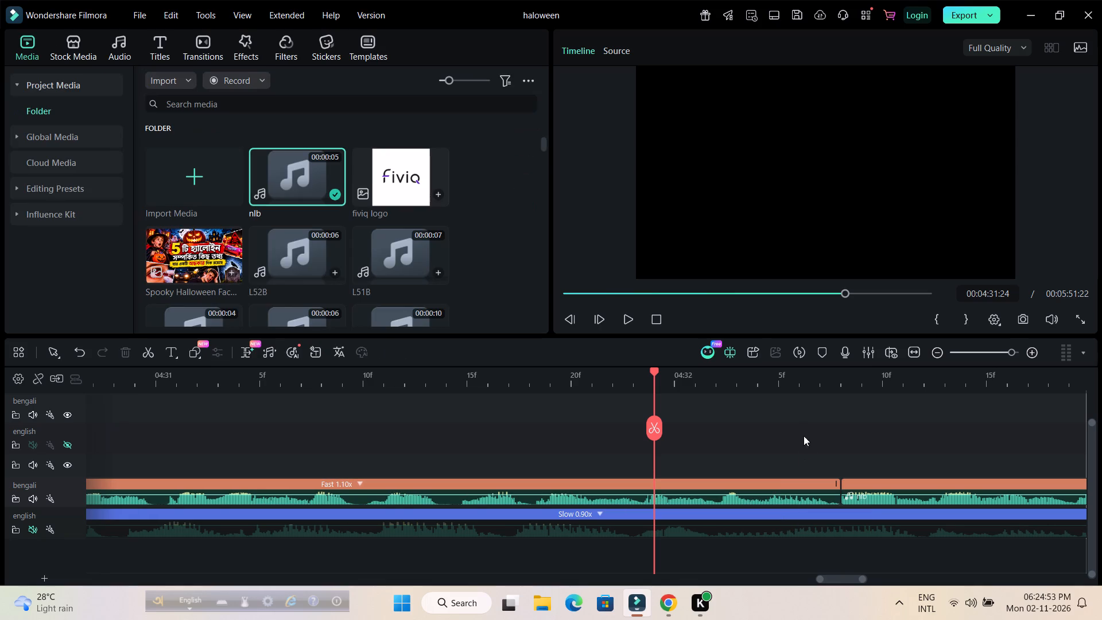
Move the L28 clip later to start at 00:04:30:10, in line with the first nlb piece.
{"action": "left_click_drag", "start_coordinate": [804, 385], "coordinate": [532, 384]}
{"action": "left_click_drag", "start_coordinate": [567, 530], "coordinate": [593, 529]}
{"action": "left_click", "coordinate": [867, 461]}
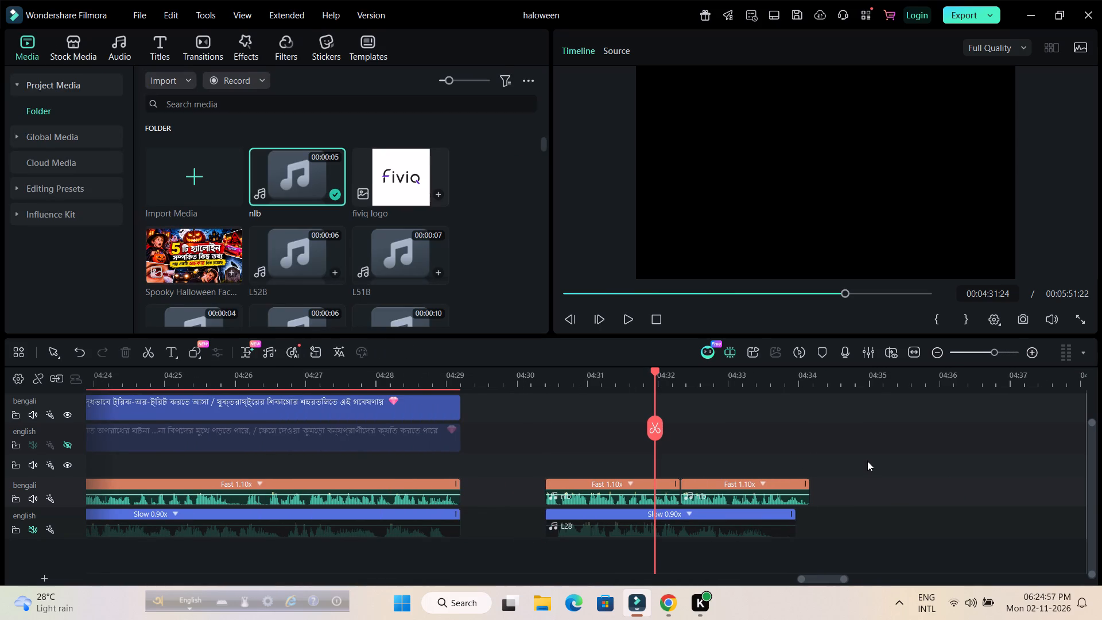
Play back the nlb and L28 section and examine how their waveforms line up.
{"action": "left_click_drag", "start_coordinate": [653, 367], "coordinate": [520, 387]}
{"action": "key", "text": "space"}
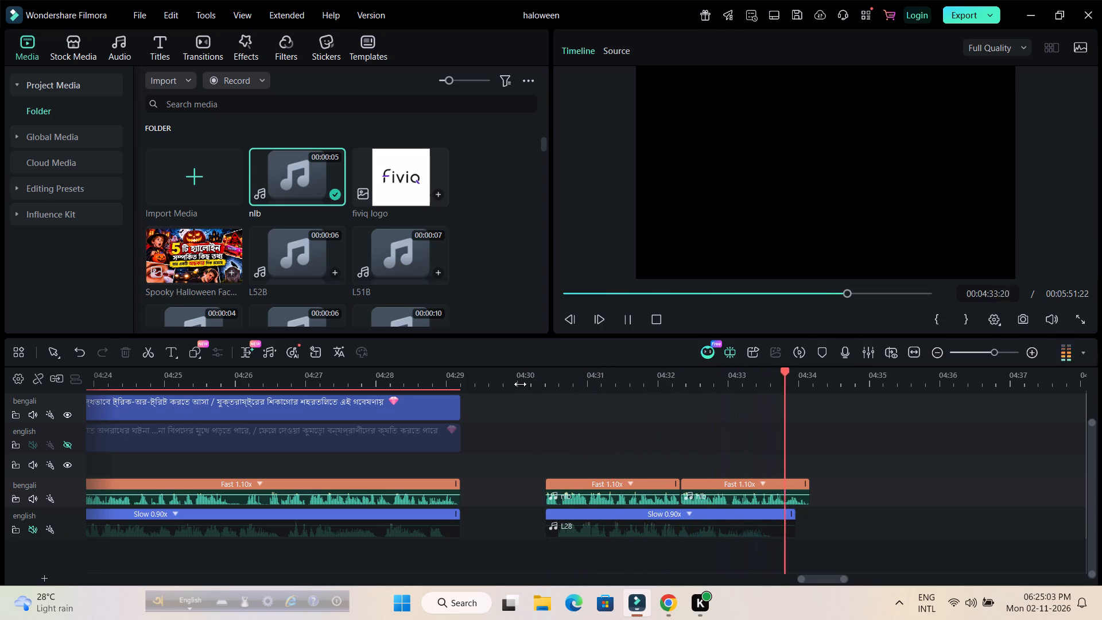
{"action": "key", "text": "space"}
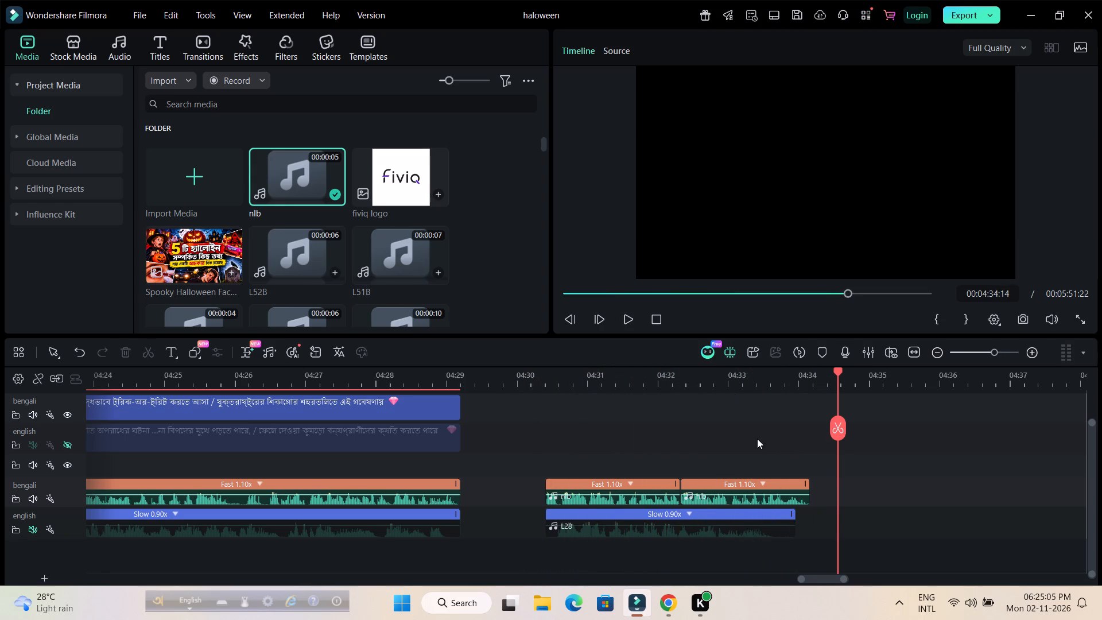
{"action": "left_click_drag", "start_coordinate": [812, 579], "coordinate": [826, 579]}
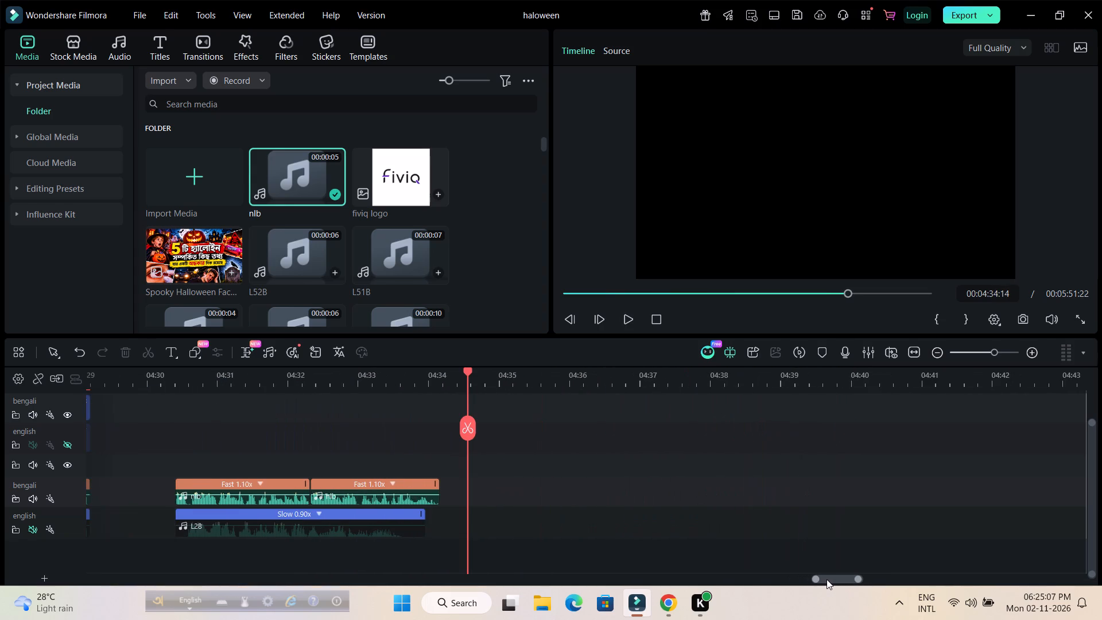
{"action": "left_click_drag", "start_coordinate": [826, 579], "coordinate": [824, 580]}
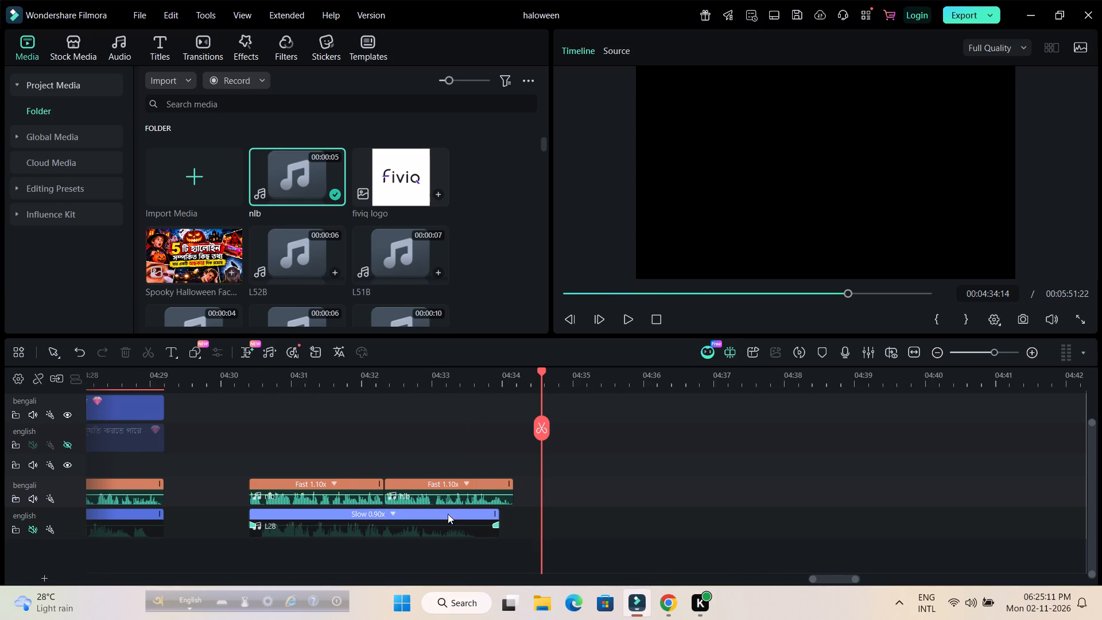
{"action": "left_click_drag", "start_coordinate": [542, 371], "coordinate": [284, 370]}
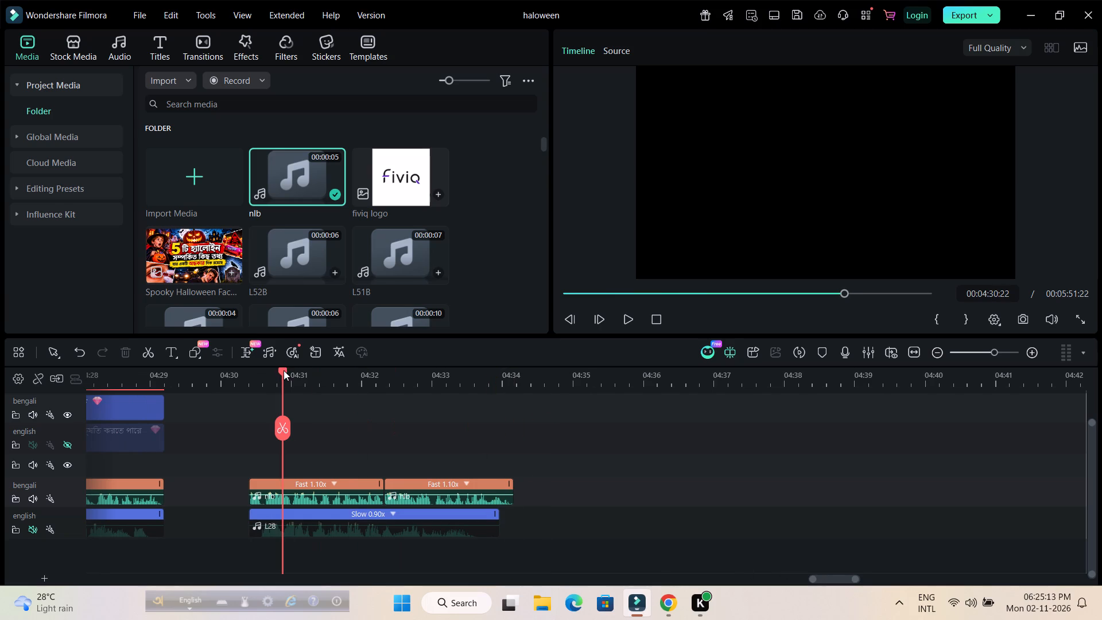
{"action": "left_click_drag", "start_coordinate": [361, 381], "coordinate": [685, 367]}
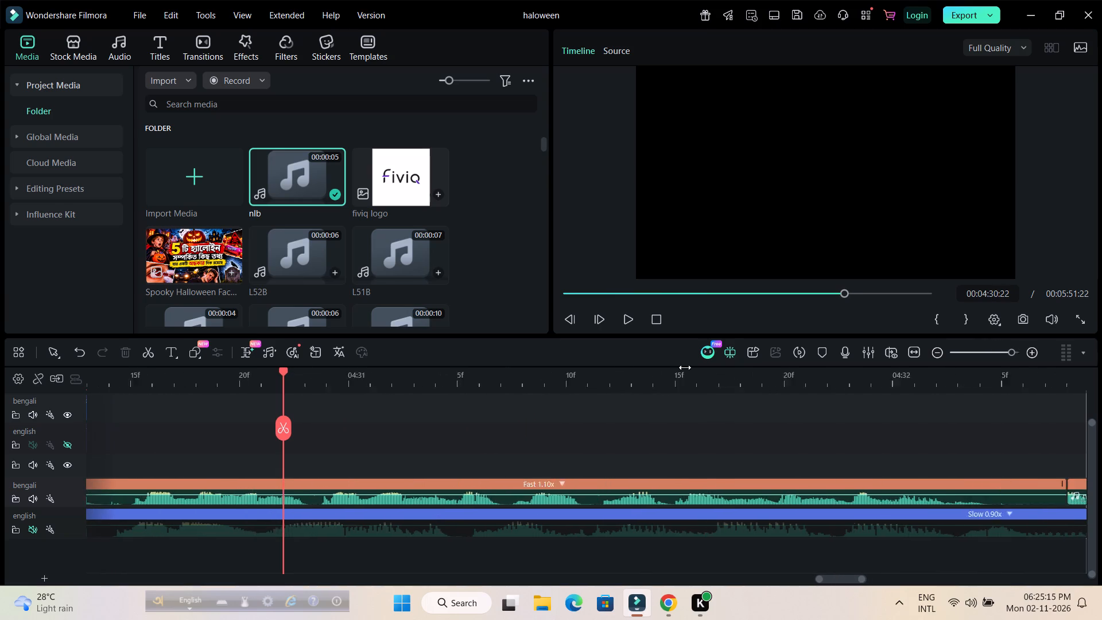
{"action": "left_click_drag", "start_coordinate": [685, 367], "coordinate": [638, 363]}
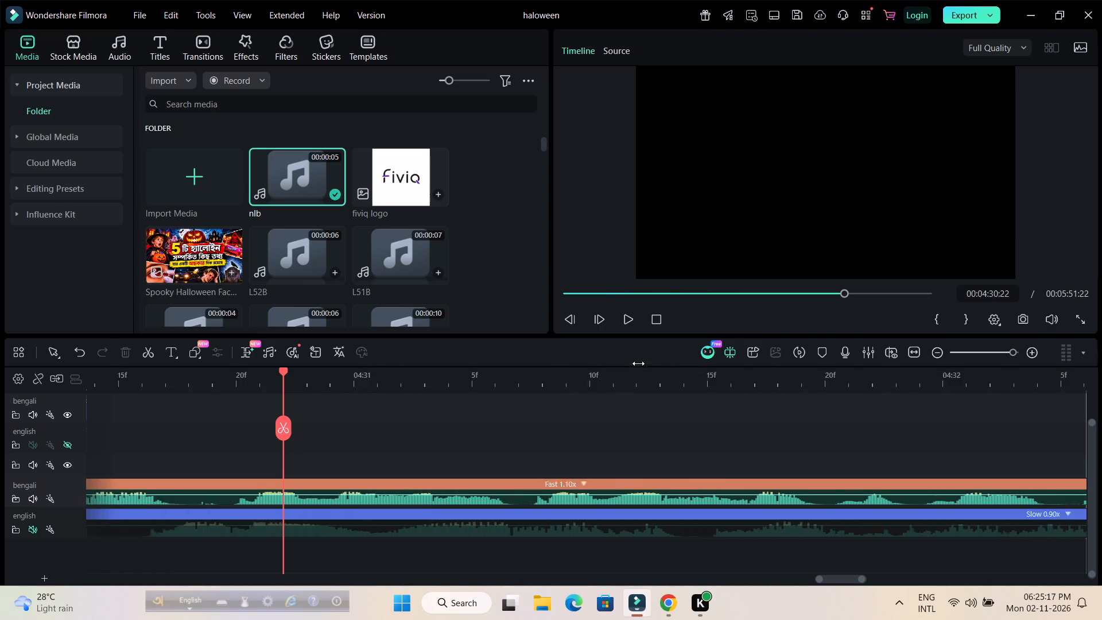
{"action": "left_click_drag", "start_coordinate": [638, 363], "coordinate": [519, 351]}
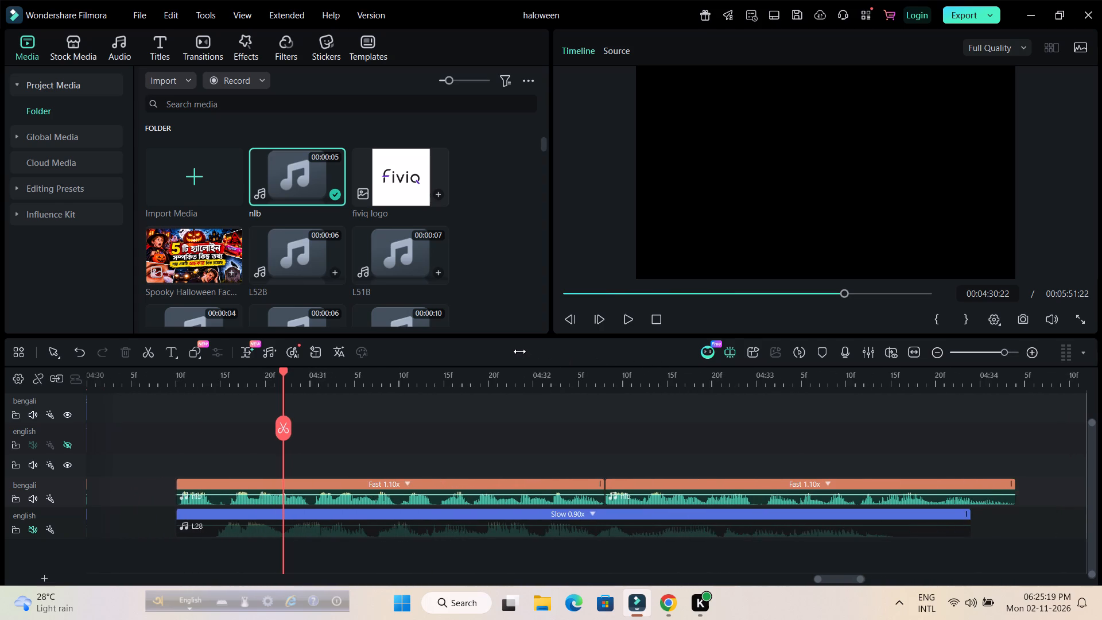
{"action": "left_click_drag", "start_coordinate": [519, 351], "coordinate": [787, 349]}
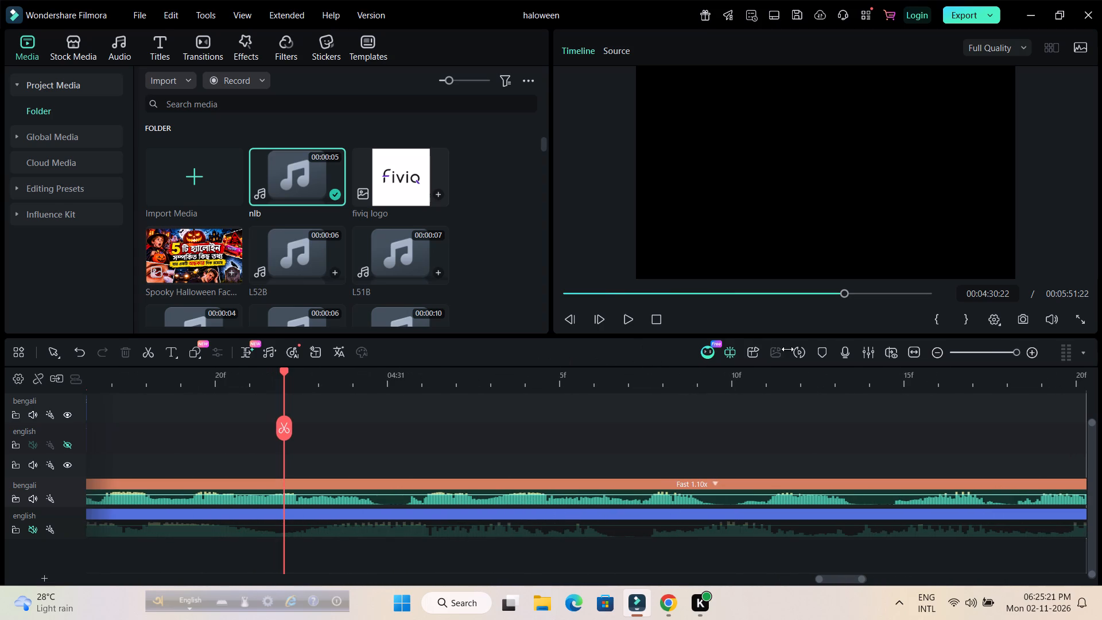
{"action": "left_click_drag", "start_coordinate": [787, 349], "coordinate": [645, 335]}
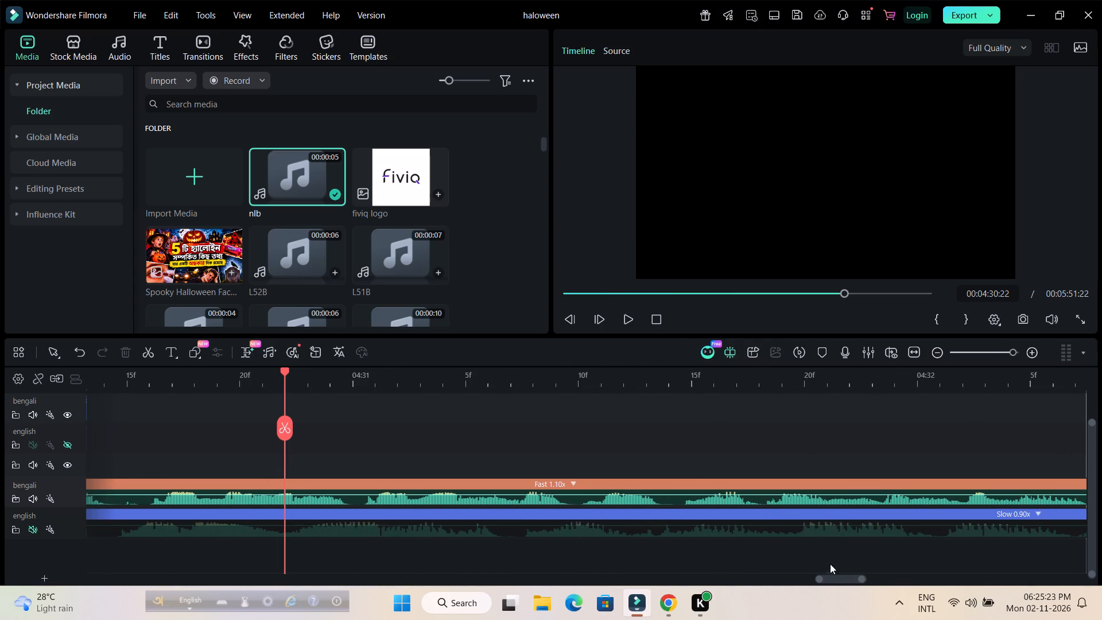
Trim about 1 frame off the end of the second nlb piece.
{"action": "left_click_drag", "start_coordinate": [831, 578], "coordinate": [837, 578]}
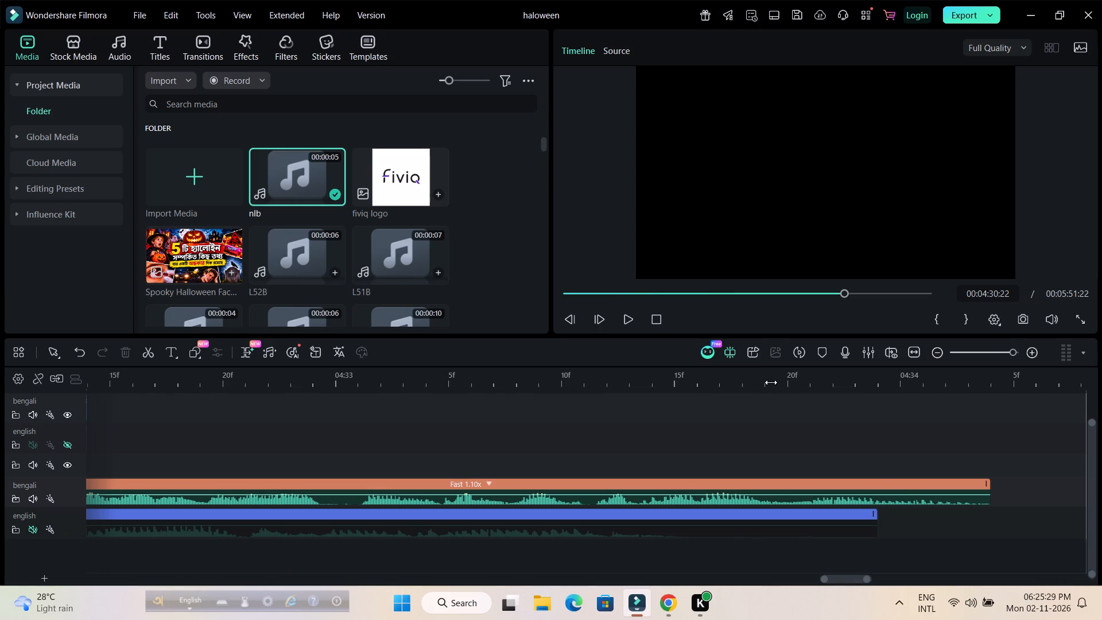
{"action": "left_click_drag", "start_coordinate": [991, 499], "coordinate": [981, 497]}
{"action": "left_click_drag", "start_coordinate": [990, 502], "coordinate": [968, 501]}
Set the uniform speed of the L28 clip on the English audio track to 0.88.
{"action": "left_click_drag", "start_coordinate": [887, 385], "coordinate": [519, 383]}
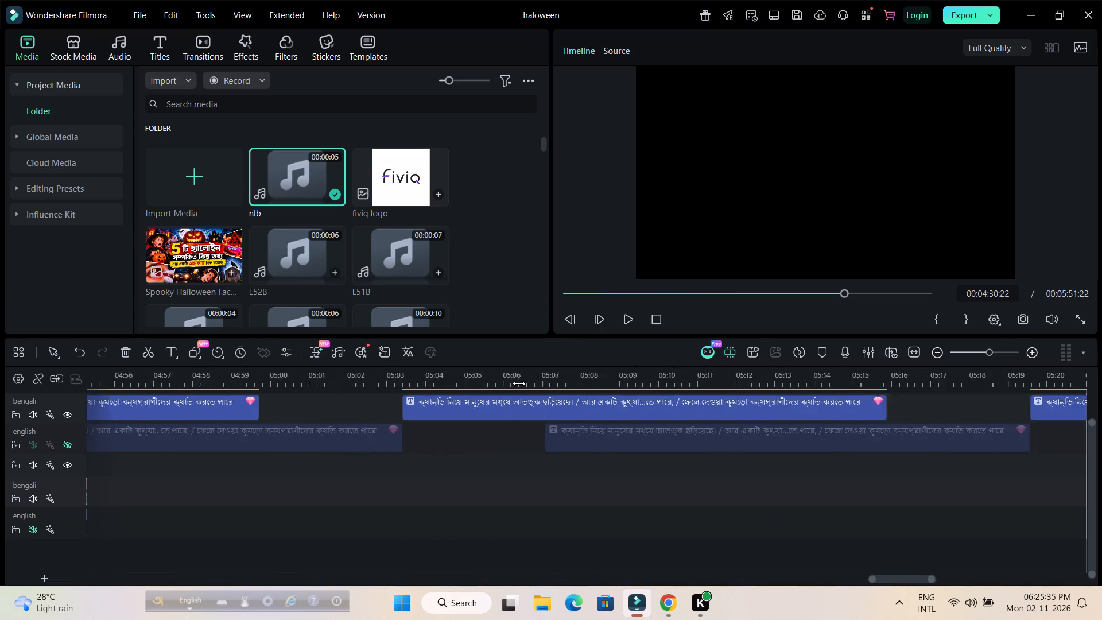
{"action": "left_click_drag", "start_coordinate": [519, 383], "coordinate": [425, 382]}
{"action": "left_click_drag", "start_coordinate": [936, 579], "coordinate": [901, 575]}
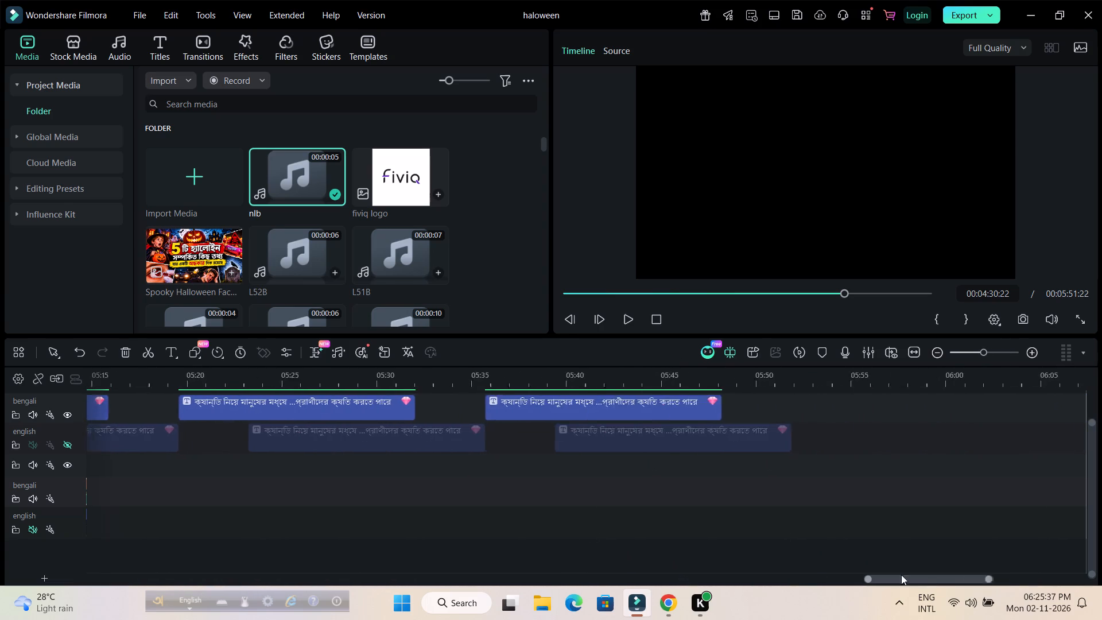
{"action": "left_click_drag", "start_coordinate": [901, 575], "coordinate": [761, 568]}
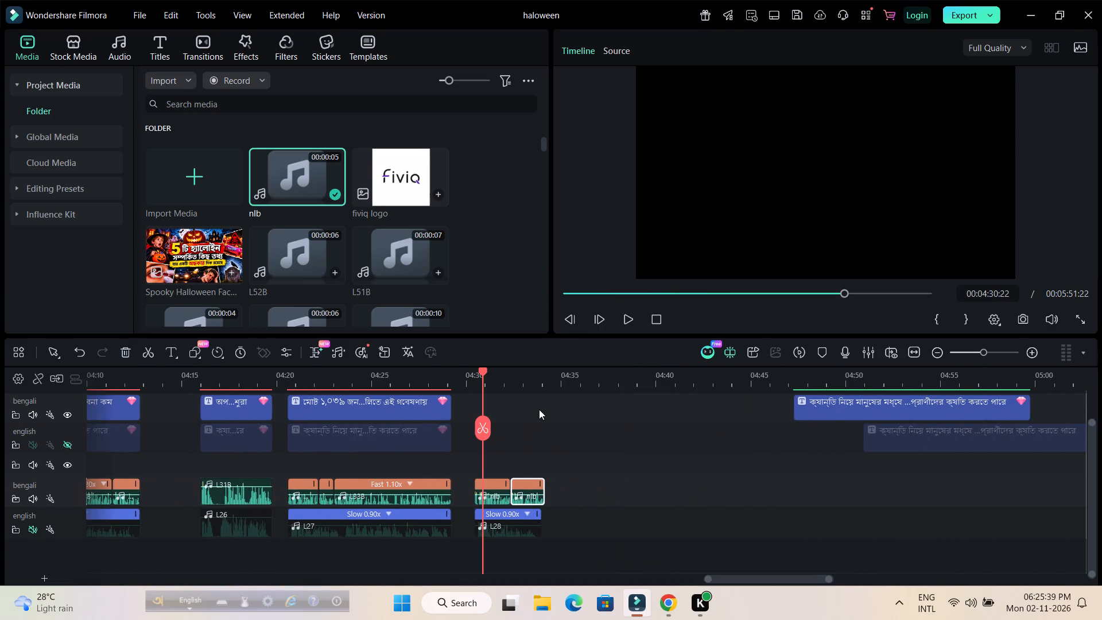
{"action": "left_click_drag", "start_coordinate": [496, 386], "coordinate": [816, 379]}
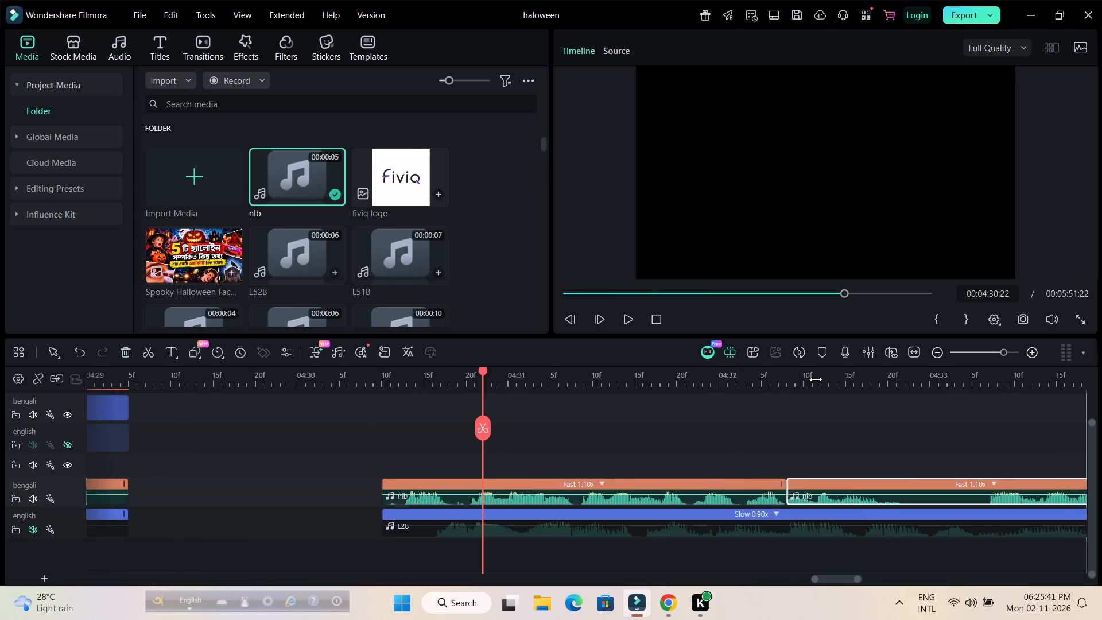
{"action": "left_click_drag", "start_coordinate": [816, 379], "coordinate": [809, 380]}
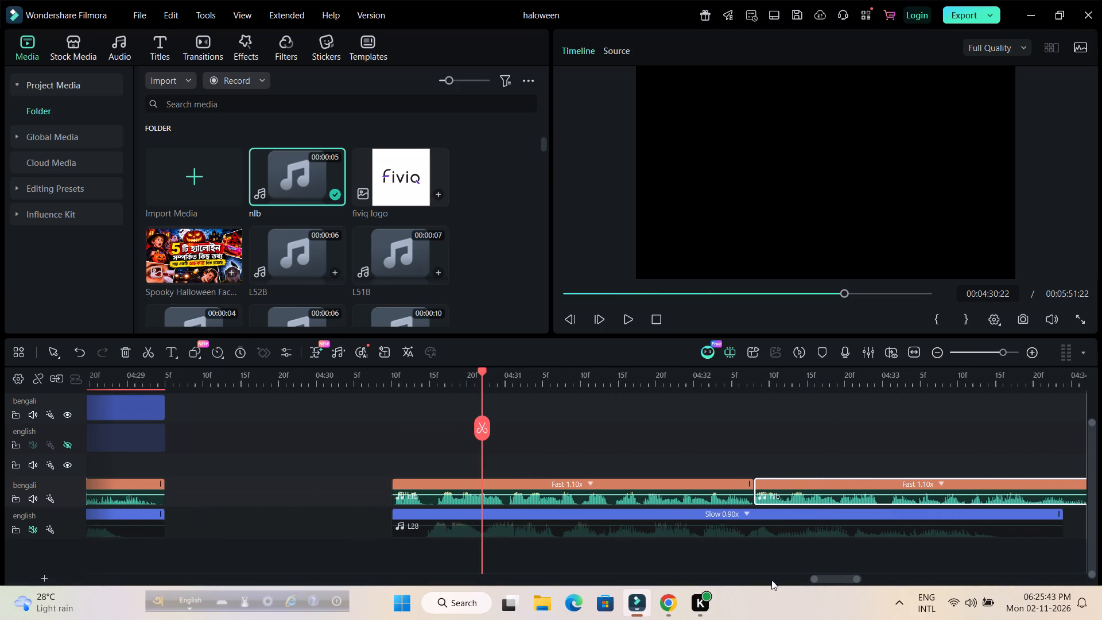
{"action": "left_click", "coordinate": [830, 580]}
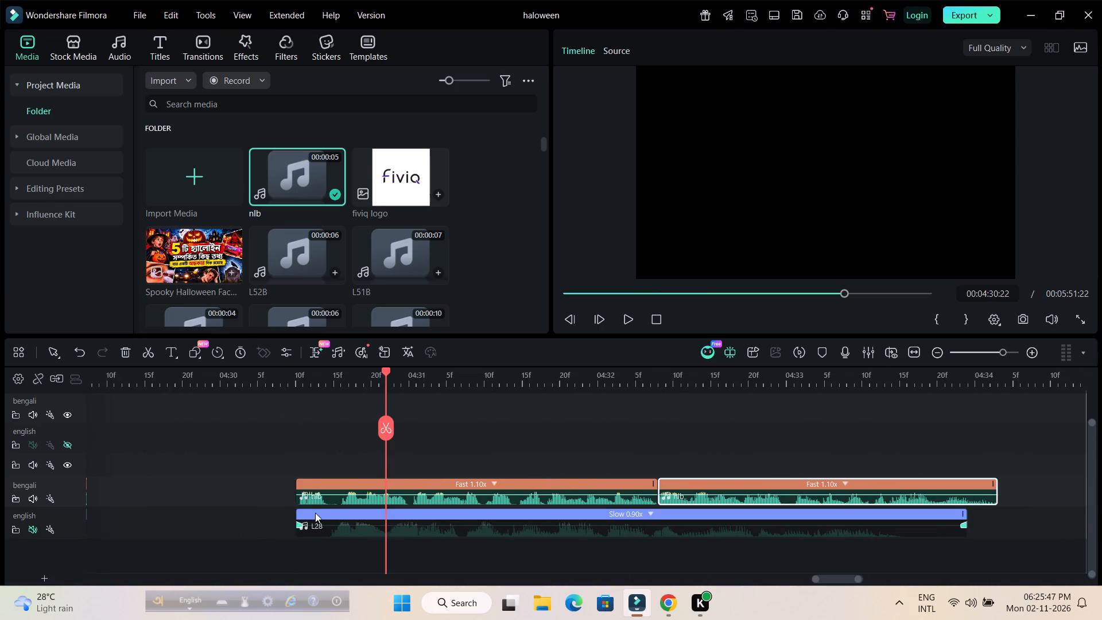
{"action": "left_click", "coordinate": [275, 542]}
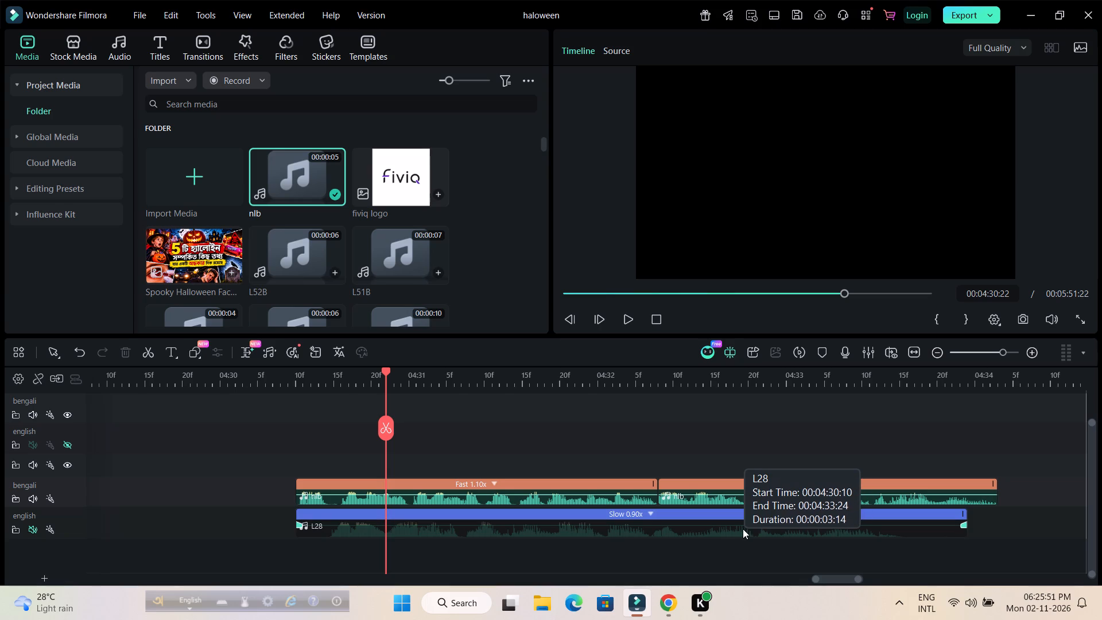
{"action": "left_click", "coordinate": [743, 529]}
{"action": "left_click", "coordinate": [742, 529]}
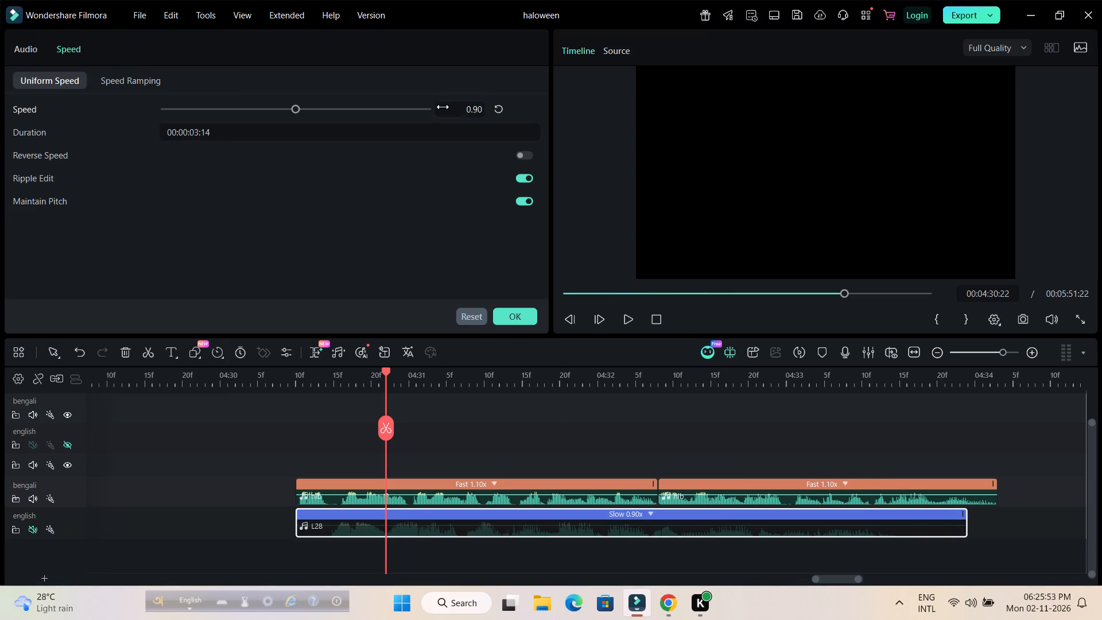
{"action": "left_click", "coordinate": [447, 107]}
{"action": "scroll", "coordinate": [447, 107], "scroll_direction": "down", "scroll_amount": 1}
{"action": "left_click", "coordinate": [391, 241]}
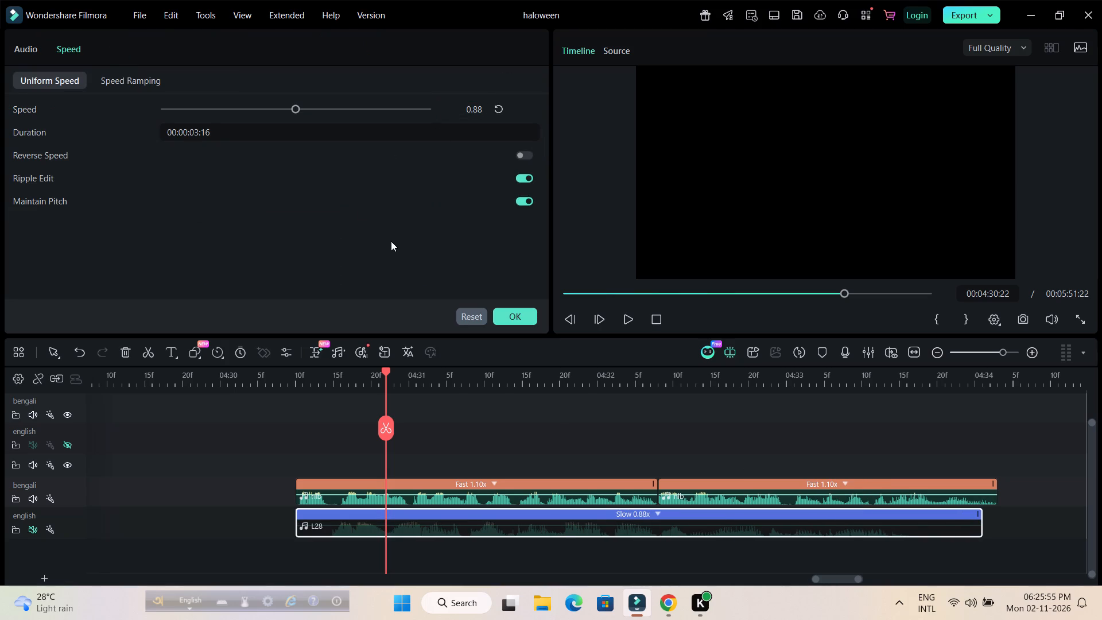
Set the uniform speed of both nlb pieces on the Bengali audio track together to 1.12.
{"action": "left_click_drag", "start_coordinate": [1018, 493], "coordinate": [625, 487]}
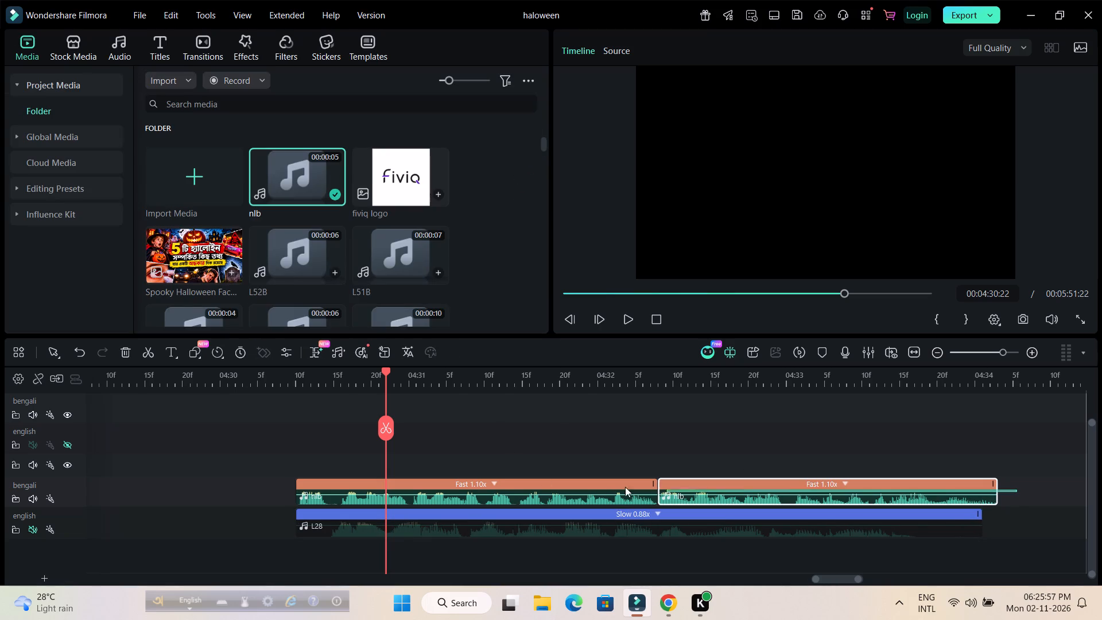
{"action": "left_click_drag", "start_coordinate": [625, 487], "coordinate": [545, 486]}
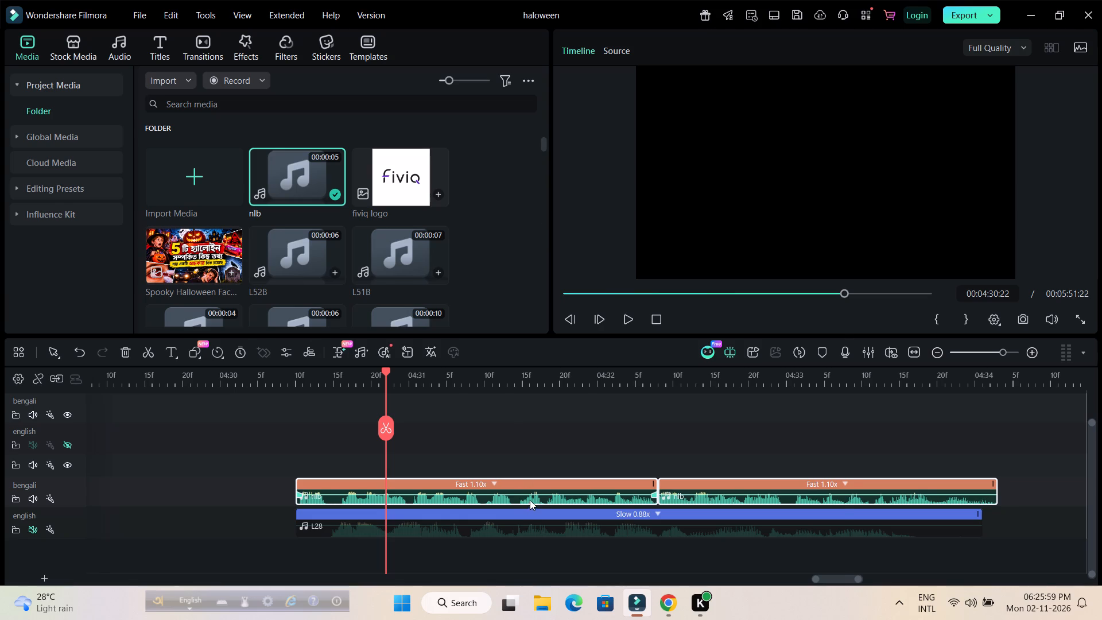
{"action": "right_click", "coordinate": [530, 500]}
{"action": "left_click", "coordinate": [595, 212]}
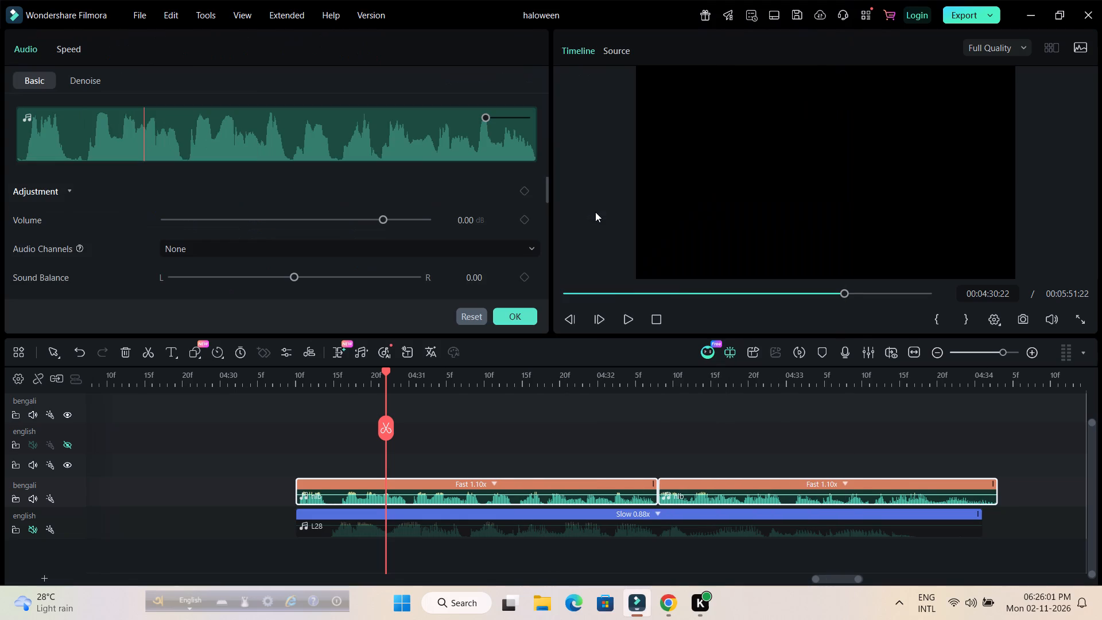
{"action": "left_click", "coordinate": [77, 52]}
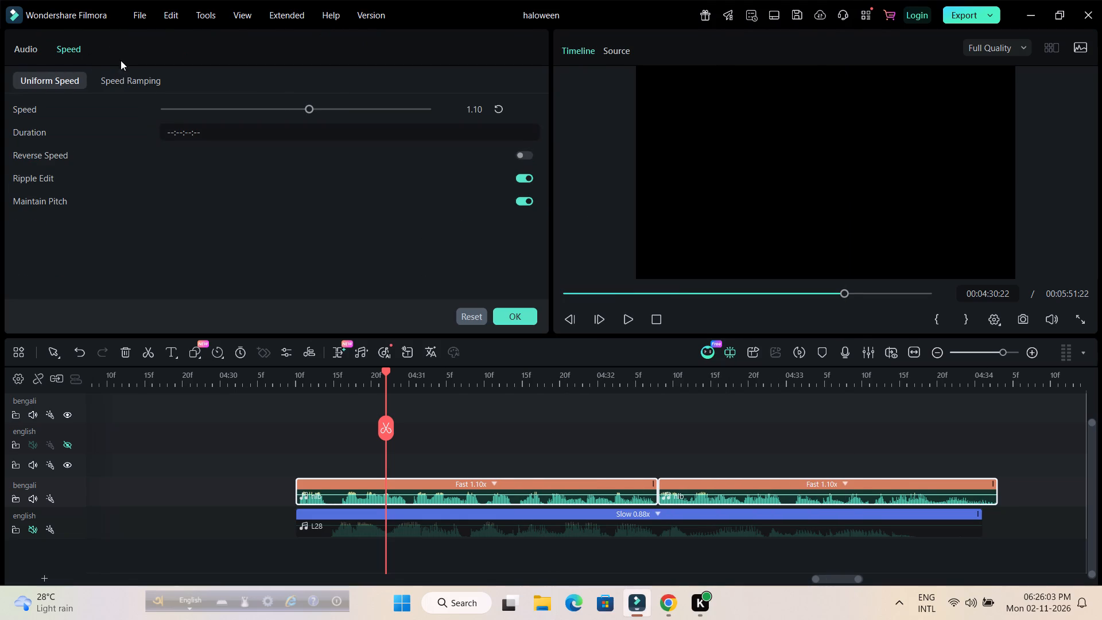
{"action": "left_click", "coordinate": [457, 108]}
{"action": "type", "text": "1.12"}
{"action": "key", "text": "Return"}
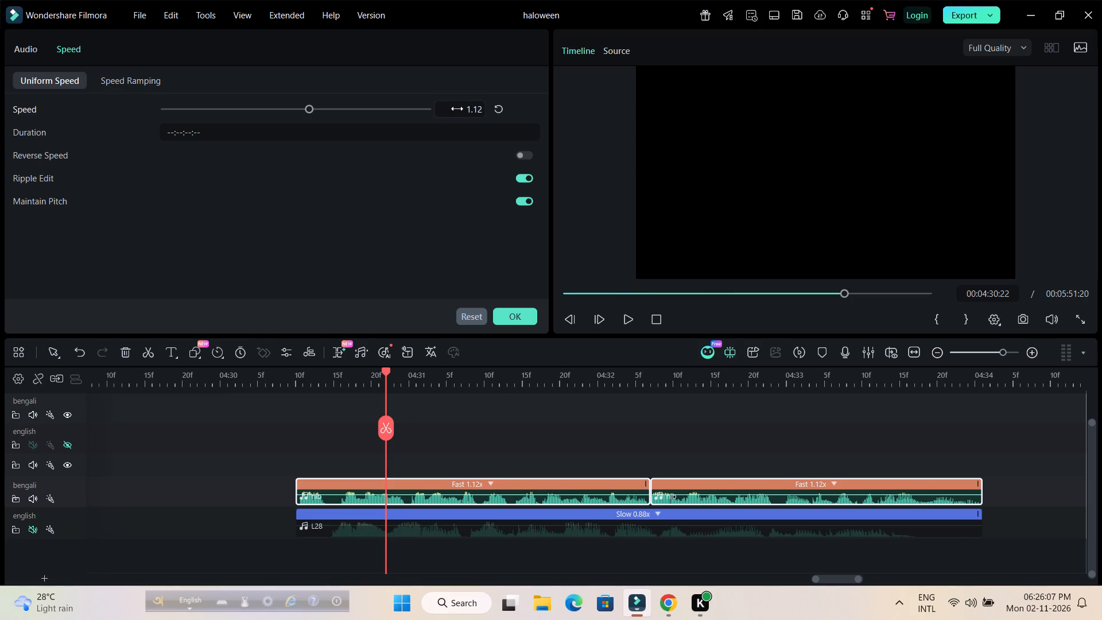
Move both nlb pieces and L28 together about 16 frames earlier, closer to the preceding clips.
{"action": "left_click", "coordinate": [246, 554]}
{"action": "left_click_drag", "start_coordinate": [279, 480], "coordinate": [906, 549]}
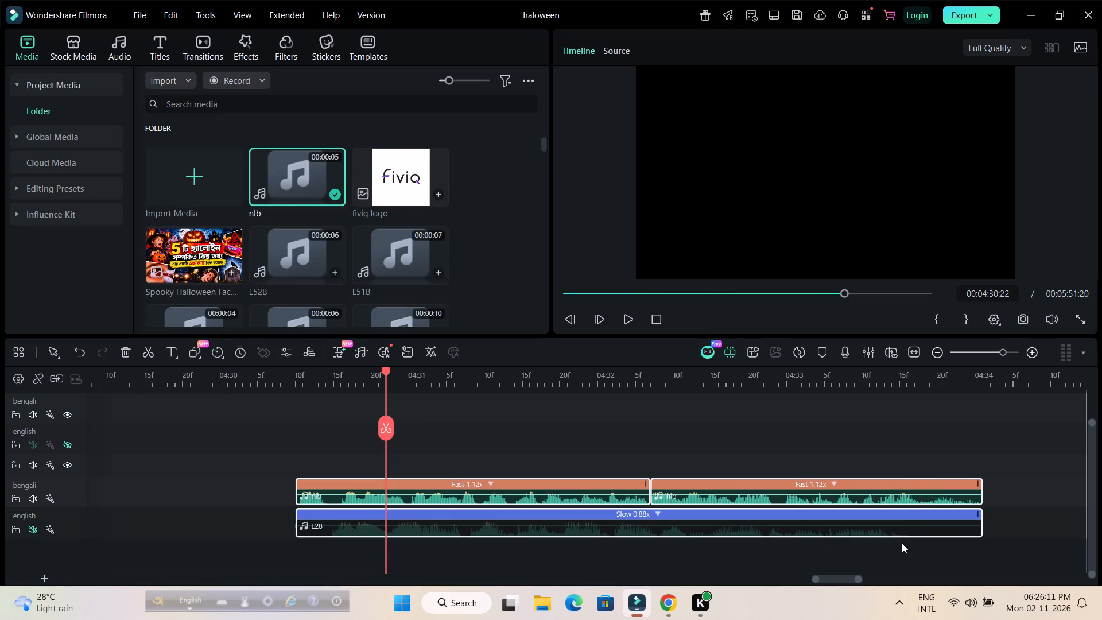
{"action": "left_click_drag", "start_coordinate": [903, 528], "coordinate": [781, 526]}
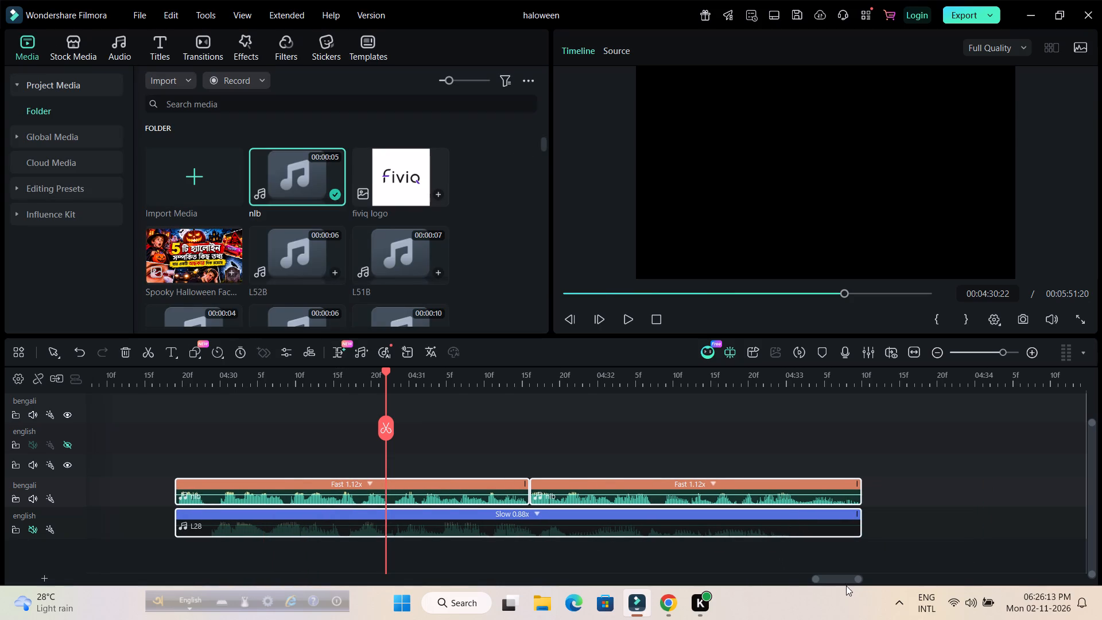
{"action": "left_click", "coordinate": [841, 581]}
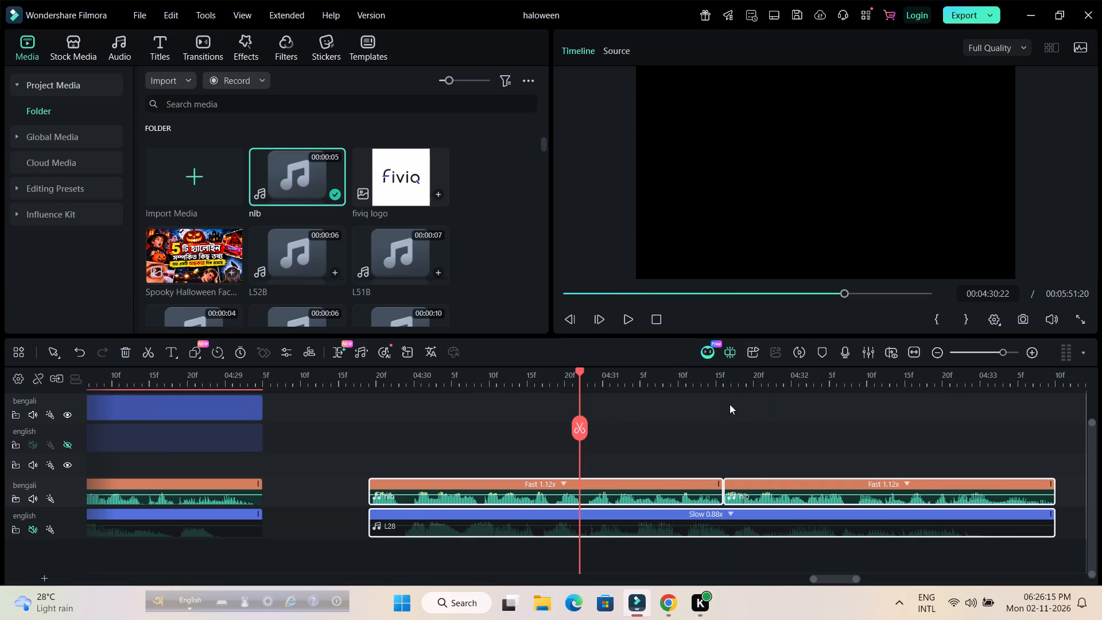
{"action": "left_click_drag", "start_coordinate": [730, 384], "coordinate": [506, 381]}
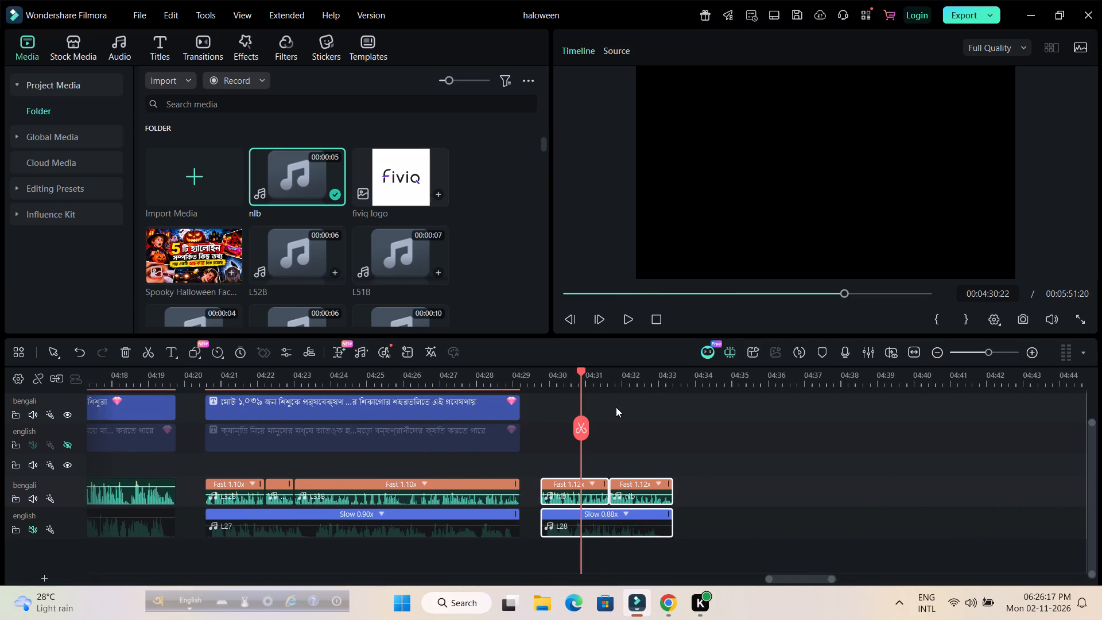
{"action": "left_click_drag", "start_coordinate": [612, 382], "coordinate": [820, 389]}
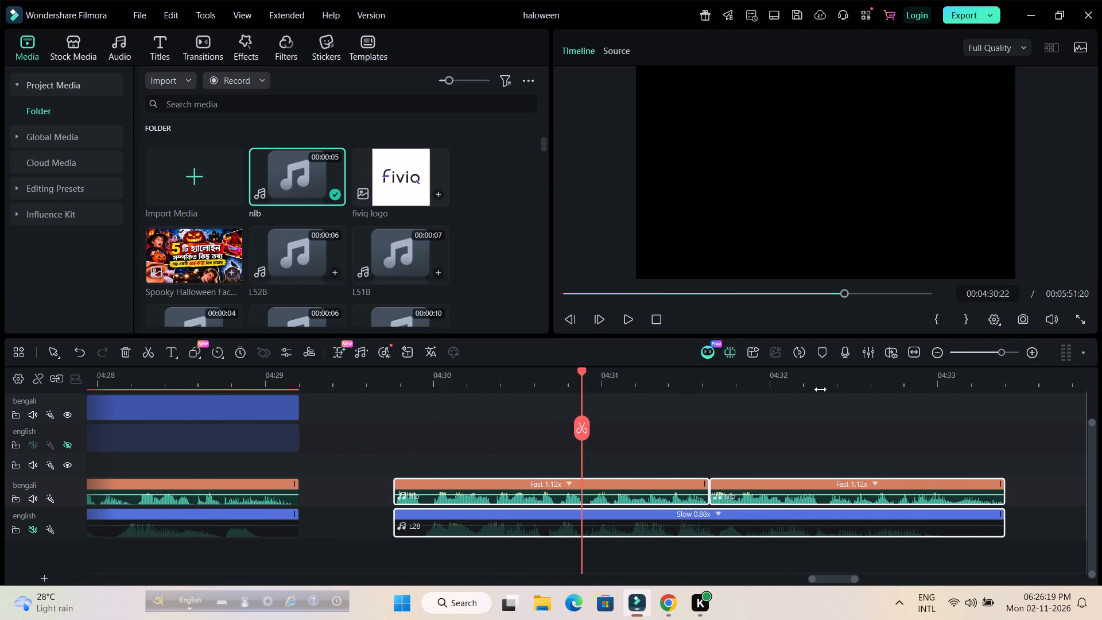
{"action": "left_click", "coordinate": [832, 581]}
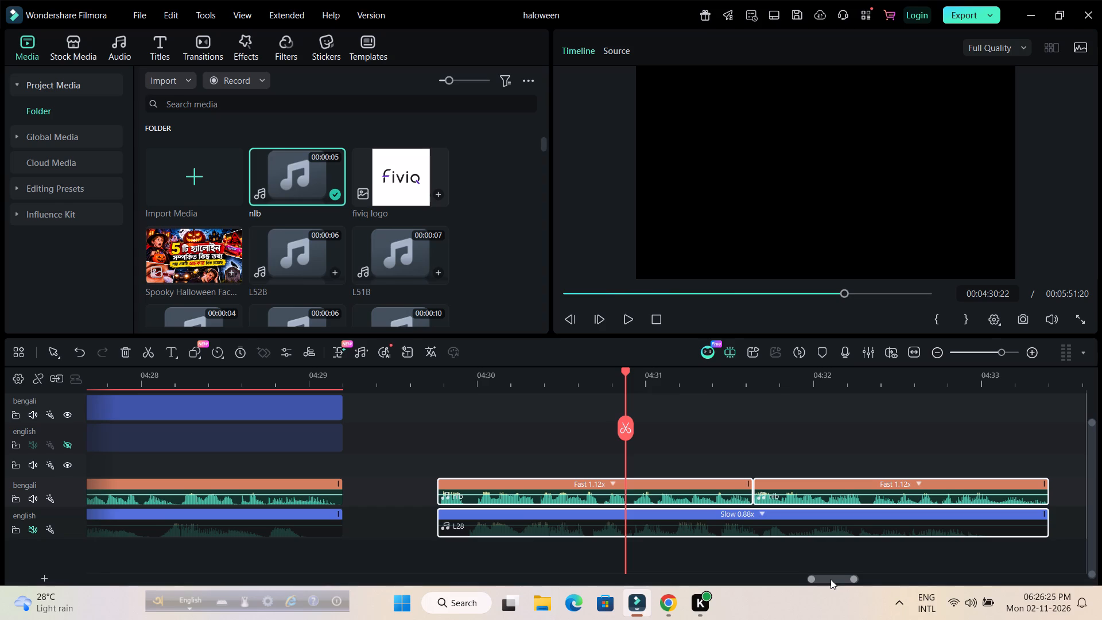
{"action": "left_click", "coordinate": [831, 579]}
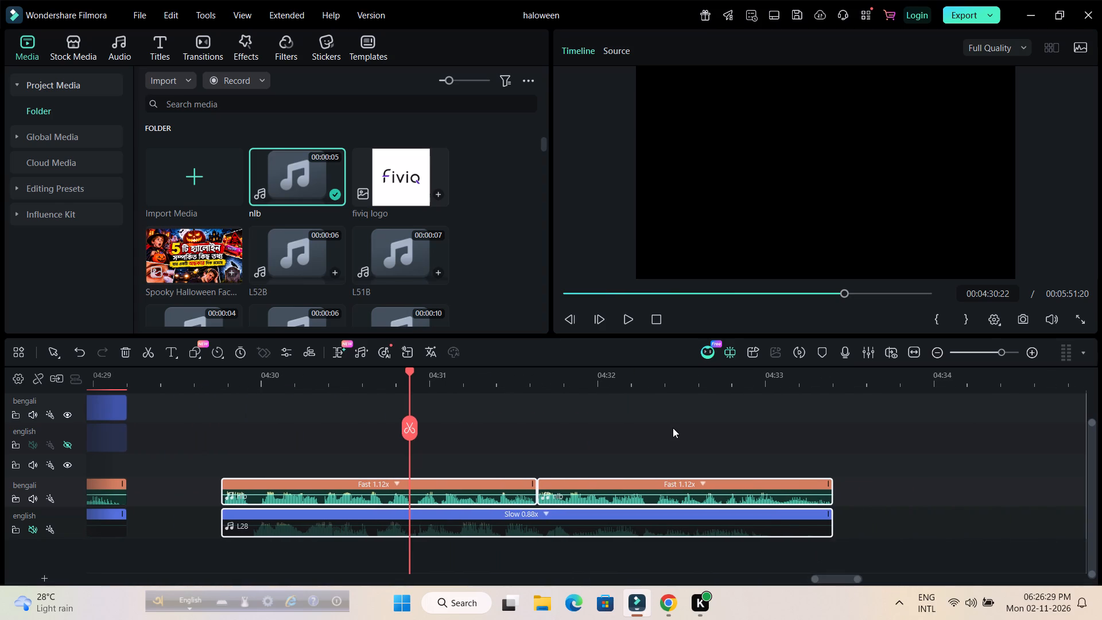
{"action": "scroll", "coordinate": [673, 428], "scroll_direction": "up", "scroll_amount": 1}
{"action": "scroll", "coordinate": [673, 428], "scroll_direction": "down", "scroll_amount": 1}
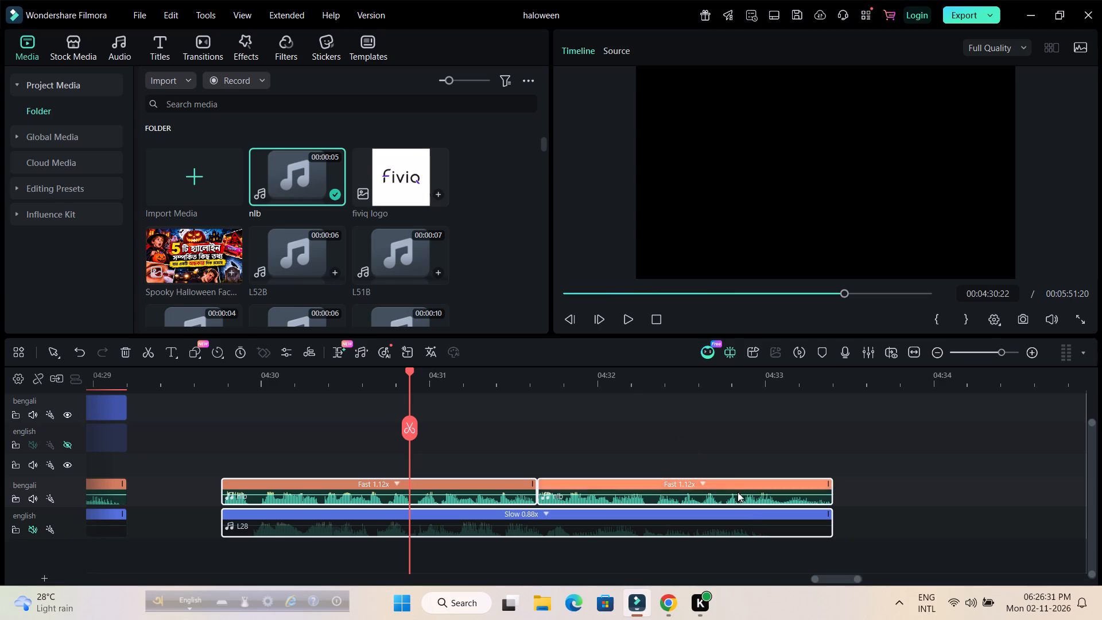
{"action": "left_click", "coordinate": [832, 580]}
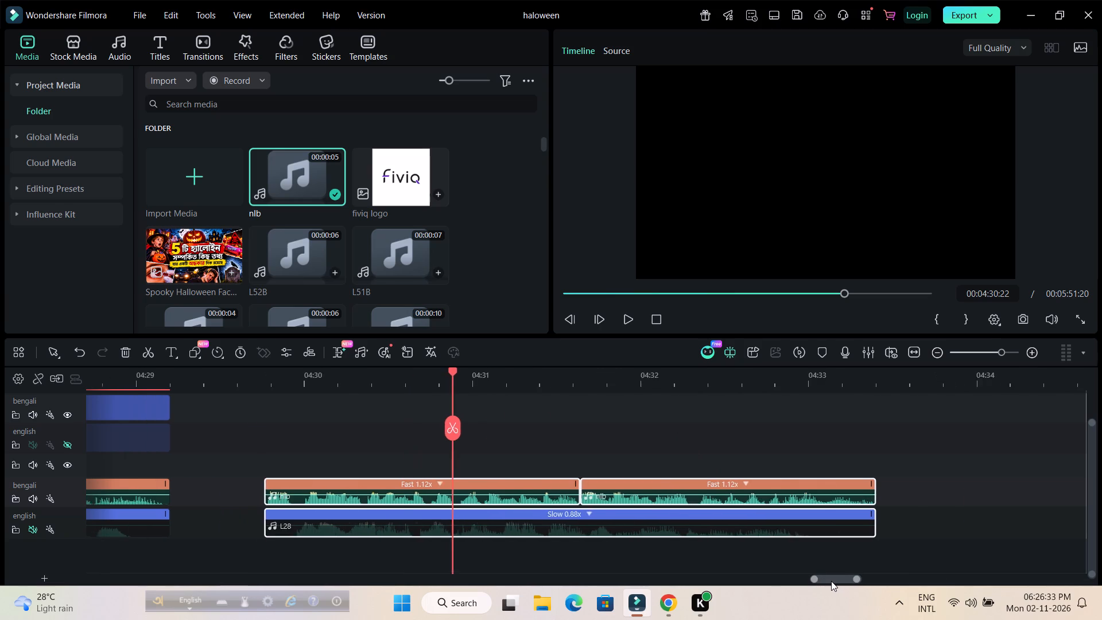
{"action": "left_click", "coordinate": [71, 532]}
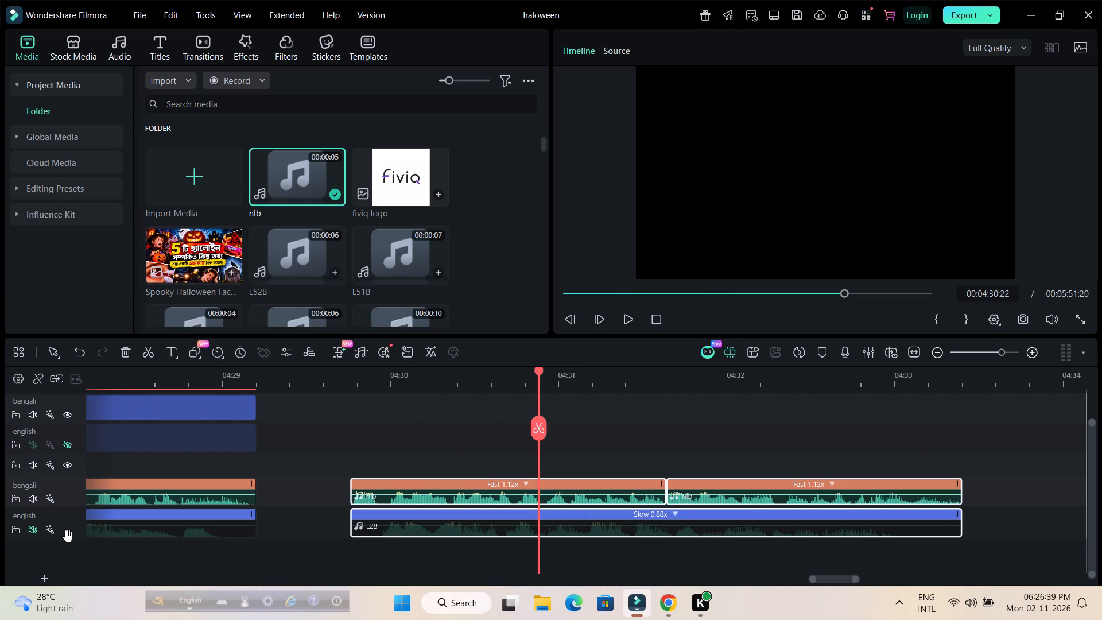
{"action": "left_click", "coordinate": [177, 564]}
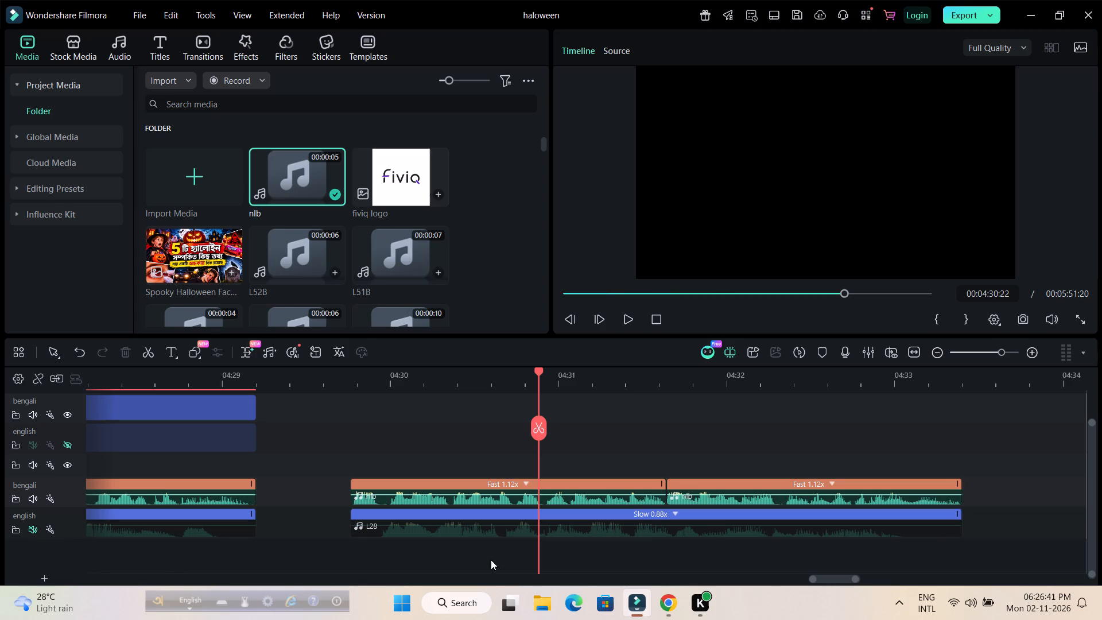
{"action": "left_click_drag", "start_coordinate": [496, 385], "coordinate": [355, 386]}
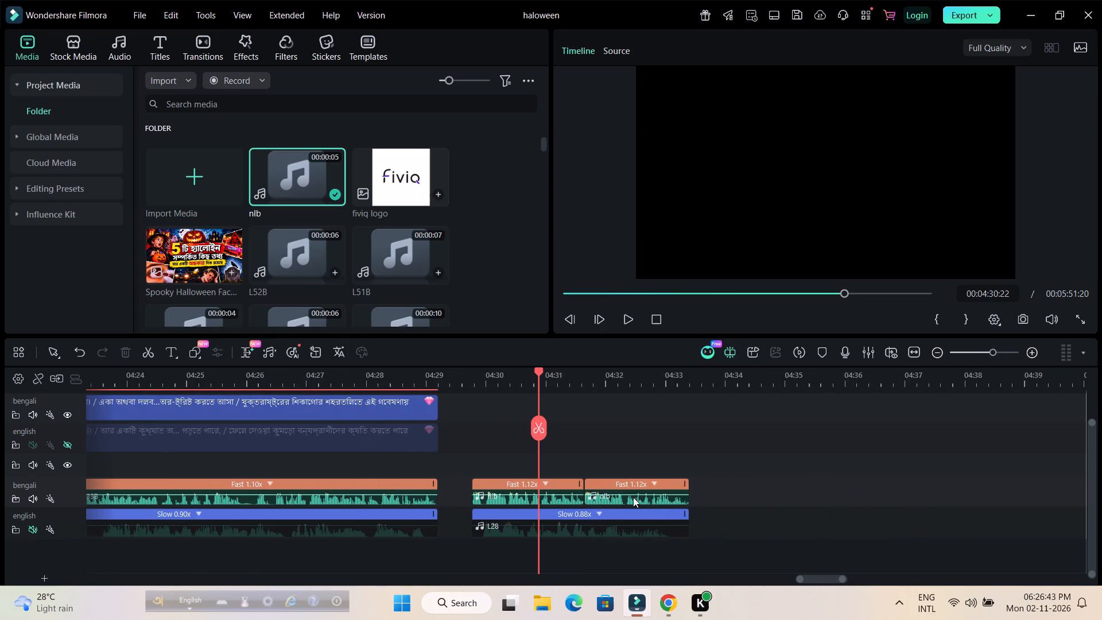
Move all remaining placeholder captions on both title tracks together about 17 seconds earlier, starting the first Bengali one with the L28 audio.
{"action": "left_click_drag", "start_coordinate": [826, 578], "coordinate": [852, 580]}
{"action": "scroll", "coordinate": [838, 532], "scroll_direction": "up", "scroll_amount": 3}
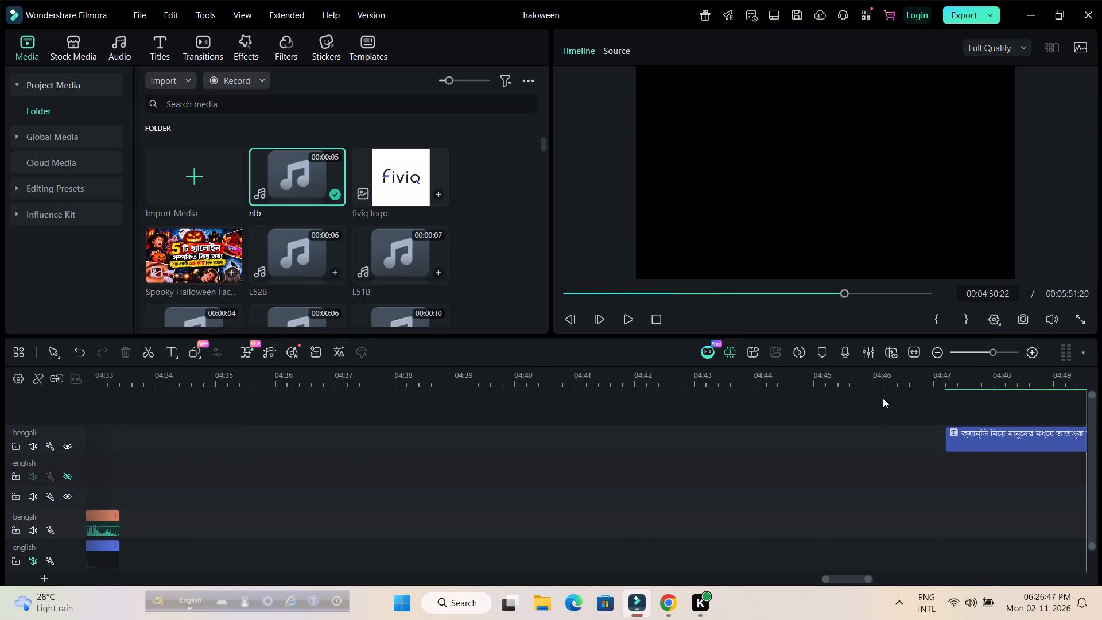
{"action": "left_click_drag", "start_coordinate": [888, 386], "coordinate": [696, 385]}
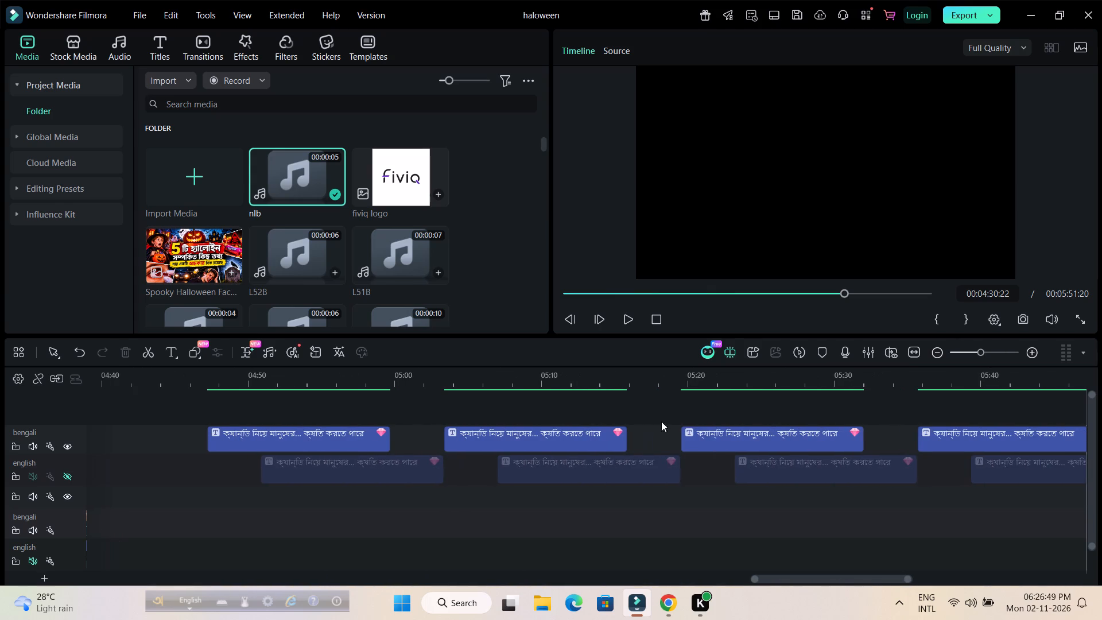
{"action": "left_click_drag", "start_coordinate": [318, 505], "coordinate": [520, 435]}
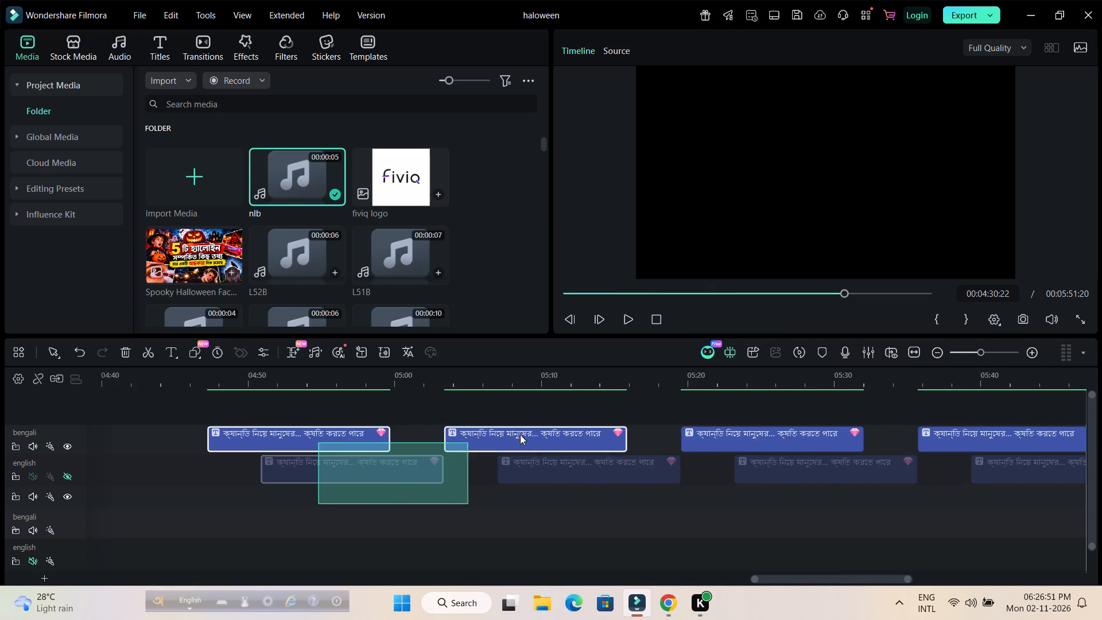
{"action": "left_click_drag", "start_coordinate": [520, 435], "coordinate": [1008, 430]}
{"action": "left_click_drag", "start_coordinate": [899, 470], "coordinate": [862, 470]}
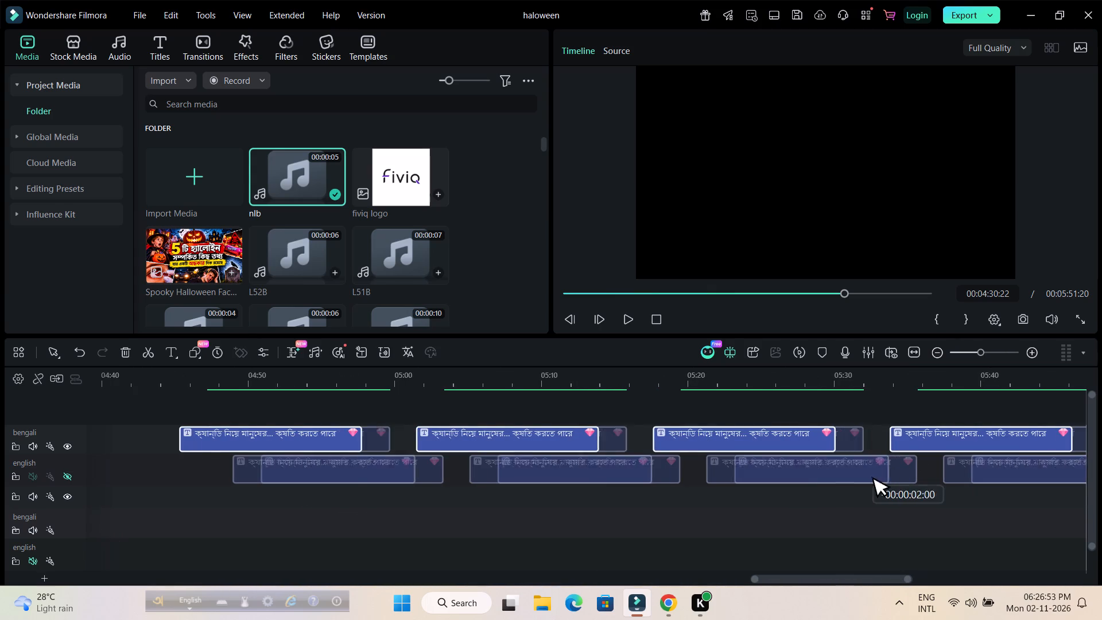
{"action": "left_click_drag", "start_coordinate": [862, 470], "coordinate": [793, 475]}
{"action": "left_click_drag", "start_coordinate": [805, 579], "coordinate": [783, 579]}
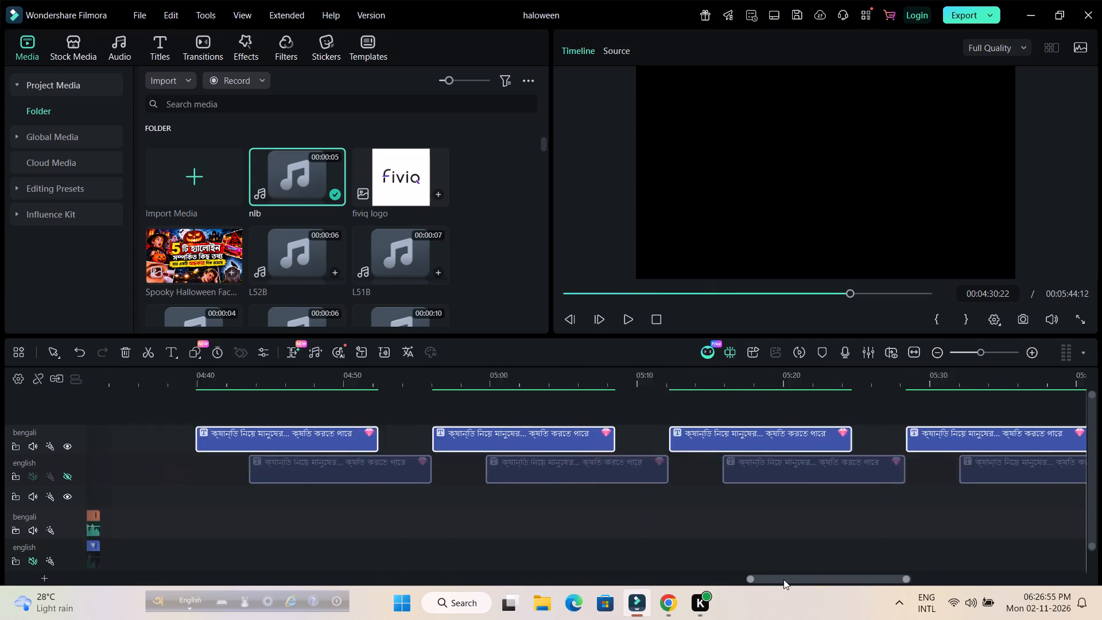
{"action": "left_click_drag", "start_coordinate": [783, 579], "coordinate": [730, 579]}
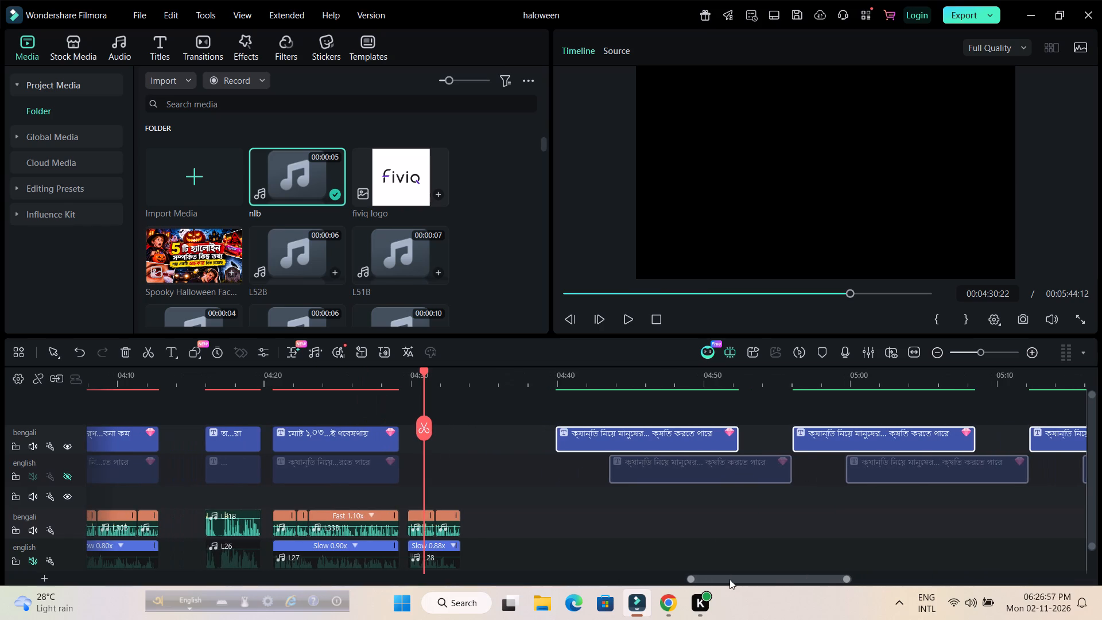
{"action": "left_click_drag", "start_coordinate": [728, 472], "coordinate": [669, 467]}
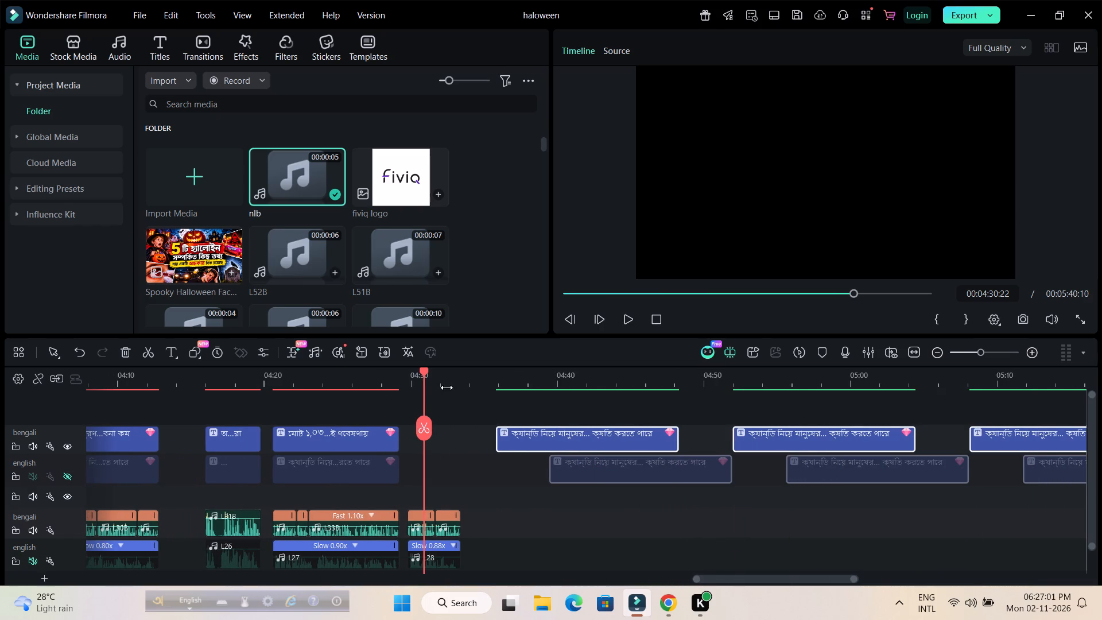
{"action": "left_click_drag", "start_coordinate": [447, 387], "coordinate": [708, 387]}
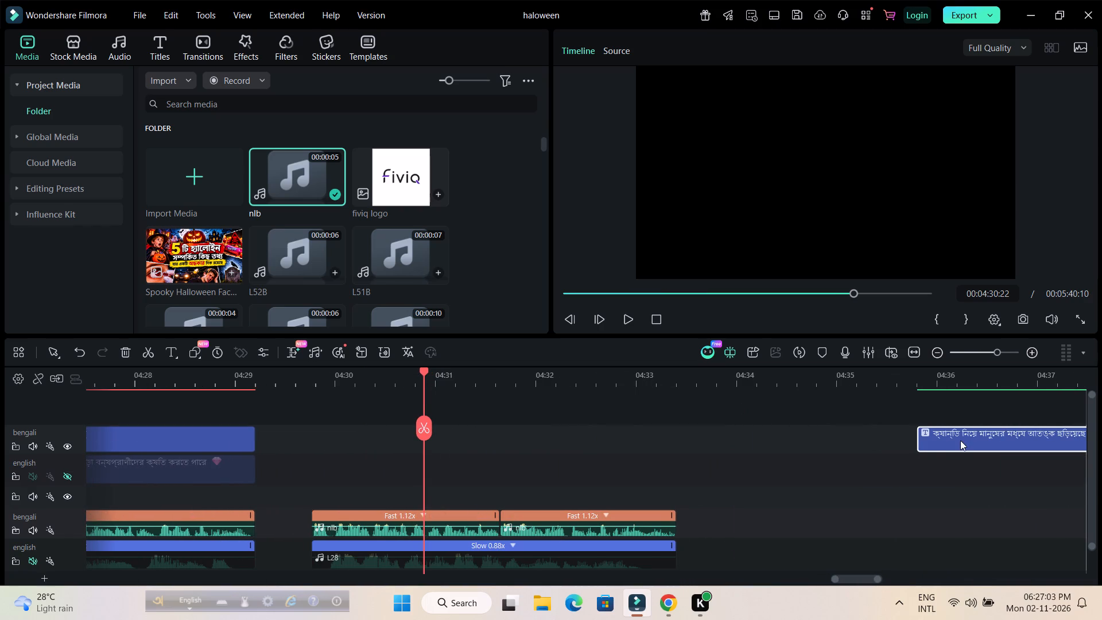
{"action": "left_click_drag", "start_coordinate": [960, 440], "coordinate": [367, 447]}
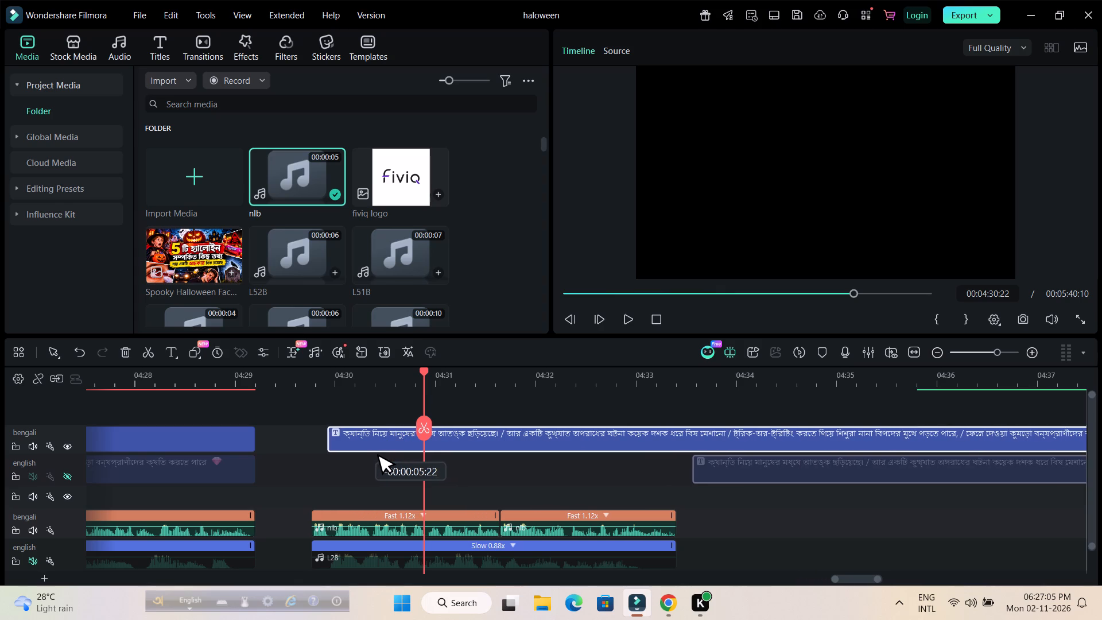
{"action": "left_click_drag", "start_coordinate": [367, 447], "coordinate": [358, 449]}
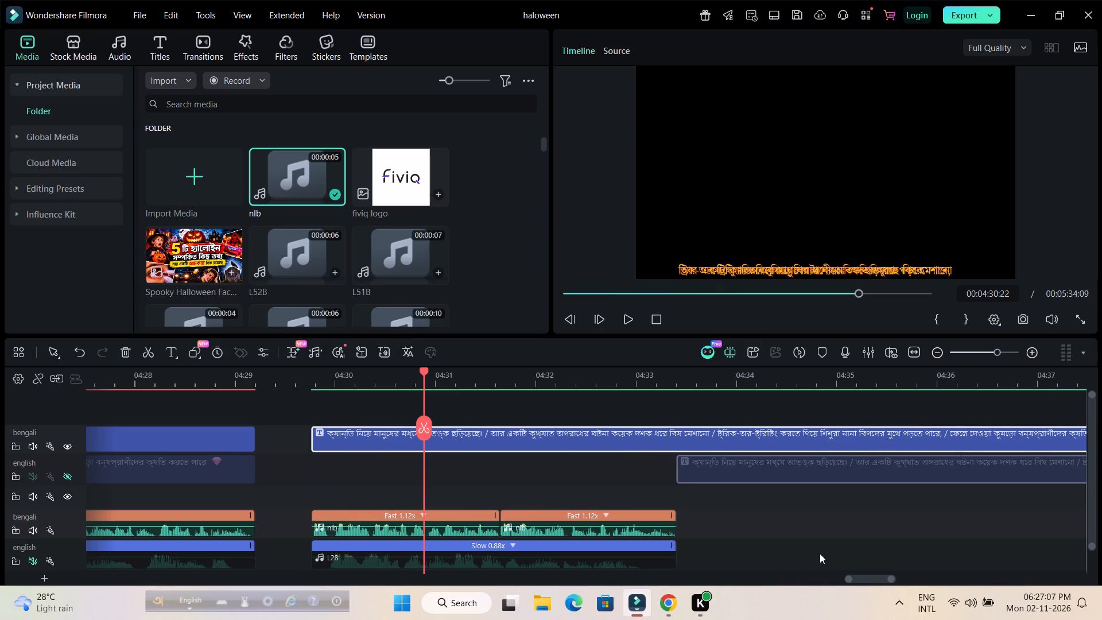
Move the first placeholder English caption earlier so it starts with the Bengali caption above L28.
{"action": "left_click", "coordinate": [820, 556]}
{"action": "left_click_drag", "start_coordinate": [815, 471], "coordinate": [785, 471]}
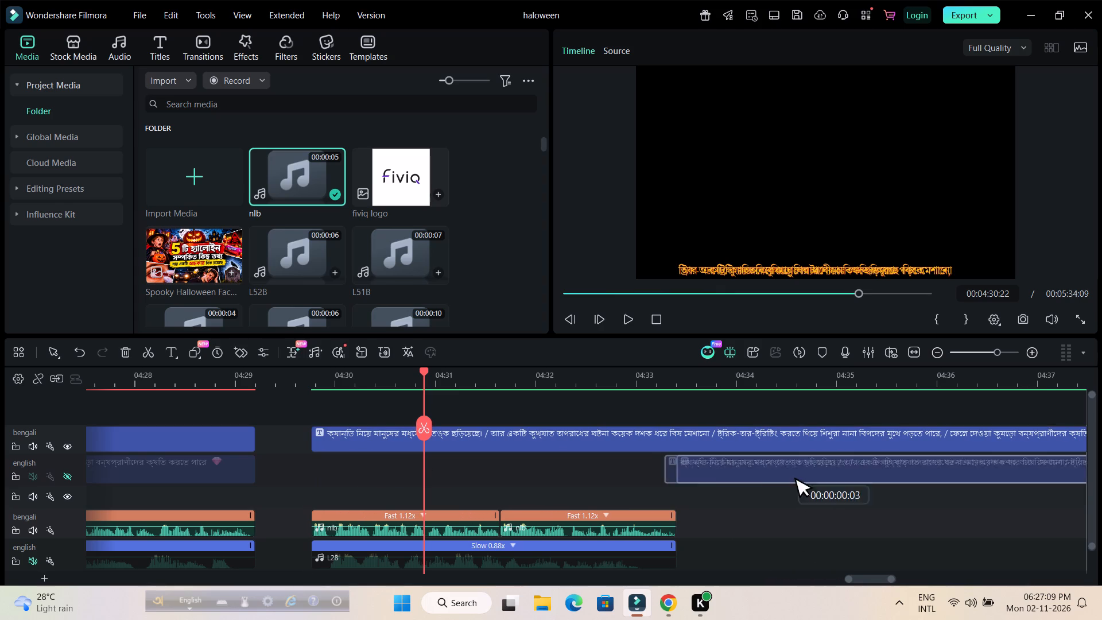
{"action": "left_click_drag", "start_coordinate": [785, 471], "coordinate": [451, 465]}
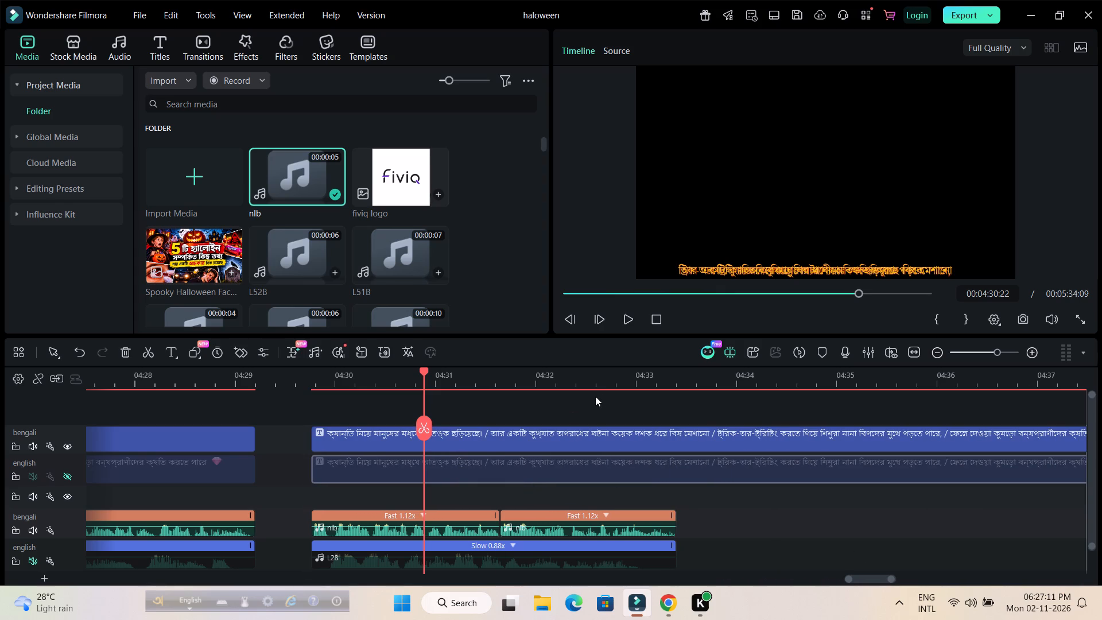
Trim the ends of the Bengali and English captions above L28 together to match the end of the L28 audio.
{"action": "left_click_drag", "start_coordinate": [612, 388], "coordinate": [469, 387]}
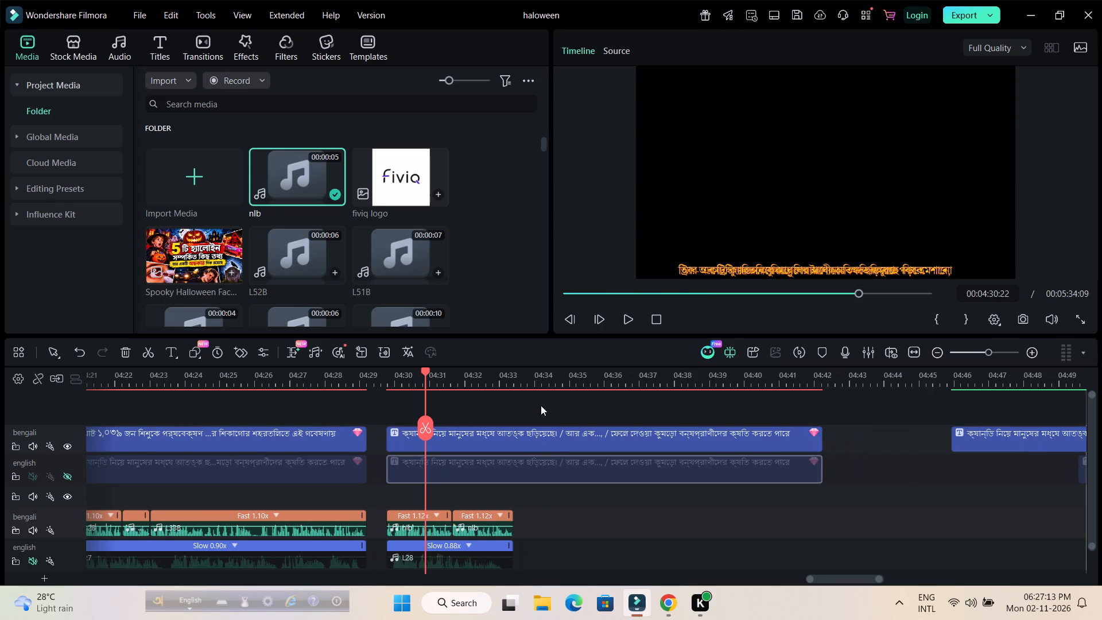
{"action": "left_click_drag", "start_coordinate": [534, 383], "coordinate": [572, 384]}
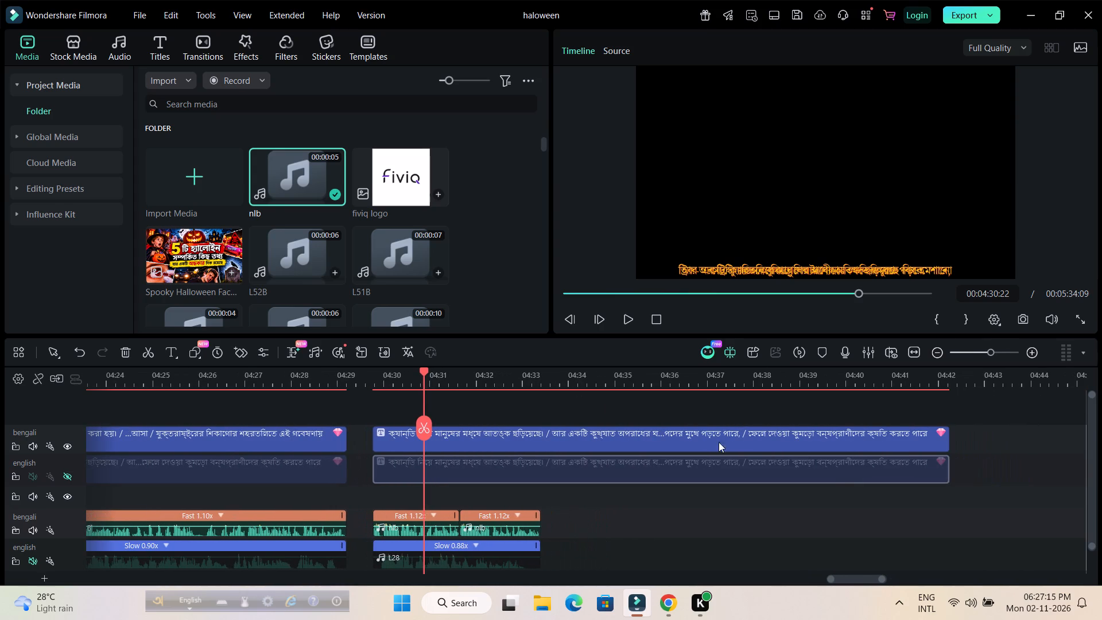
{"action": "left_click_drag", "start_coordinate": [884, 497], "coordinate": [995, 430]}
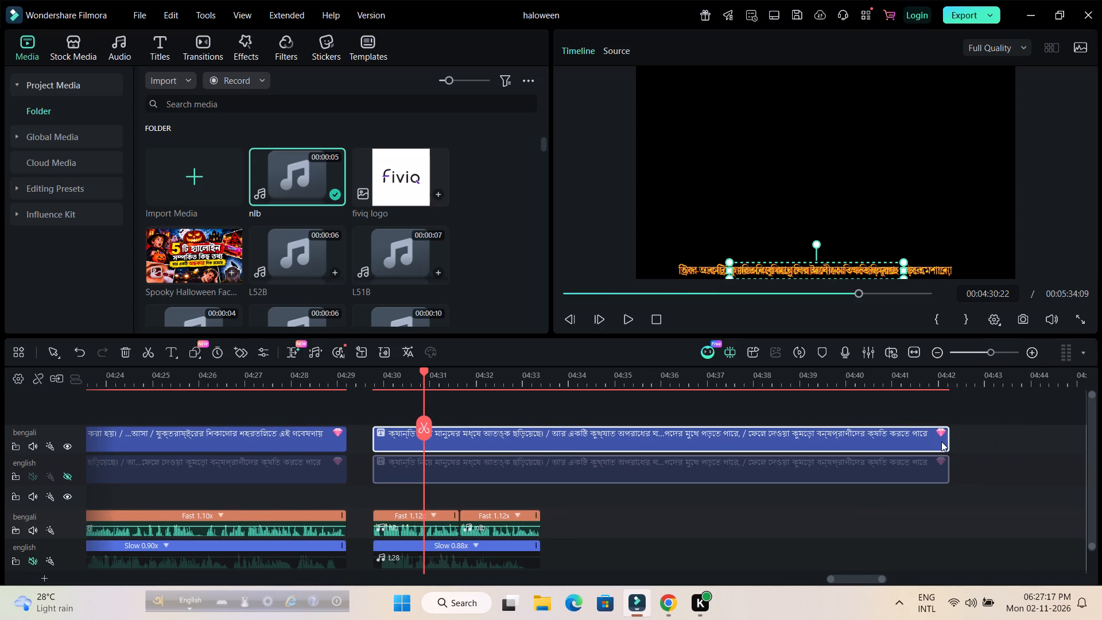
{"action": "left_click_drag", "start_coordinate": [945, 441], "coordinate": [540, 451]}
{"action": "left_click_drag", "start_coordinate": [537, 384], "coordinate": [751, 382]}
{"action": "scroll", "coordinate": [709, 466], "scroll_direction": "down", "scroll_amount": 1}
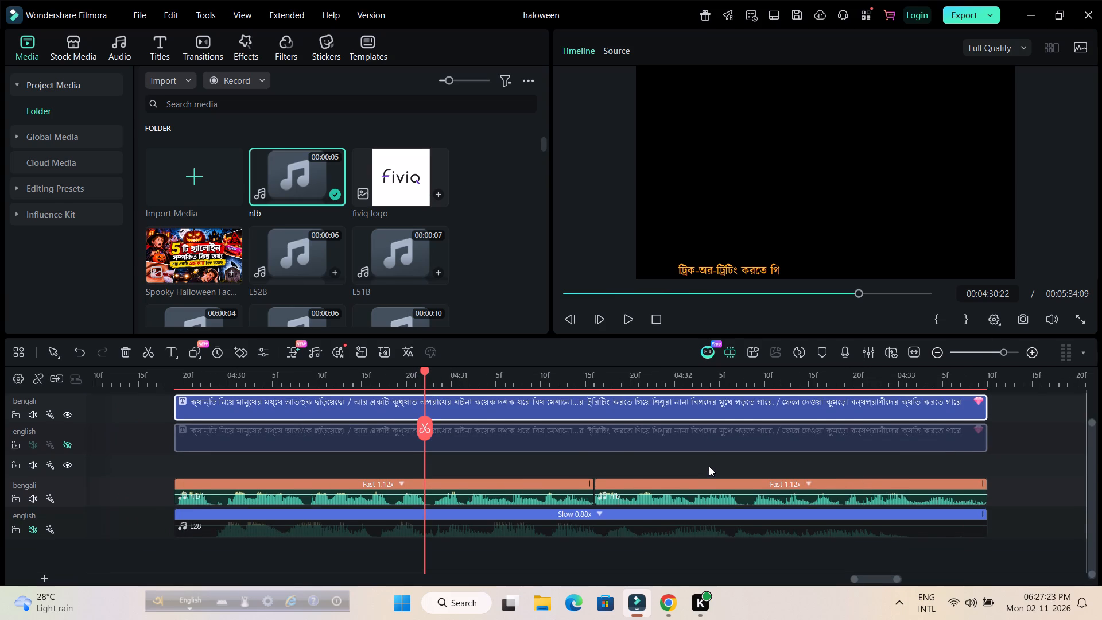
{"action": "scroll", "coordinate": [709, 473], "scroll_direction": "up", "scroll_amount": 1}
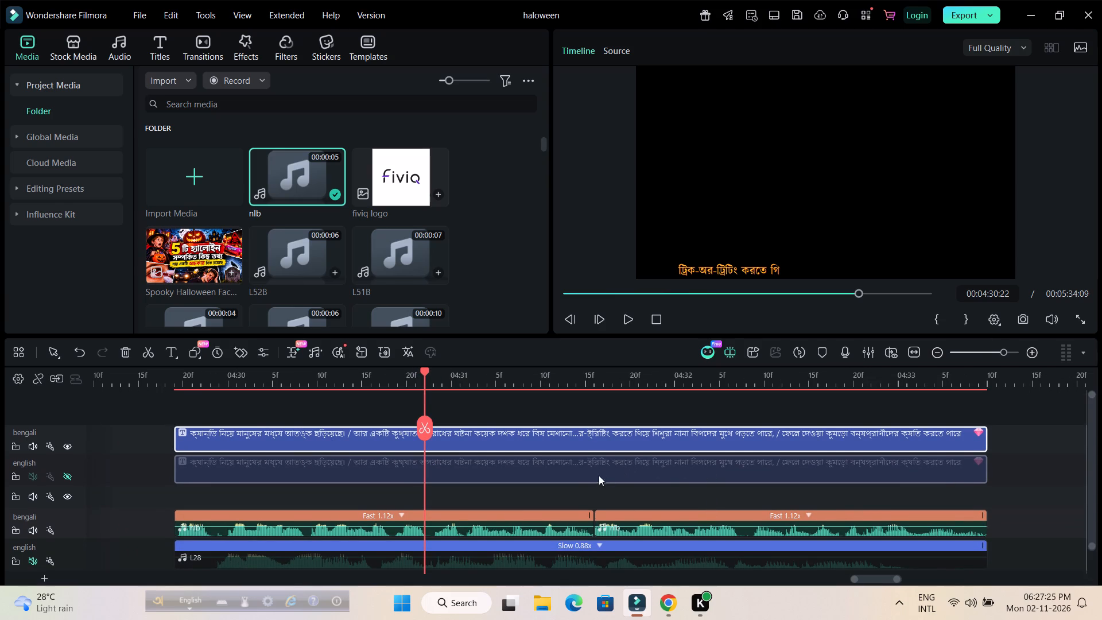
{"action": "double_click", "coordinate": [546, 448]}
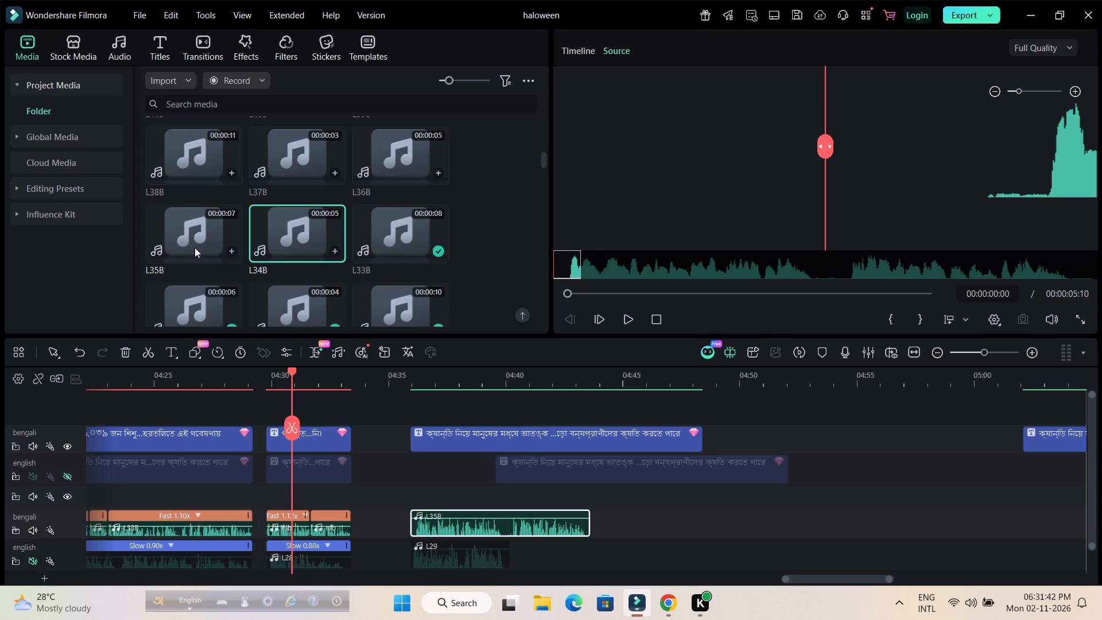
{"action": "left_click", "coordinate": [499, 525]}
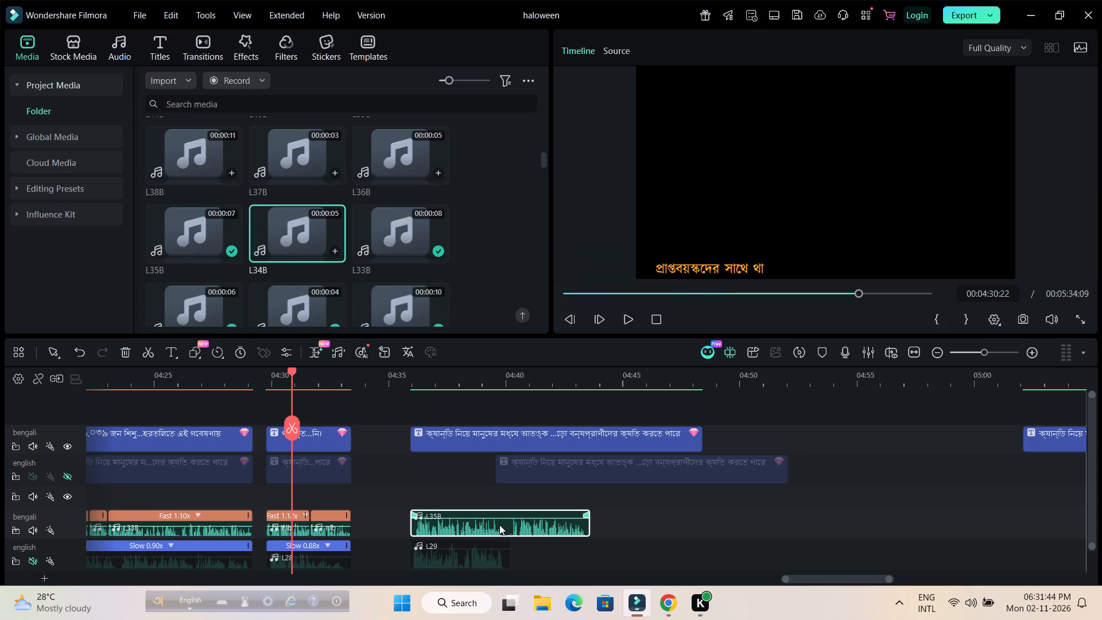
{"action": "key", "text": "Delete"}
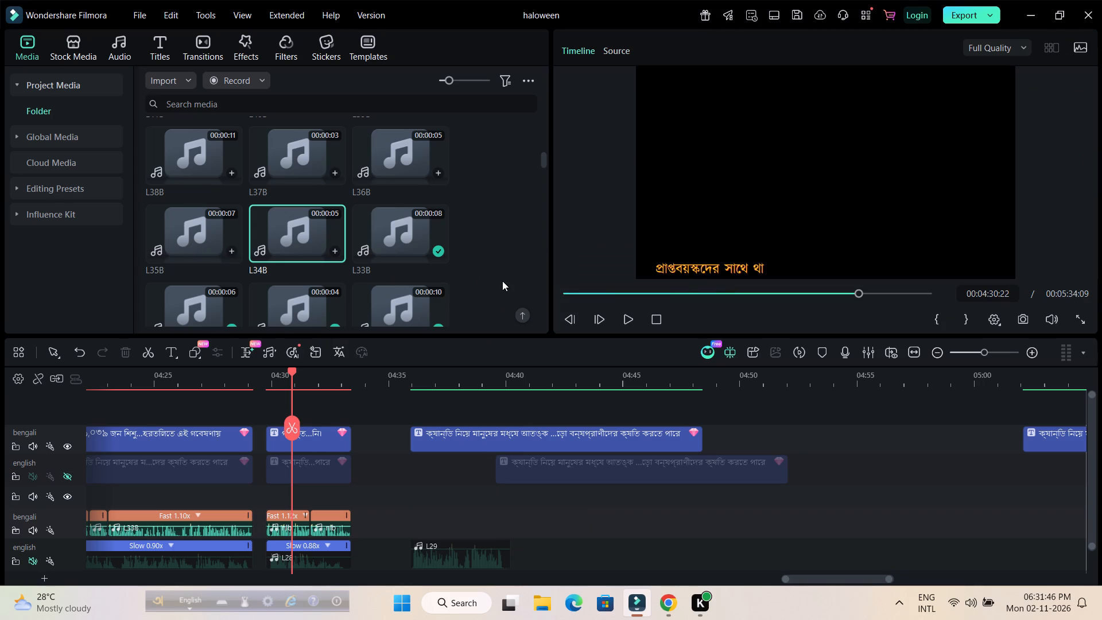
Open L34B in the source preview again and look through the neighbouring Bengali audio clips in the media library.
{"action": "left_click", "coordinate": [307, 241]}
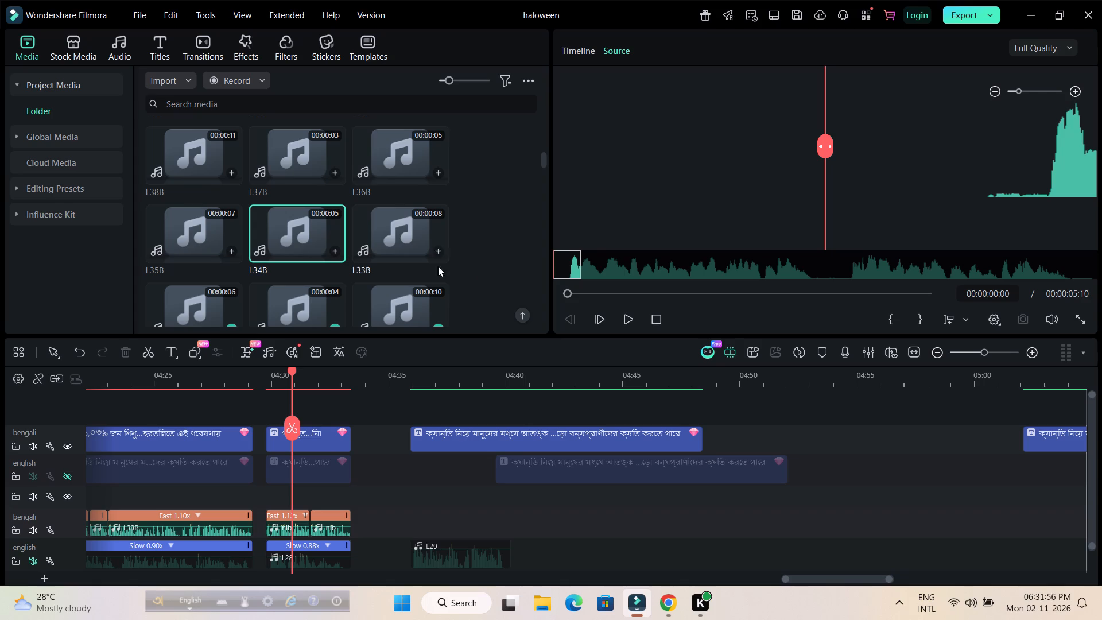
{"action": "scroll", "coordinate": [479, 273], "scroll_direction": "down", "scroll_amount": 1}
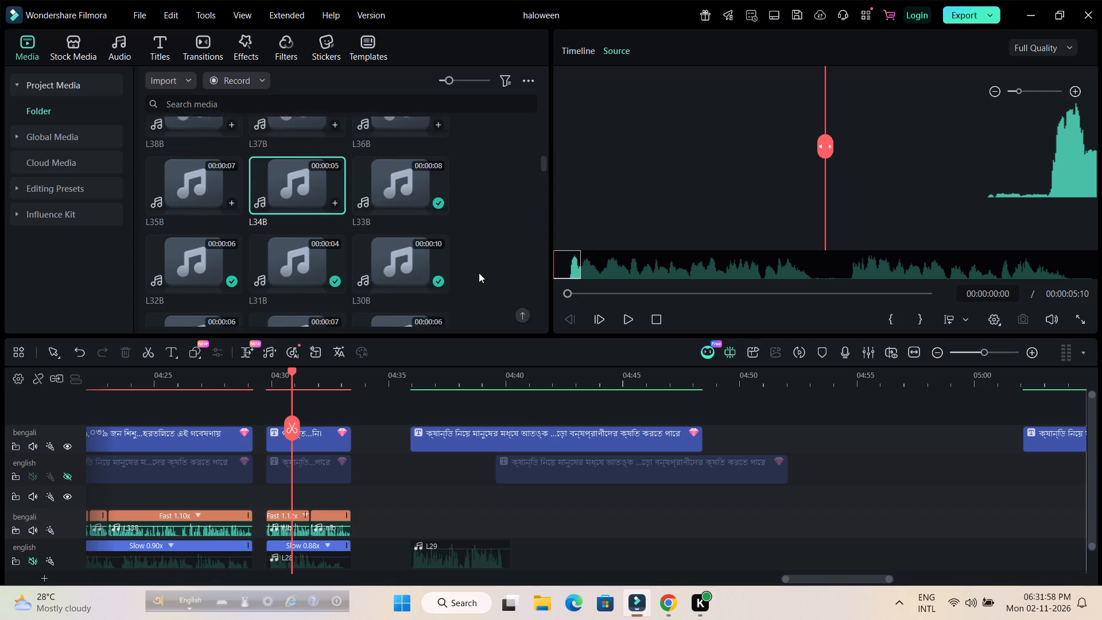
Locate the English voice-over clip L28 in the project media and play it.
{"action": "scroll", "coordinate": [482, 268], "scroll_direction": "down", "scroll_amount": 2}
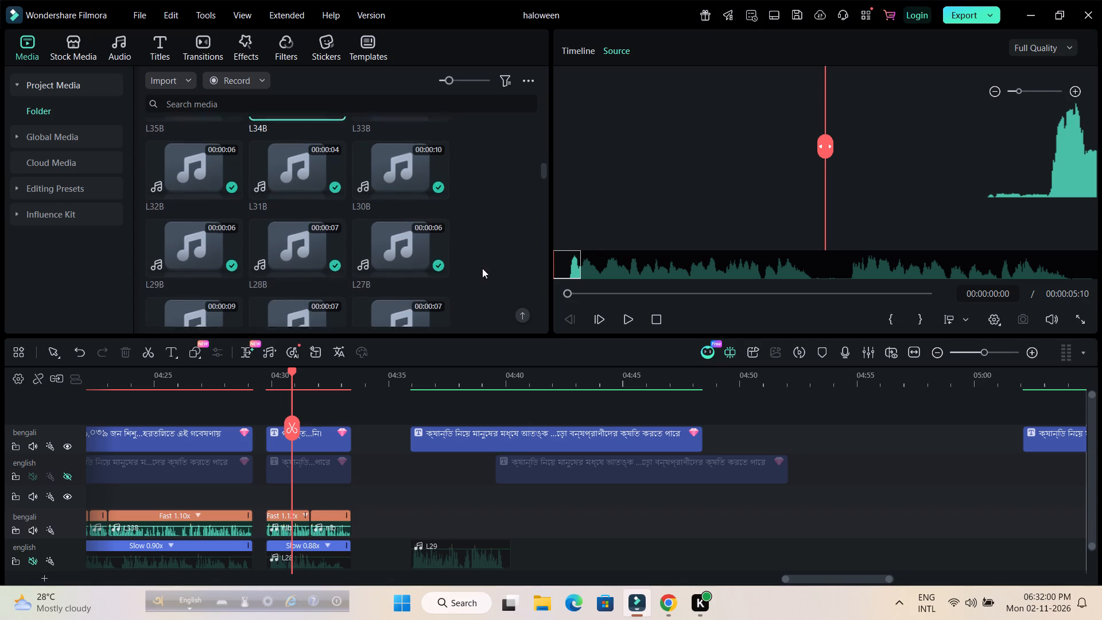
{"action": "scroll", "coordinate": [482, 268], "scroll_direction": "down", "scroll_amount": 6}
{"action": "scroll", "coordinate": [482, 268], "scroll_direction": "up", "scroll_amount": 1}
{"action": "scroll", "coordinate": [482, 268], "scroll_direction": "down", "scroll_amount": 1}
{"action": "scroll", "coordinate": [482, 268], "scroll_direction": "up", "scroll_amount": 1}
{"action": "scroll", "coordinate": [482, 268], "scroll_direction": "down", "scroll_amount": 3}
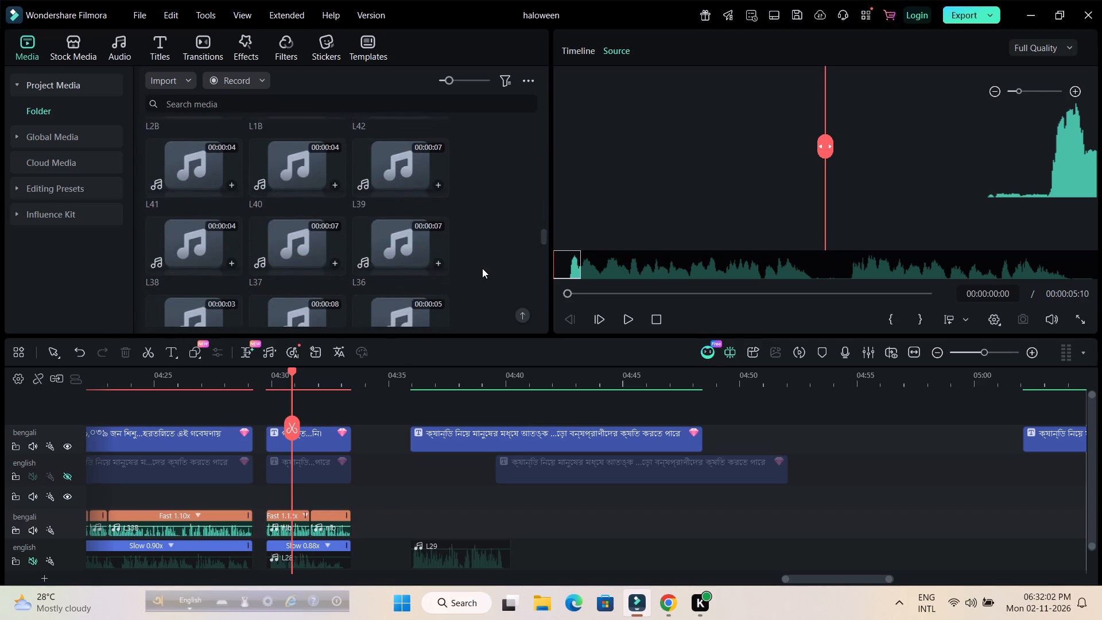
{"action": "scroll", "coordinate": [482, 268], "scroll_direction": "down", "scroll_amount": 3}
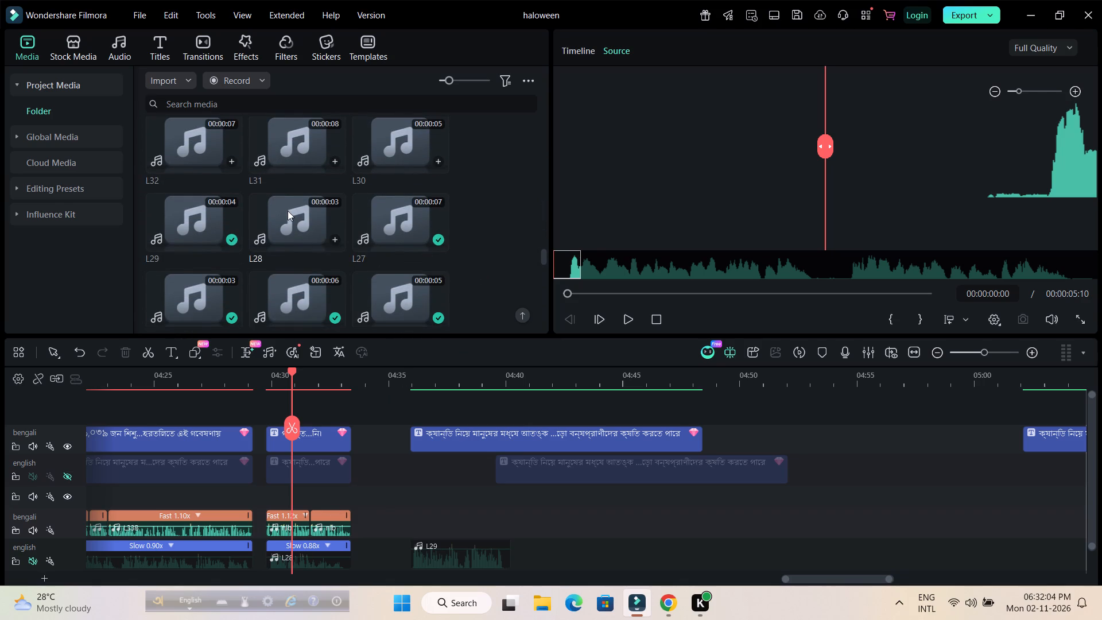
{"action": "left_click", "coordinate": [288, 211]}
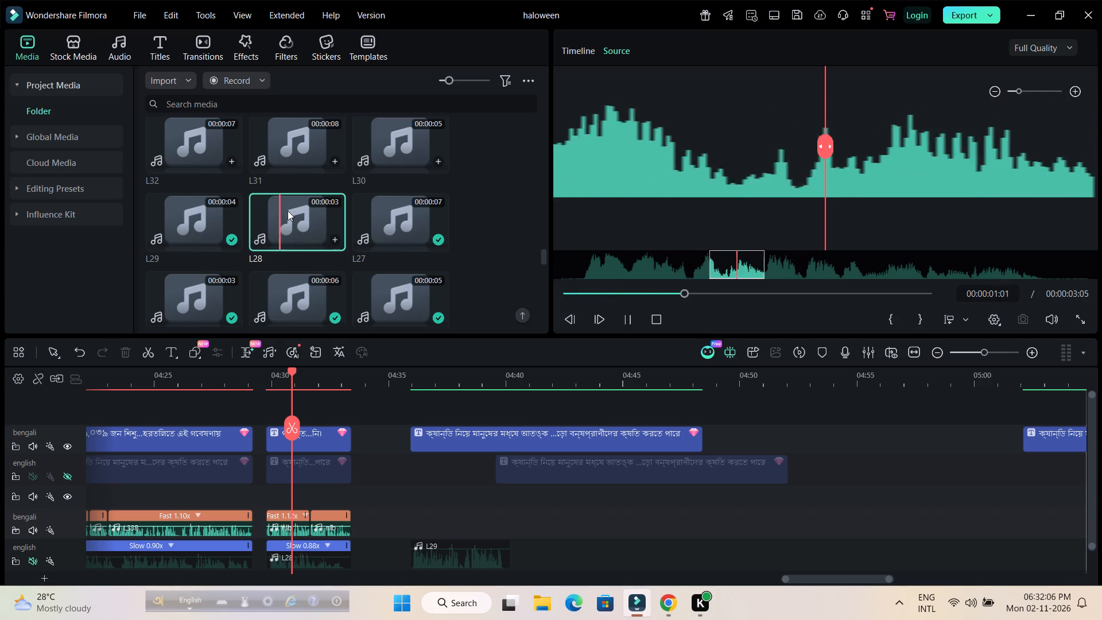
Return to the Bengali voice-over clips in the project media and listen to L34B.
{"action": "scroll", "coordinate": [487, 253], "scroll_direction": "up", "scroll_amount": 2}
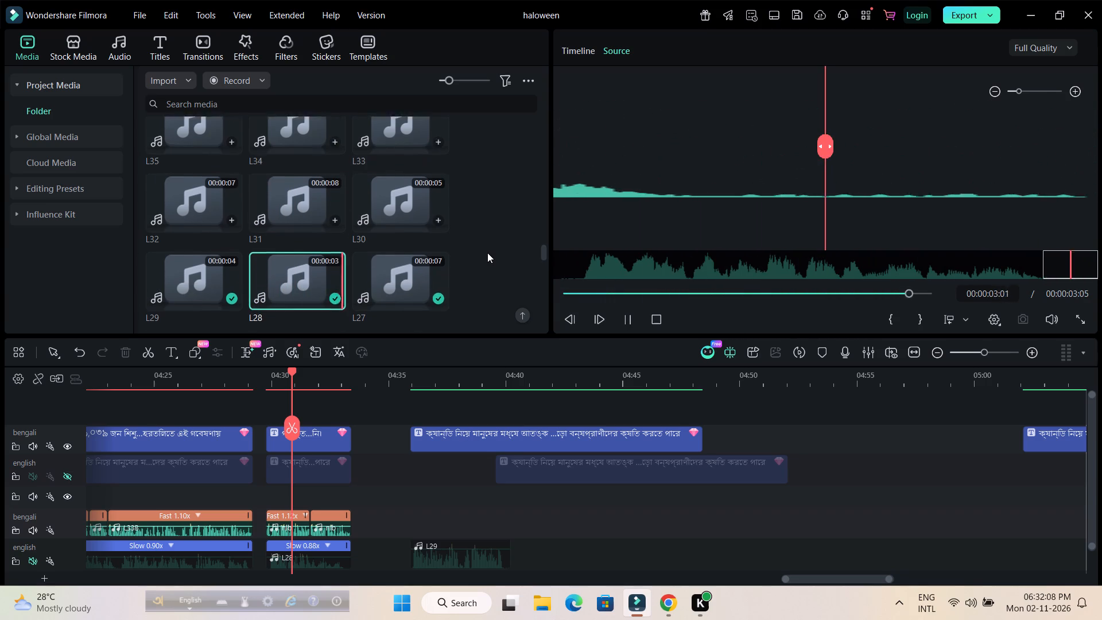
{"action": "scroll", "coordinate": [487, 253], "scroll_direction": "up", "scroll_amount": 10}
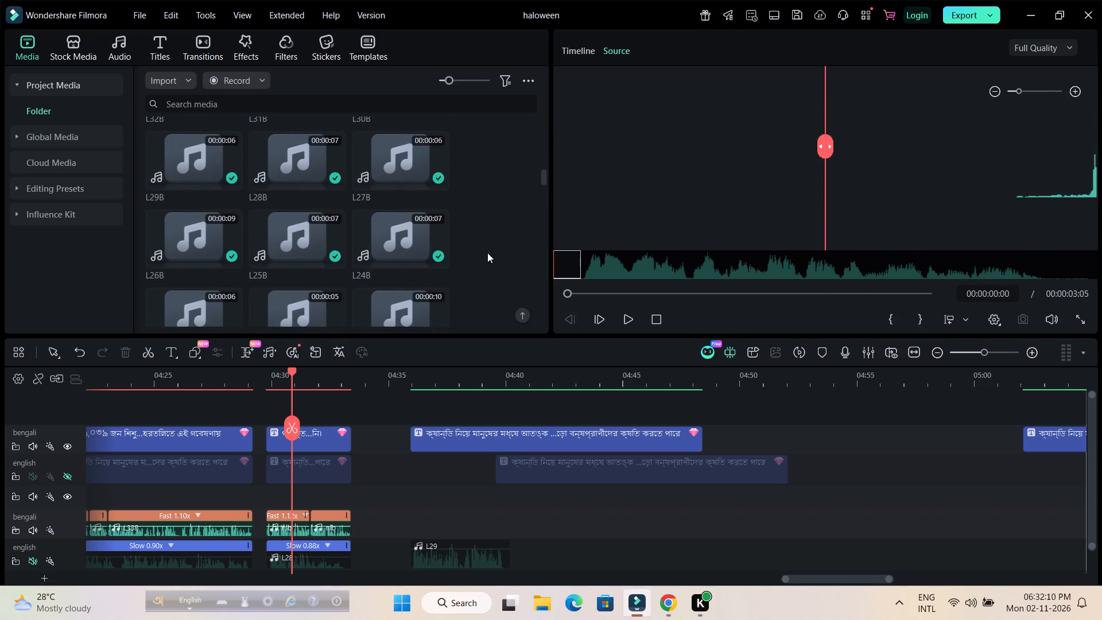
{"action": "scroll", "coordinate": [487, 253], "scroll_direction": "up", "scroll_amount": 3}
{"action": "scroll", "coordinate": [487, 253], "scroll_direction": "down", "scroll_amount": 1}
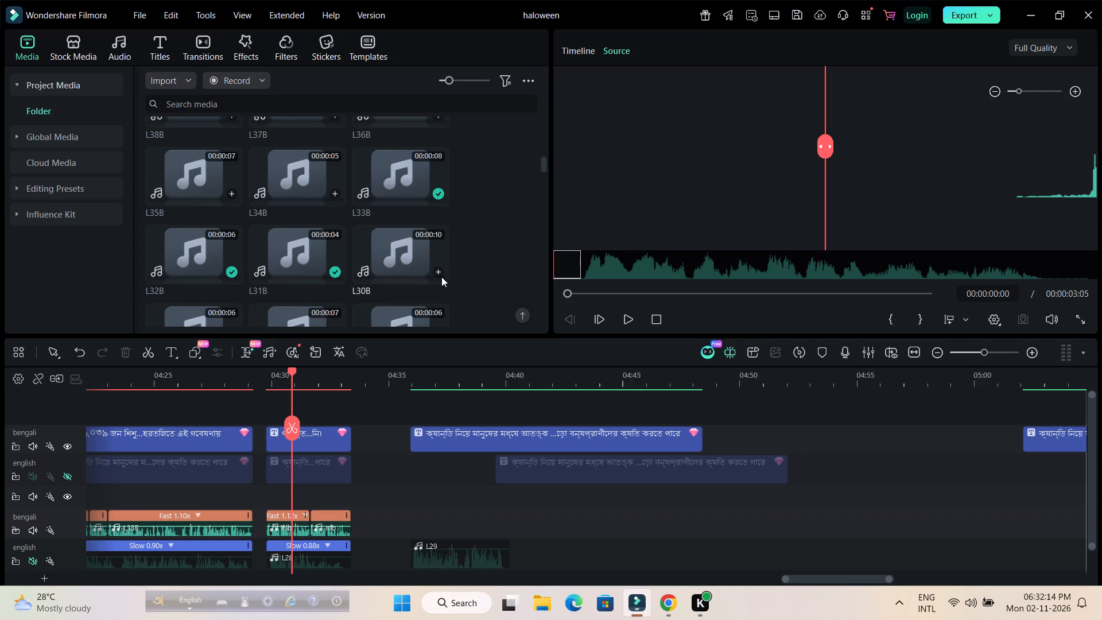
{"action": "scroll", "coordinate": [440, 277], "scroll_direction": "up", "scroll_amount": 1}
{"action": "left_click", "coordinate": [287, 260]}
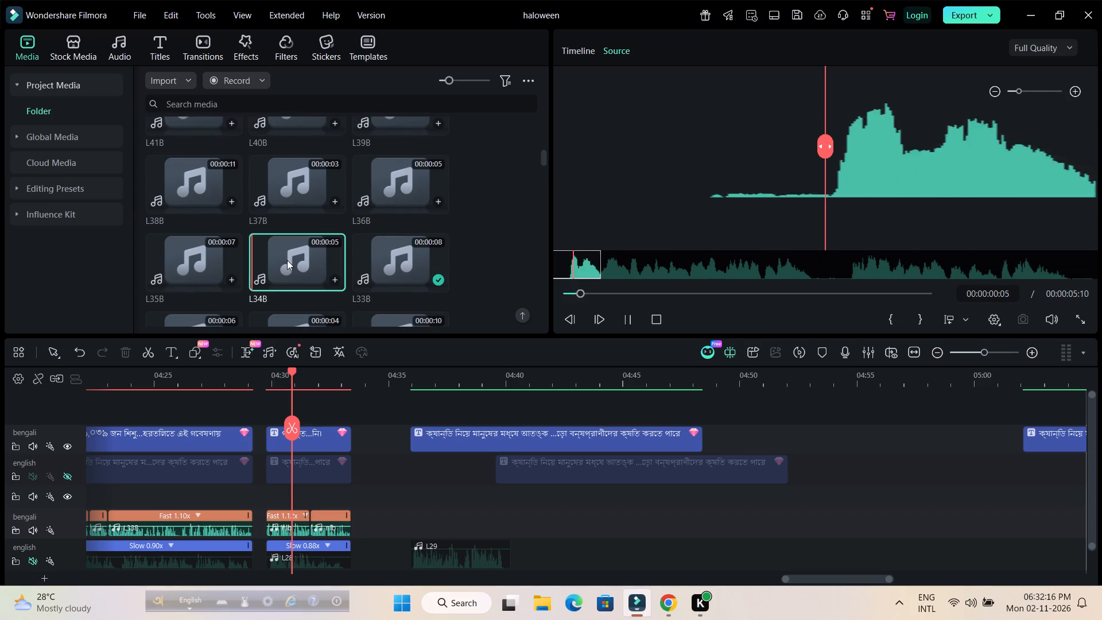
{"action": "left_click", "coordinate": [287, 260]}
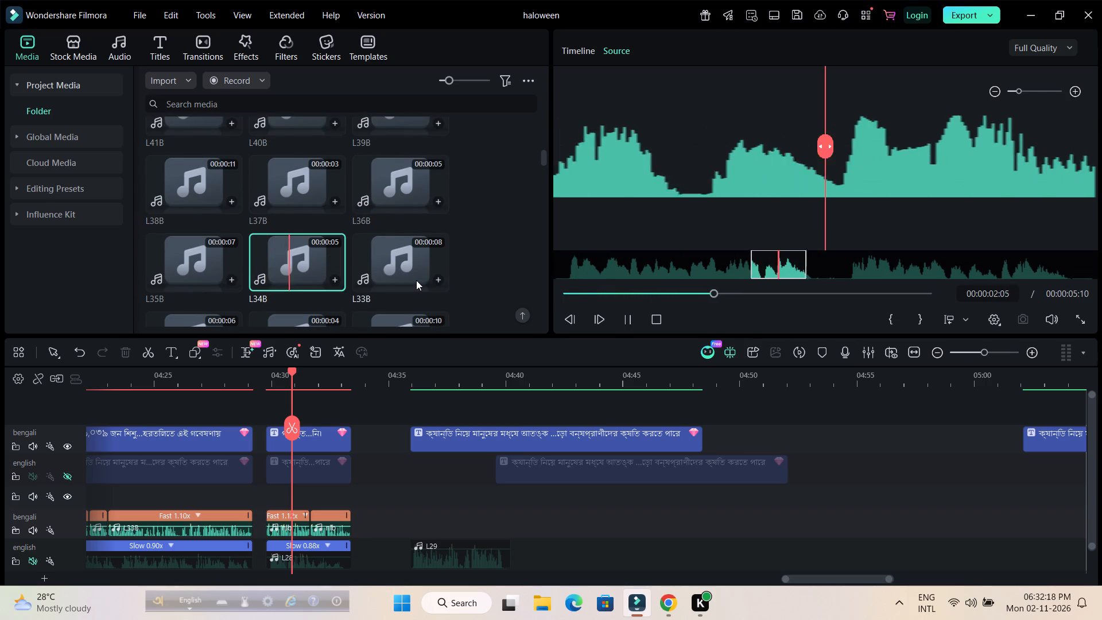
{"action": "left_click", "coordinate": [488, 281]}
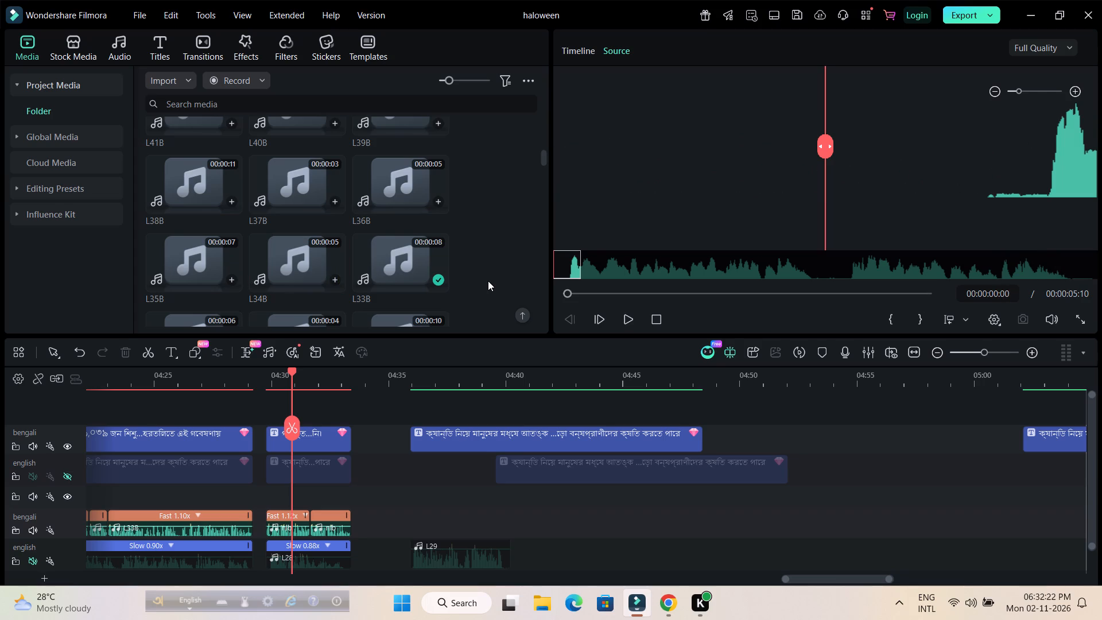
Delete the L34B audio clip from the project media.
{"action": "left_click", "coordinate": [317, 260]}
{"action": "key", "text": "Delete"}
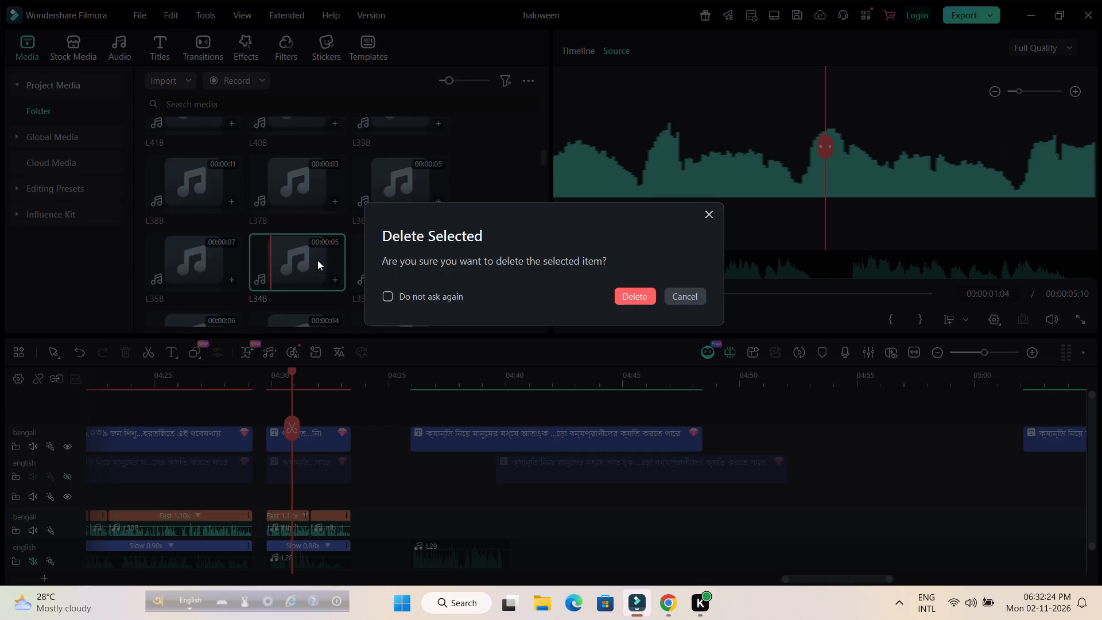
{"action": "left_click", "coordinate": [621, 296]}
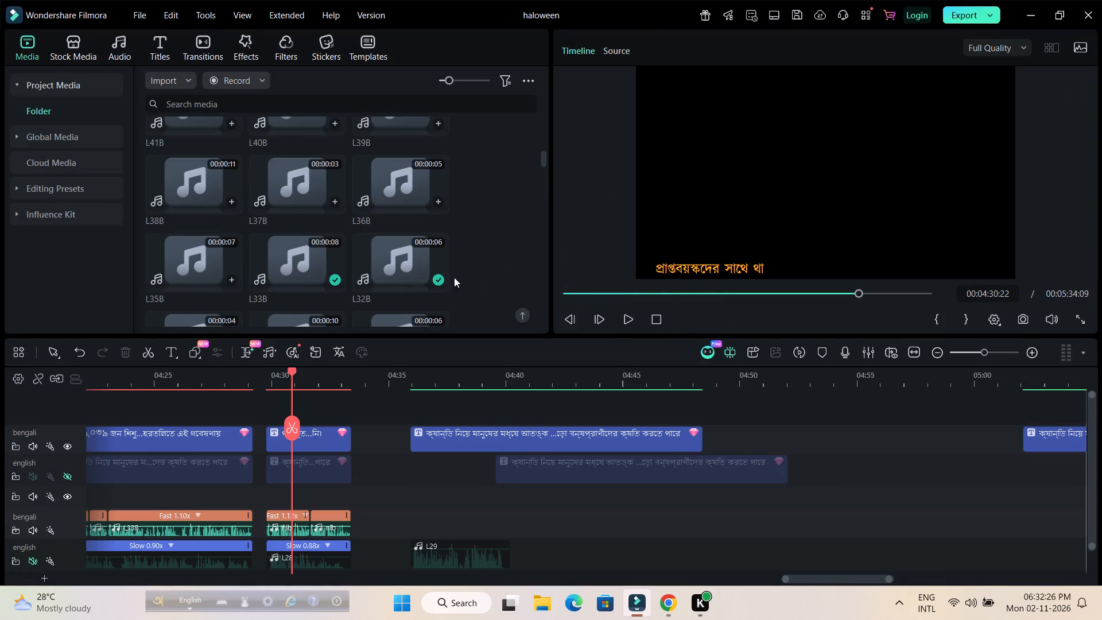
Listen to the L35B audio clip and delete it from the project media.
{"action": "left_click", "coordinate": [193, 262]}
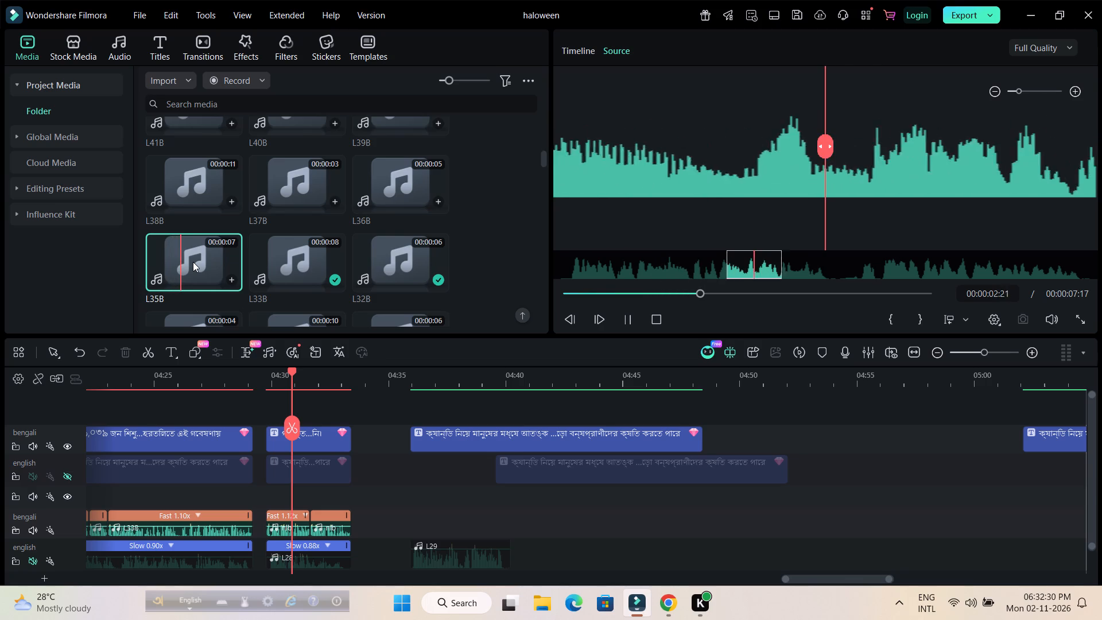
{"action": "key", "text": "Delete"}
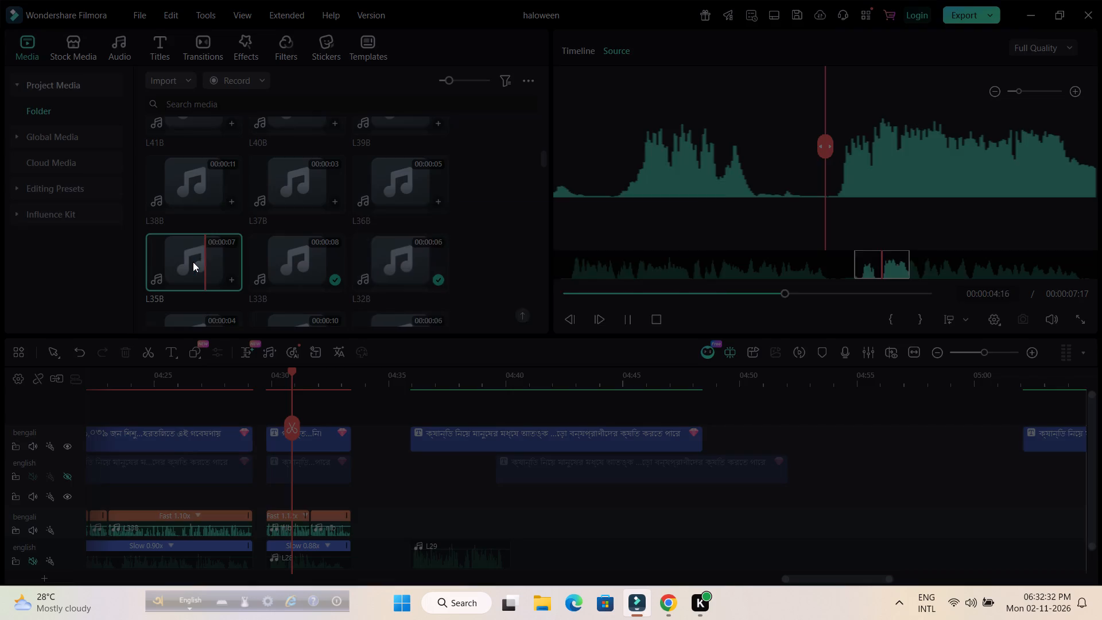
{"action": "left_click", "coordinate": [624, 295]}
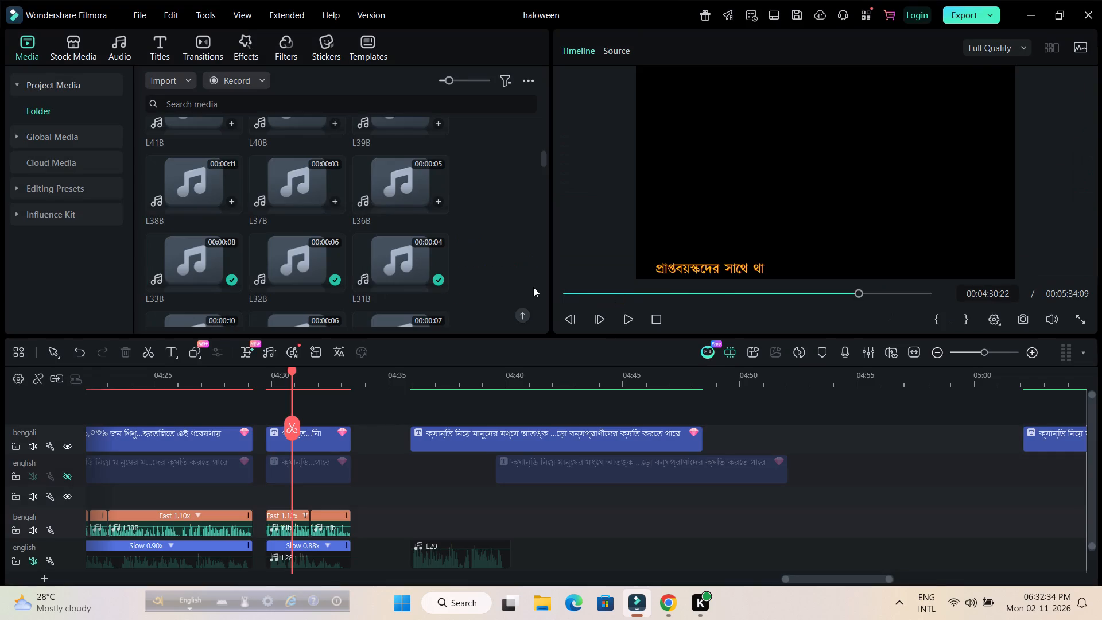
Import the nlb2 audio file from Local Disk (F:) into the project media.
{"action": "scroll", "coordinate": [498, 258], "scroll_direction": "up", "scroll_amount": 7}
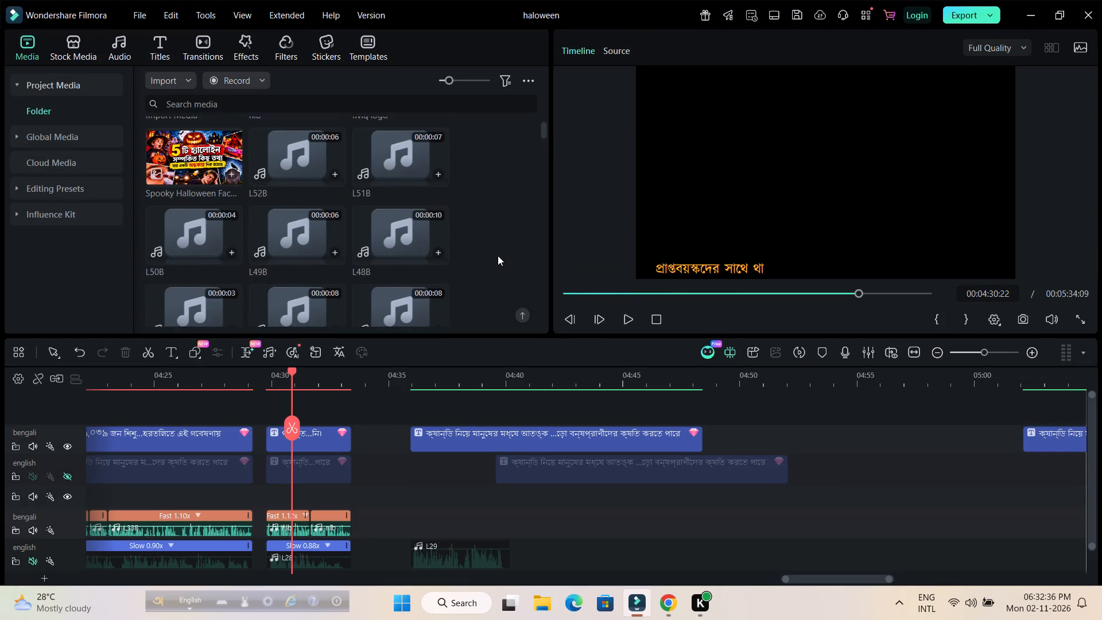
{"action": "scroll", "coordinate": [498, 255], "scroll_direction": "up", "scroll_amount": 1}
{"action": "left_click", "coordinate": [200, 179]}
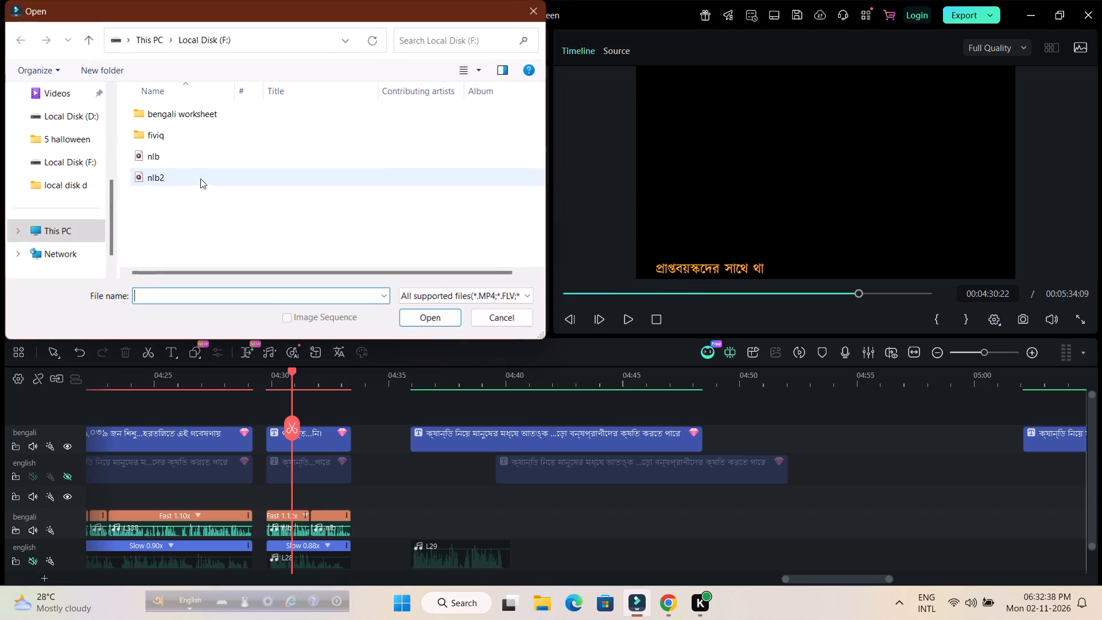
{"action": "left_click", "coordinate": [199, 184]}
{"action": "left_click", "coordinate": [425, 320]}
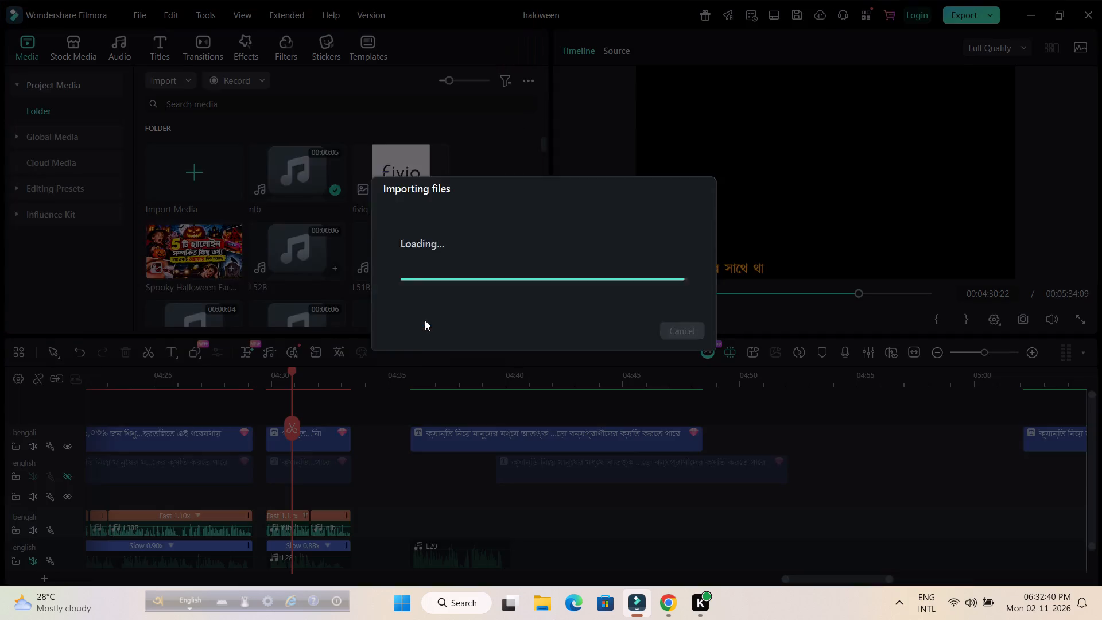
Place nlb2 on the Bengali audio track, aligned with the start of the English L29 clip.
{"action": "scroll", "coordinate": [510, 400], "scroll_direction": "down", "scroll_amount": 1}
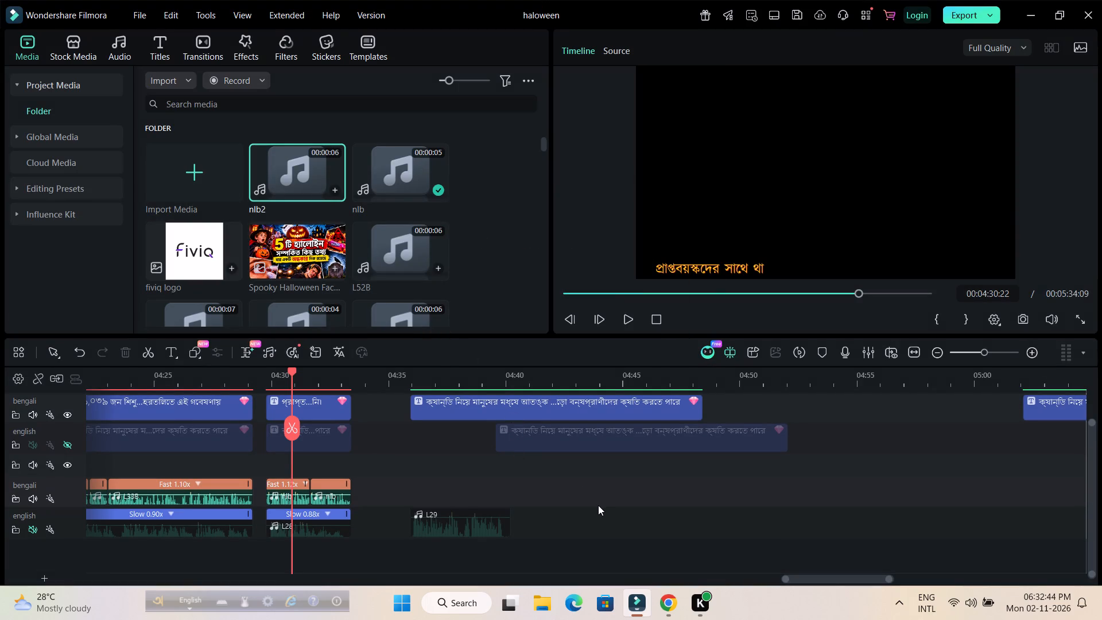
{"action": "left_click_drag", "start_coordinate": [294, 180], "coordinate": [409, 449]}
Select nlb2, L29 and their Bengali and English title clips together and shift them earlier to start at about 04:34:17.
{"action": "left_click_drag", "start_coordinate": [506, 379], "coordinate": [708, 396]}
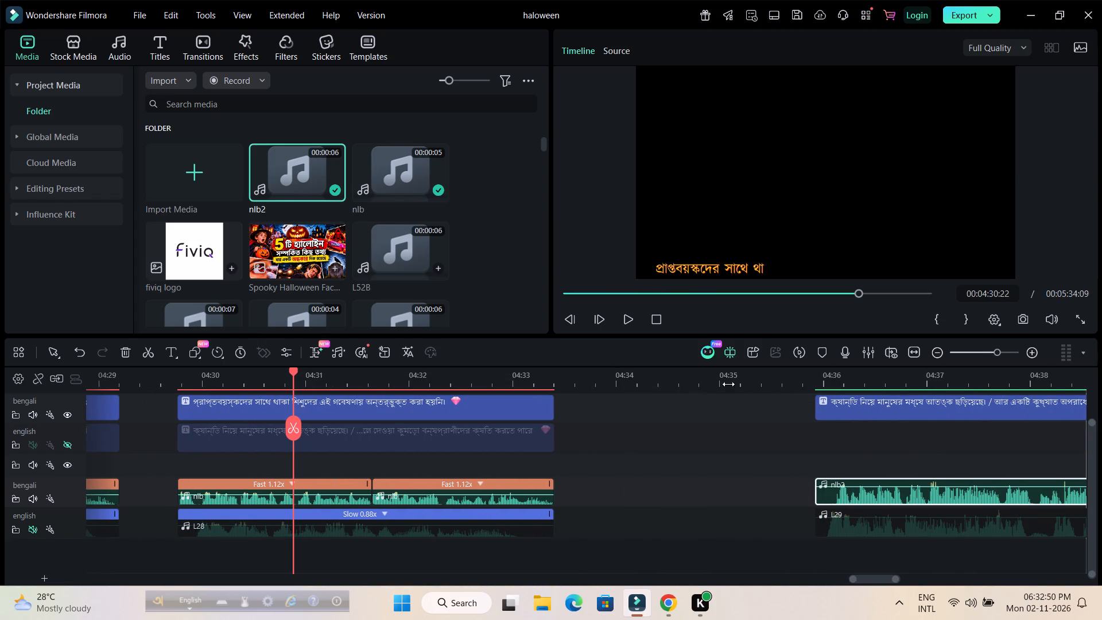
{"action": "left_click_drag", "start_coordinate": [736, 380], "coordinate": [610, 378]}
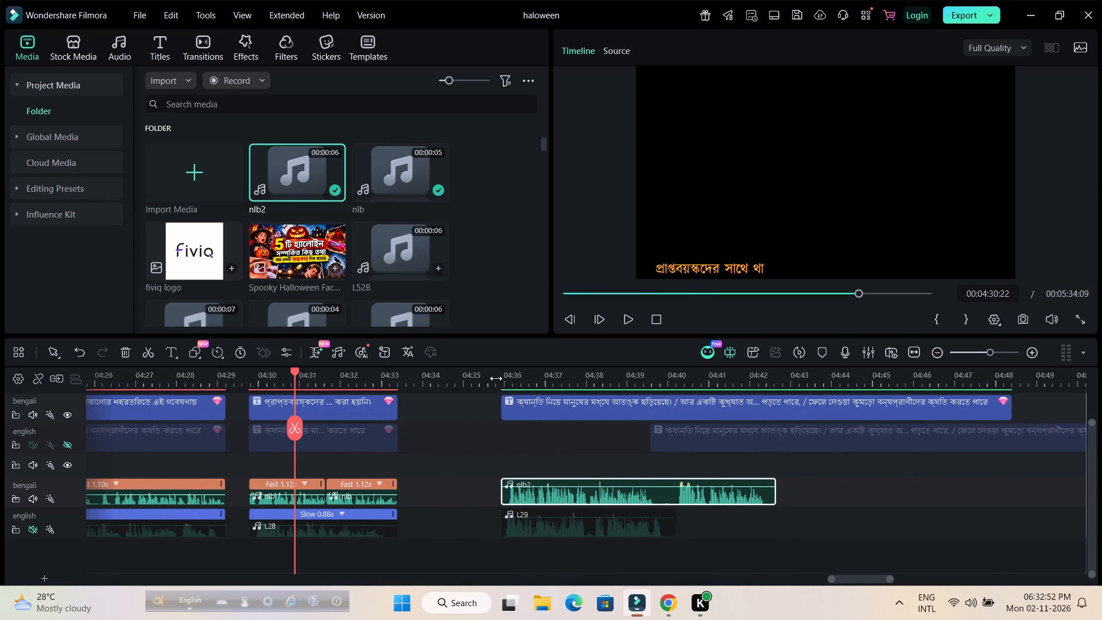
{"action": "left_click_drag", "start_coordinate": [512, 561], "coordinate": [728, 406]}
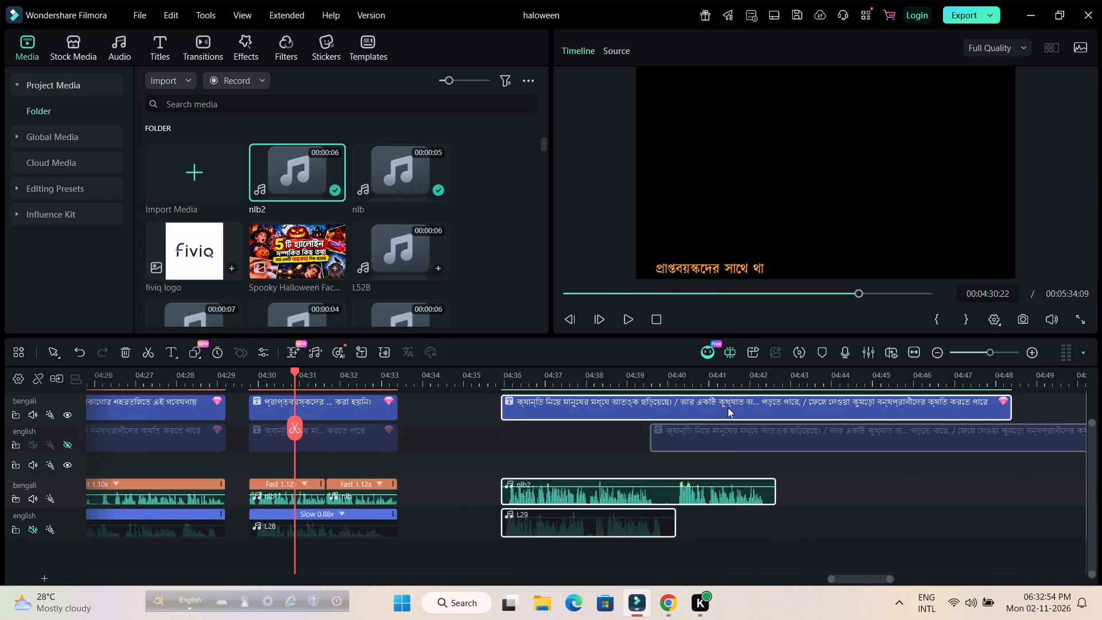
{"action": "left_click_drag", "start_coordinate": [723, 434], "coordinate": [672, 436]}
{"action": "left_click", "coordinate": [500, 384]}
{"action": "left_click", "coordinate": [468, 440]}
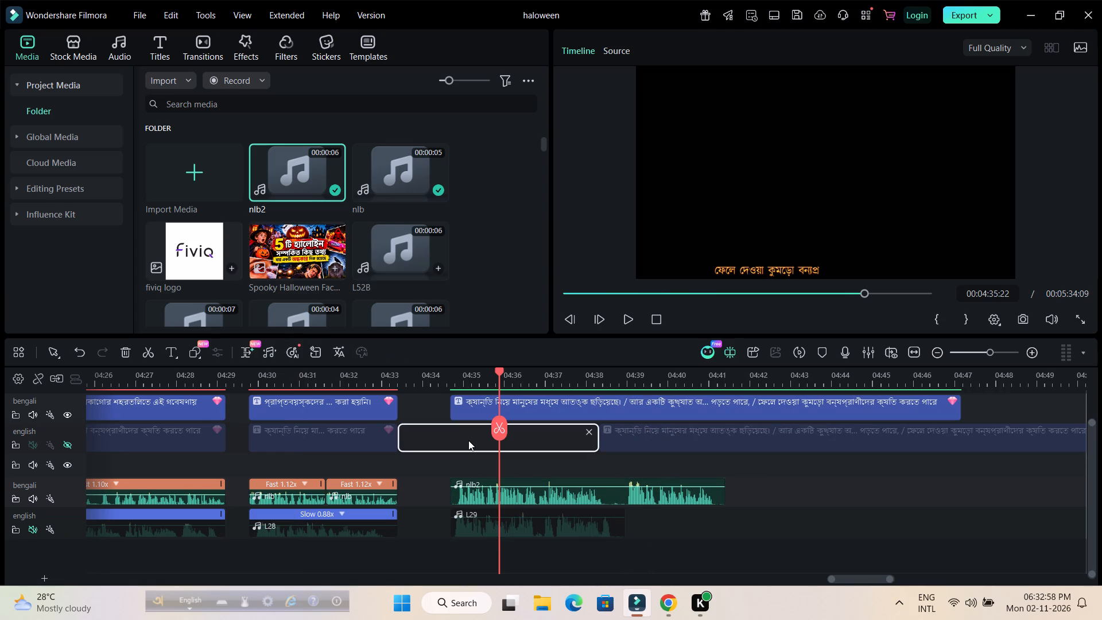
{"action": "left_click", "coordinate": [467, 461]}
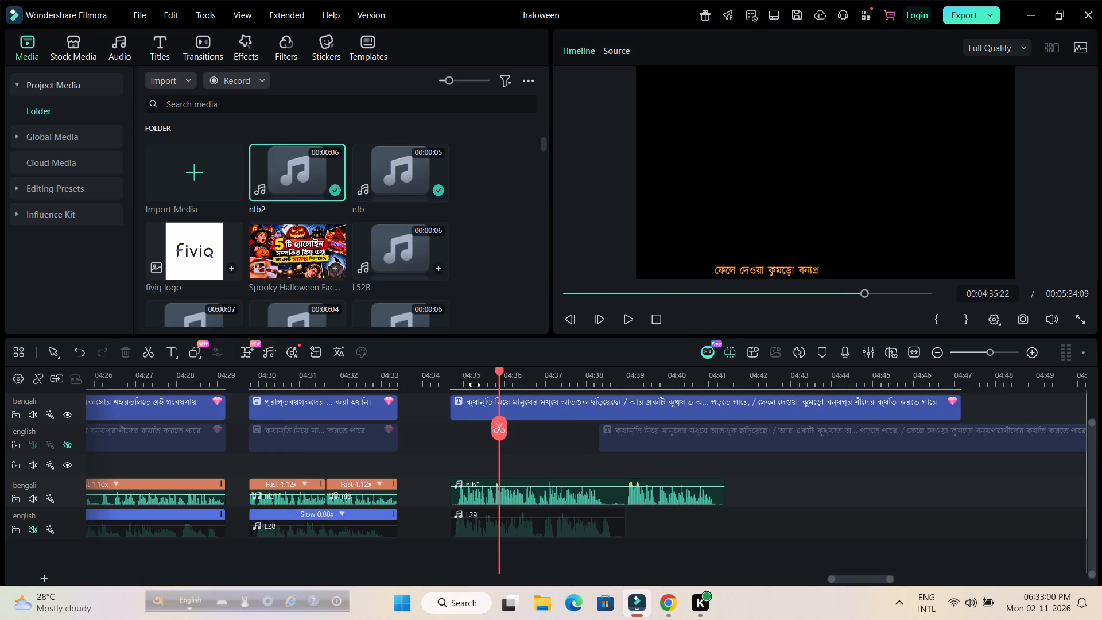
Trim about 5 frames of silence from the start of nlb2 and realign it with the start of L29.
{"action": "left_click_drag", "start_coordinate": [477, 383], "coordinate": [738, 392]}
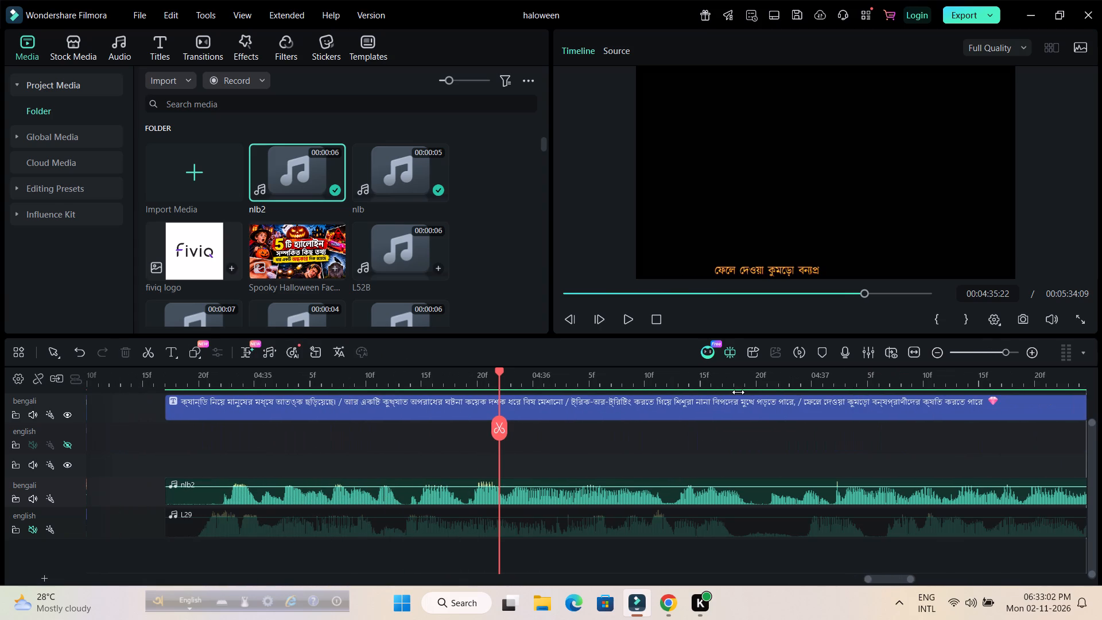
{"action": "left_click_drag", "start_coordinate": [738, 392], "coordinate": [692, 399]}
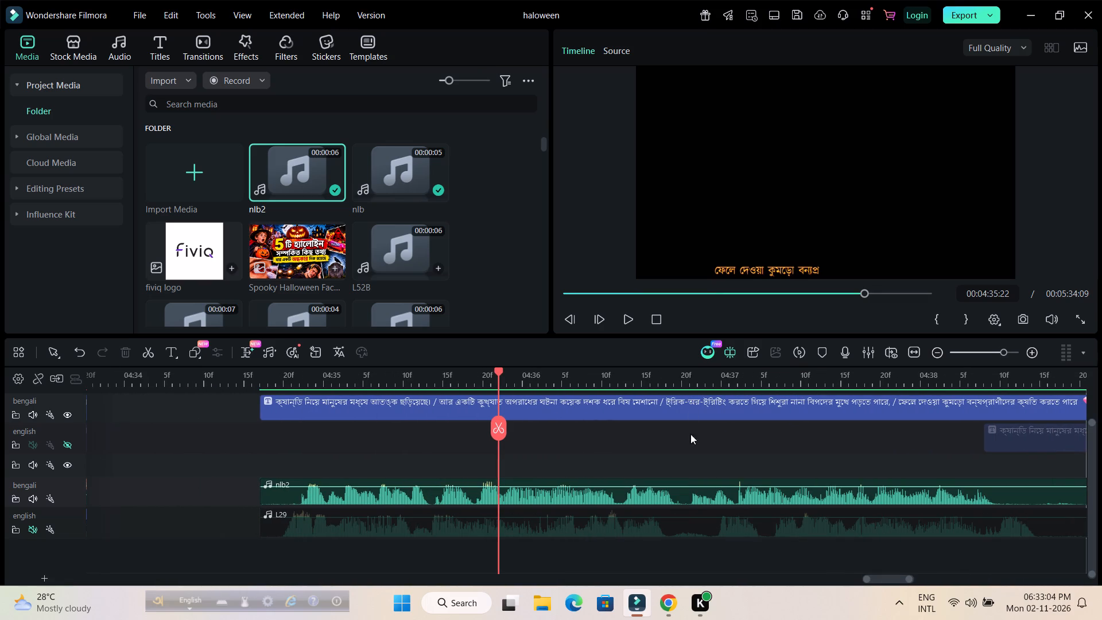
{"action": "left_click", "coordinate": [876, 580]}
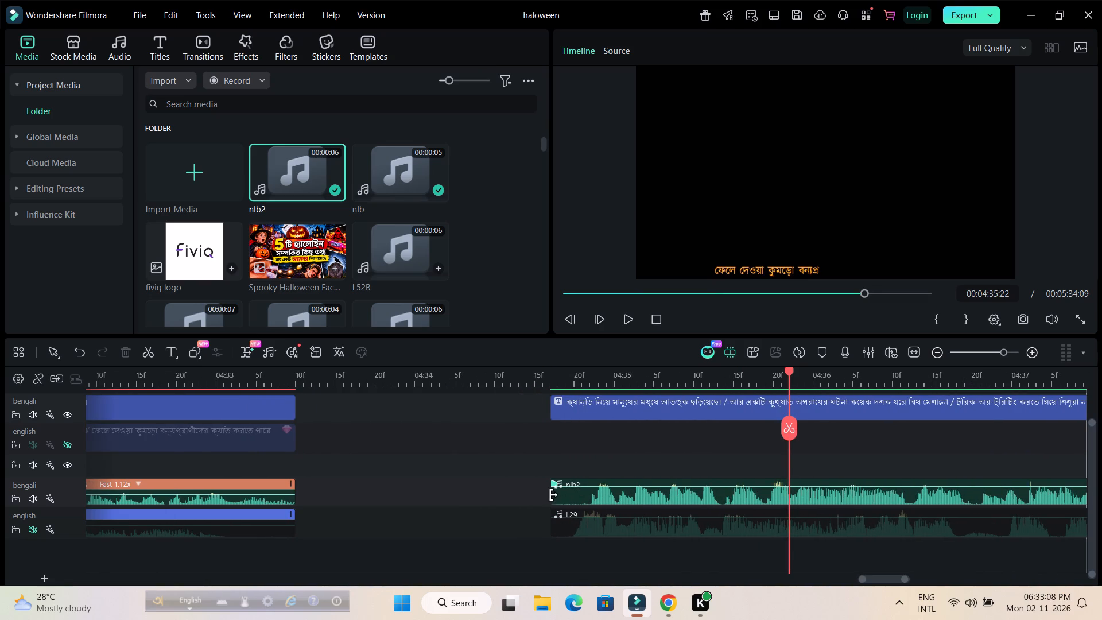
{"action": "left_click_drag", "start_coordinate": [550, 497], "coordinate": [588, 499]}
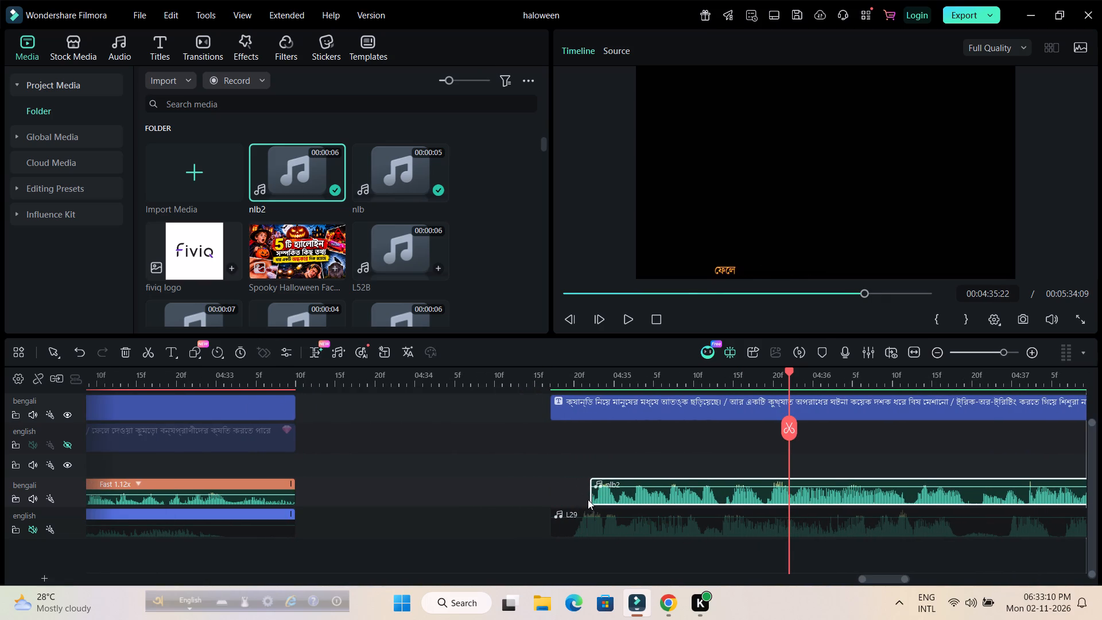
{"action": "left_click_drag", "start_coordinate": [650, 495], "coordinate": [612, 496]}
Trim the silent end of the nlb2 clip back to about 04:40:22.
{"action": "left_click_drag", "start_coordinate": [639, 383], "coordinate": [528, 389]}
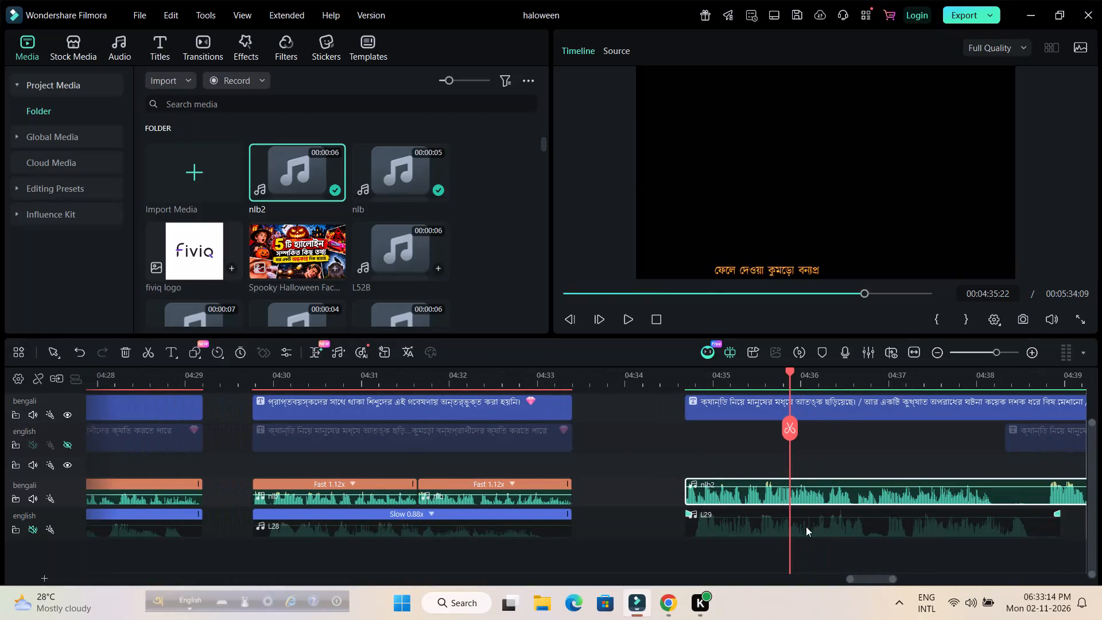
{"action": "left_click_drag", "start_coordinate": [863, 577], "coordinate": [880, 579]}
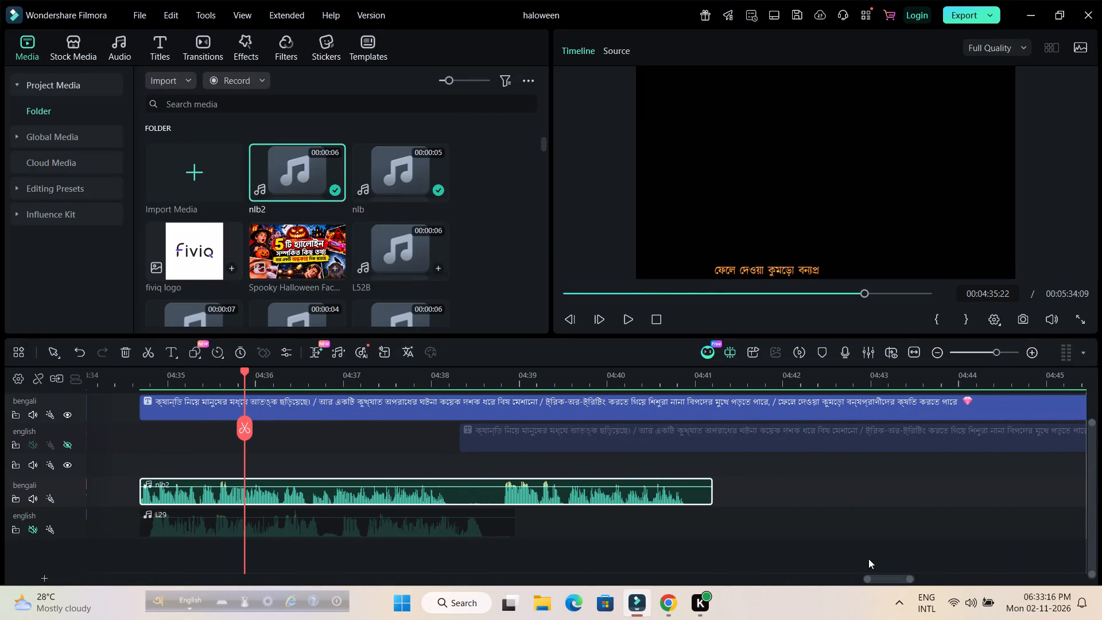
{"action": "left_click", "coordinate": [681, 381]}
{"action": "left_click_drag", "start_coordinate": [692, 381], "coordinate": [921, 397]}
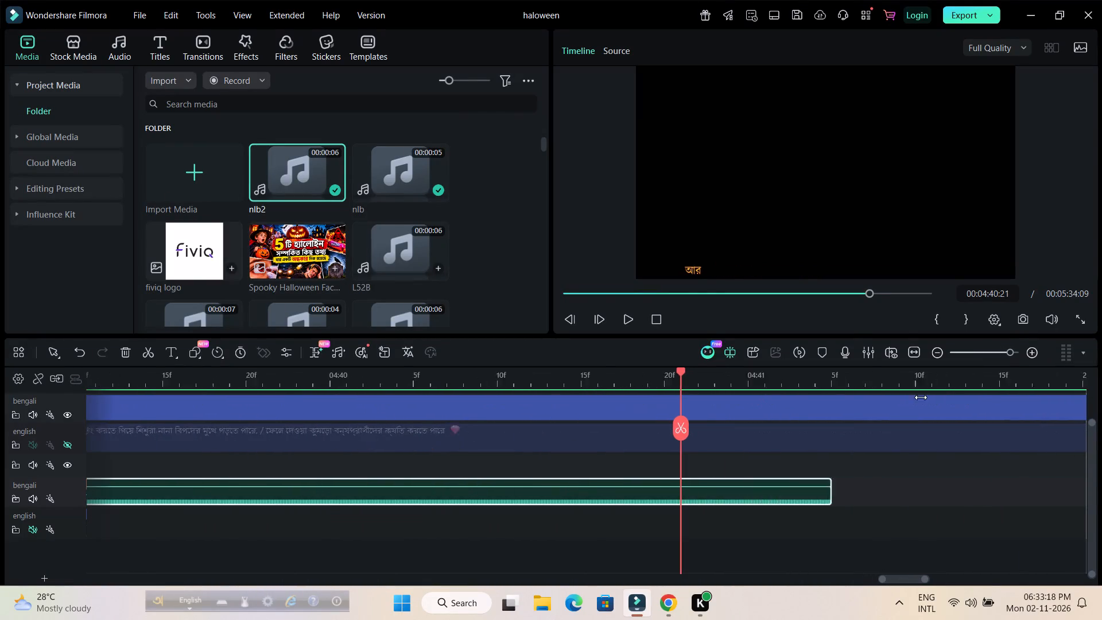
{"action": "left_click_drag", "start_coordinate": [921, 397], "coordinate": [1066, 407]}
{"action": "left_click_drag", "start_coordinate": [989, 495], "coordinate": [719, 481]}
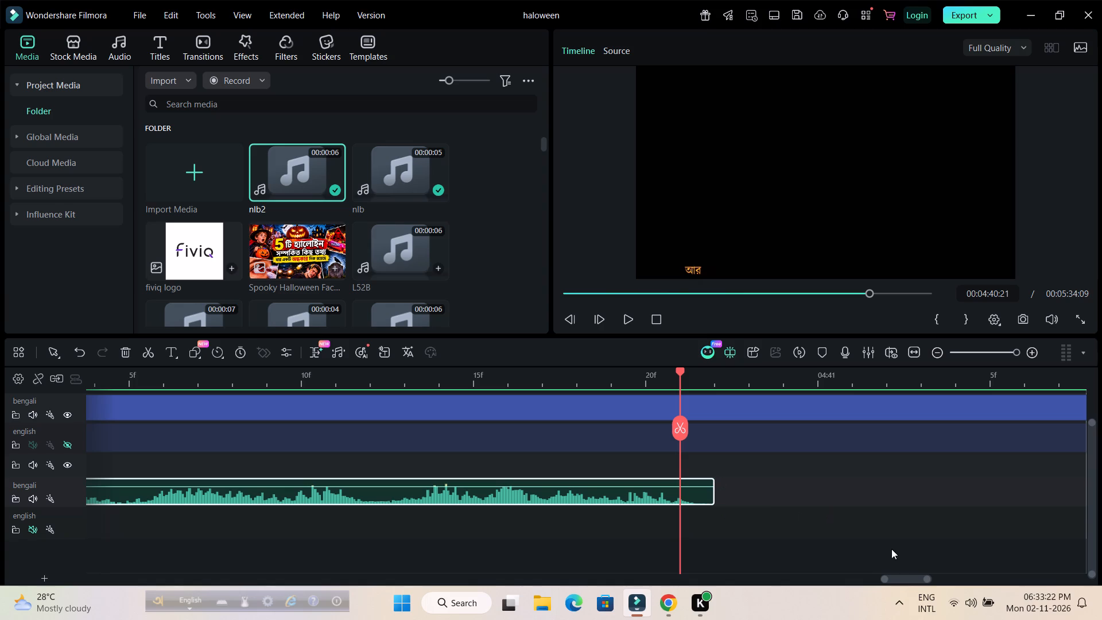
Split the Bengali nlb2 clip at 04:38:05, where its silent middle section begins.
{"action": "left_click_drag", "start_coordinate": [905, 578], "coordinate": [887, 578]}
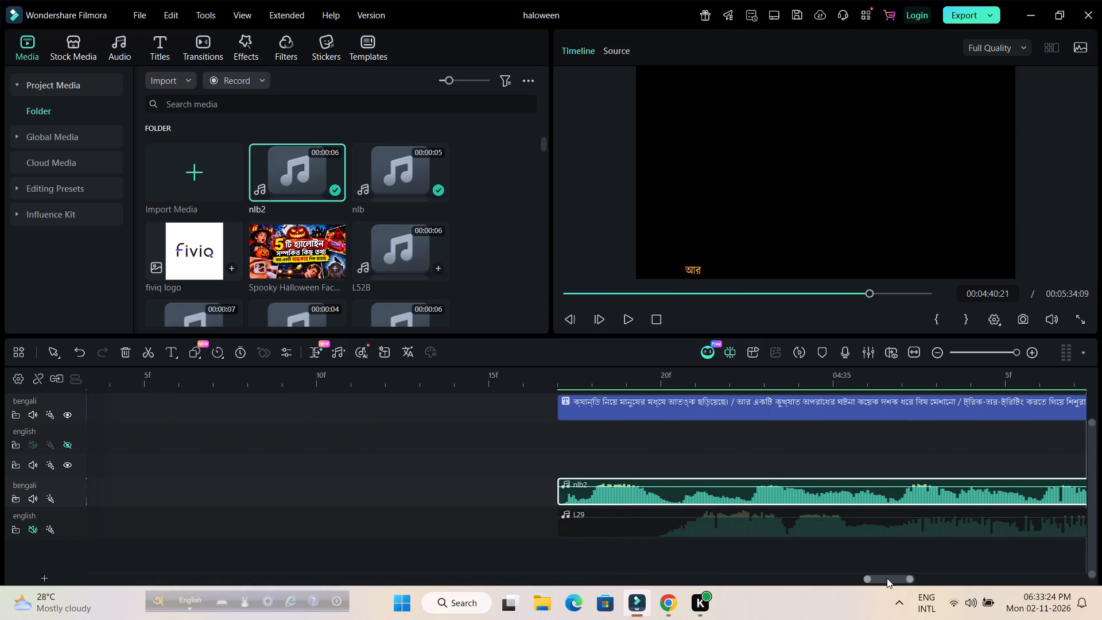
{"action": "left_click_drag", "start_coordinate": [863, 382], "coordinate": [653, 384]}
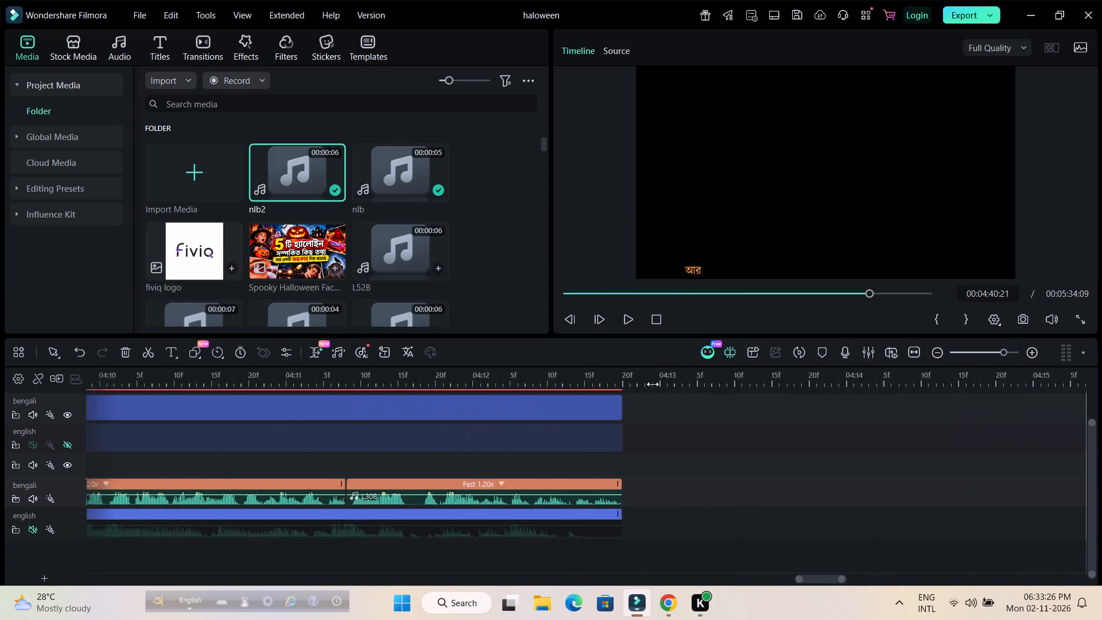
{"action": "left_click_drag", "start_coordinate": [653, 384], "coordinate": [385, 382]}
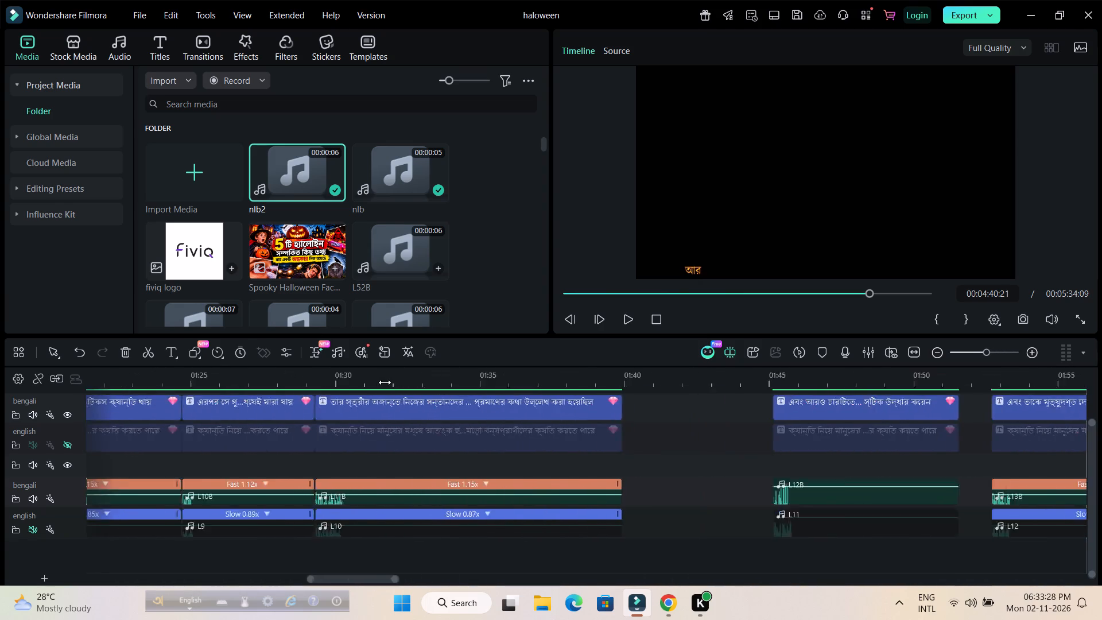
{"action": "left_click_drag", "start_coordinate": [385, 382], "coordinate": [272, 382]}
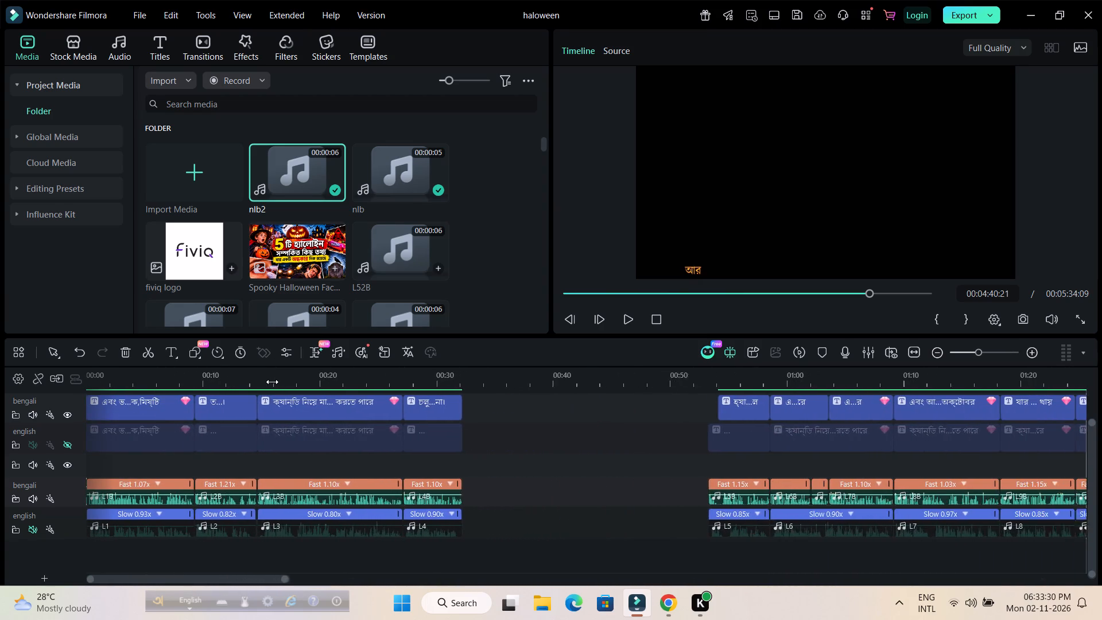
{"action": "left_click_drag", "start_coordinate": [272, 382], "coordinate": [198, 377]}
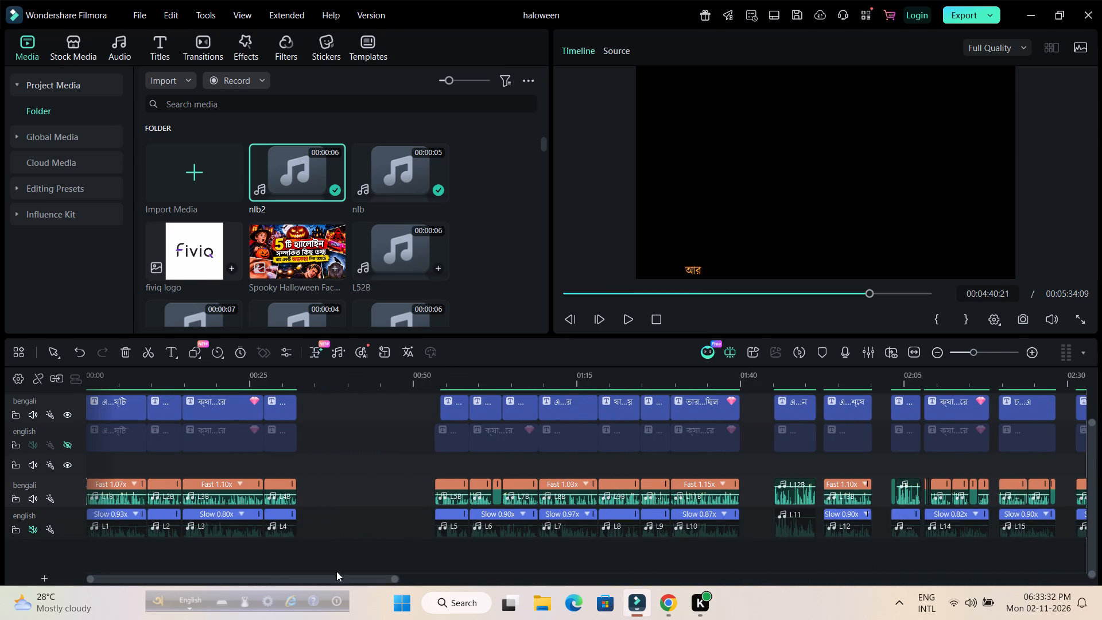
{"action": "left_click_drag", "start_coordinate": [337, 578], "coordinate": [701, 609]}
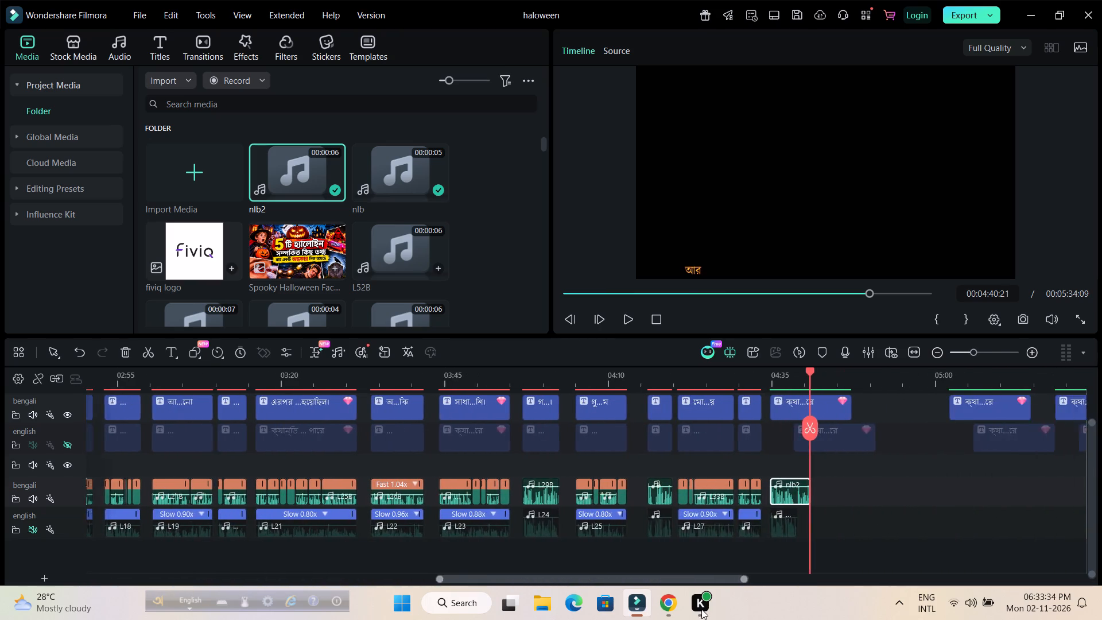
{"action": "left_click_drag", "start_coordinate": [701, 609], "coordinate": [752, 615]}
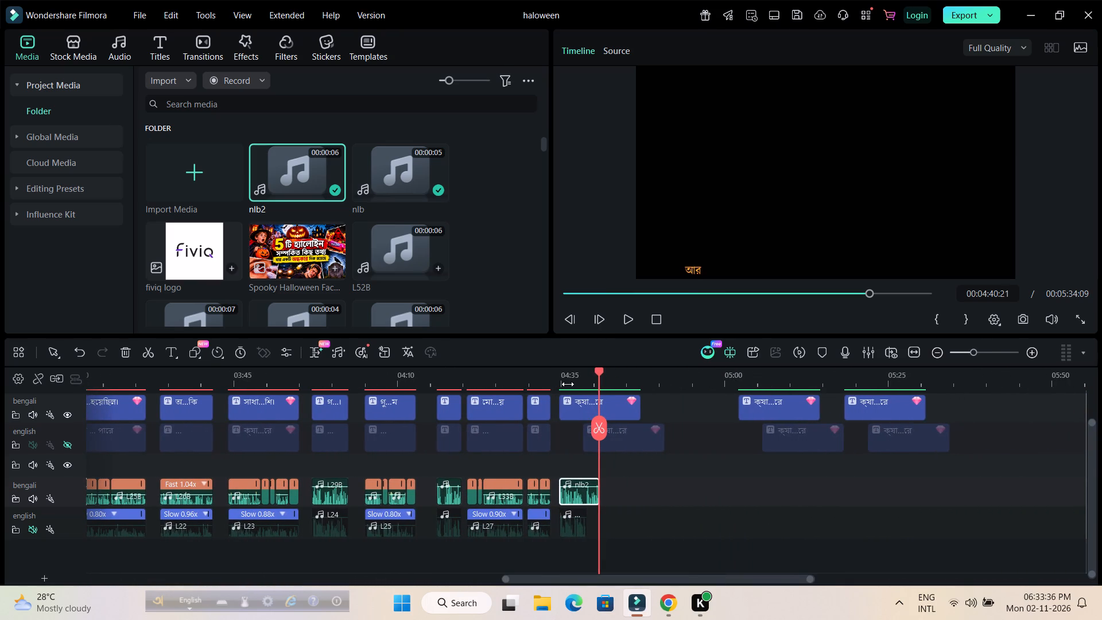
{"action": "left_click_drag", "start_coordinate": [572, 384], "coordinate": [918, 389]}
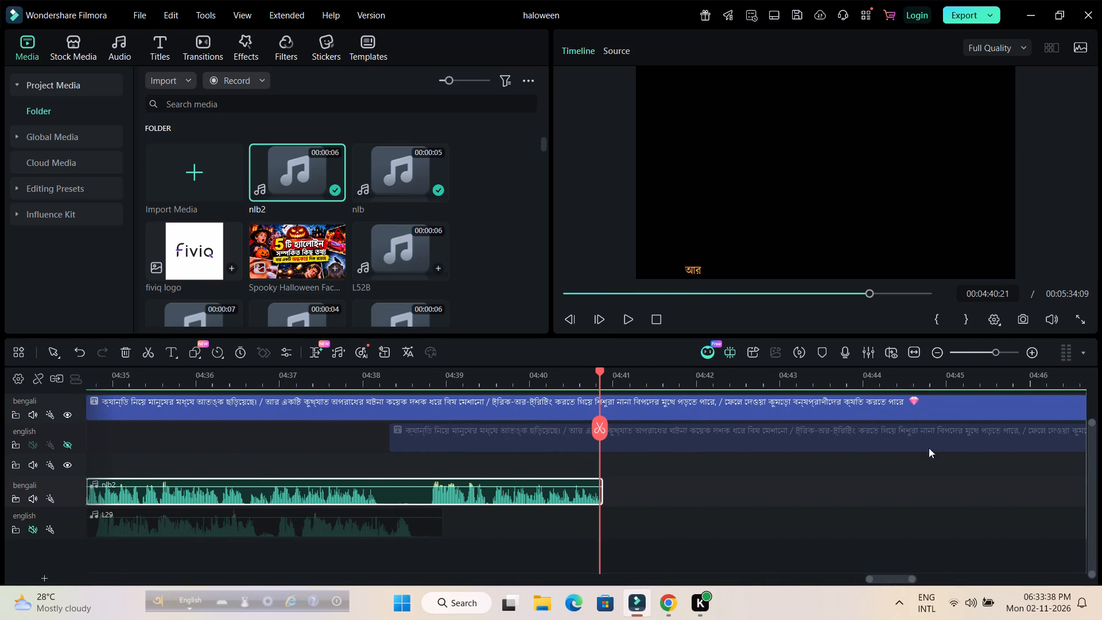
{"action": "left_click_drag", "start_coordinate": [893, 581], "coordinate": [885, 581]}
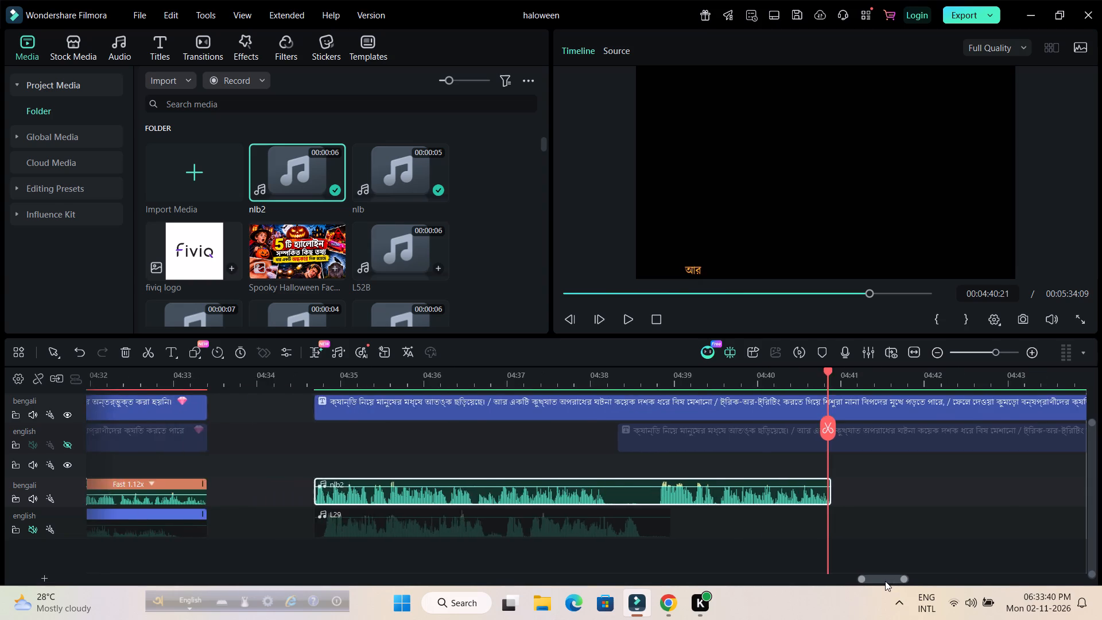
{"action": "left_click_drag", "start_coordinate": [885, 581], "coordinate": [879, 581]}
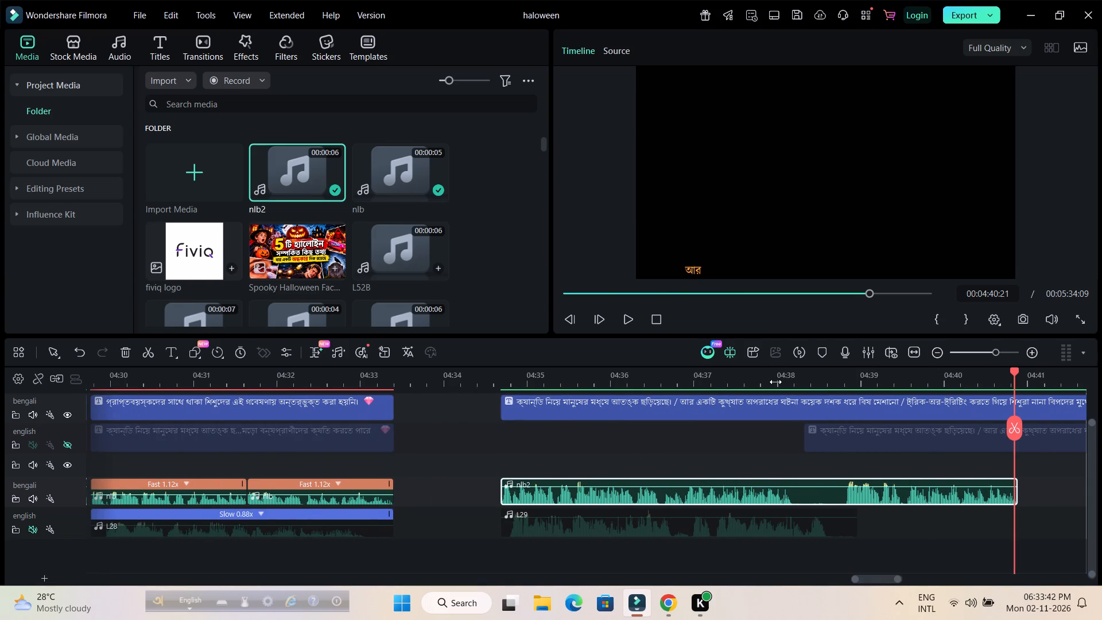
{"action": "left_click", "coordinate": [775, 382]}
{"action": "left_click_drag", "start_coordinate": [777, 371], "coordinate": [787, 373]}
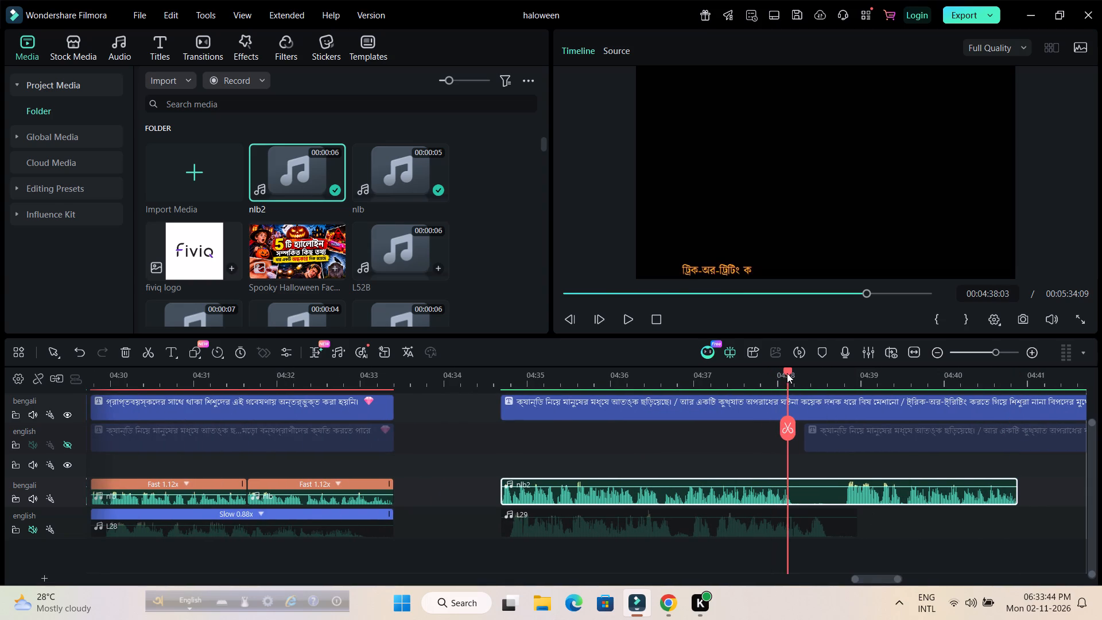
{"action": "left_click_drag", "start_coordinate": [787, 373], "coordinate": [796, 374]}
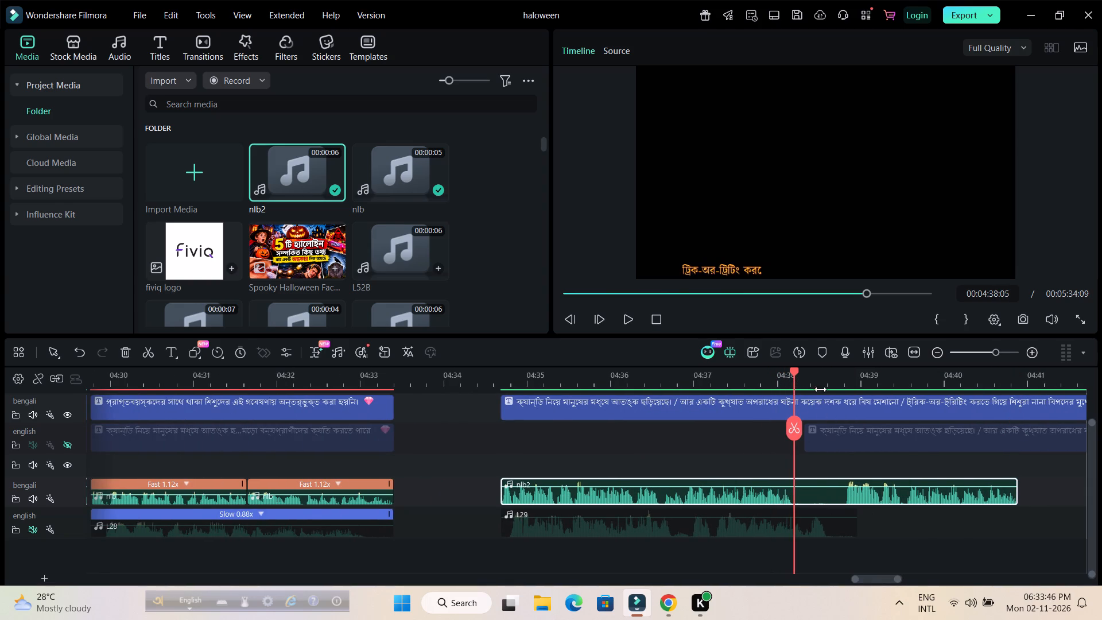
{"action": "left_click_drag", "start_coordinate": [867, 580], "coordinate": [874, 581]}
{"action": "left_click_drag", "start_coordinate": [641, 381], "coordinate": [769, 382]}
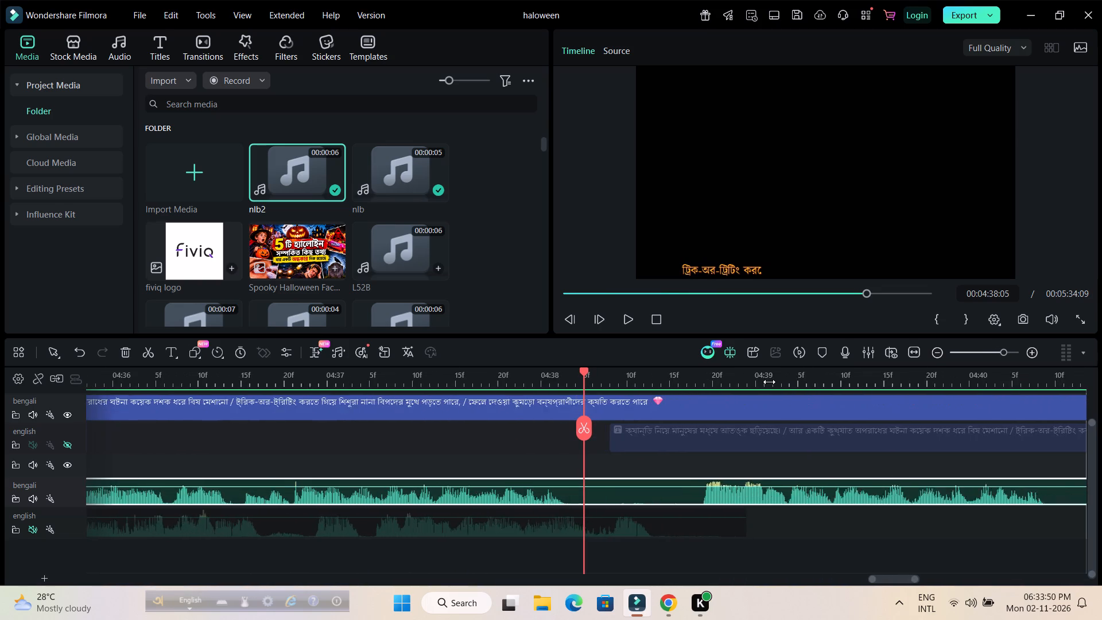
{"action": "left_click_drag", "start_coordinate": [769, 382], "coordinate": [774, 382]}
{"action": "left_click", "coordinate": [662, 499]}
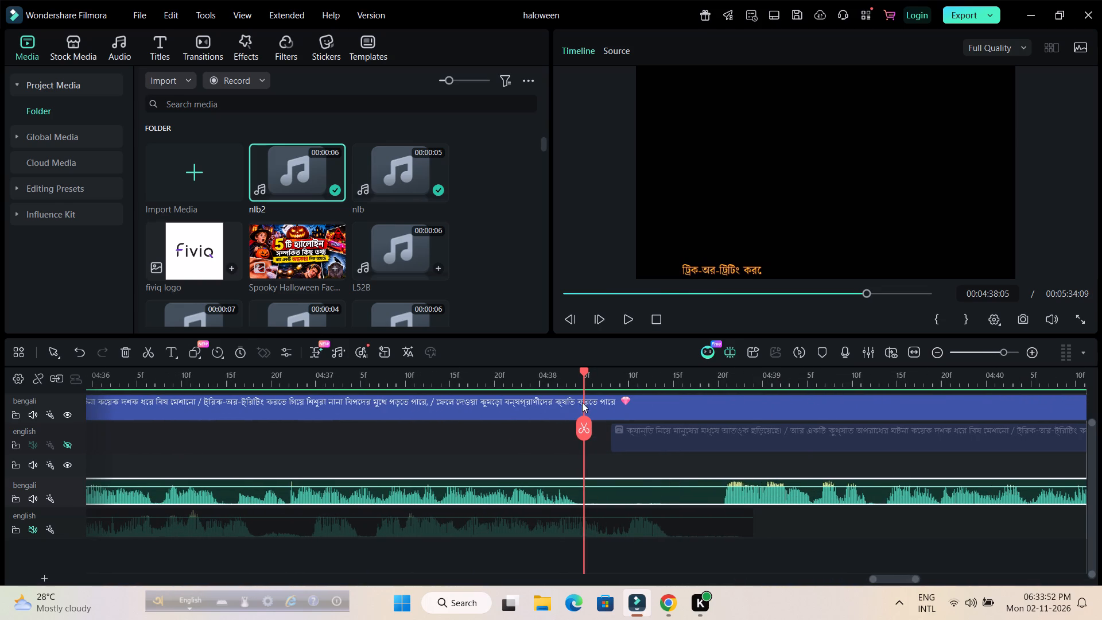
{"action": "left_click", "coordinate": [585, 429]}
Cut the silent section of nlb2 from 04:38:05 to 04:38:20 and close the gap with the remaining part.
{"action": "left_click_drag", "start_coordinate": [585, 370], "coordinate": [715, 386]}
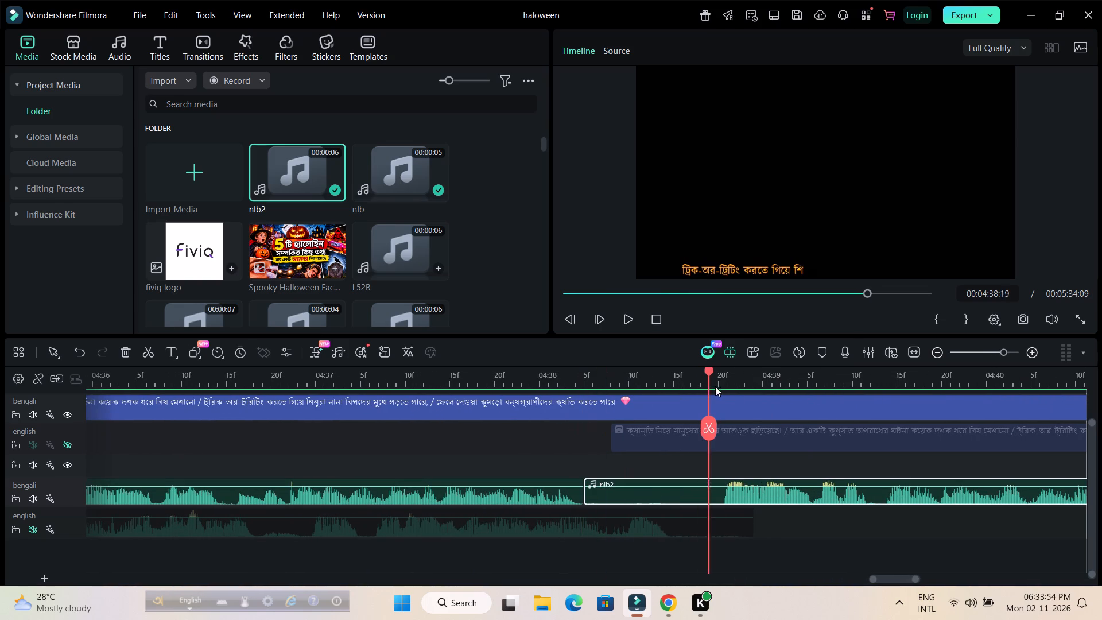
{"action": "left_click_drag", "start_coordinate": [715, 386], "coordinate": [720, 386]}
{"action": "left_click", "coordinate": [731, 497]}
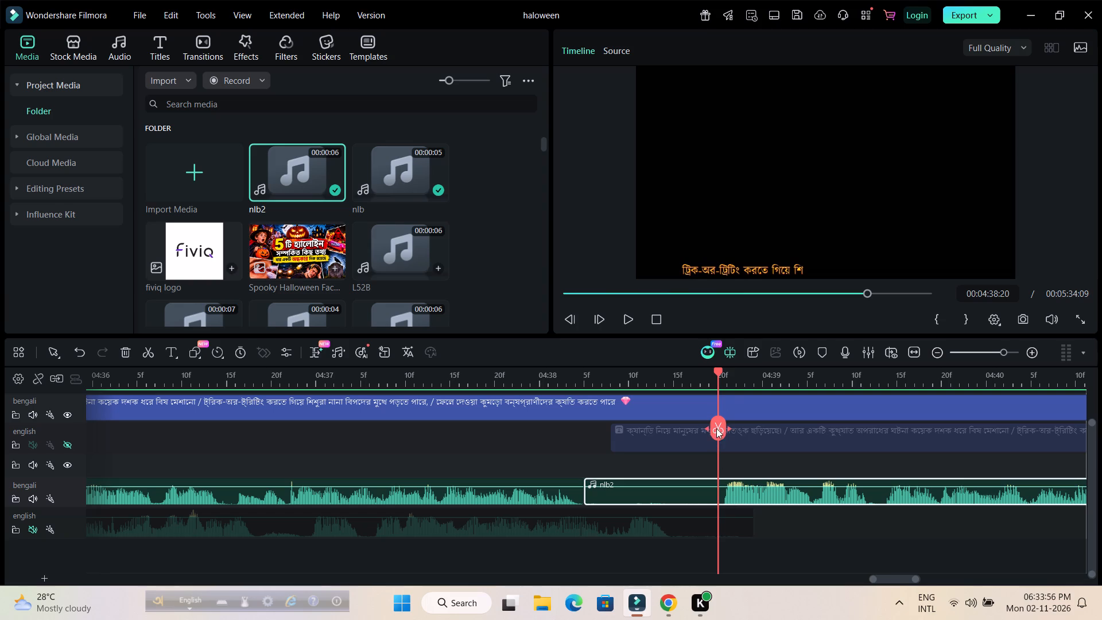
{"action": "left_click", "coordinate": [716, 428]}
{"action": "left_click", "coordinate": [676, 496]}
{"action": "key", "text": "Delete"}
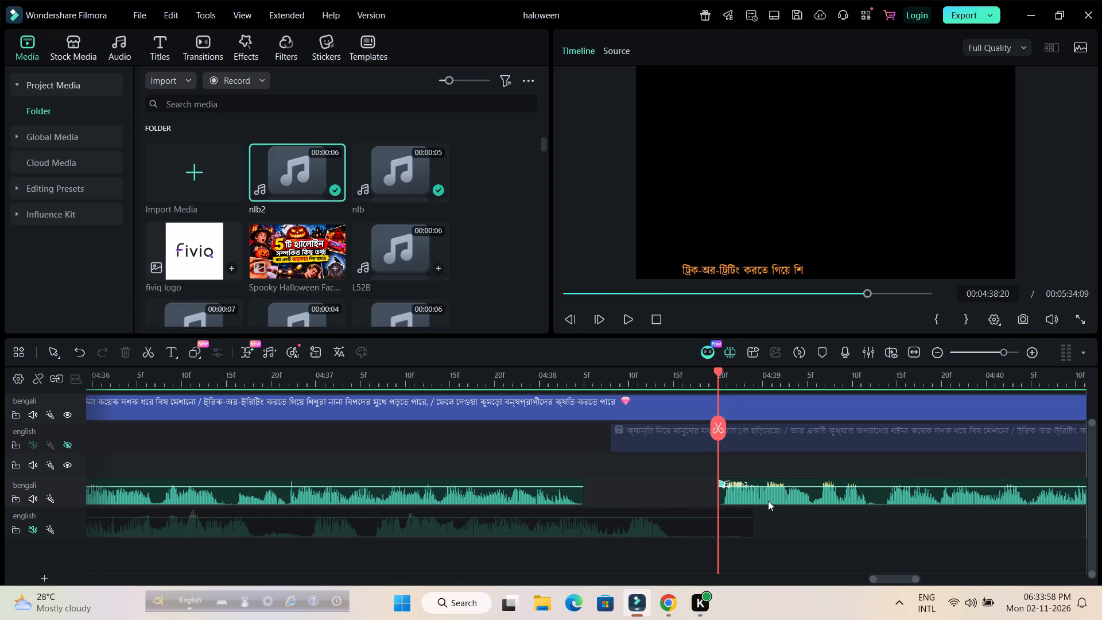
{"action": "left_click_drag", "start_coordinate": [784, 497], "coordinate": [652, 494]}
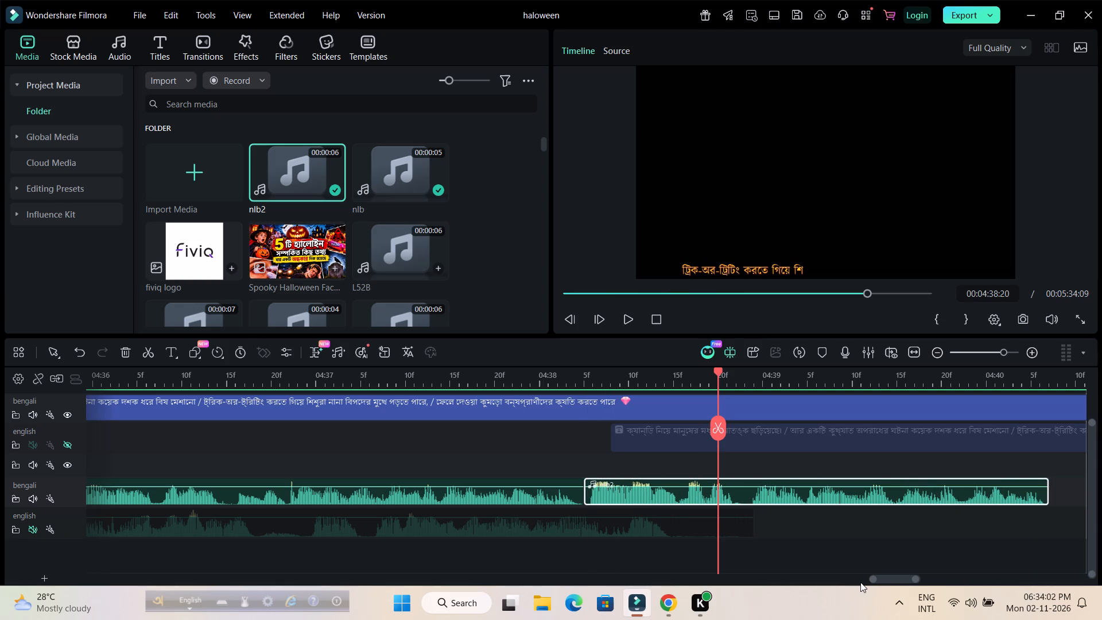
Move the English title clip earlier to start together with L29 and the Bengali title at about 04:34:17.
{"action": "left_click_drag", "start_coordinate": [742, 377], "coordinate": [570, 374]}
{"action": "left_click", "coordinate": [643, 564]}
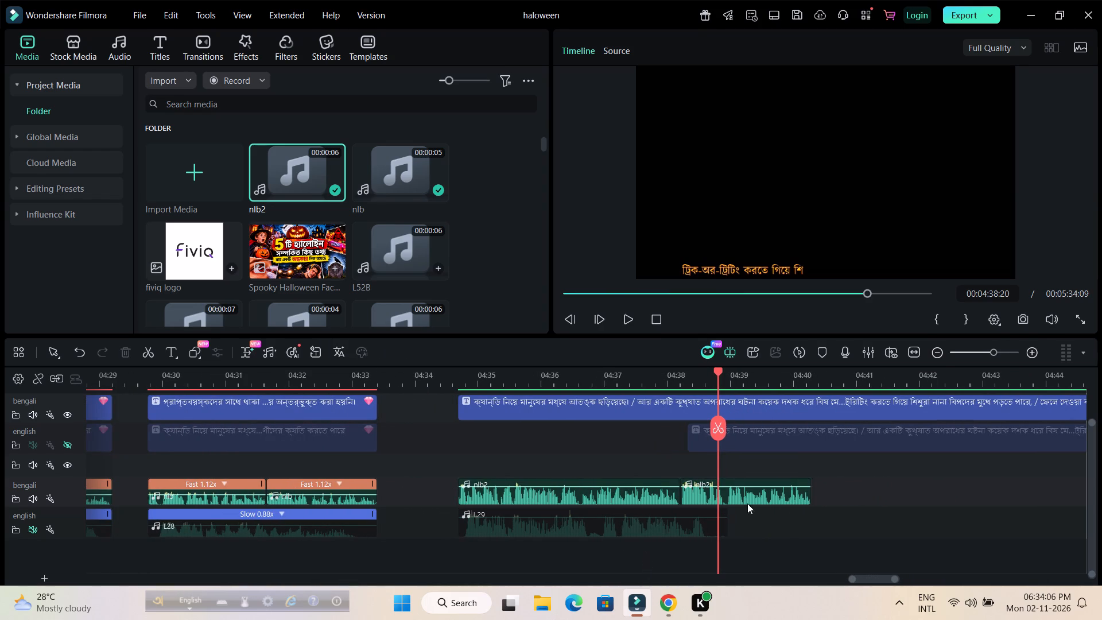
{"action": "left_click_drag", "start_coordinate": [719, 370], "coordinate": [422, 370]}
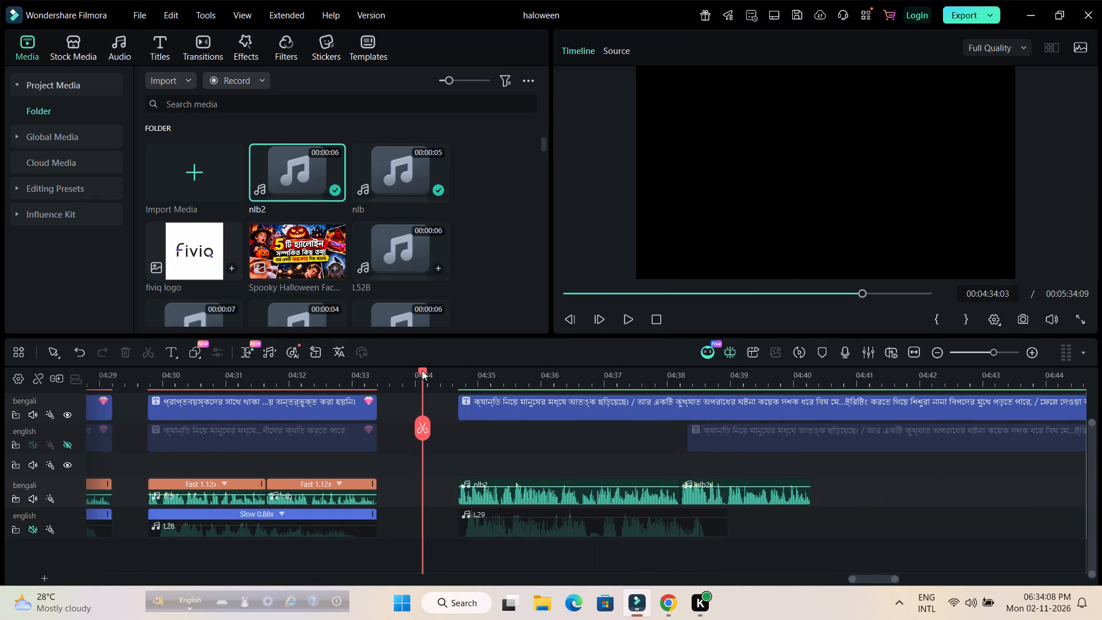
{"action": "left_click_drag", "start_coordinate": [422, 370], "coordinate": [422, 370]}
{"action": "left_click", "coordinate": [713, 428]}
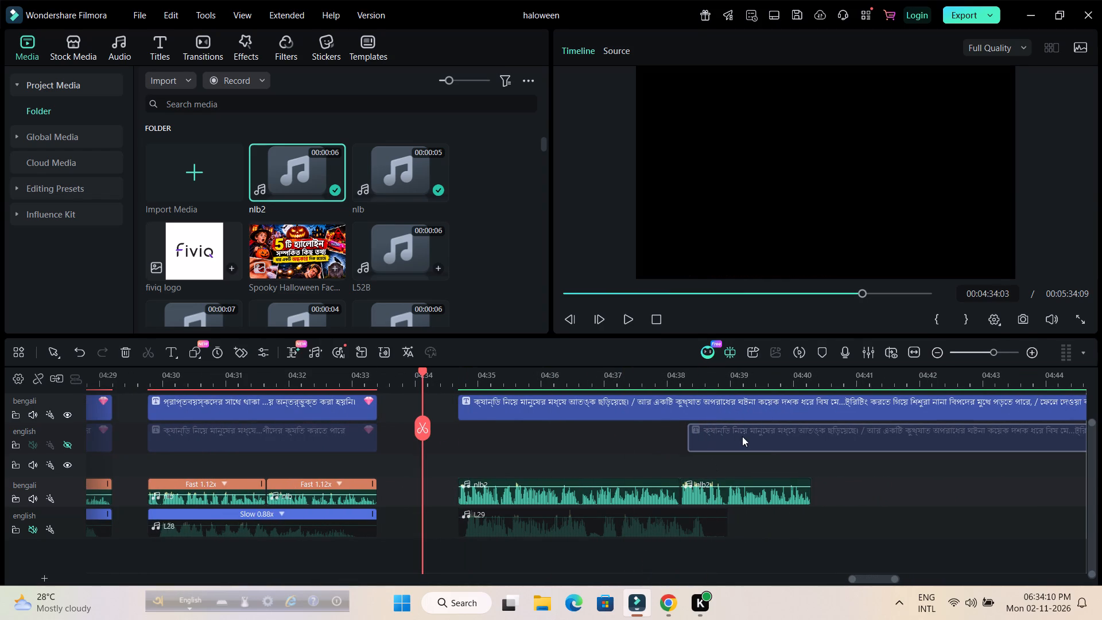
{"action": "left_click_drag", "start_coordinate": [742, 436], "coordinate": [514, 439]}
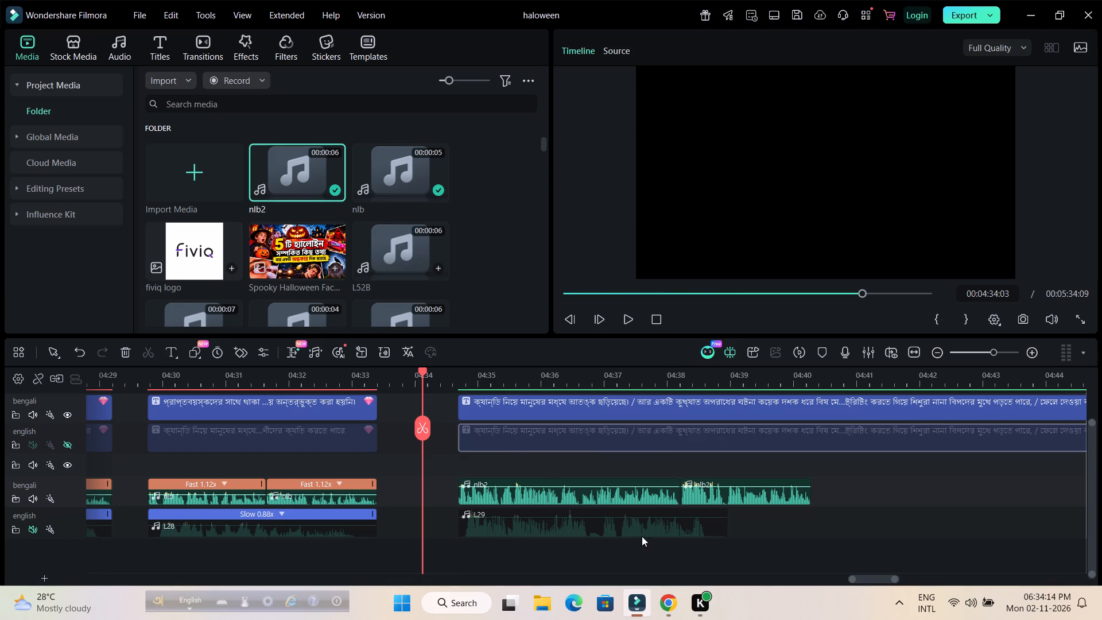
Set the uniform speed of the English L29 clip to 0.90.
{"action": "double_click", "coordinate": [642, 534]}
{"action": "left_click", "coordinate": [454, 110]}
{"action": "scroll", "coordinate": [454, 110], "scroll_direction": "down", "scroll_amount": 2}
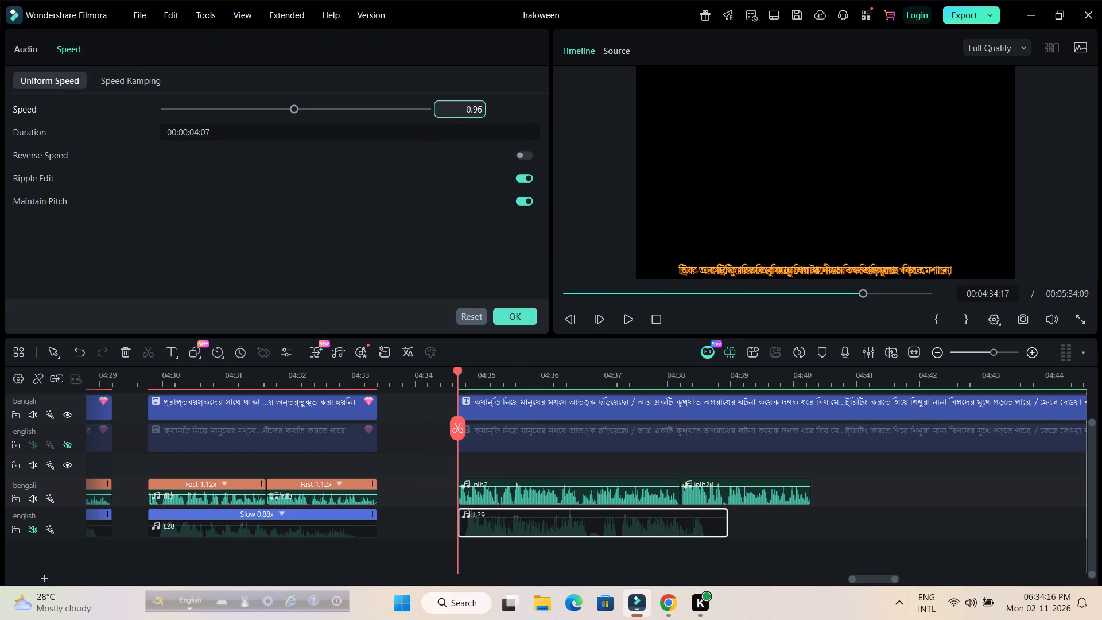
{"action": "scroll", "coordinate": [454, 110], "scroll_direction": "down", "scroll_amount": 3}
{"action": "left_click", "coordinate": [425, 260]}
Select both nlb2 pieces on the Bengali audio track and set their uniform speed to 1.10.
{"action": "left_click_drag", "start_coordinate": [832, 494], "coordinate": [756, 494]}
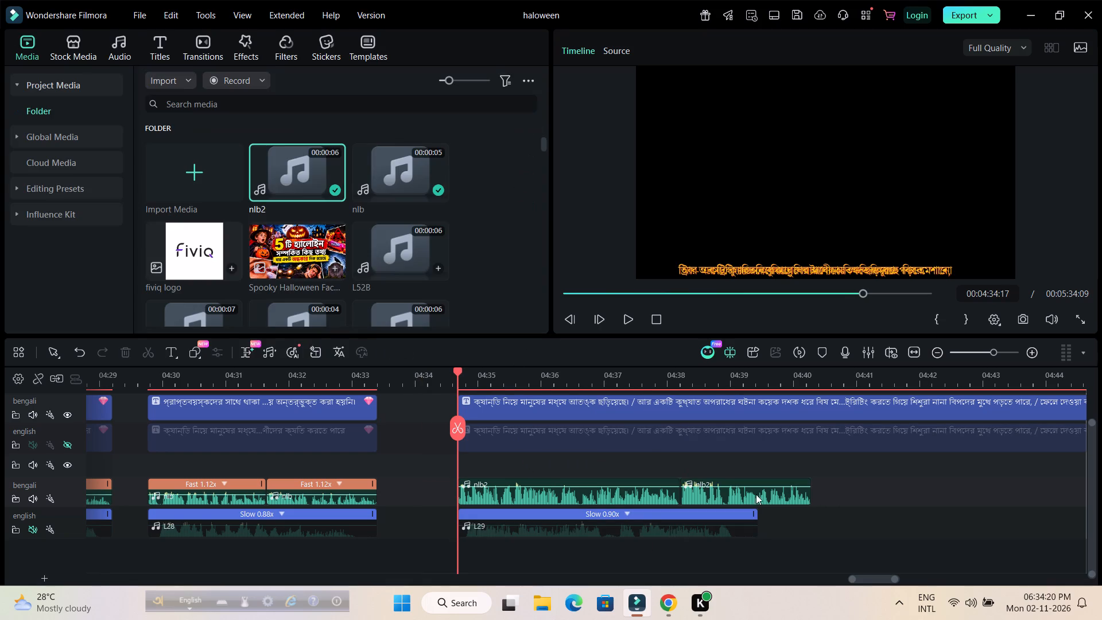
{"action": "left_click_drag", "start_coordinate": [756, 494], "coordinate": [576, 483]}
{"action": "right_click", "coordinate": [595, 493]}
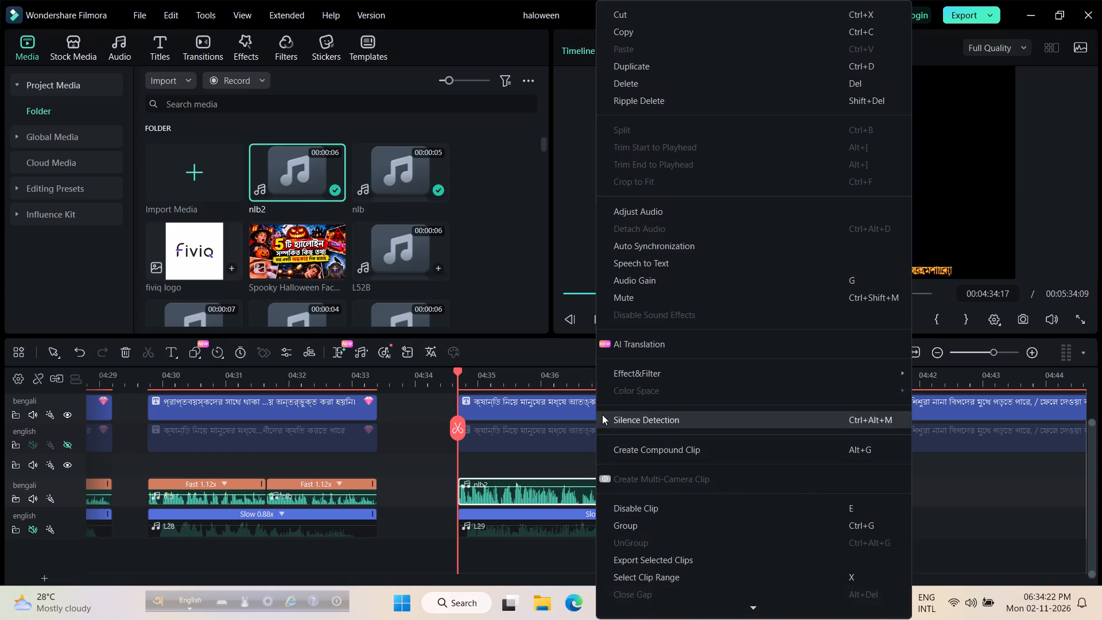
{"action": "left_click", "coordinate": [639, 211]}
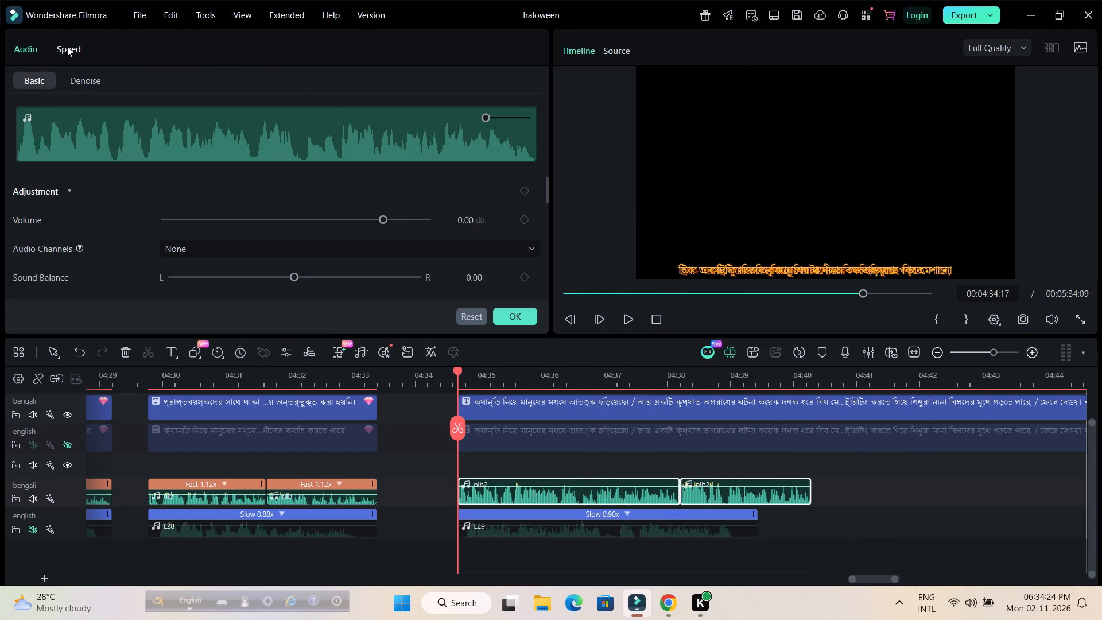
{"action": "left_click", "coordinate": [67, 46]}
{"action": "left_click", "coordinate": [461, 112]}
{"action": "type", "text": "1.1"}
{"action": "key", "text": "Return"}
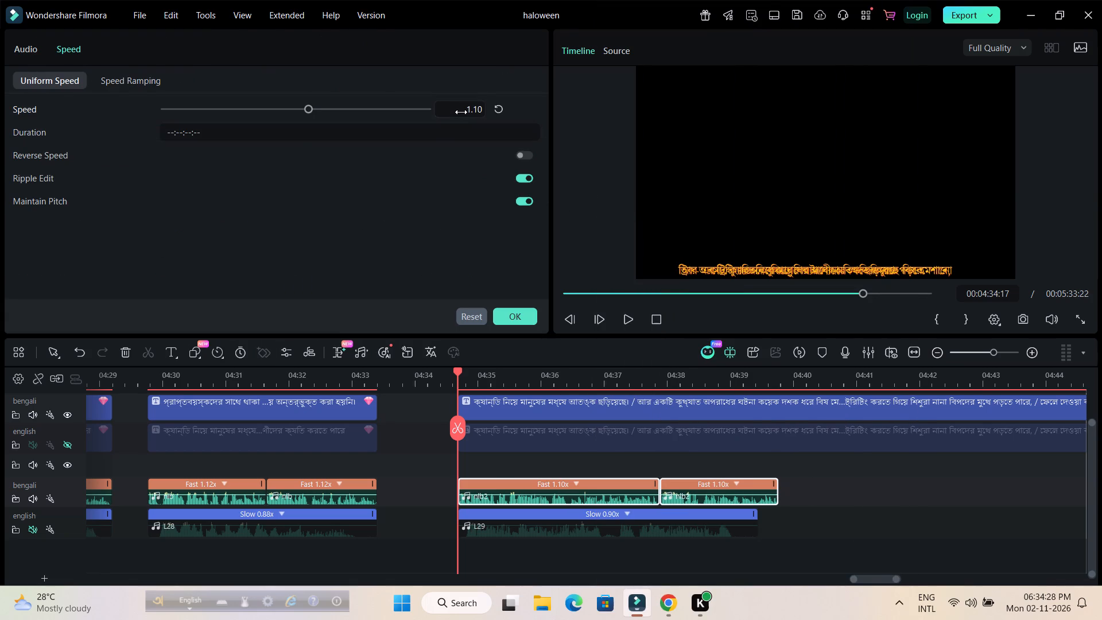
{"action": "left_click", "coordinate": [433, 263]}
{"action": "left_click", "coordinate": [678, 599]}
{"action": "left_click", "coordinate": [182, 559]}
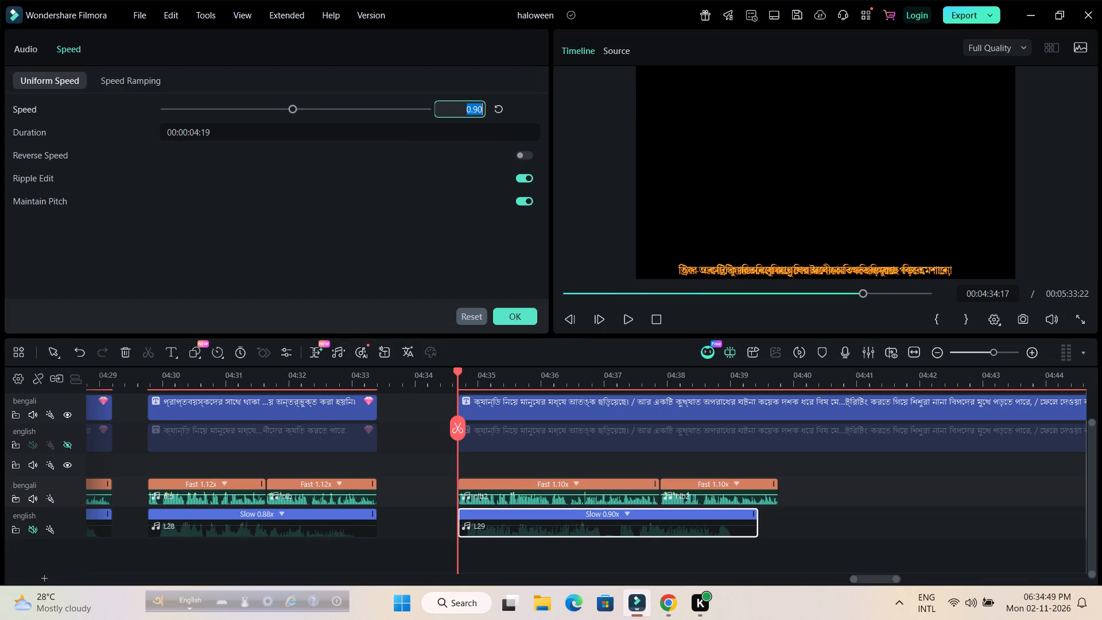
{"action": "type", "text": "0.89"}
{"action": "key", "text": "Return"}
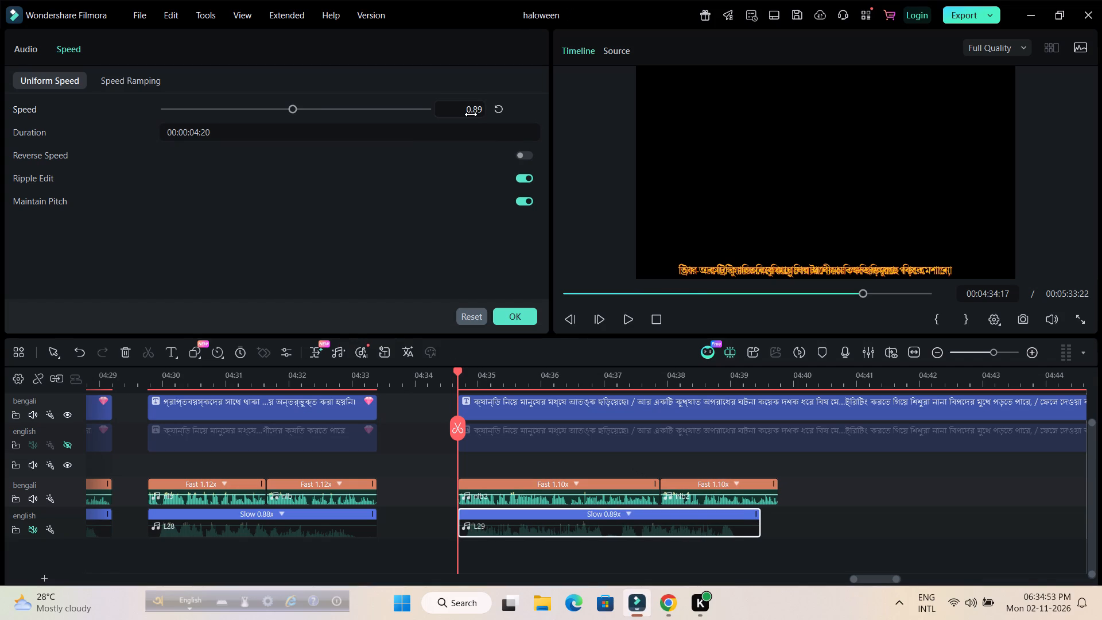
Set the uniform speed of the English L29 clip to 0.88.
{"action": "left_click", "coordinate": [471, 114]}
{"action": "type", "text": "0.88"}
{"action": "key", "text": "Return"}
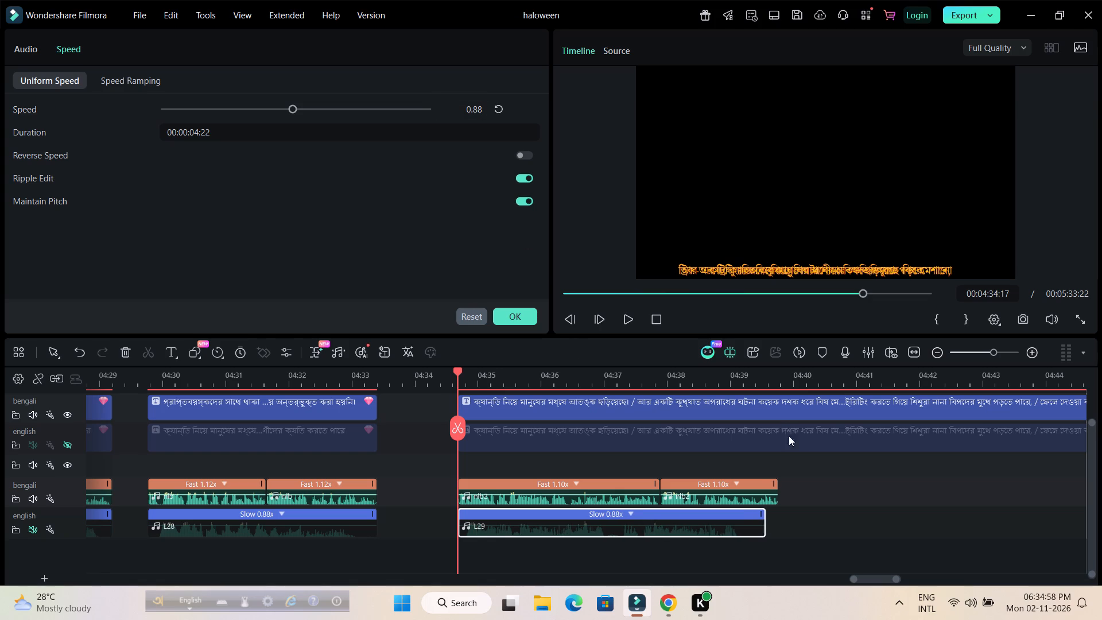
Select both nlb2 pieces on the Bengali audio track and raise their uniform speed to 1.16.
{"action": "left_click_drag", "start_coordinate": [802, 487], "coordinate": [560, 501]}
{"action": "right_click", "coordinate": [560, 501]}
{"action": "left_click", "coordinate": [647, 214]}
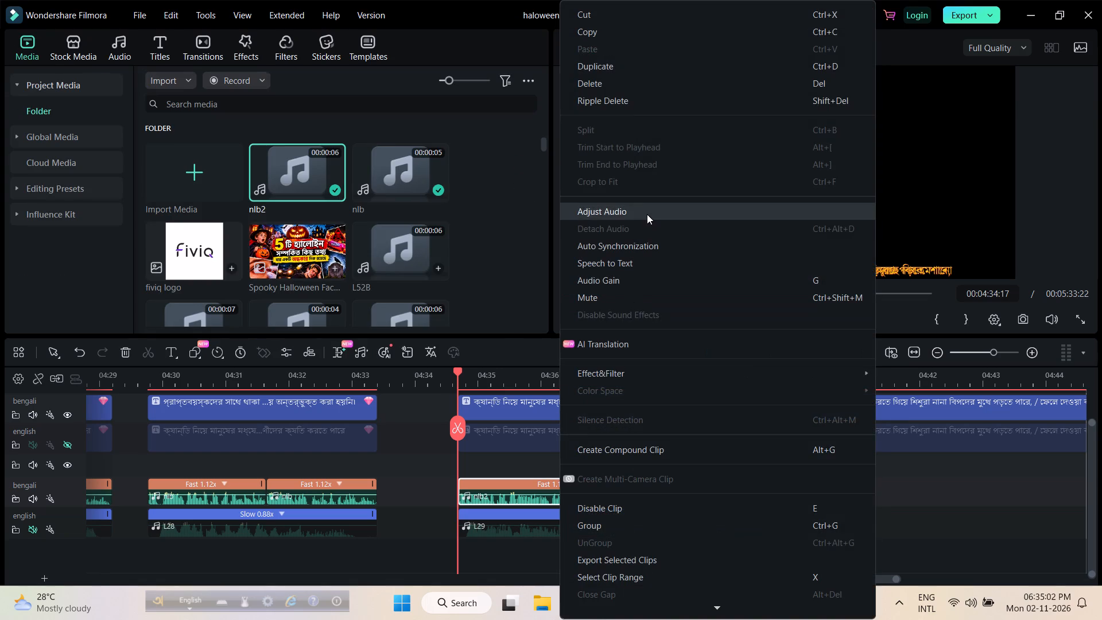
{"action": "left_click", "coordinate": [66, 51]}
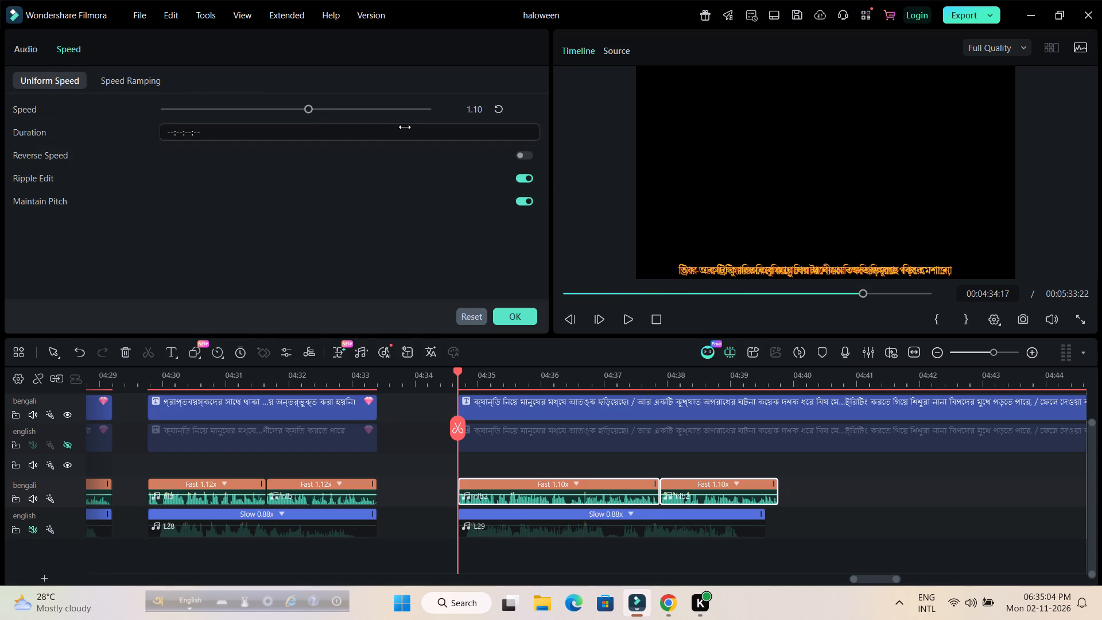
{"action": "left_click", "coordinate": [466, 112]}
{"action": "scroll", "coordinate": [466, 112], "scroll_direction": "up", "scroll_amount": 1}
{"action": "left_click", "coordinate": [422, 240]}
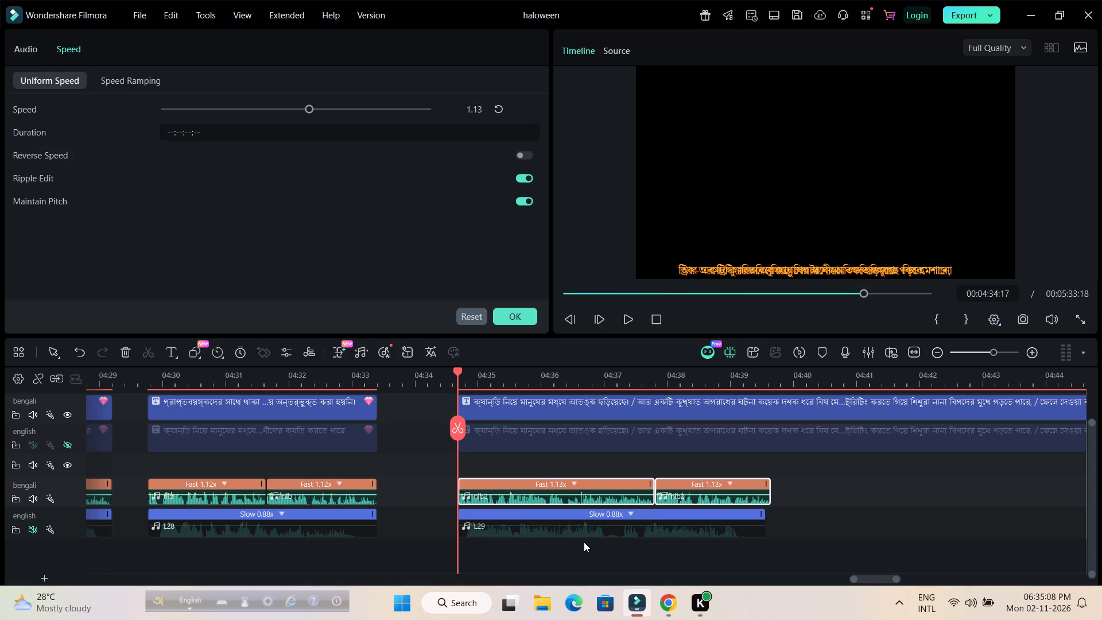
{"action": "left_click", "coordinate": [467, 105]}
{"action": "scroll", "coordinate": [467, 105], "scroll_direction": "up", "scroll_amount": 1}
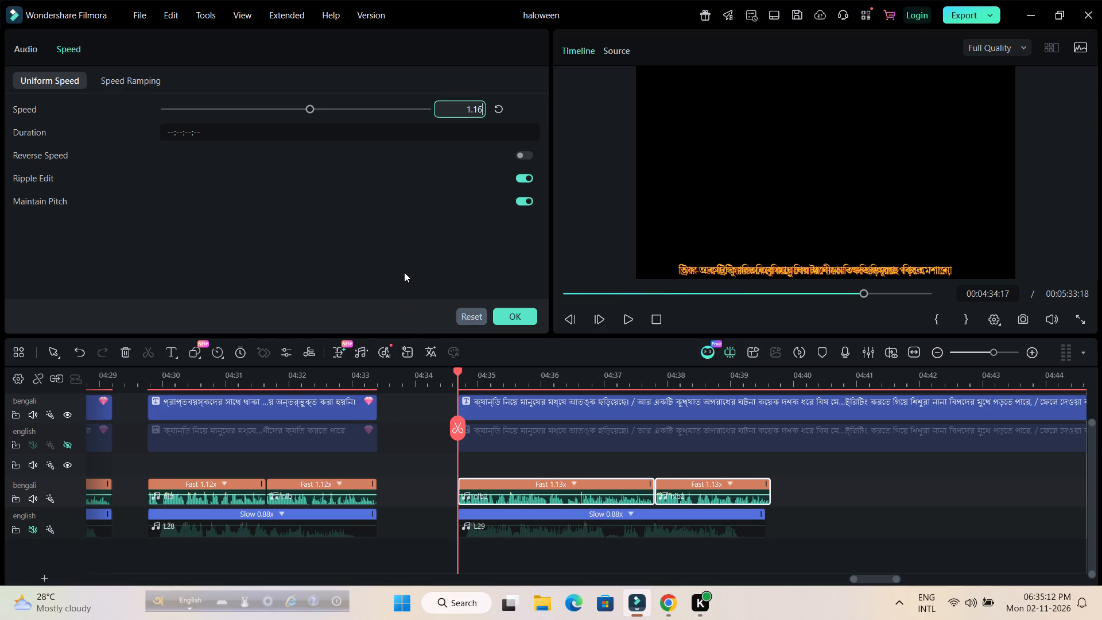
{"action": "left_click", "coordinate": [404, 272]}
{"action": "left_click", "coordinate": [672, 553]}
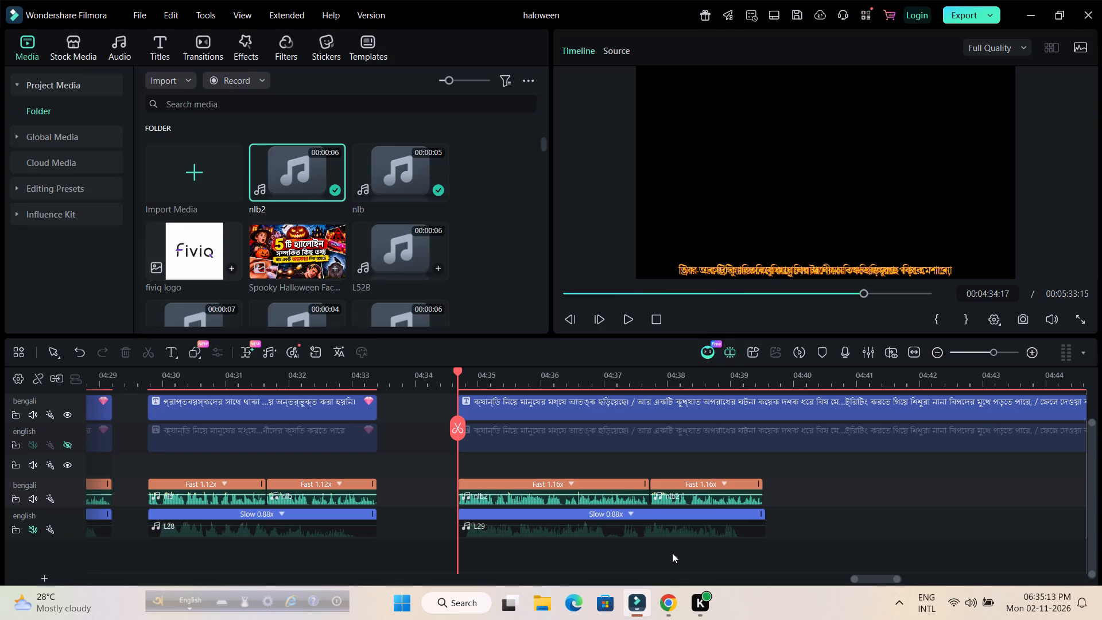
Trim the end of the English L29 clip to line up with the end of the second nlb2 piece.
{"action": "left_click_drag", "start_coordinate": [757, 387], "coordinate": [851, 384]}
{"action": "left_click_drag", "start_coordinate": [873, 576], "coordinate": [876, 576]}
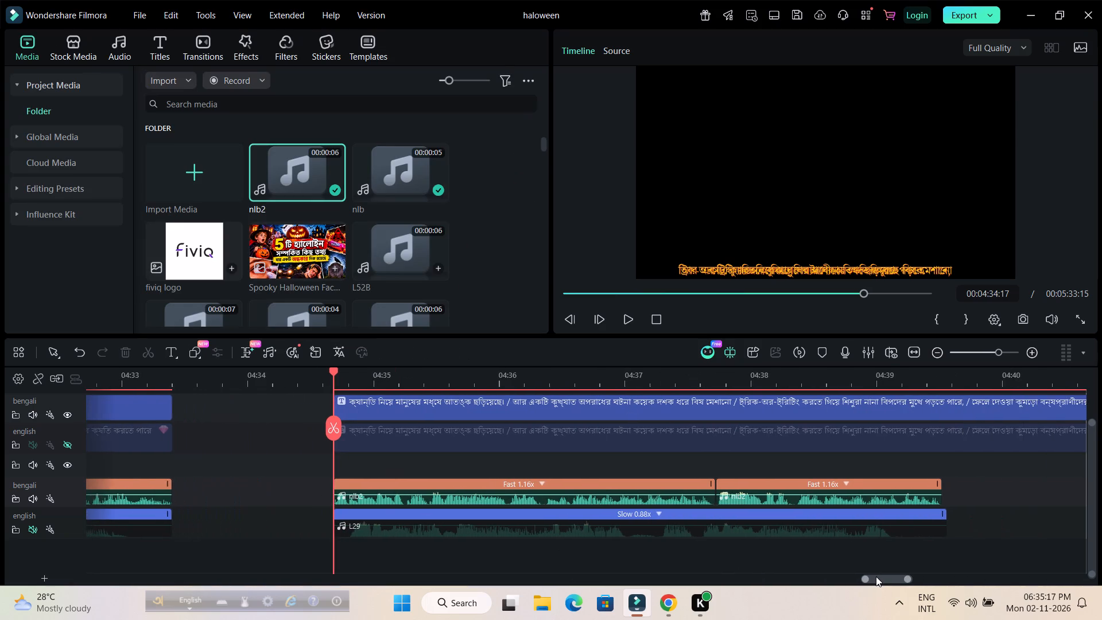
{"action": "left_click_drag", "start_coordinate": [876, 576], "coordinate": [878, 577]}
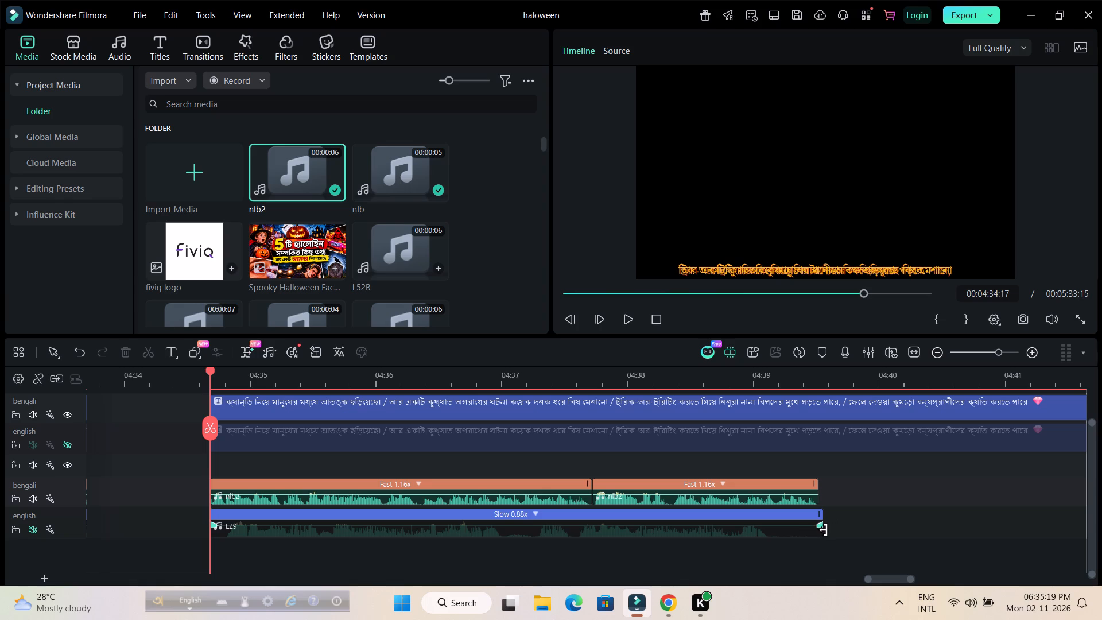
{"action": "left_click_drag", "start_coordinate": [824, 530], "coordinate": [813, 530]}
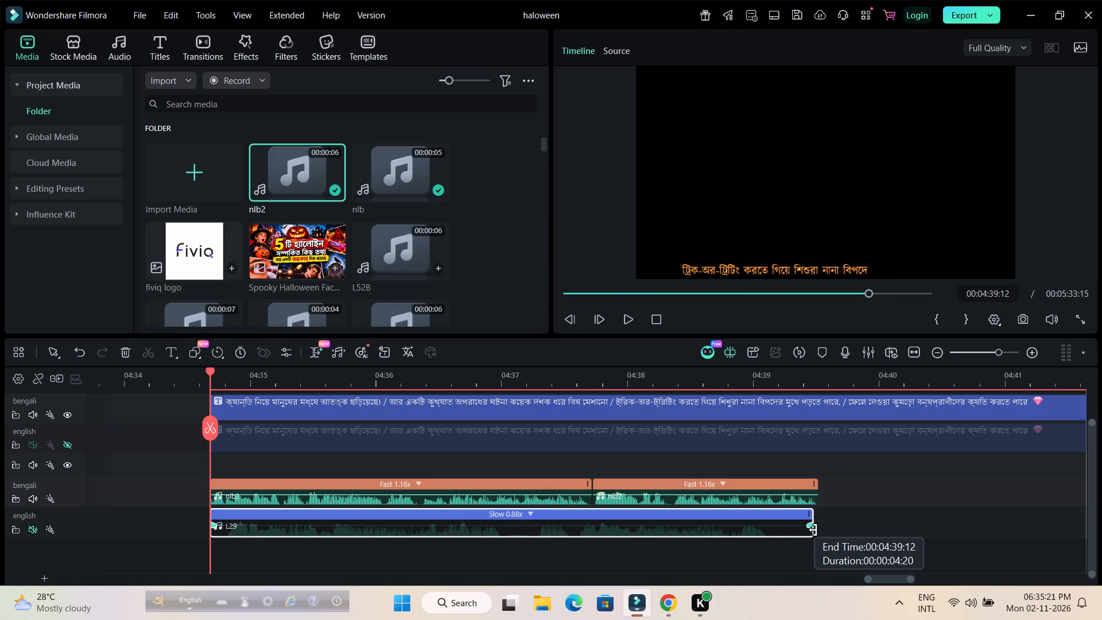
{"action": "left_click_drag", "start_coordinate": [813, 530], "coordinate": [816, 530]}
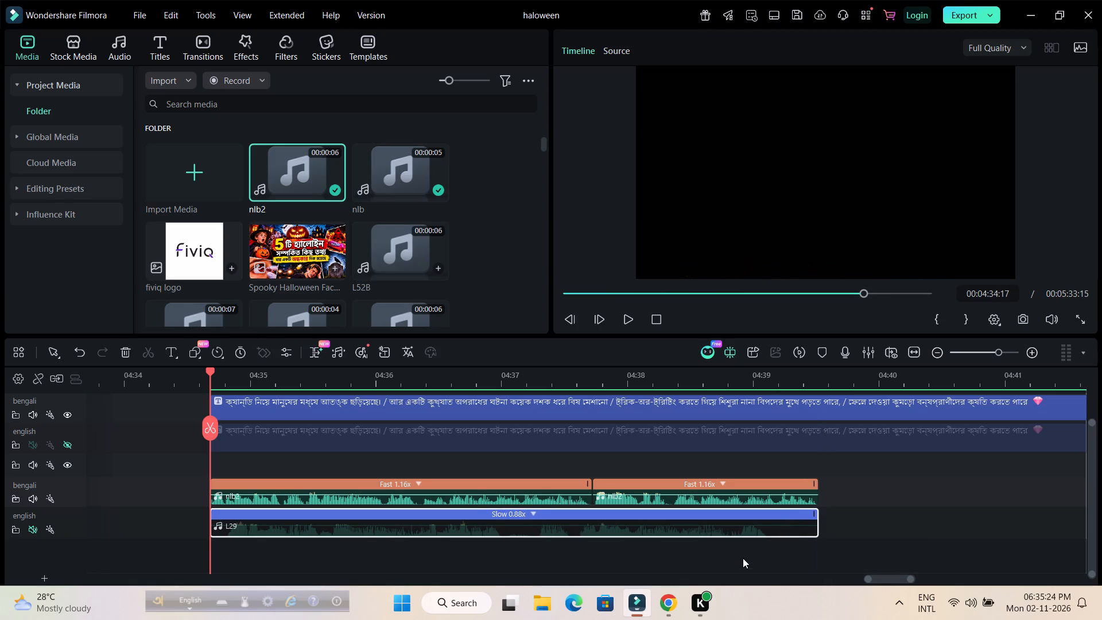
{"action": "left_click", "coordinate": [743, 557]}
Shorten the Bengali and English title clips above L29 together so that both finish with the audio clips.
{"action": "left_click_drag", "start_coordinate": [791, 380], "coordinate": [588, 373]}
{"action": "left_click_drag", "start_coordinate": [880, 578], "coordinate": [852, 576]}
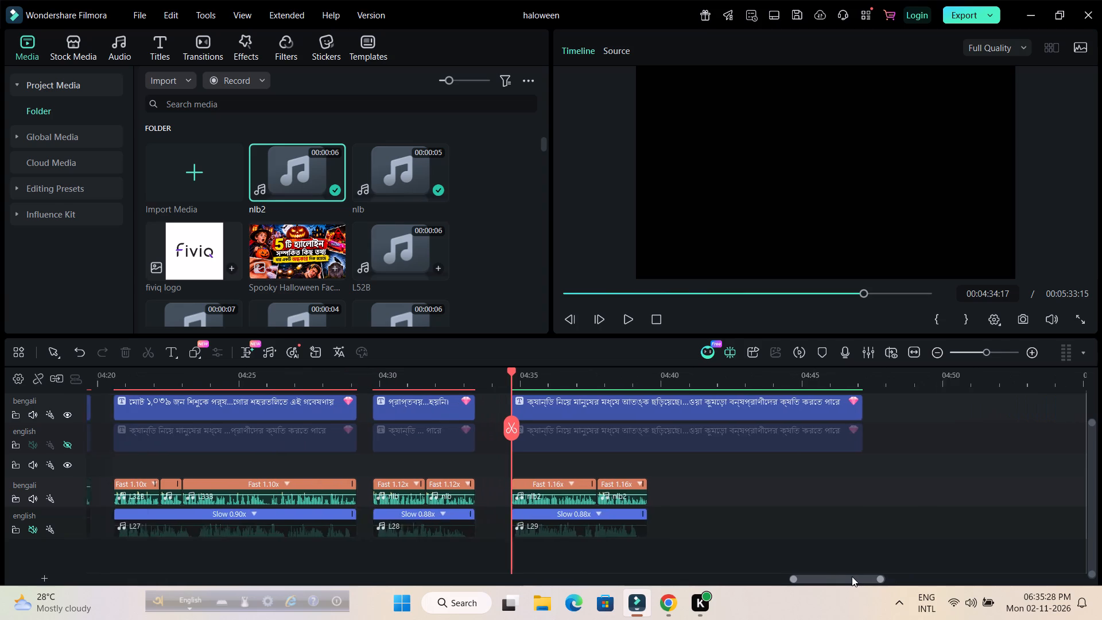
{"action": "left_click_drag", "start_coordinate": [852, 576], "coordinate": [849, 576]}
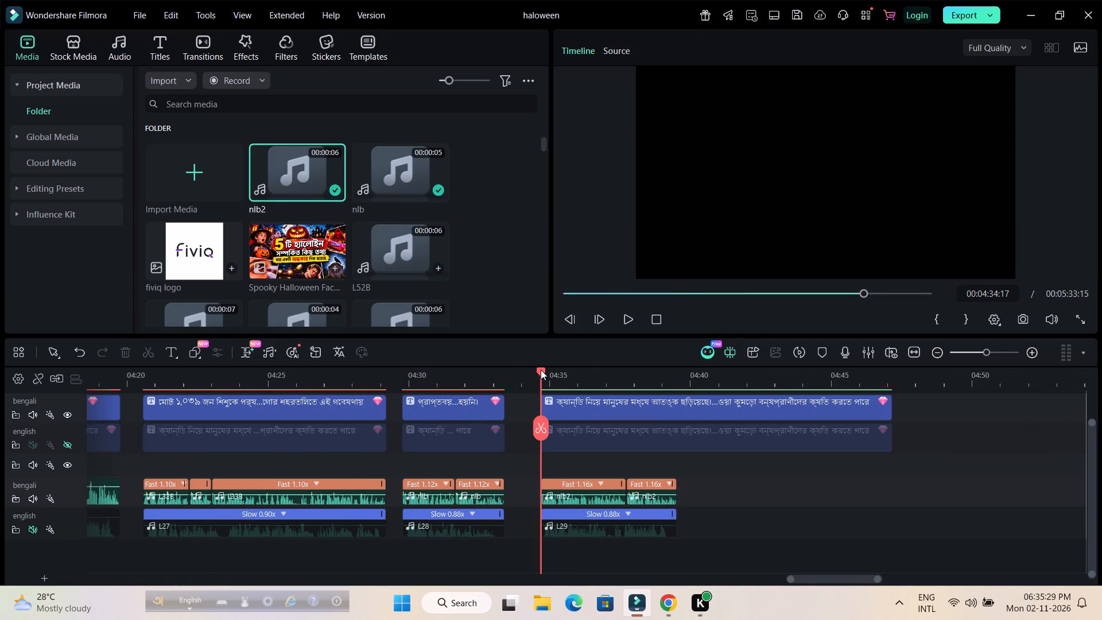
{"action": "left_click_drag", "start_coordinate": [541, 370], "coordinate": [537, 379]}
{"action": "left_click_drag", "start_coordinate": [537, 379], "coordinate": [518, 380]}
{"action": "left_click_drag", "start_coordinate": [597, 381], "coordinate": [663, 381]}
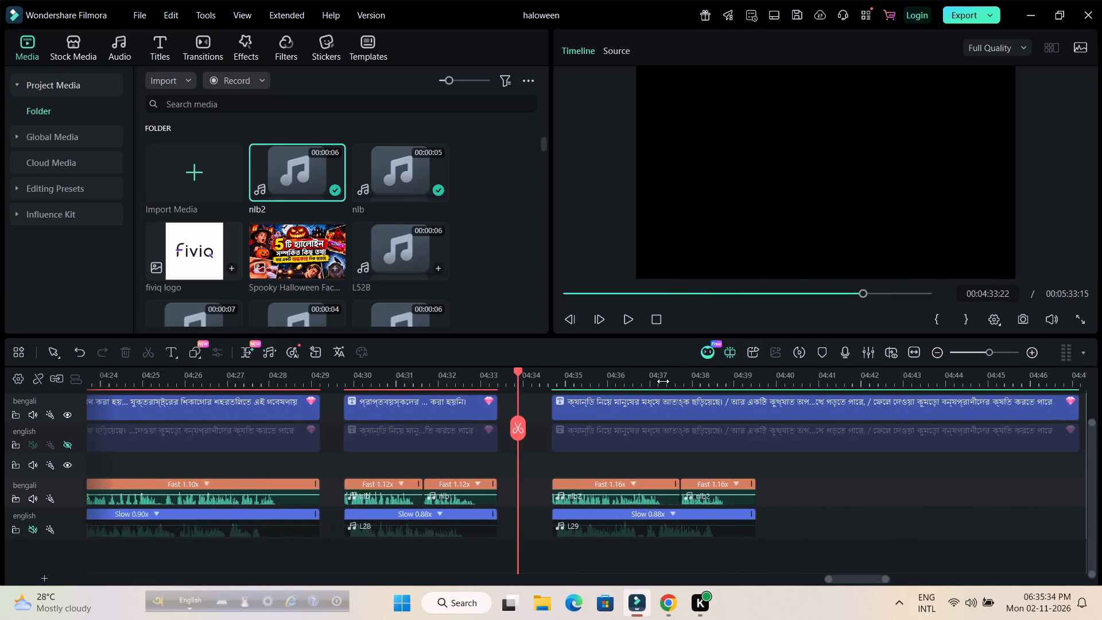
{"action": "left_click_drag", "start_coordinate": [663, 381], "coordinate": [760, 381]}
{"action": "left_click_drag", "start_coordinate": [873, 580], "coordinate": [878, 580]}
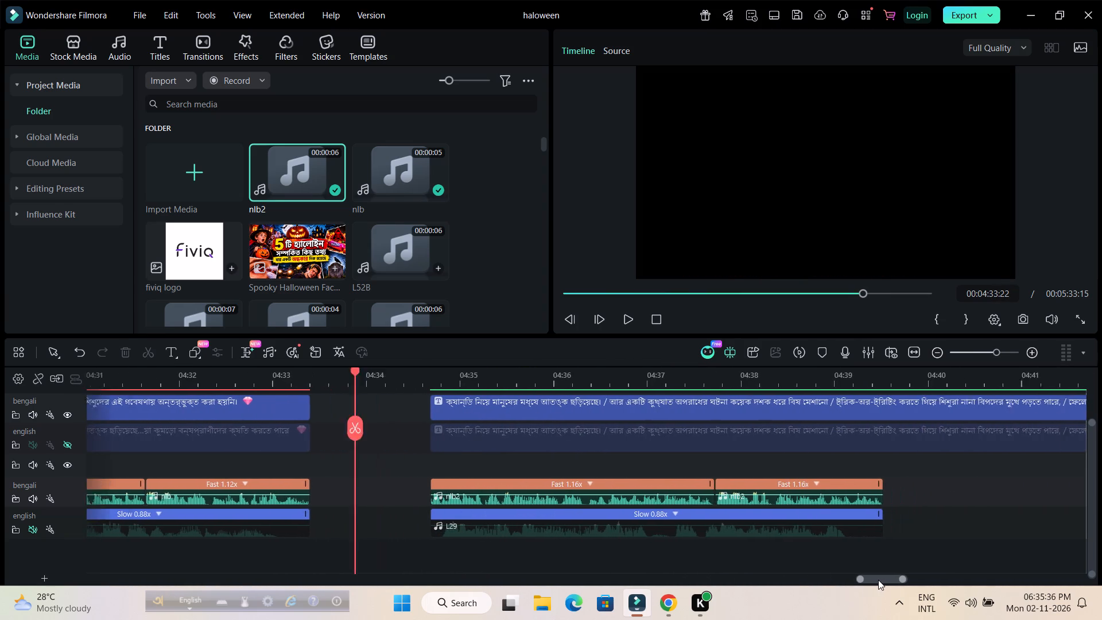
{"action": "left_click_drag", "start_coordinate": [878, 580], "coordinate": [883, 580]}
{"action": "left_click_drag", "start_coordinate": [845, 387], "coordinate": [764, 386]}
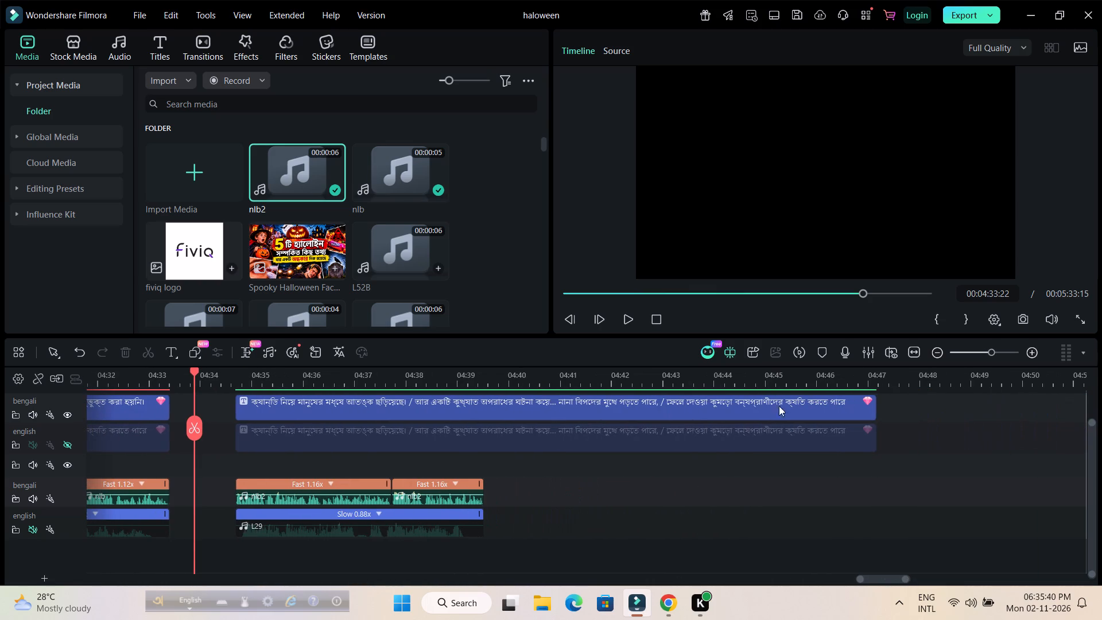
{"action": "left_click_drag", "start_coordinate": [768, 472], "coordinate": [864, 408]}
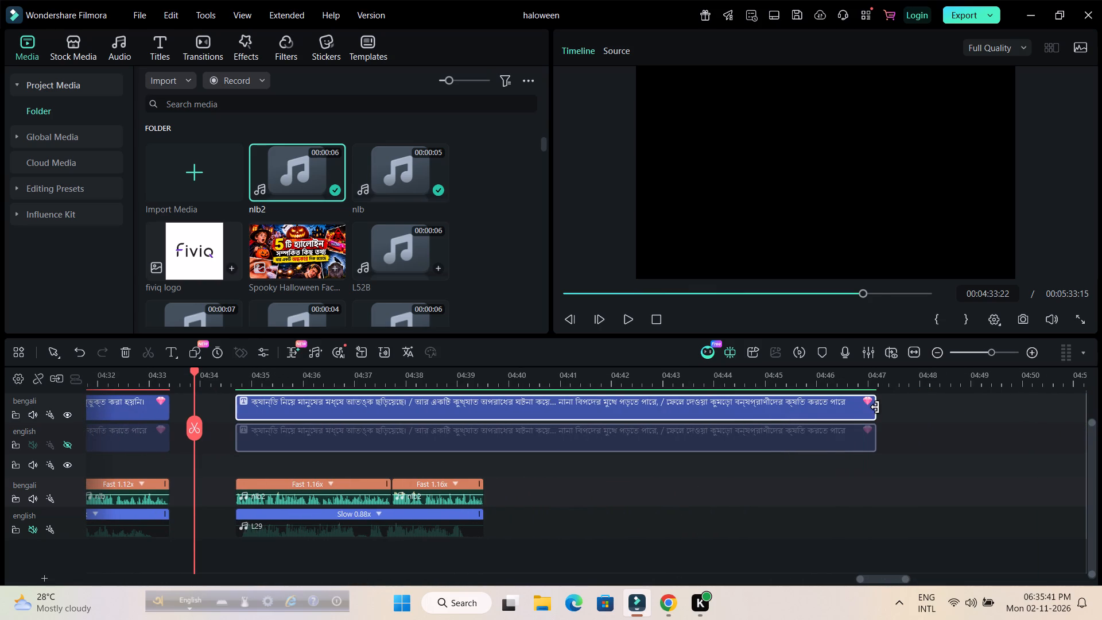
{"action": "left_click_drag", "start_coordinate": [875, 407], "coordinate": [488, 421]}
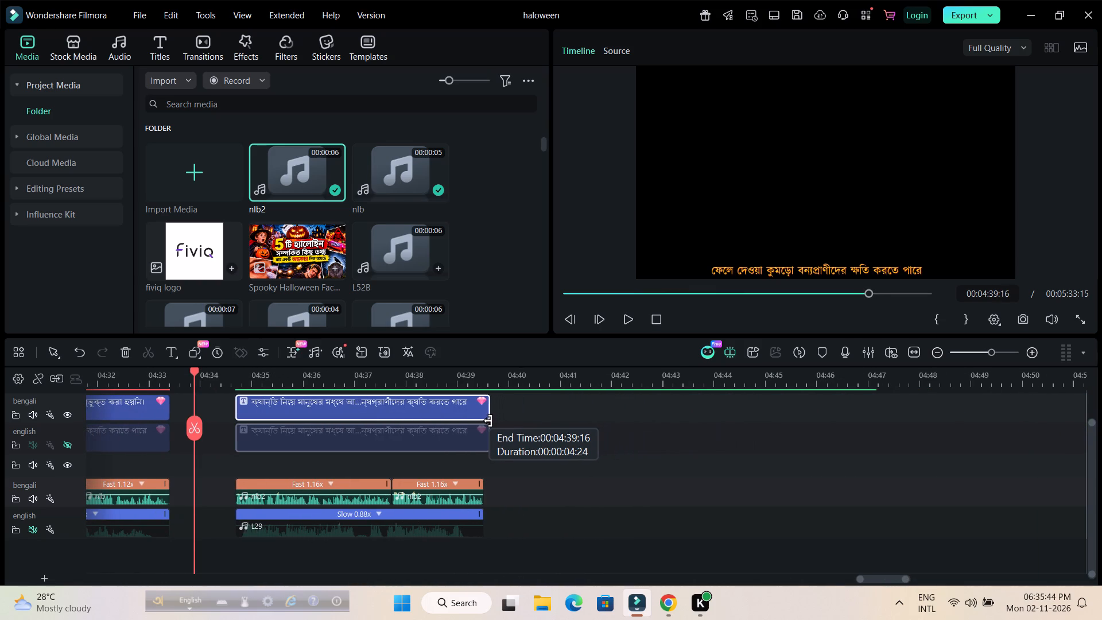
{"action": "left_click_drag", "start_coordinate": [488, 421], "coordinate": [487, 421]}
{"action": "left_click_drag", "start_coordinate": [884, 578], "coordinate": [870, 578]}
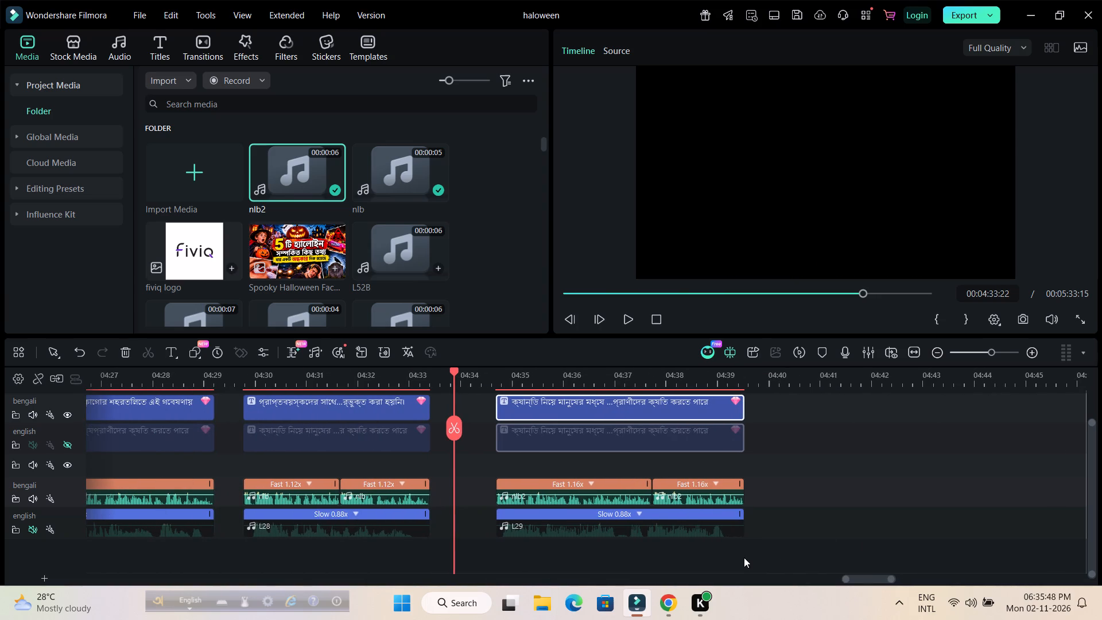
{"action": "left_click", "coordinate": [744, 557]}
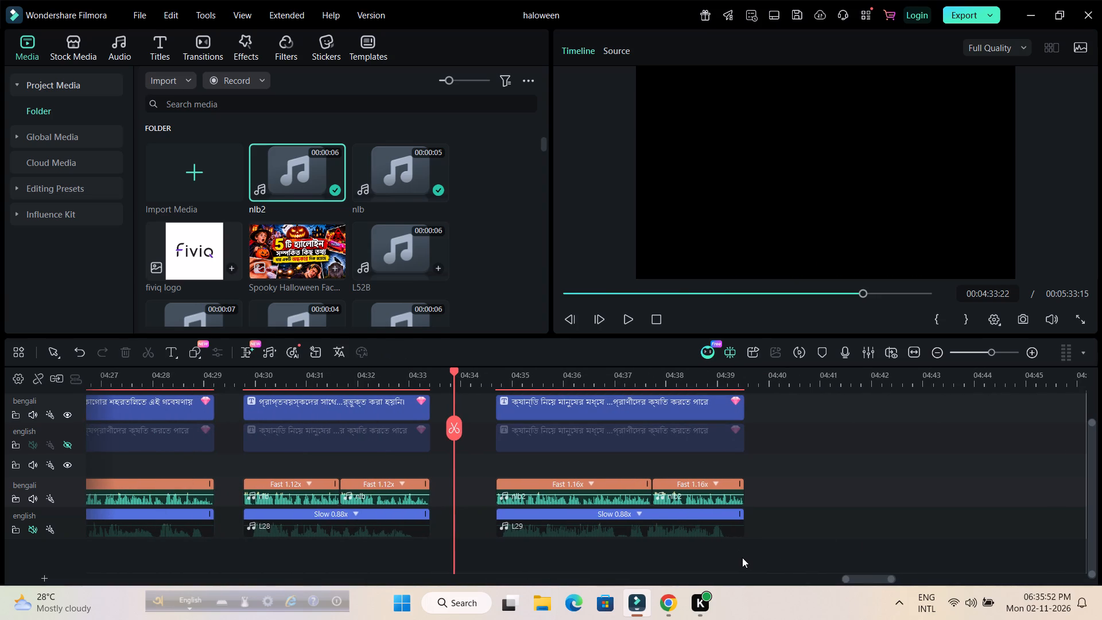
Open the Bengali title clip above L29 in the Advanced Text Edit window.
{"action": "left_click", "coordinate": [525, 467]}
{"action": "double_click", "coordinate": [573, 409]}
{"action": "left_click", "coordinate": [476, 313]}
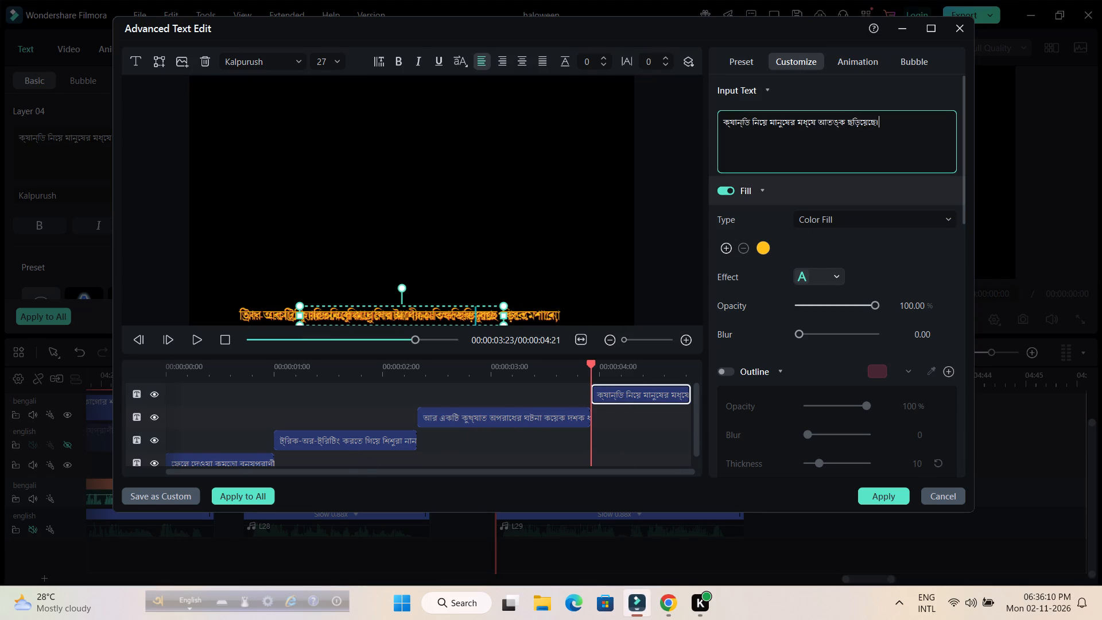
{"action": "left_click_drag", "start_coordinate": [882, 125], "coordinate": [684, 123]}
{"action": "key", "text": "ctrl+v"}
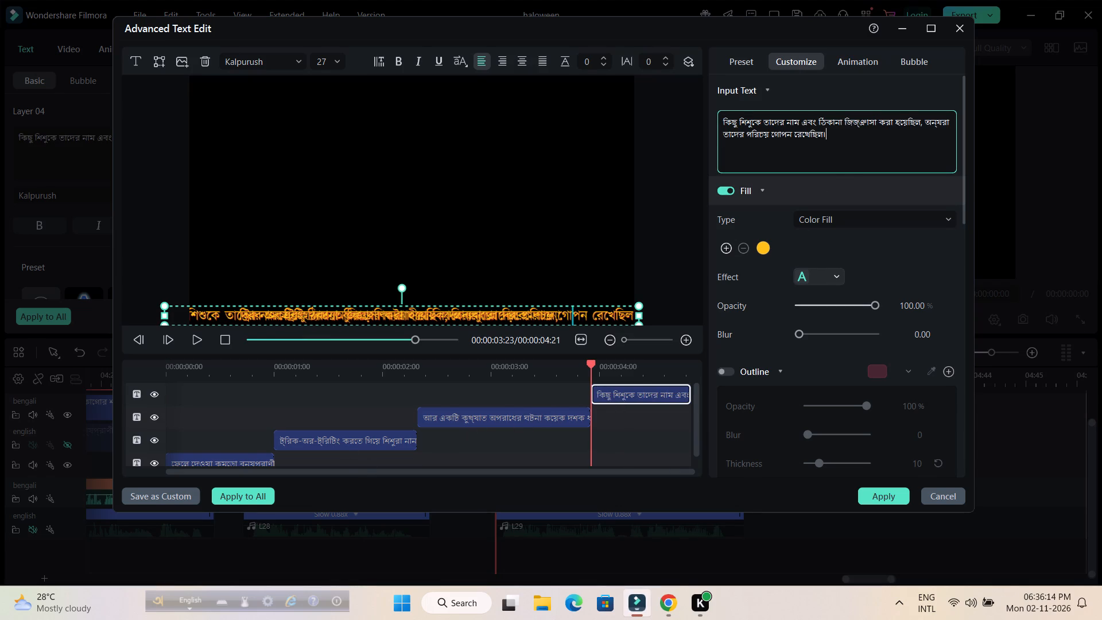
{"action": "left_click_drag", "start_coordinate": [923, 122], "coordinate": [934, 152]}
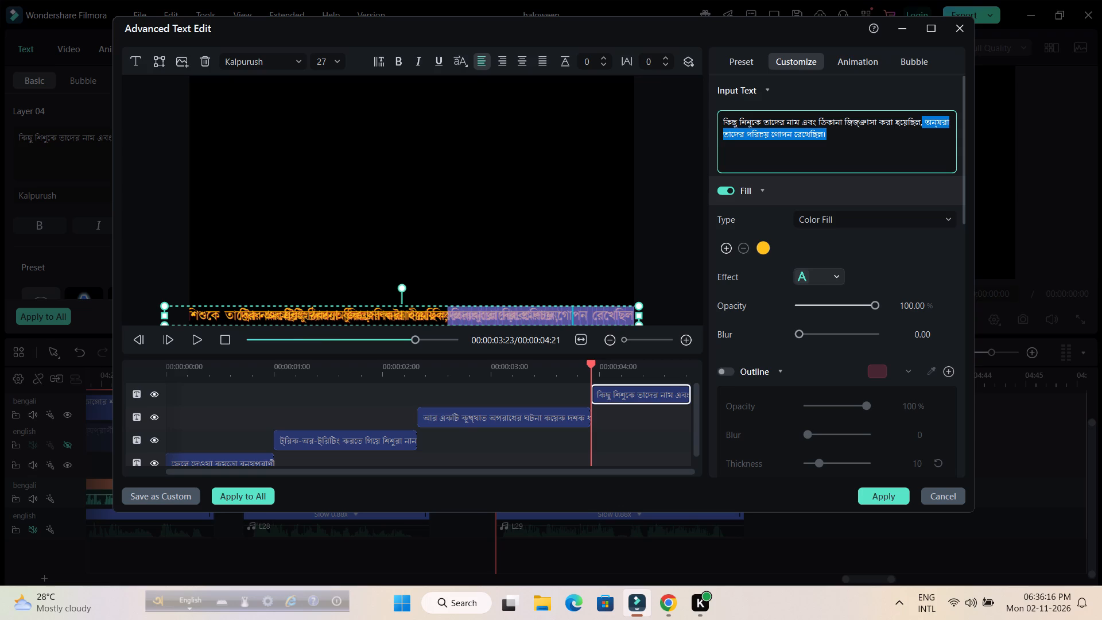
{"action": "key", "text": "BackSpace"}
{"action": "key", "text": "BackSpace"}
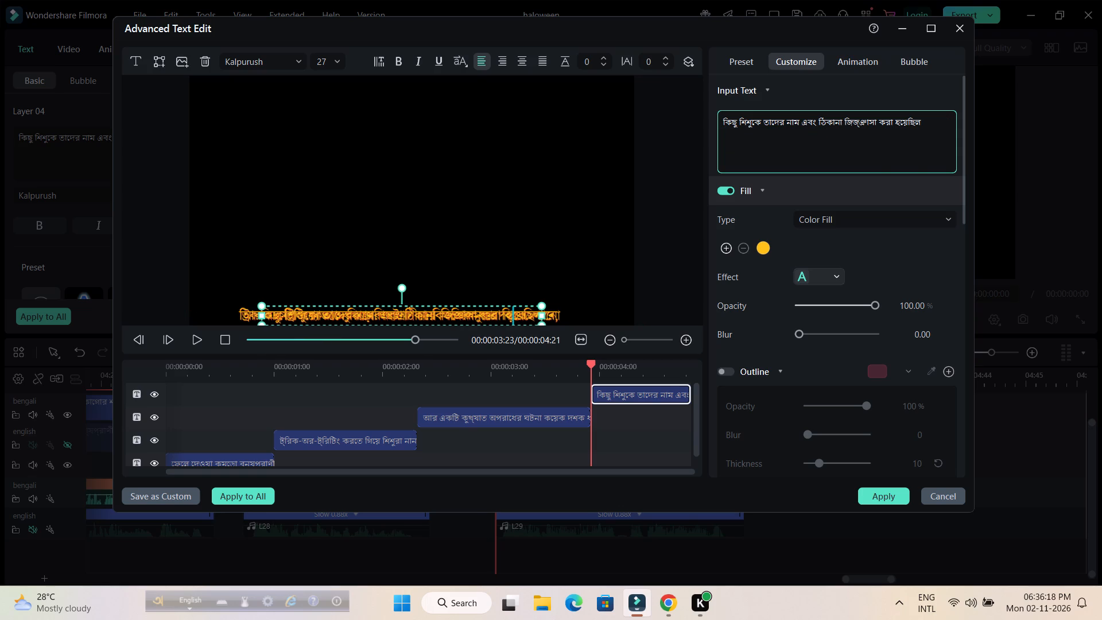
Delete the two middle text layers, keeping only the first and last lines of the title.
{"action": "scroll", "coordinate": [234, 441], "scroll_direction": "down", "scroll_amount": 1}
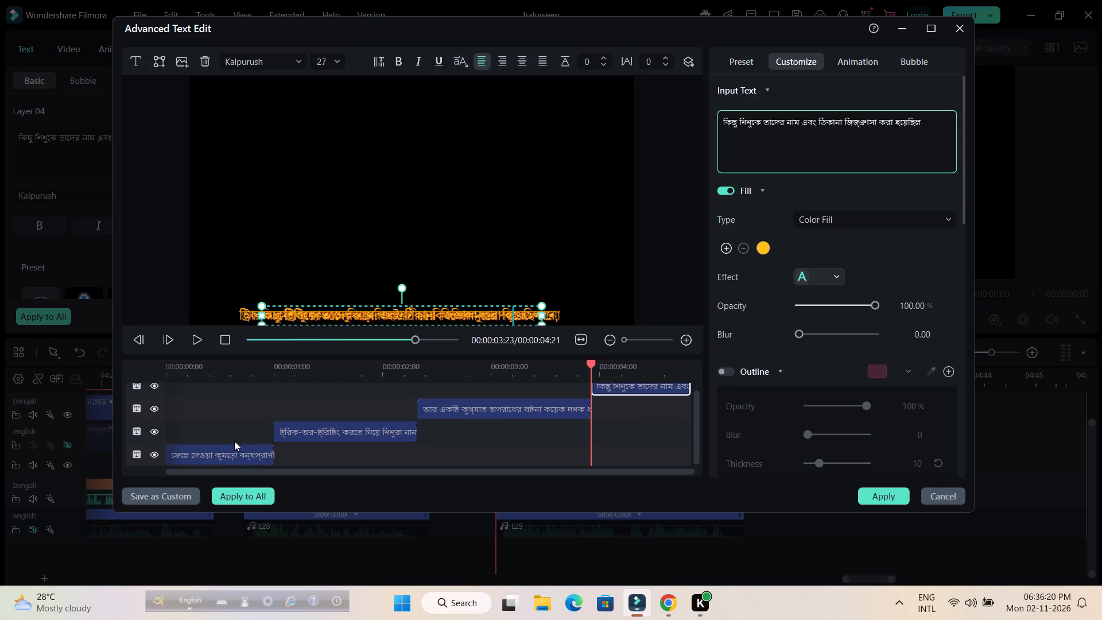
{"action": "left_click", "coordinate": [346, 430]}
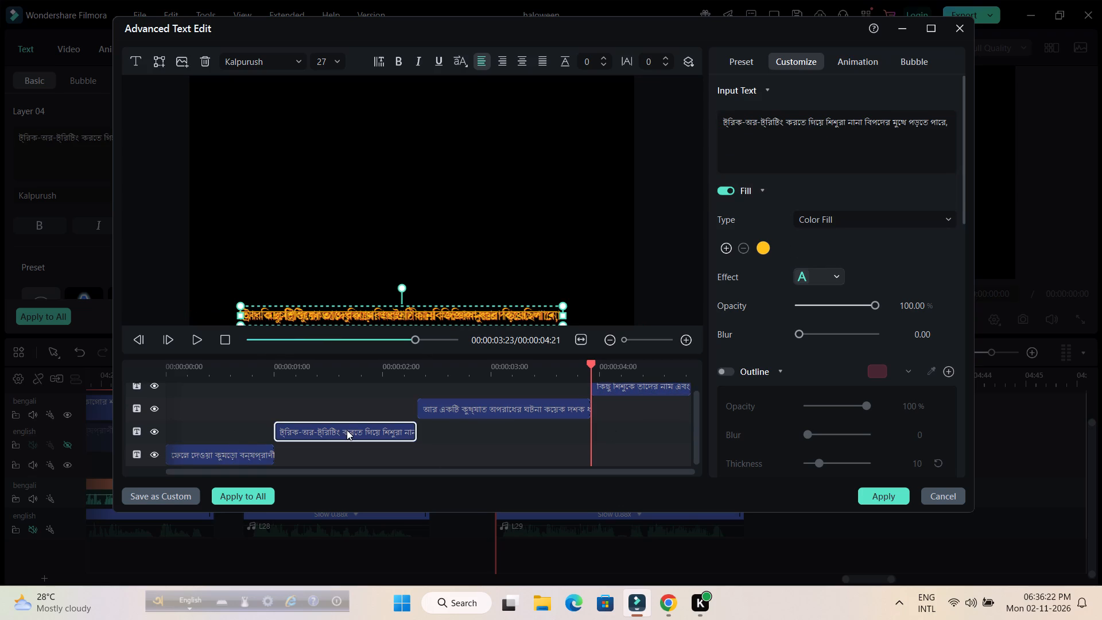
{"action": "key", "text": "Delete"}
{"action": "left_click", "coordinate": [475, 424]}
{"action": "key", "text": "Delete"}
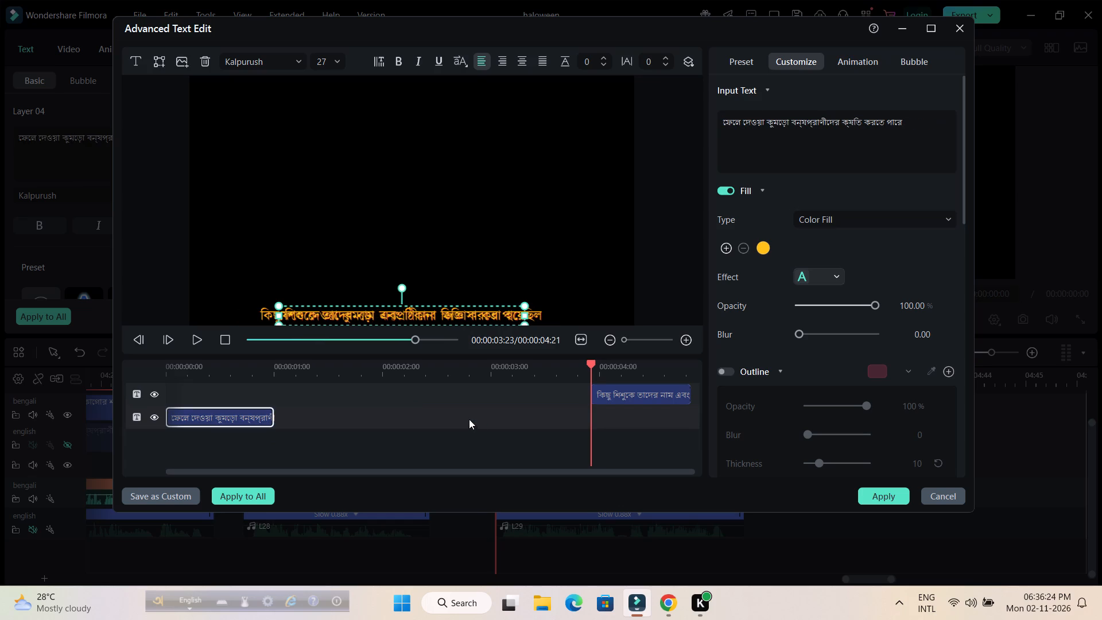
Extend the lower text layer to end at 00:00:03:00 and make the upper layer start at that same point.
{"action": "left_click_drag", "start_coordinate": [591, 363], "coordinate": [0, 406]}
{"action": "key", "text": "space"}
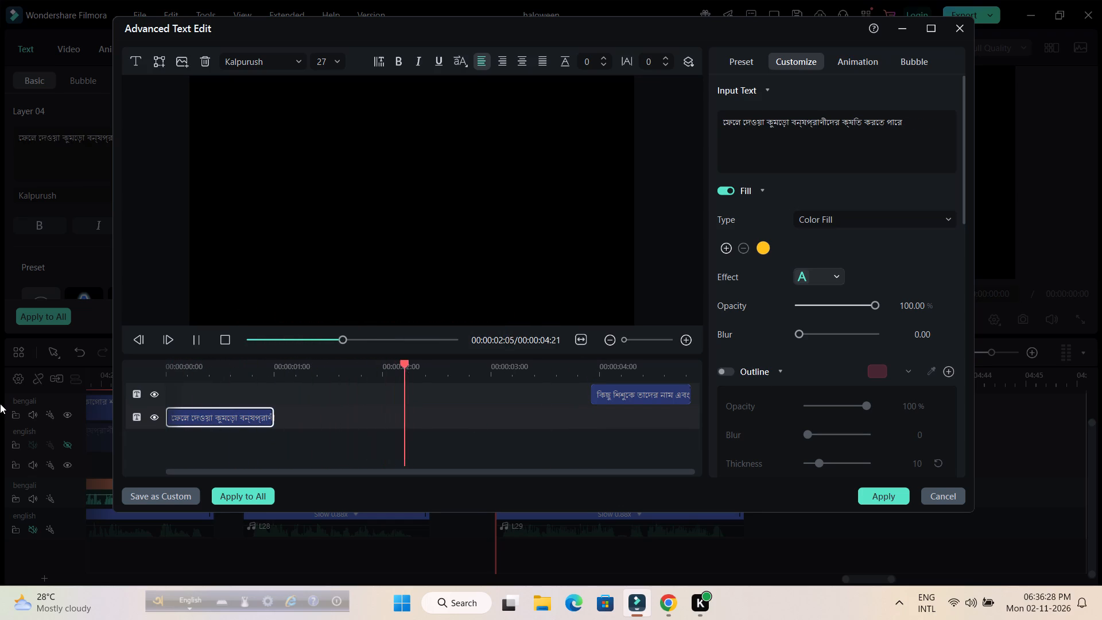
{"action": "key", "text": "space"}
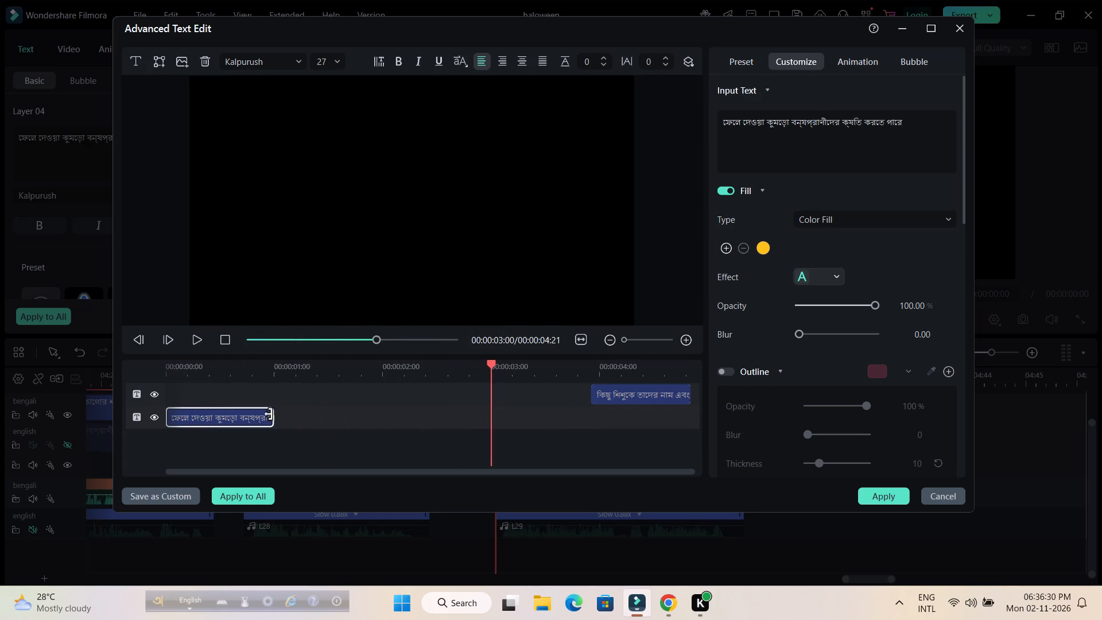
{"action": "left_click_drag", "start_coordinate": [271, 417], "coordinate": [478, 420]}
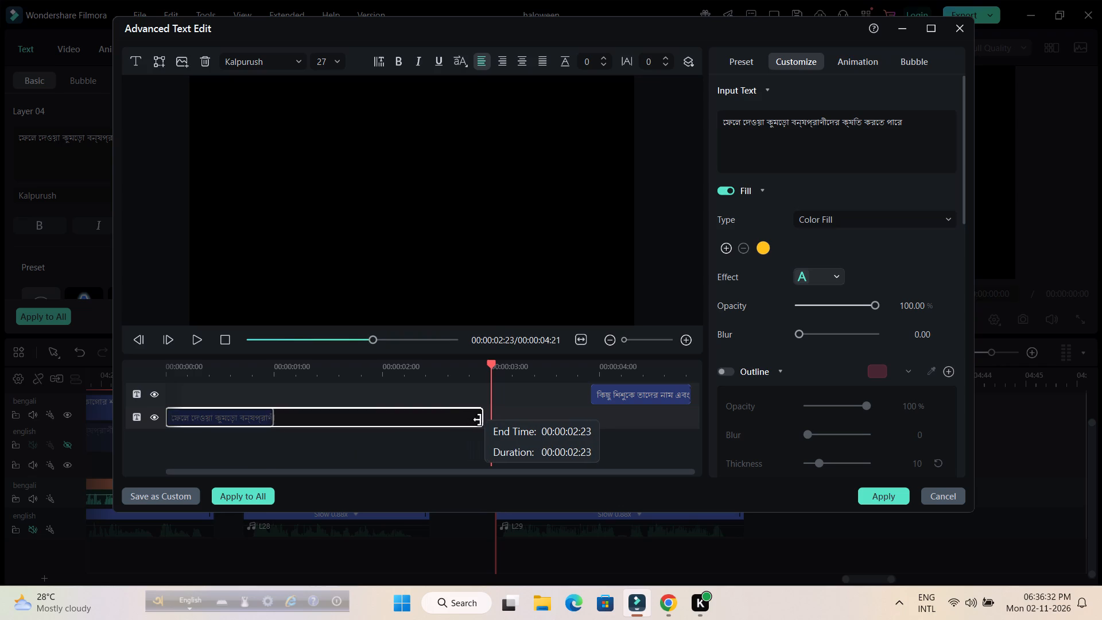
{"action": "left_click_drag", "start_coordinate": [478, 420], "coordinate": [486, 420]}
{"action": "left_click_drag", "start_coordinate": [597, 398], "coordinate": [573, 394]}
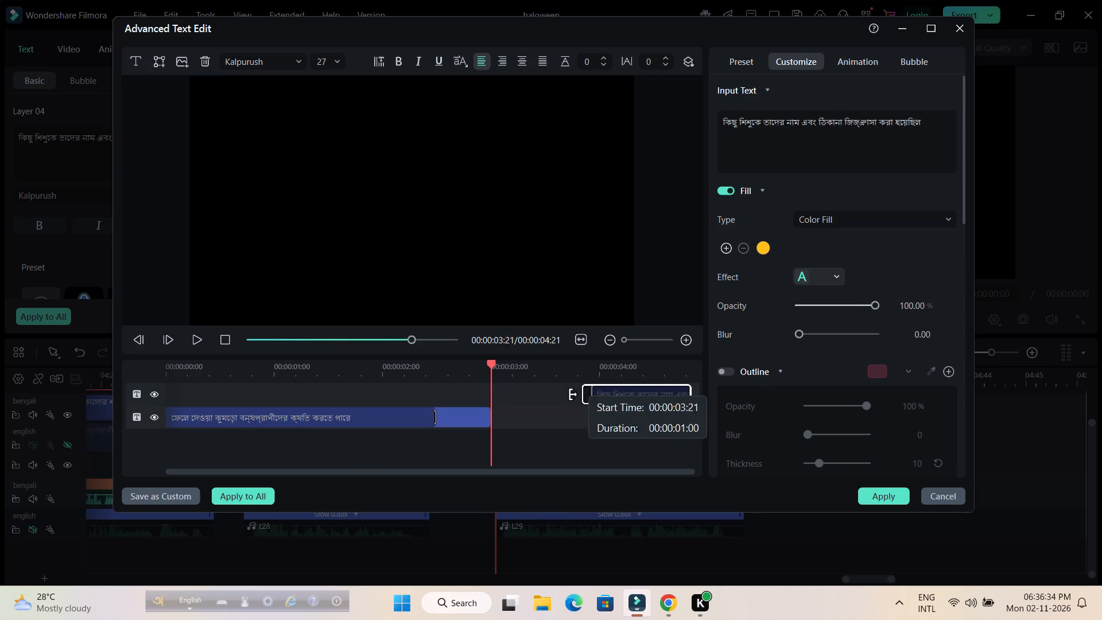
{"action": "left_click_drag", "start_coordinate": [573, 394], "coordinate": [493, 396]}
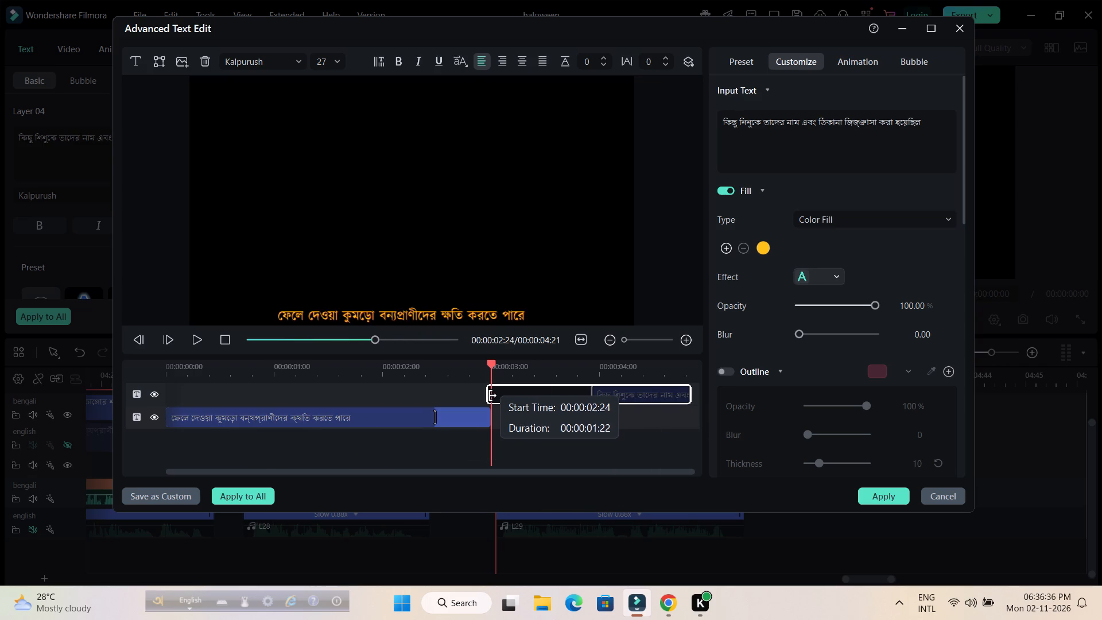
{"action": "left_click_drag", "start_coordinate": [493, 396], "coordinate": [494, 396]}
Lengthen the lower text layer's animation so it runs almost to the layer's end.
{"action": "left_click_drag", "start_coordinate": [437, 423], "coordinate": [478, 423]}
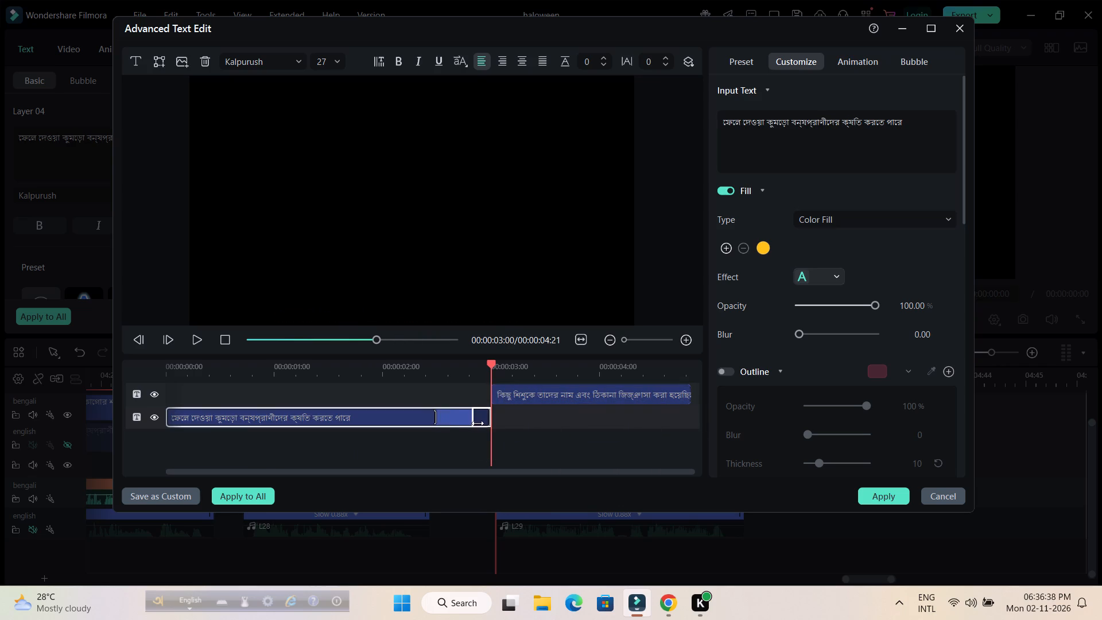
{"action": "left_click_drag", "start_coordinate": [478, 423], "coordinate": [484, 423]}
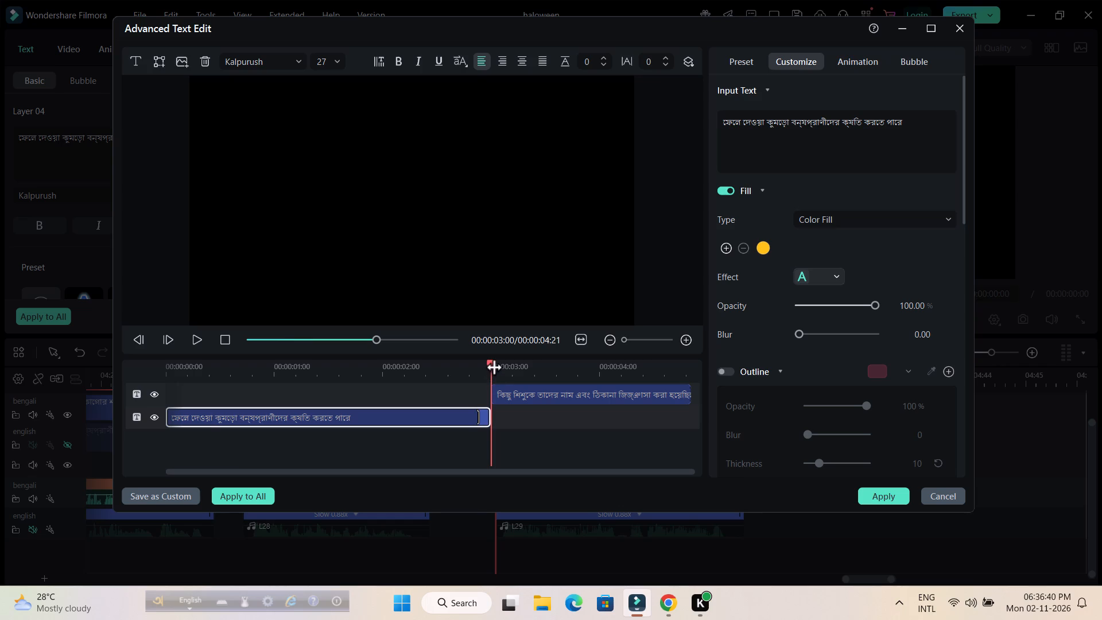
Replace the lower text layer's wording with "কিছু শিশুকে তাদের নাম এবং ঠিকানা জিজ্ঞাসা করা হয়েছিল".
{"action": "left_click_drag", "start_coordinate": [492, 365], "coordinate": [100, 376]}
{"action": "double_click", "coordinate": [269, 420]}
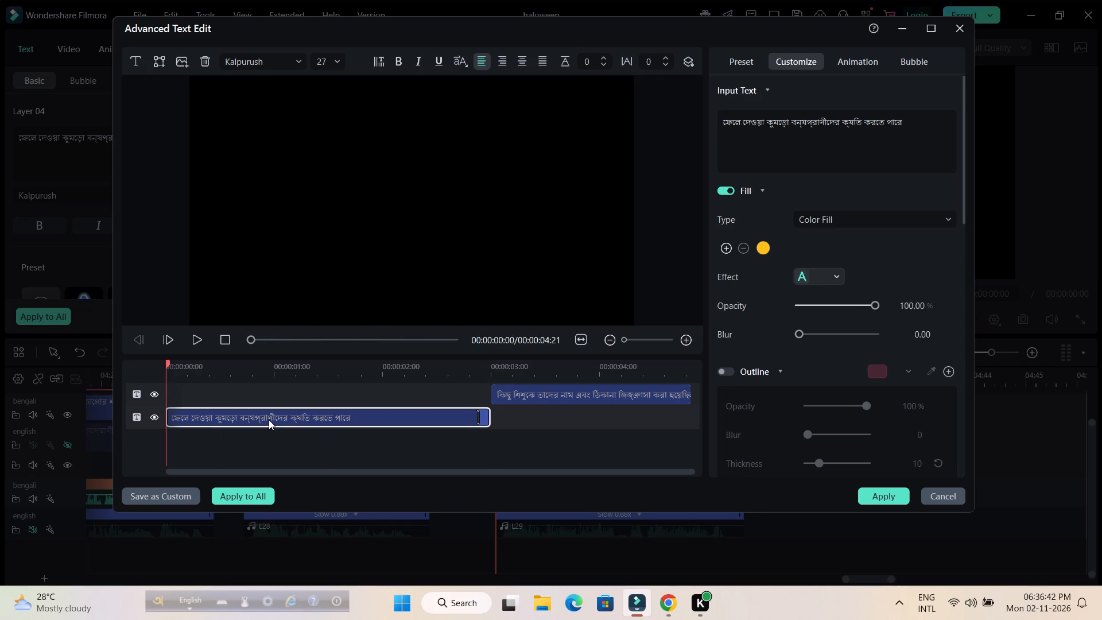
{"action": "left_click_drag", "start_coordinate": [918, 124], "coordinate": [664, 123]}
{"action": "key", "text": "ctrl+v"}
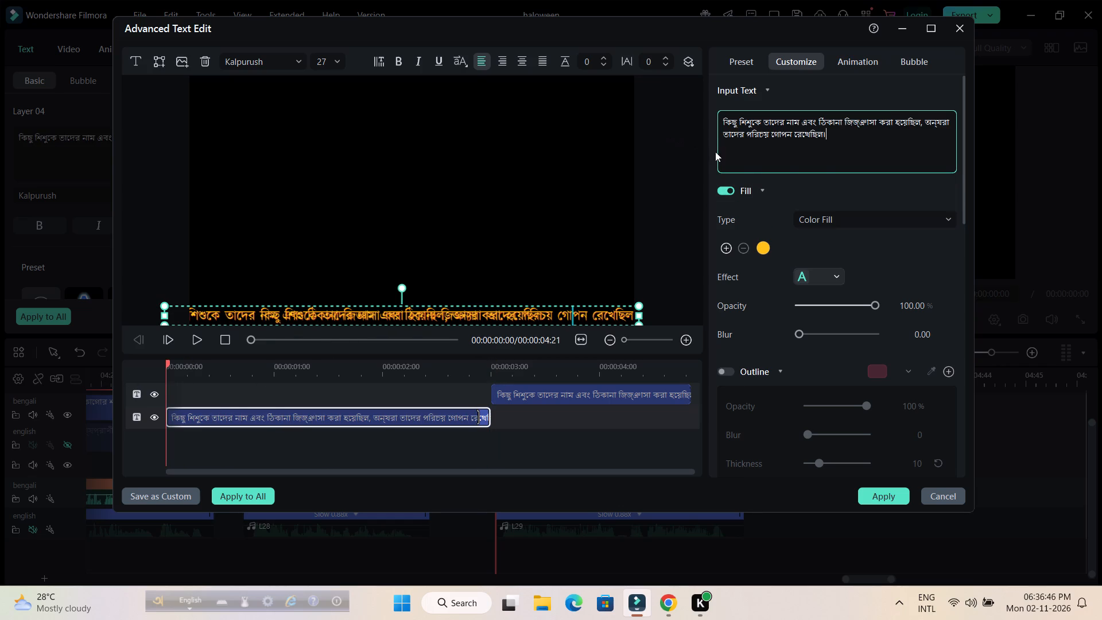
{"action": "left_click_drag", "start_coordinate": [926, 122], "coordinate": [945, 169]}
{"action": "key", "text": "BackSpace"}
{"action": "key", "text": "BackSpace"}
{"action": "key", "text": "BackSpace"}
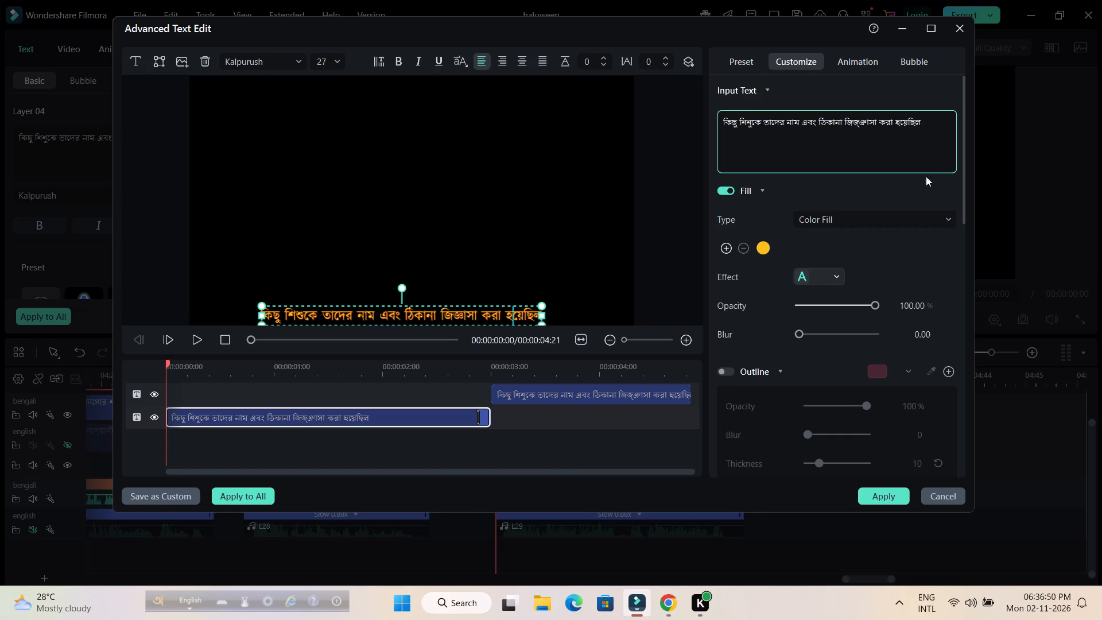
Enlarge the lower layer's text to size 38, centre it along the bottom of the frame, and play it through.
{"action": "left_click_drag", "start_coordinate": [542, 306], "coordinate": [545, 305]}
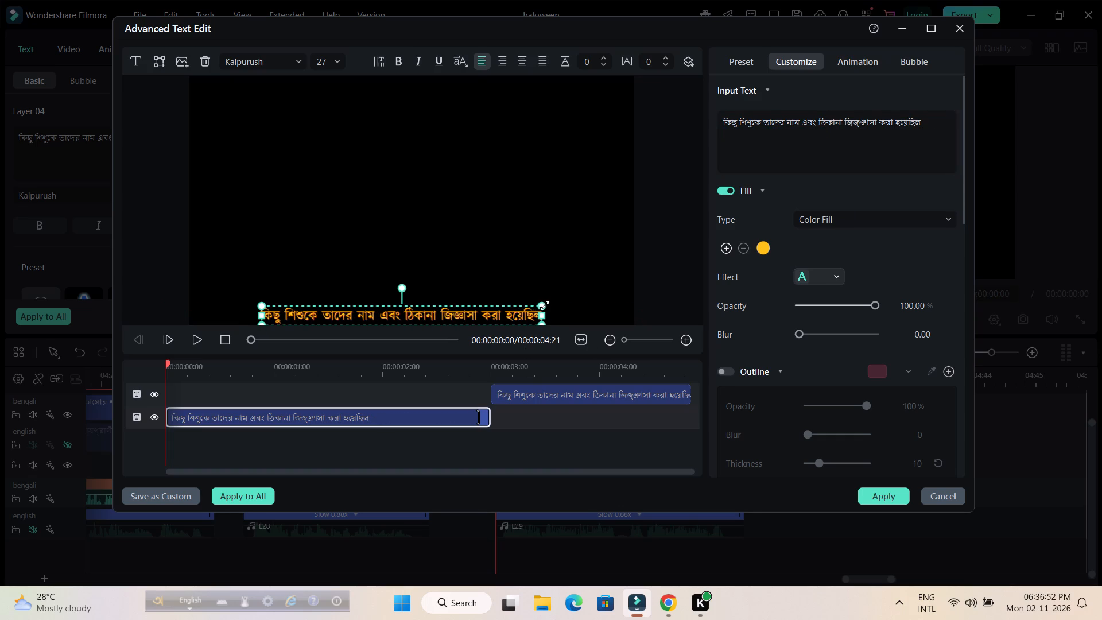
{"action": "left_click_drag", "start_coordinate": [545, 305], "coordinate": [560, 299]}
{"action": "left_click_drag", "start_coordinate": [549, 310], "coordinate": [520, 312]}
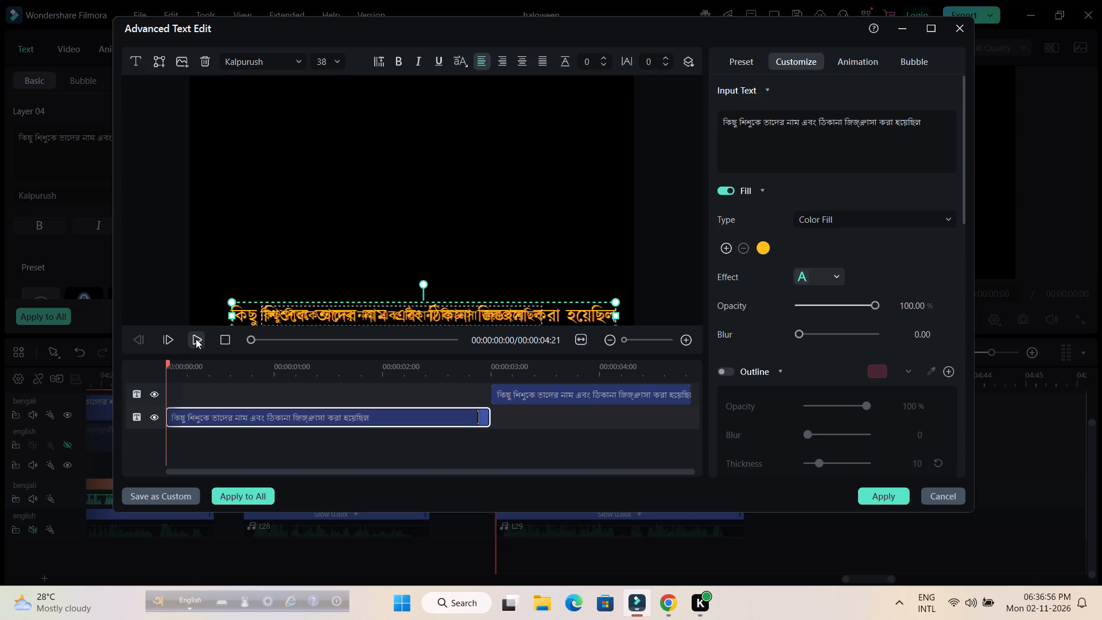
{"action": "left_click", "coordinate": [196, 339]}
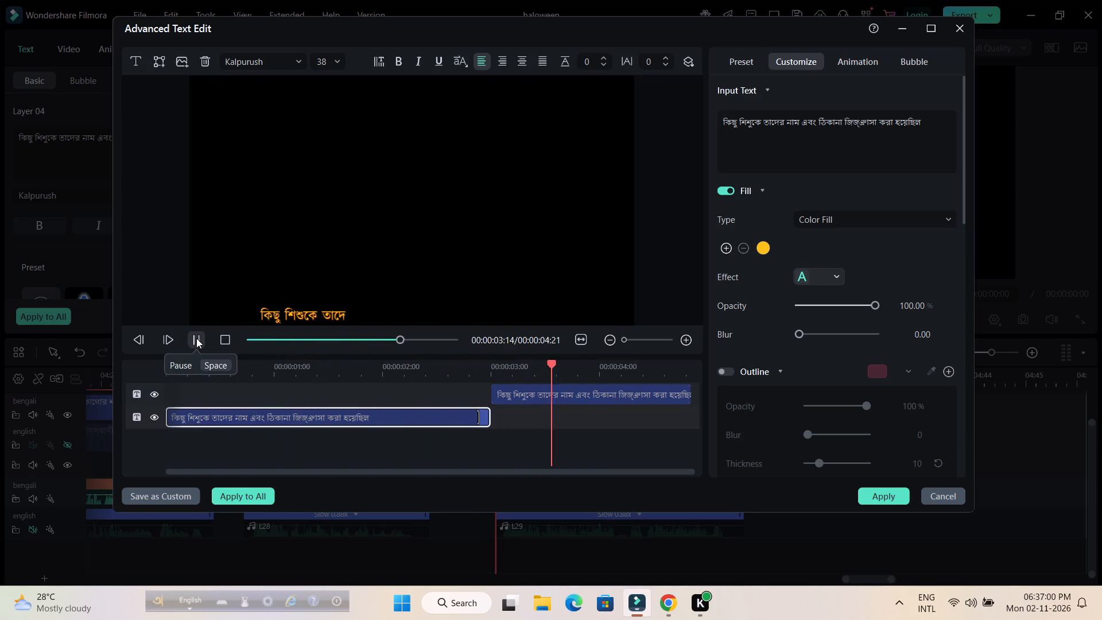
Replace the upper text layer's wording with the sentence's second part, "অন্যরা তাদের পরিচয় গোপন রেখেছিল।", and preview the title from the start.
{"action": "double_click", "coordinate": [599, 393]}
{"action": "left_click_drag", "start_coordinate": [926, 122], "coordinate": [707, 118]}
{"action": "key", "text": "ctrl+v"}
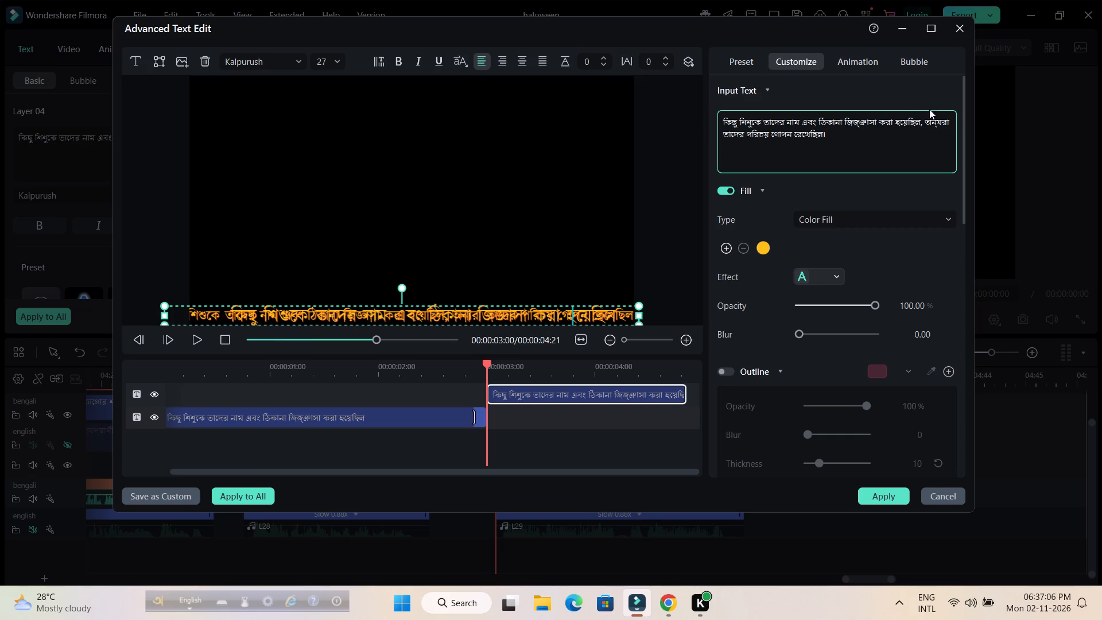
{"action": "left_click_drag", "start_coordinate": [923, 122], "coordinate": [621, 114]}
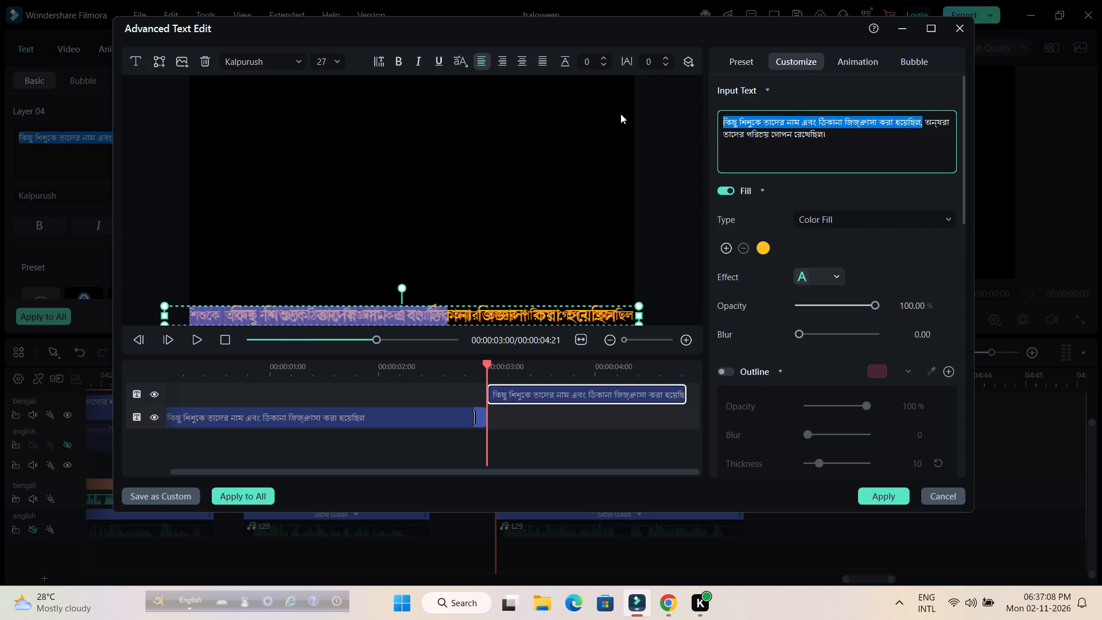
{"action": "key", "text": "BackSpace"}
{"action": "key", "text": "Right"}
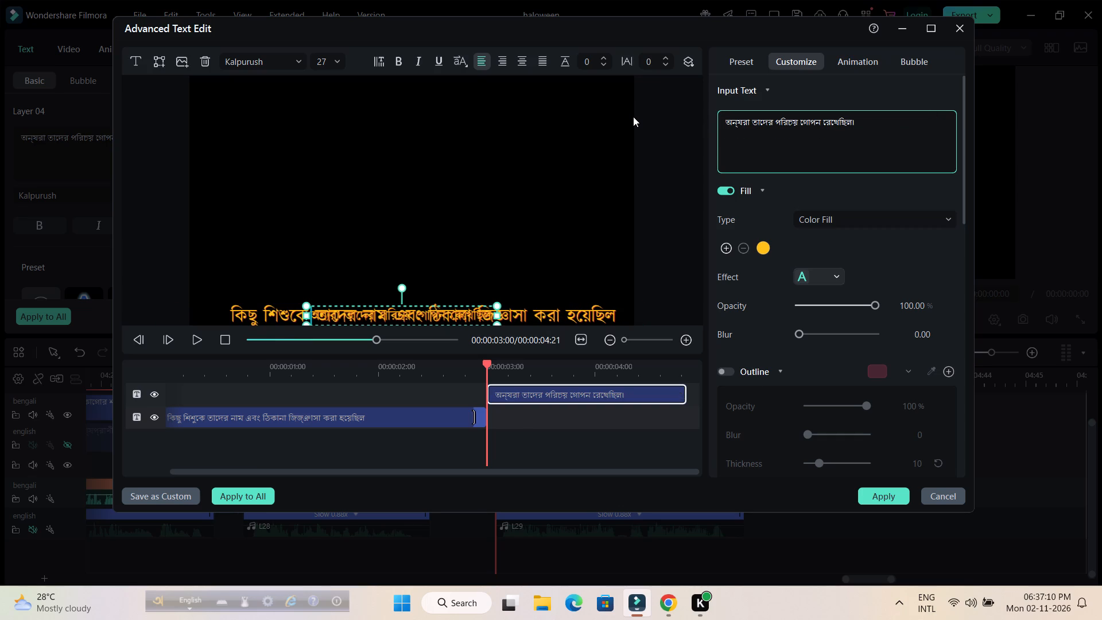
{"action": "key", "text": "BackSpace"}
{"action": "key", "text": "BackSpace"}
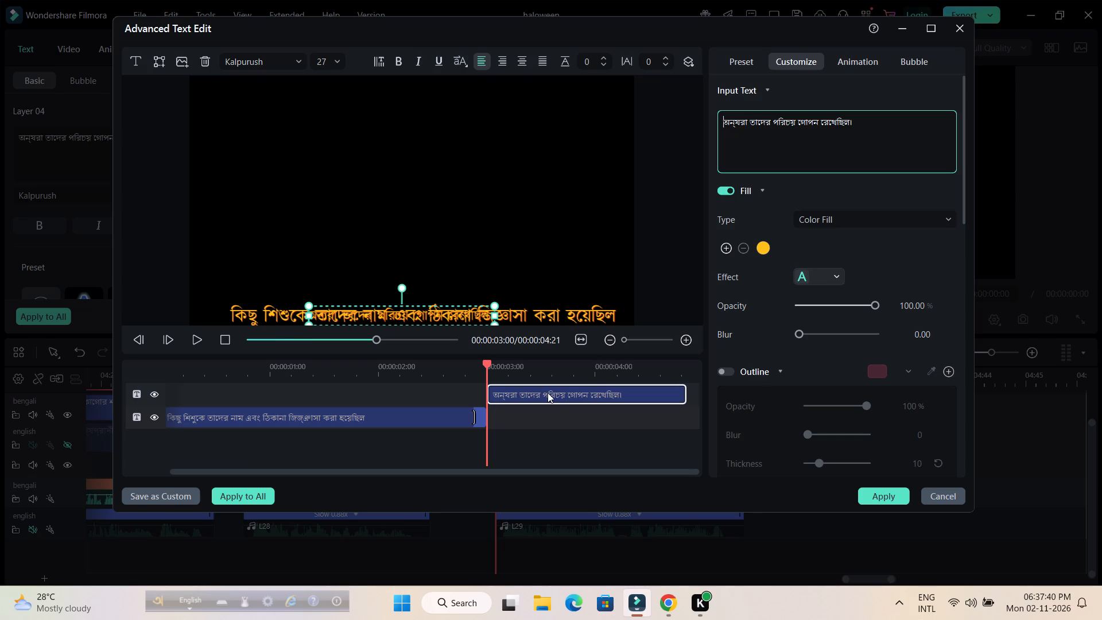
{"action": "left_click_drag", "start_coordinate": [488, 361], "coordinate": [0, 390]}
{"action": "left_click_drag", "start_coordinate": [353, 378], "coordinate": [153, 371]}
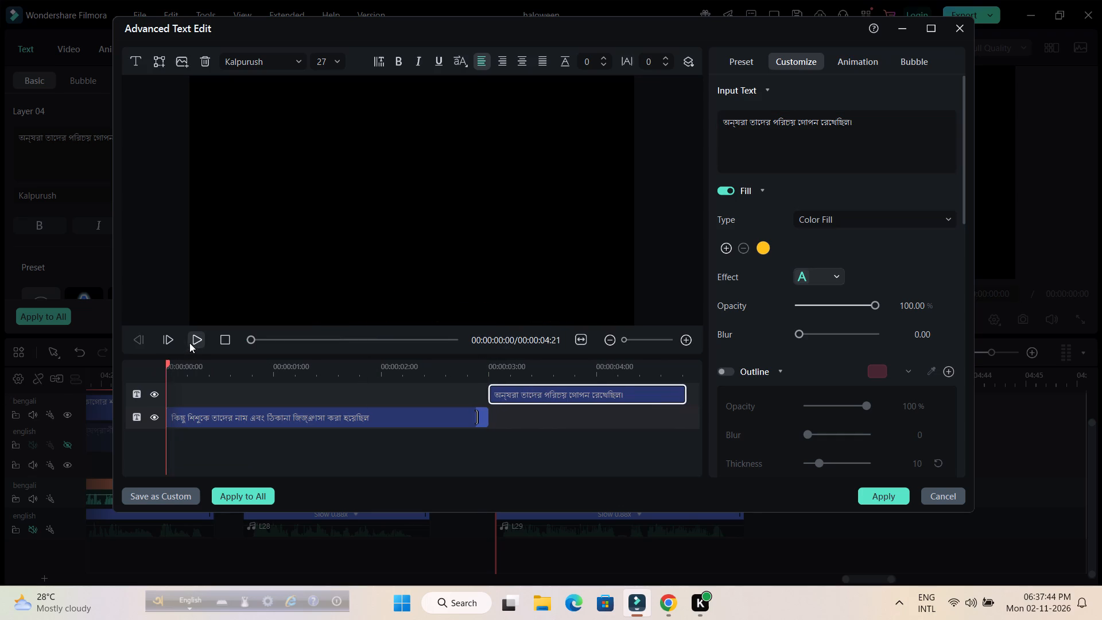
{"action": "left_click", "coordinate": [194, 339]}
{"action": "left_click", "coordinate": [194, 339]}
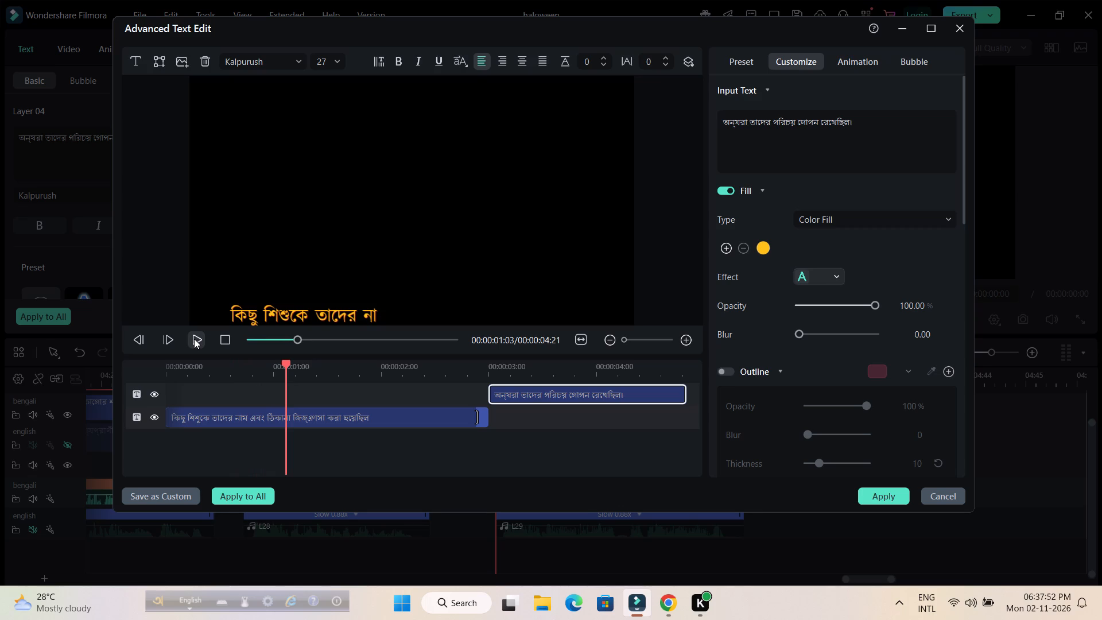
{"action": "left_click", "coordinate": [194, 339]}
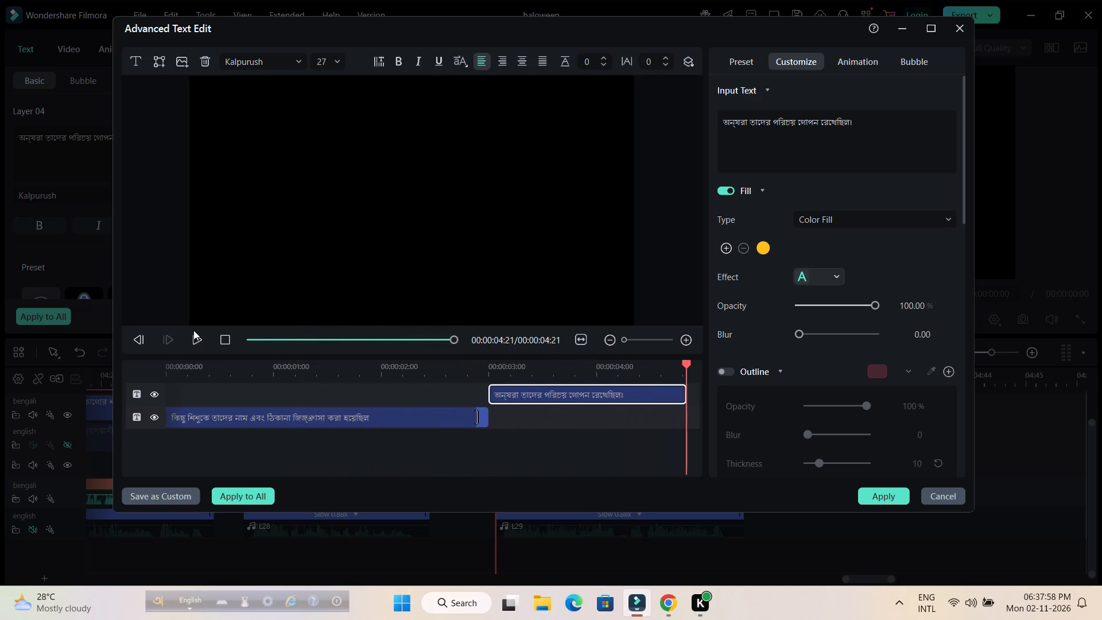
{"action": "left_click", "coordinate": [193, 330]}
With the lower layer hidden, enlarge the upper layer's text to size 44 and centre it along the bottom of the frame.
{"action": "double_click", "coordinate": [550, 394]}
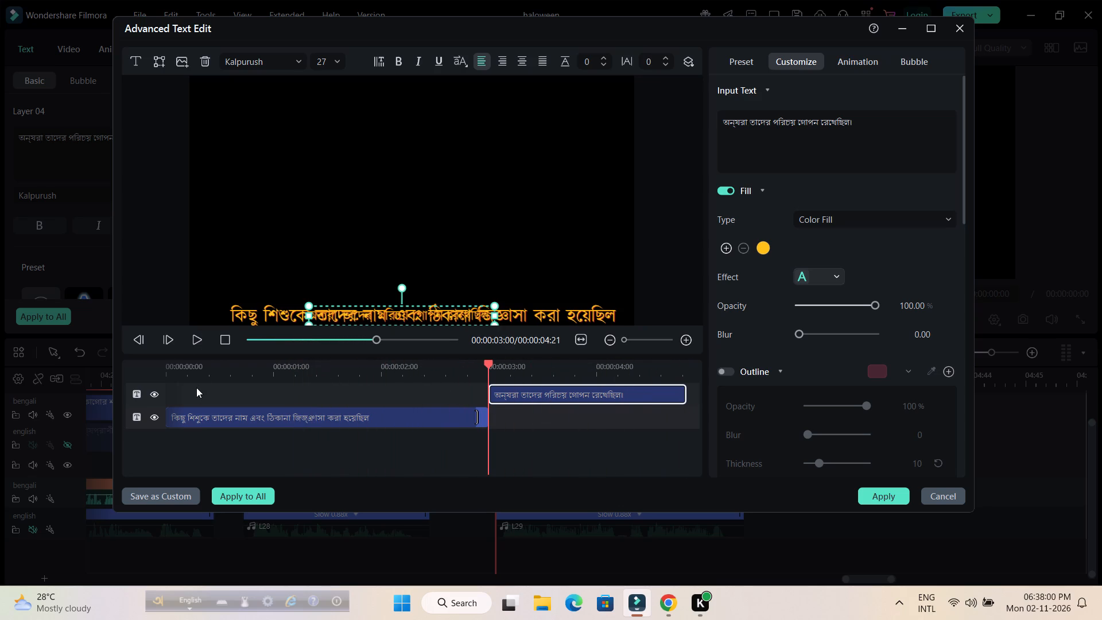
{"action": "left_click", "coordinate": [155, 417]}
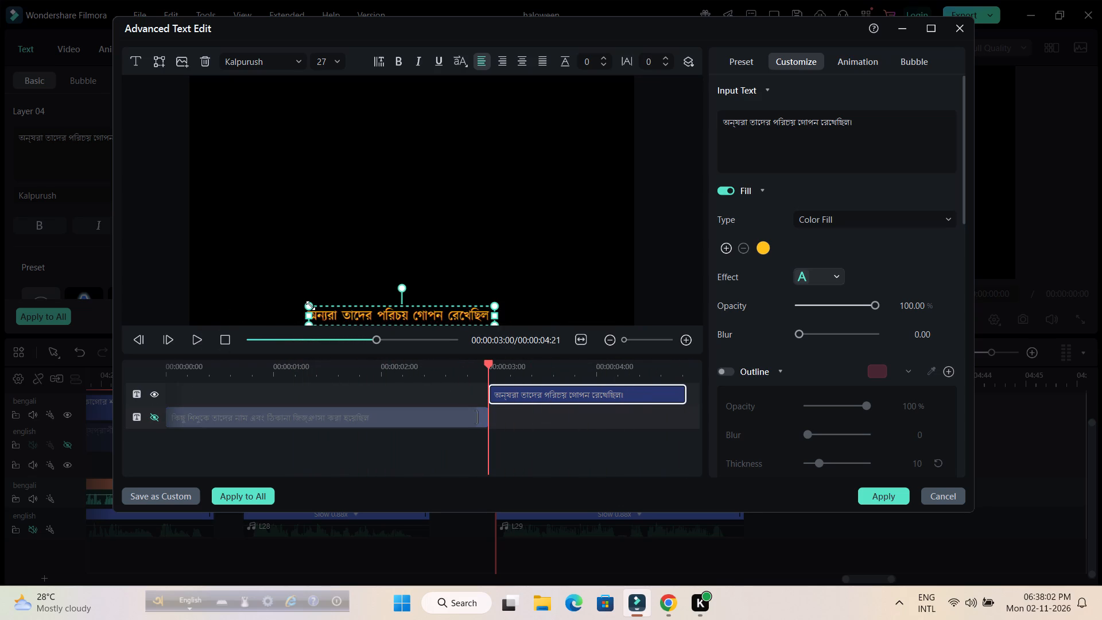
{"action": "left_click_drag", "start_coordinate": [311, 305], "coordinate": [300, 291]}
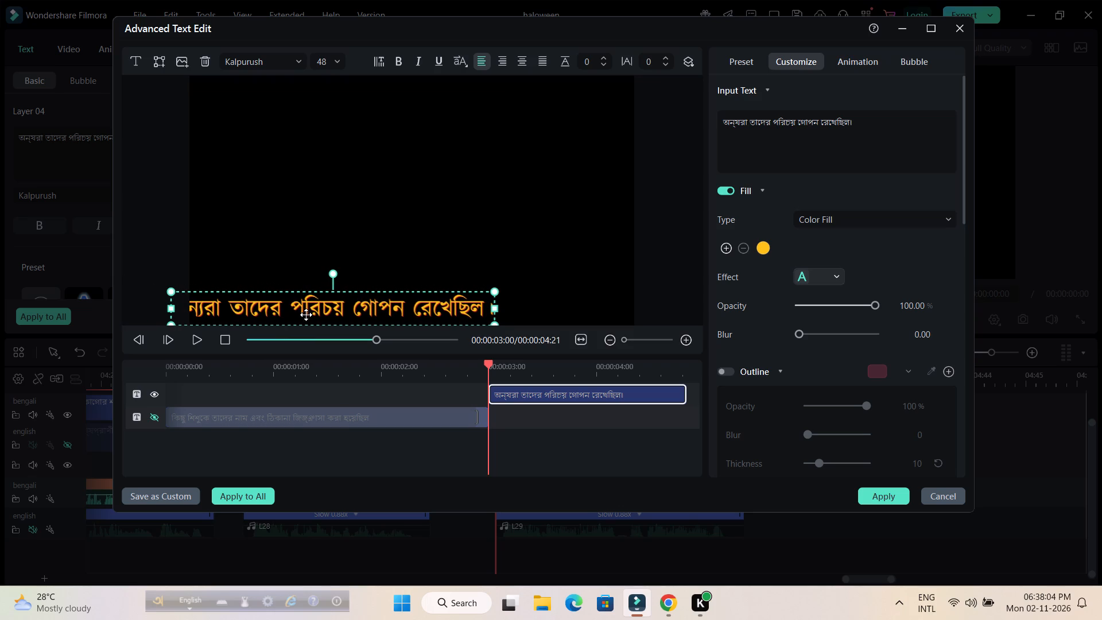
{"action": "left_click_drag", "start_coordinate": [306, 315], "coordinate": [390, 317]}
{"action": "left_click_drag", "start_coordinate": [575, 293], "coordinate": [570, 298]}
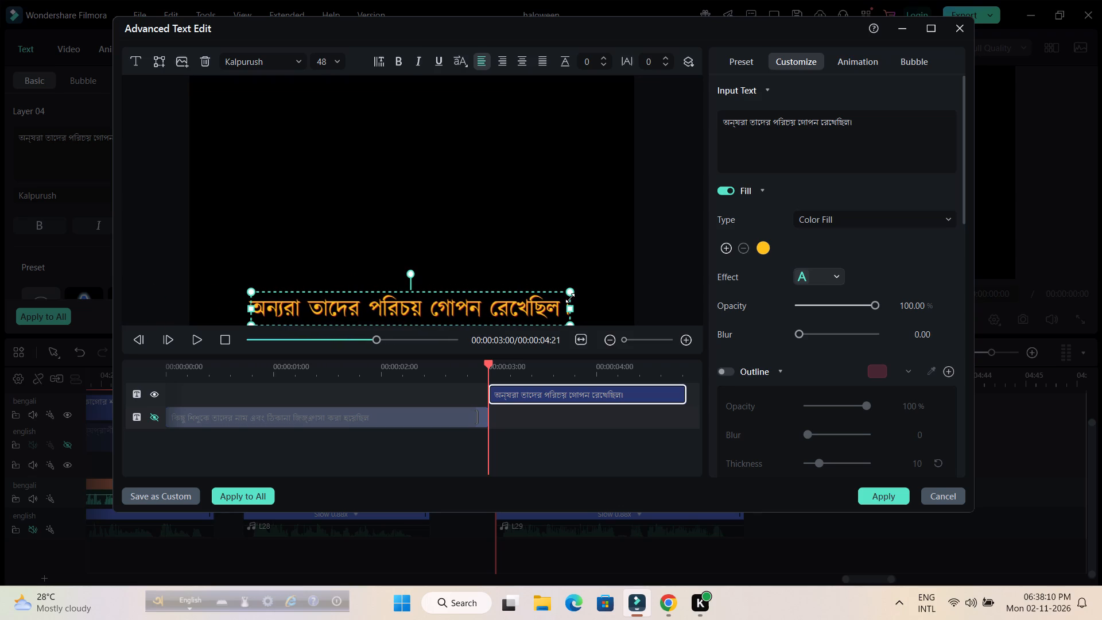
{"action": "left_click_drag", "start_coordinate": [570, 298], "coordinate": [550, 305]}
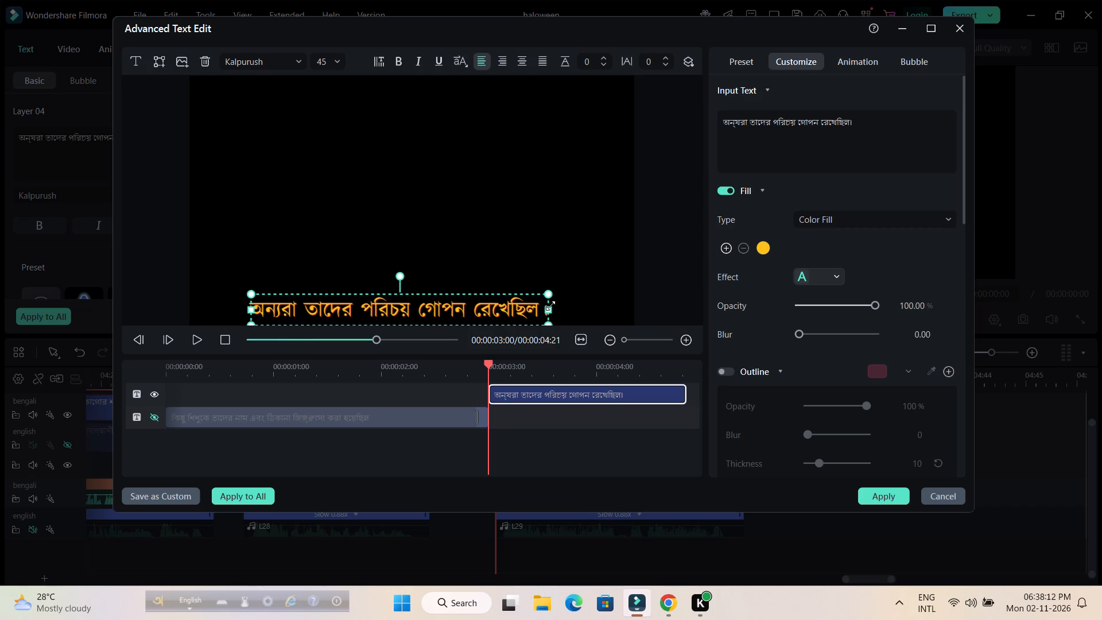
{"action": "left_click_drag", "start_coordinate": [550, 305], "coordinate": [547, 306]}
{"action": "left_click_drag", "start_coordinate": [464, 313], "coordinate": [479, 314]}
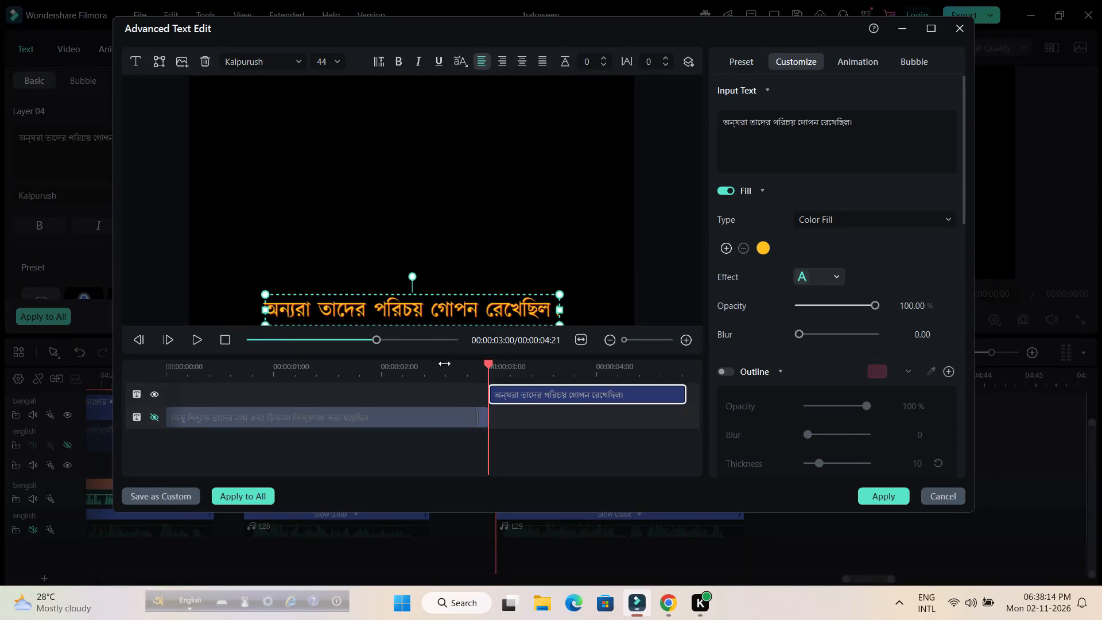
Make the lower text layer visible again, preview the title, and apply the edits to the clip above L29.
{"action": "left_click_drag", "start_coordinate": [488, 364], "coordinate": [27, 376]}
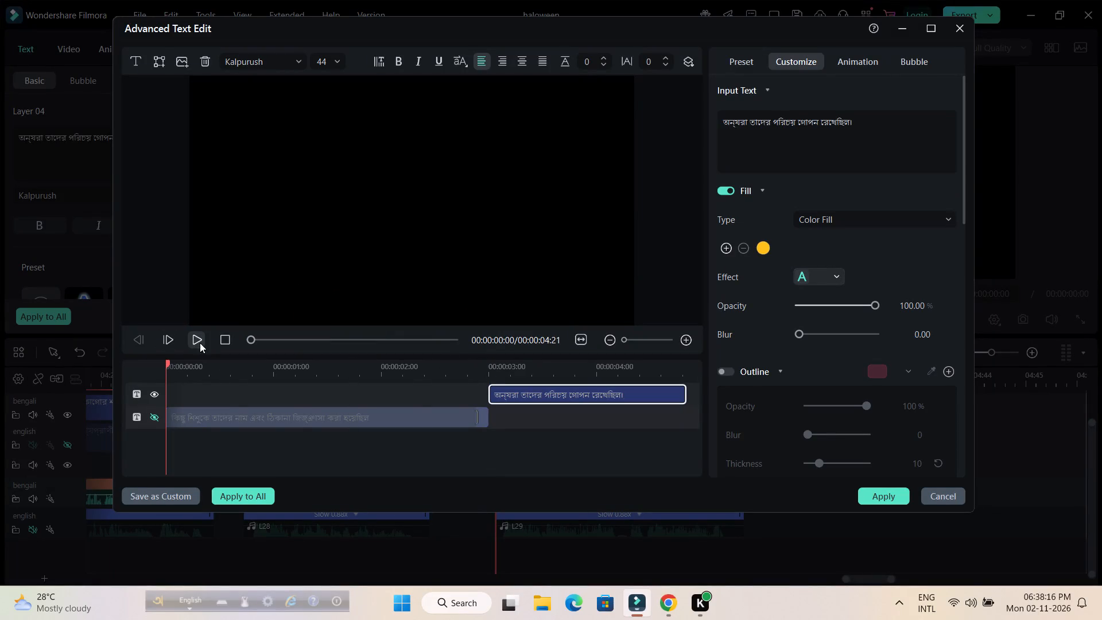
{"action": "left_click", "coordinate": [195, 338]}
{"action": "left_click", "coordinate": [154, 420]}
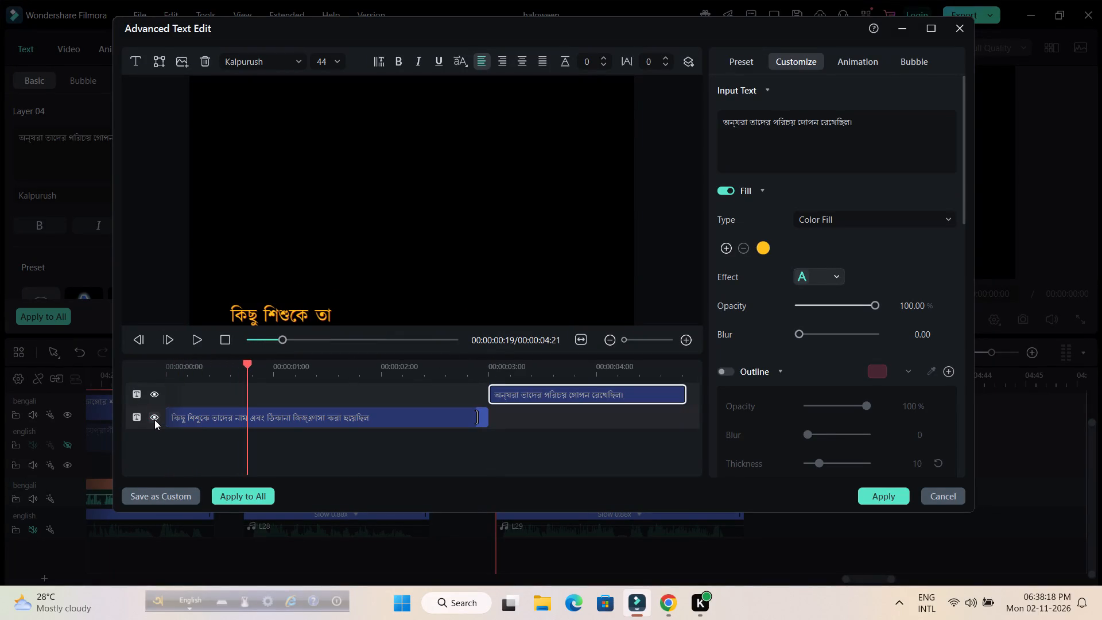
{"action": "left_click_drag", "start_coordinate": [254, 337], "coordinate": [224, 343]}
{"action": "left_click", "coordinate": [194, 342]}
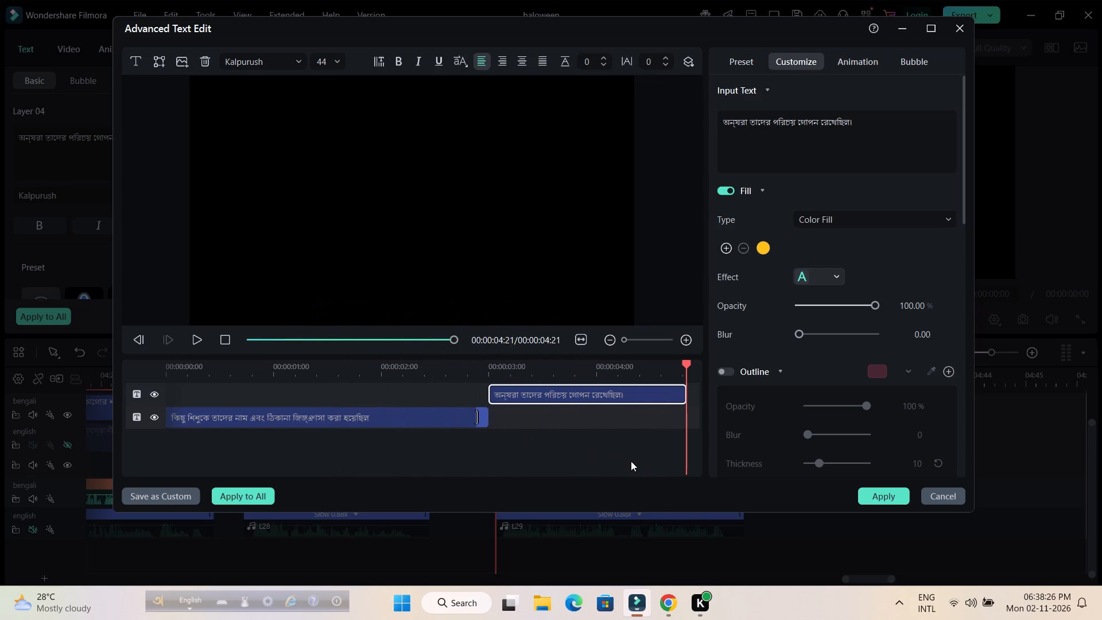
{"action": "left_click", "coordinate": [868, 496]}
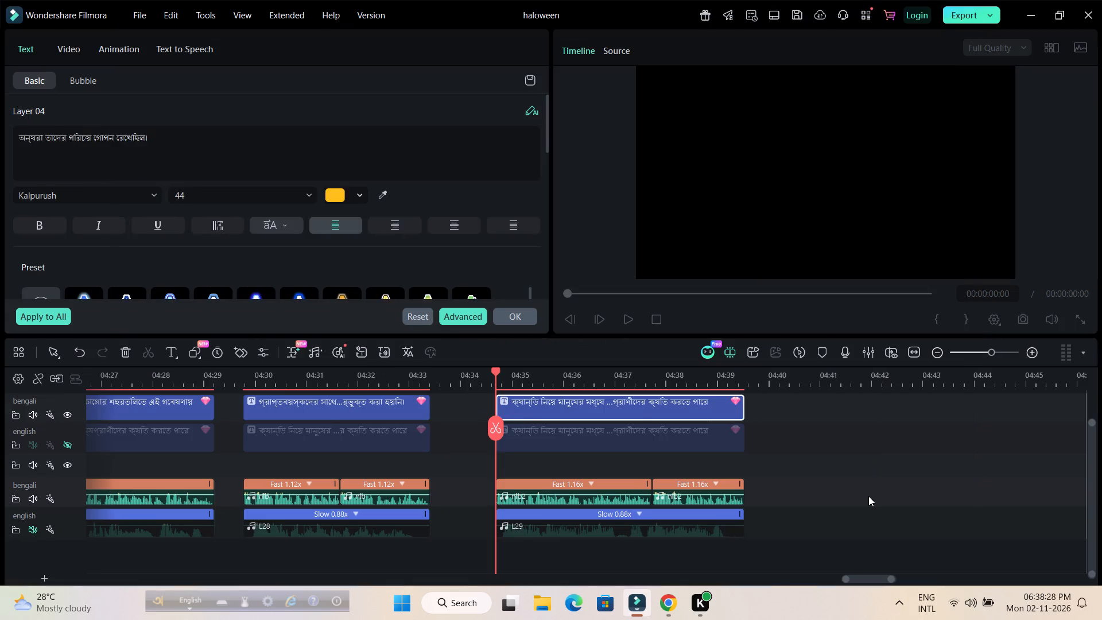
{"action": "left_click", "coordinate": [525, 315]}
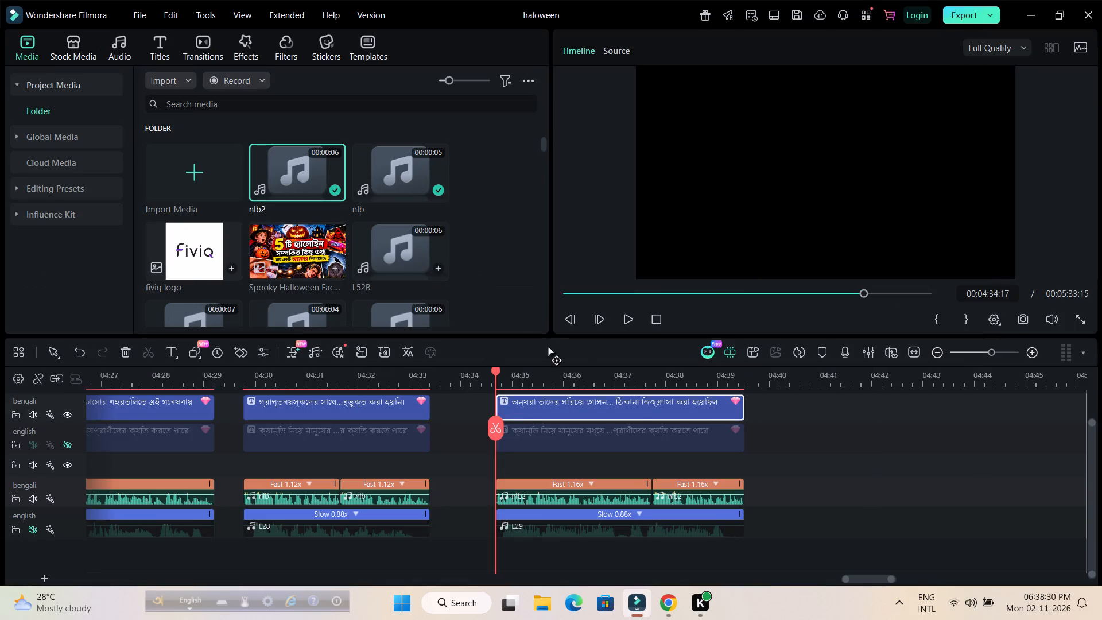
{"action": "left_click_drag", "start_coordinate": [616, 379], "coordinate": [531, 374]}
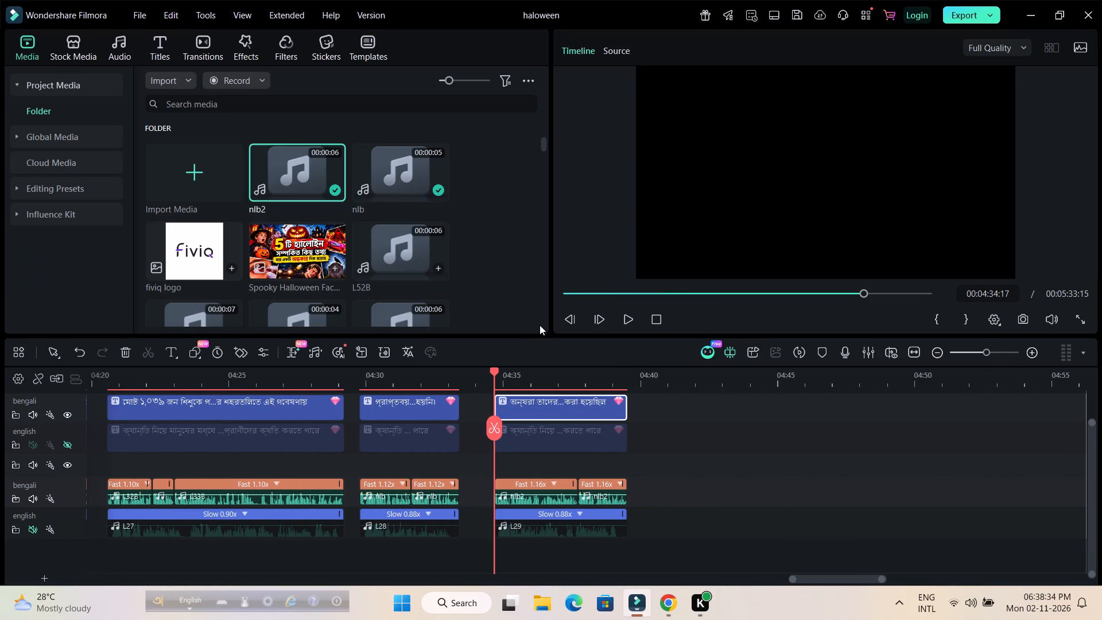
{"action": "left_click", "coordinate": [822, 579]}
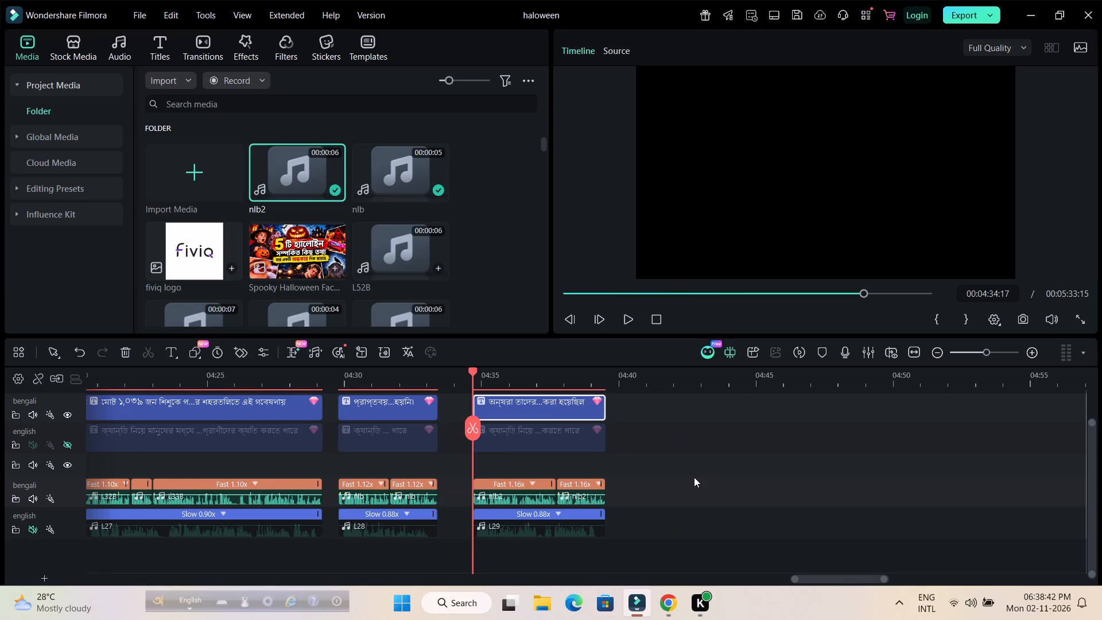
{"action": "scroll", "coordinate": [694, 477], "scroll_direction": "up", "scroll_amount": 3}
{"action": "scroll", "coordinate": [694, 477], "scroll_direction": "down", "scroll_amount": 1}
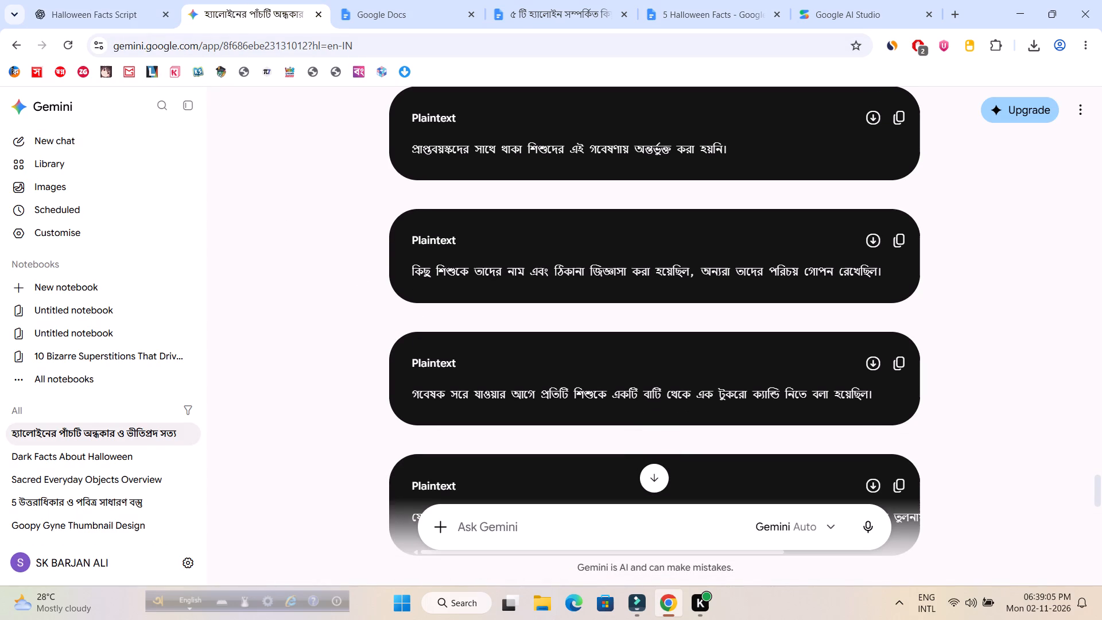
Read through section No ২ of the Bengali Google Docs script.
{"action": "left_click", "coordinate": [564, 0]}
{"action": "scroll", "coordinate": [458, 359], "scroll_direction": "down", "scroll_amount": 3}
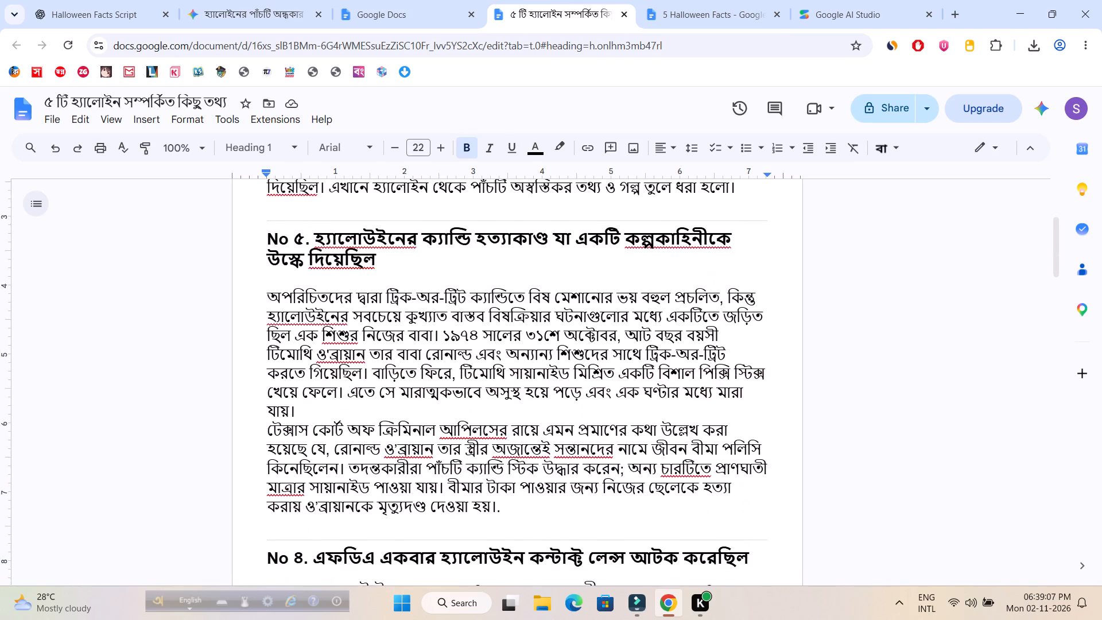
{"action": "scroll", "coordinate": [458, 359], "scroll_direction": "down", "scroll_amount": 8}
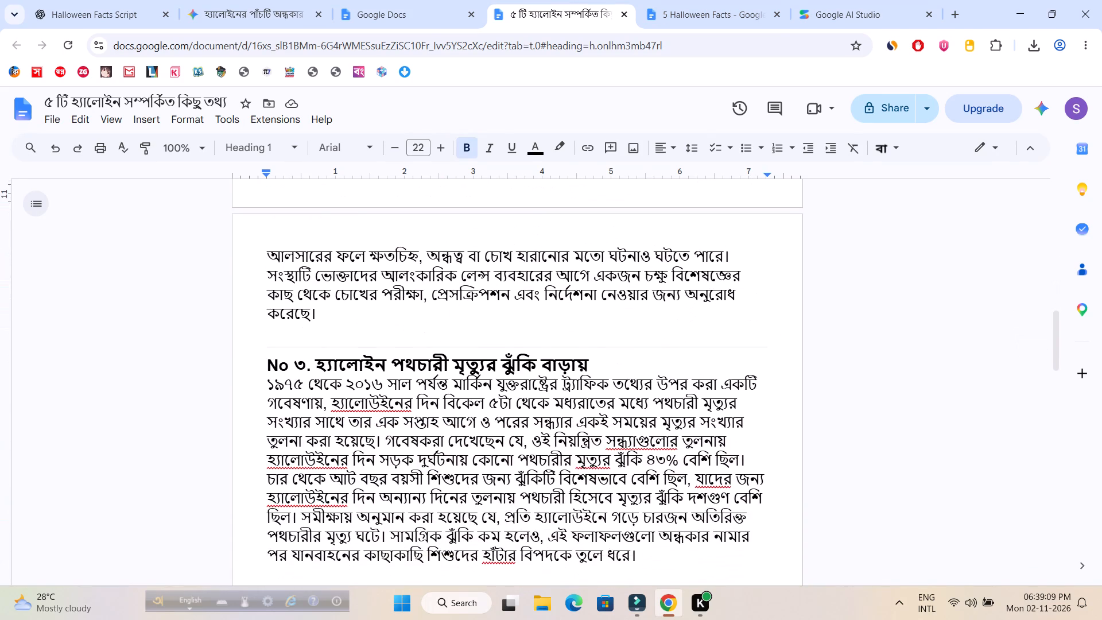
{"action": "scroll", "coordinate": [458, 359], "scroll_direction": "down", "scroll_amount": 3}
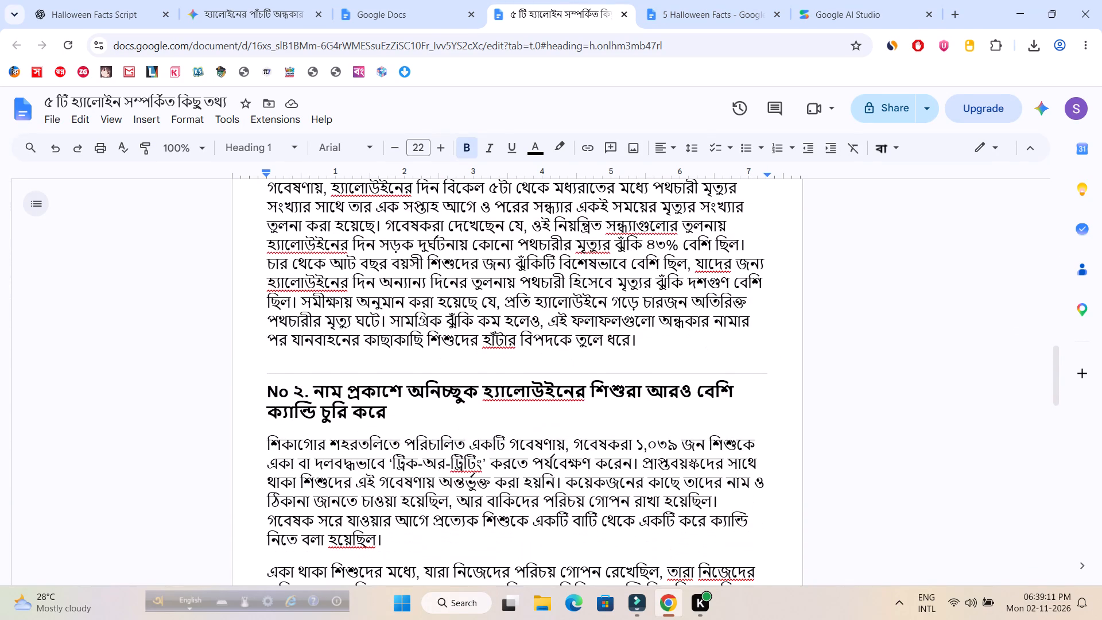
{"action": "scroll", "coordinate": [458, 359], "scroll_direction": "down", "scroll_amount": 1}
{"action": "scroll", "coordinate": [458, 359], "scroll_direction": "up", "scroll_amount": 2}
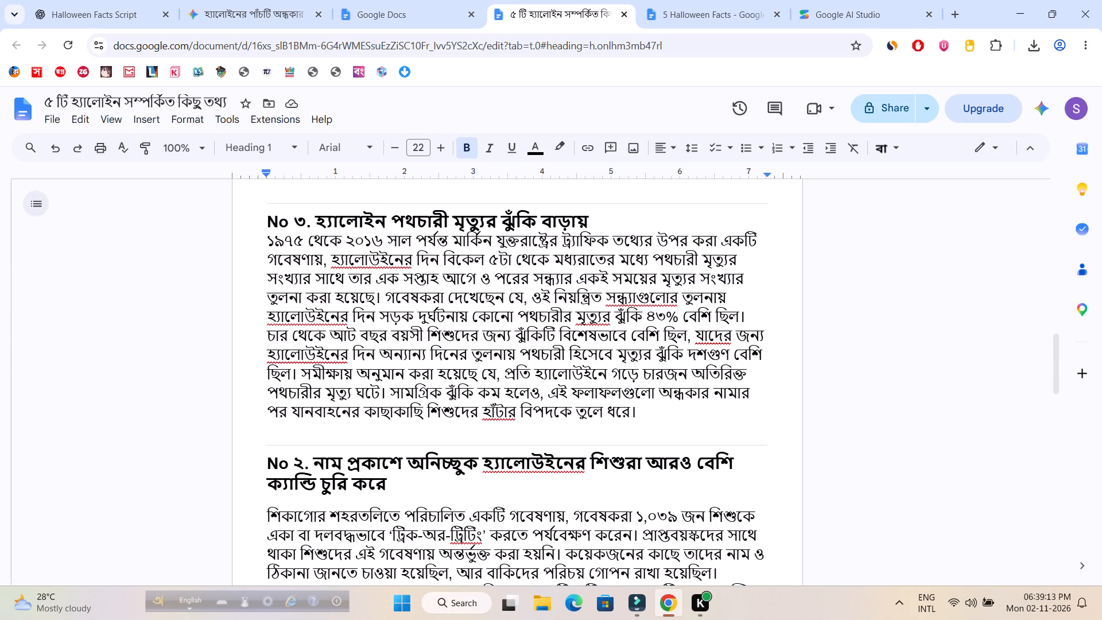
{"action": "scroll", "coordinate": [458, 359], "scroll_direction": "down", "scroll_amount": 4}
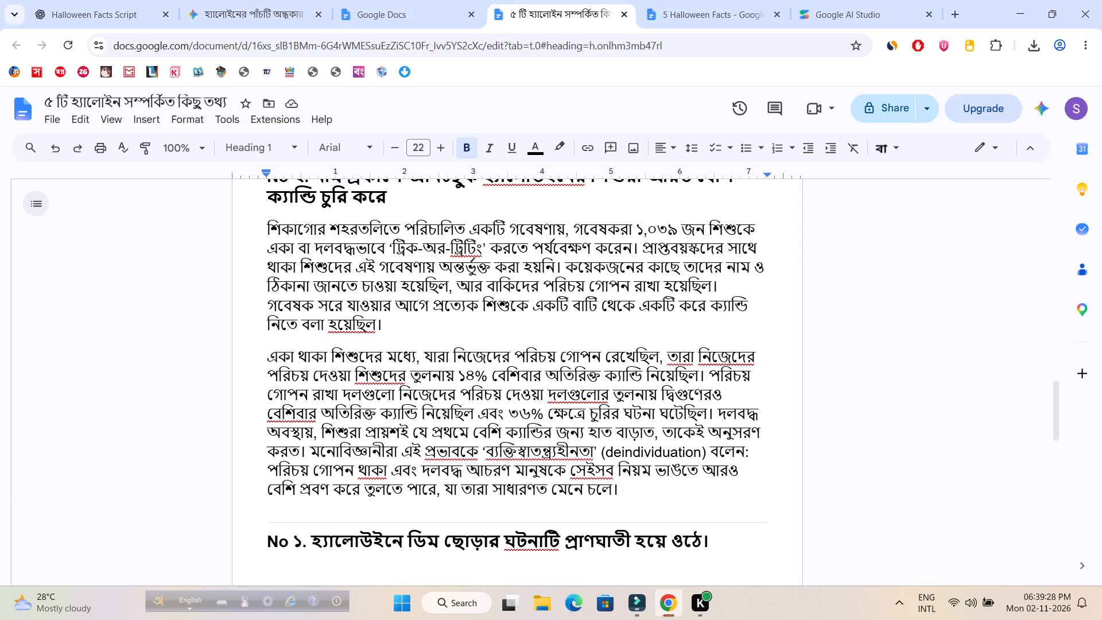
Back in Filmora, move the next pair of title clips after L29 earlier, with the Bengali title starting at about 04:44.
{"action": "left_click", "coordinate": [639, 601]}
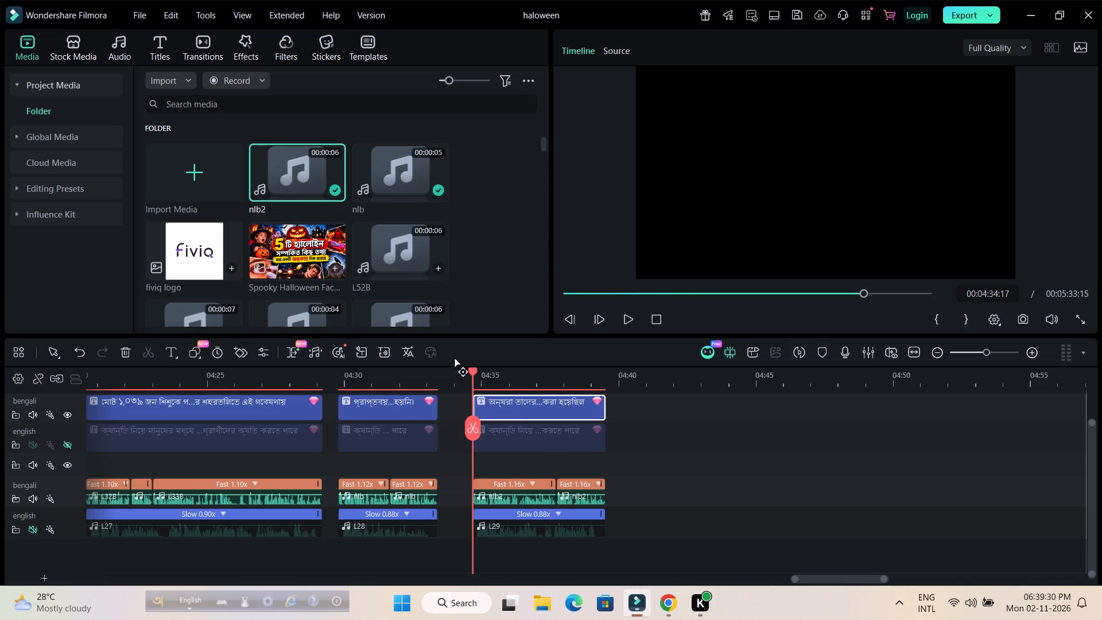
{"action": "left_click_drag", "start_coordinate": [473, 371], "coordinate": [622, 392]}
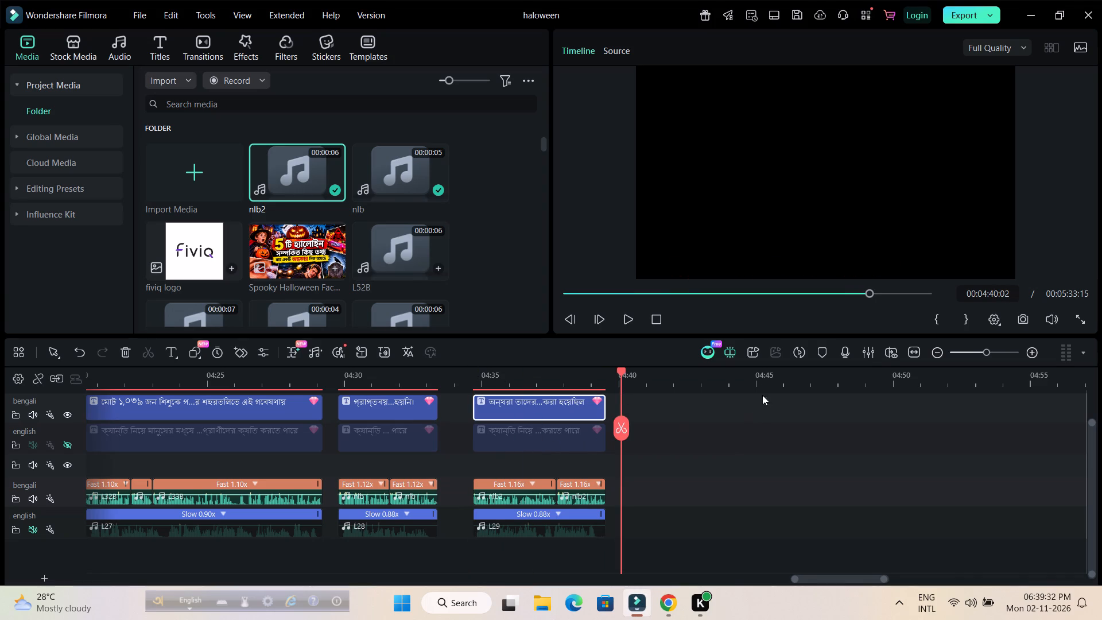
{"action": "left_click_drag", "start_coordinate": [771, 383], "coordinate": [556, 383]}
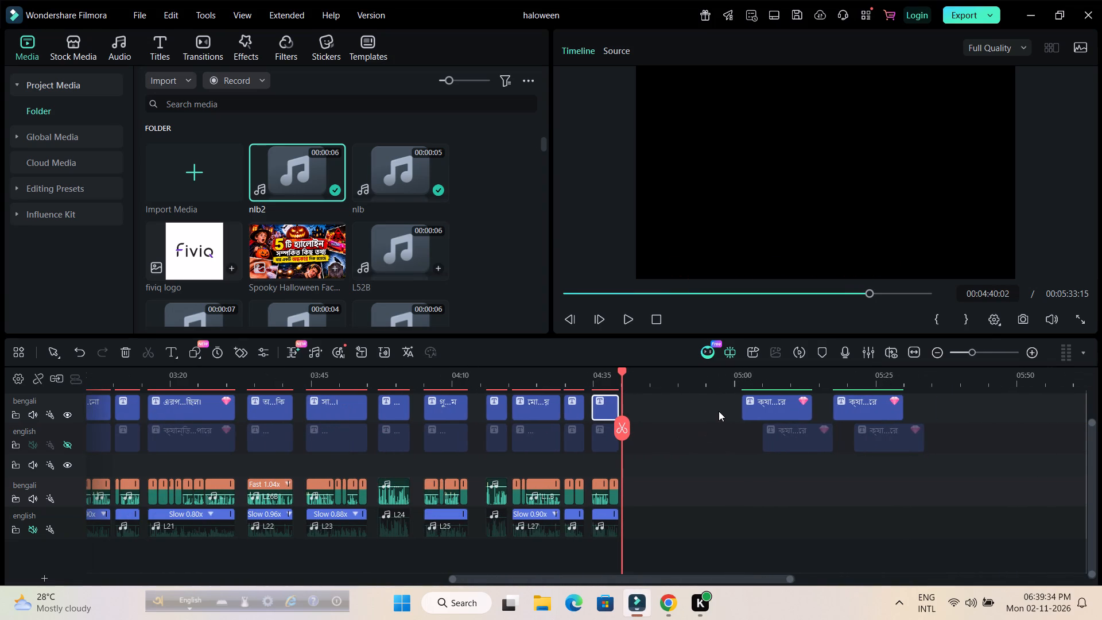
{"action": "left_click_drag", "start_coordinate": [725, 407], "coordinate": [834, 472]}
{"action": "left_click_drag", "start_coordinate": [814, 443], "coordinate": [716, 443]}
Move the following Bengali title clip back above its English title clip, starting at about 05:21.
{"action": "left_click", "coordinate": [763, 410]}
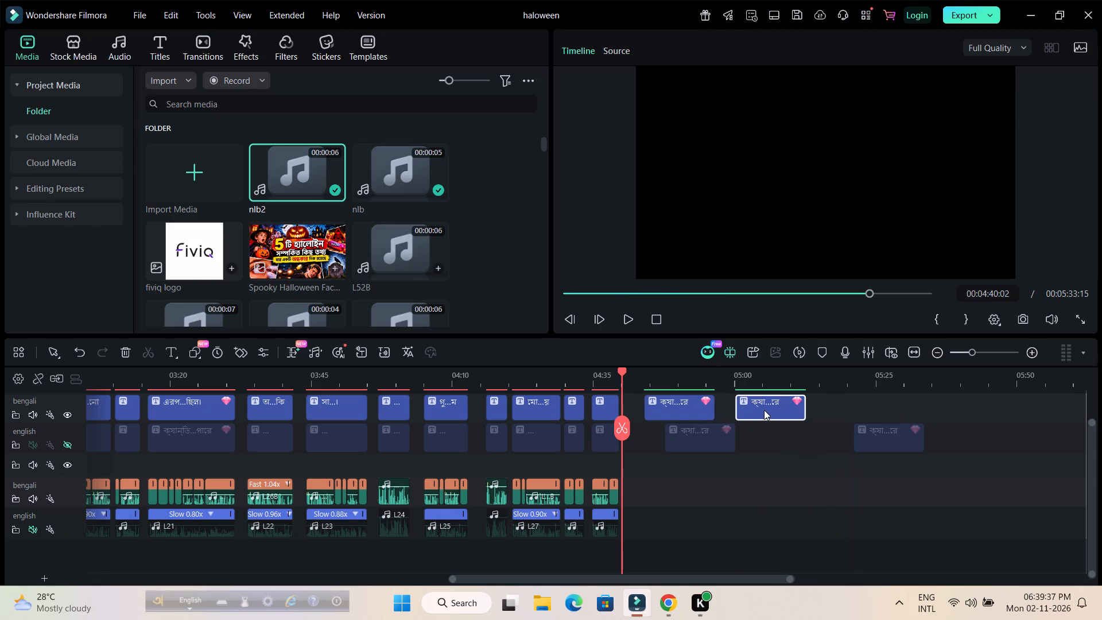
{"action": "left_click_drag", "start_coordinate": [764, 410], "coordinate": [867, 414]}
{"action": "left_click_drag", "start_coordinate": [760, 409], "coordinate": [875, 409]}
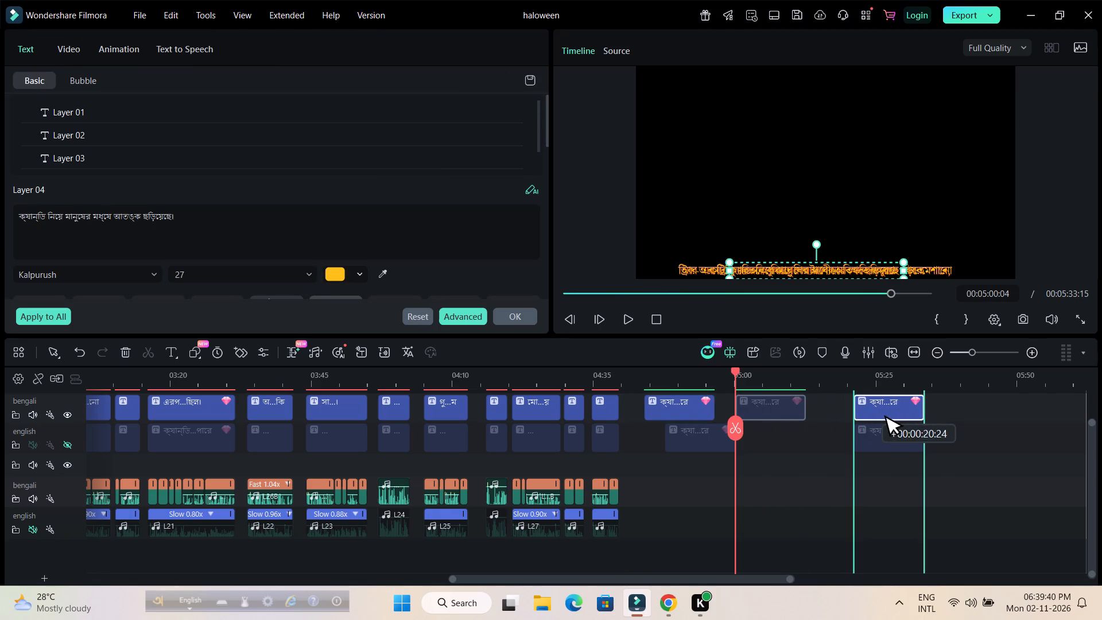
{"action": "left_click_drag", "start_coordinate": [875, 409], "coordinate": [878, 408]}
Align the start of the English-track title clip with the Bengali title clip at about 04:44.
{"action": "left_click_drag", "start_coordinate": [735, 370], "coordinate": [665, 379]}
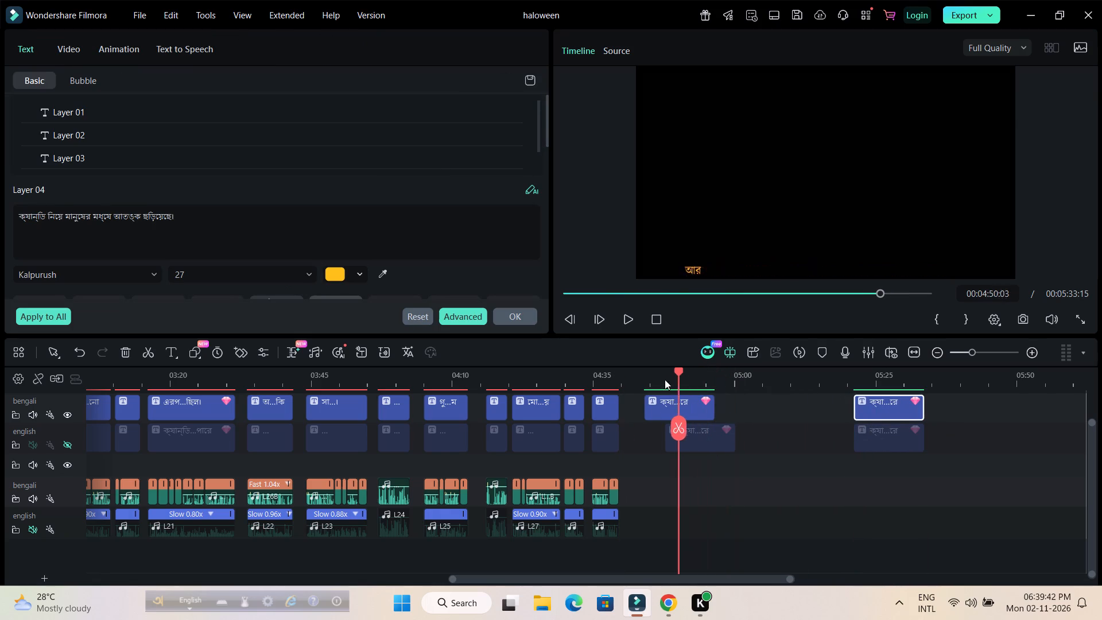
{"action": "left_click_drag", "start_coordinate": [665, 379], "coordinate": [635, 383]}
{"action": "left_click_drag", "start_coordinate": [655, 383], "coordinate": [750, 392]}
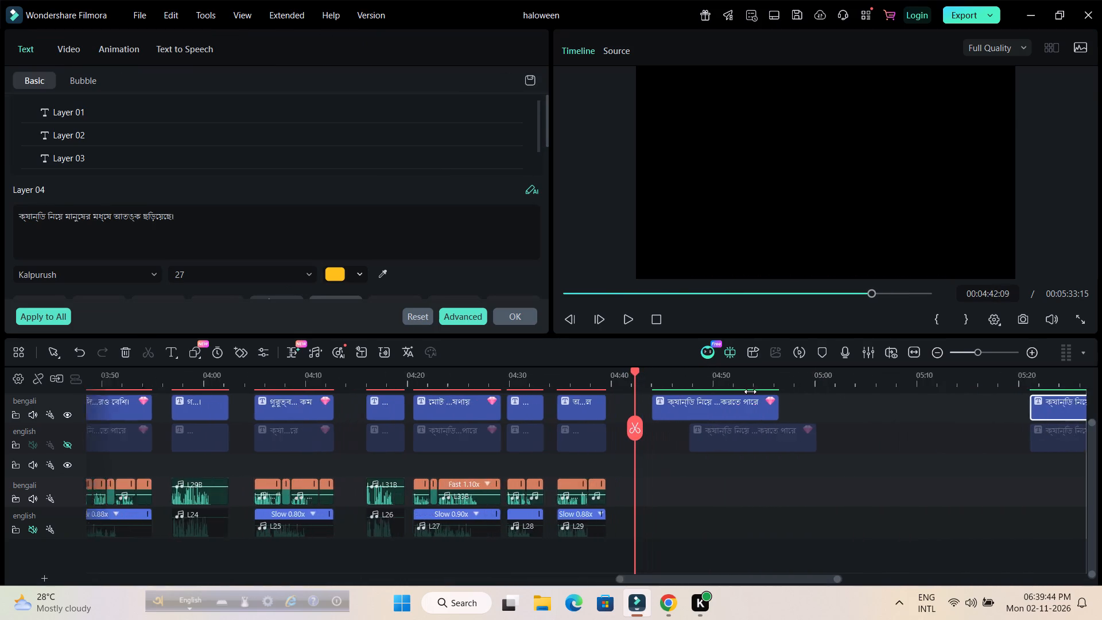
{"action": "left_click_drag", "start_coordinate": [750, 392], "coordinate": [860, 386]}
{"action": "left_click", "coordinate": [835, 430]}
{"action": "left_click_drag", "start_coordinate": [847, 435], "coordinate": [791, 432]}
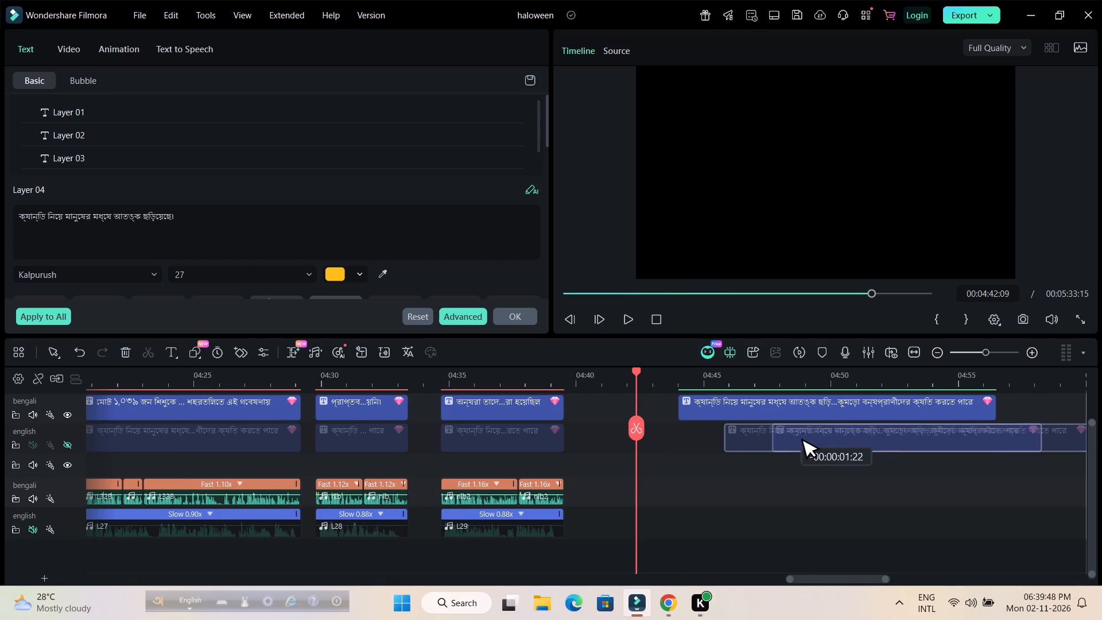
{"action": "left_click_drag", "start_coordinate": [791, 432], "coordinate": [755, 432]}
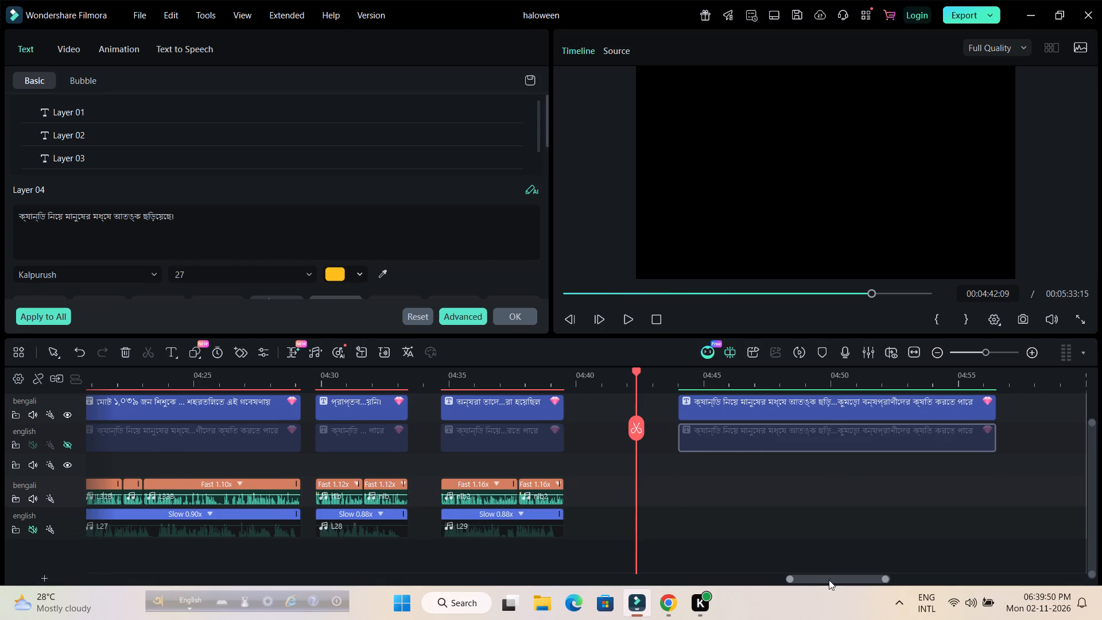
{"action": "left_click_drag", "start_coordinate": [829, 581], "coordinate": [849, 582]}
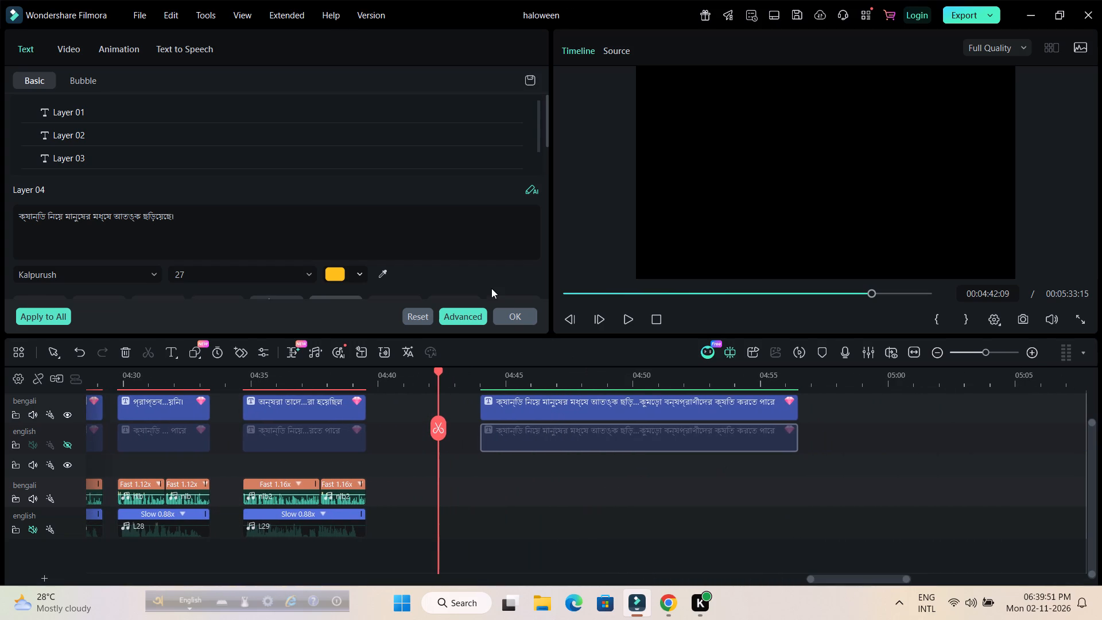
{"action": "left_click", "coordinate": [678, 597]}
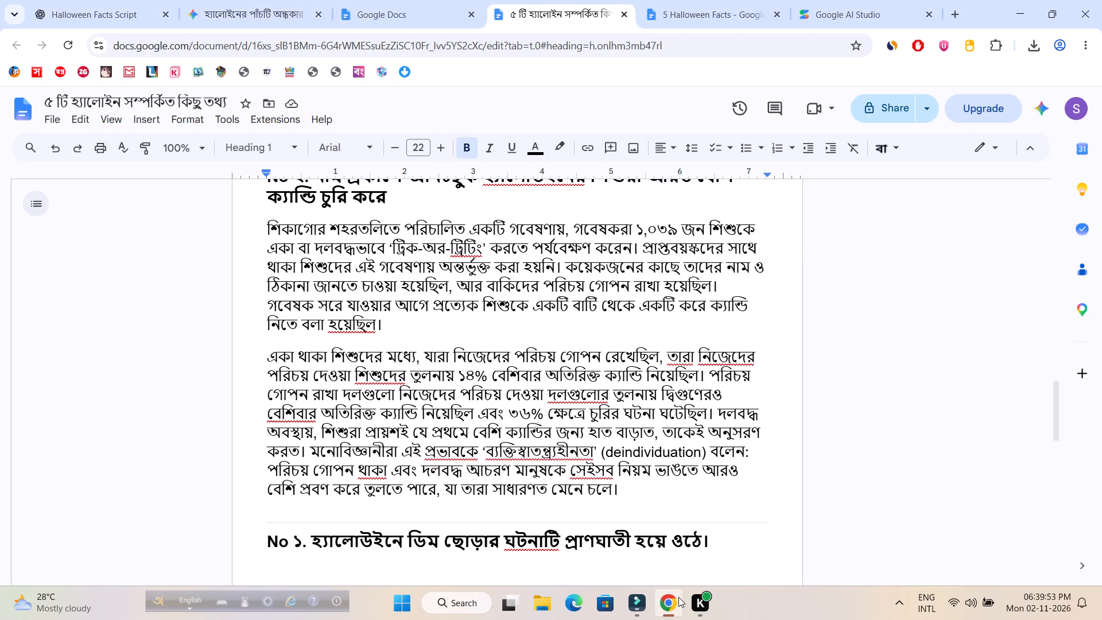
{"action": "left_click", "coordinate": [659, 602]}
Preview audio L30 from the project media and place it on the english audio track, aligned with the start of the title pair at about 04:44.
{"action": "left_click", "coordinate": [509, 317]}
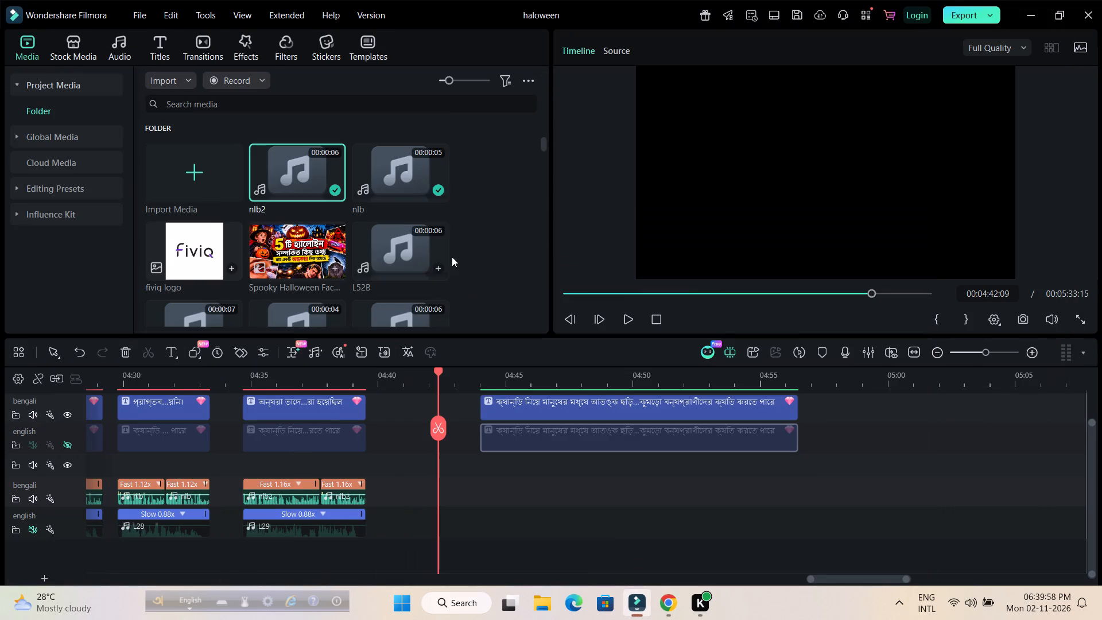
{"action": "scroll", "coordinate": [460, 235], "scroll_direction": "down", "scroll_amount": 14}
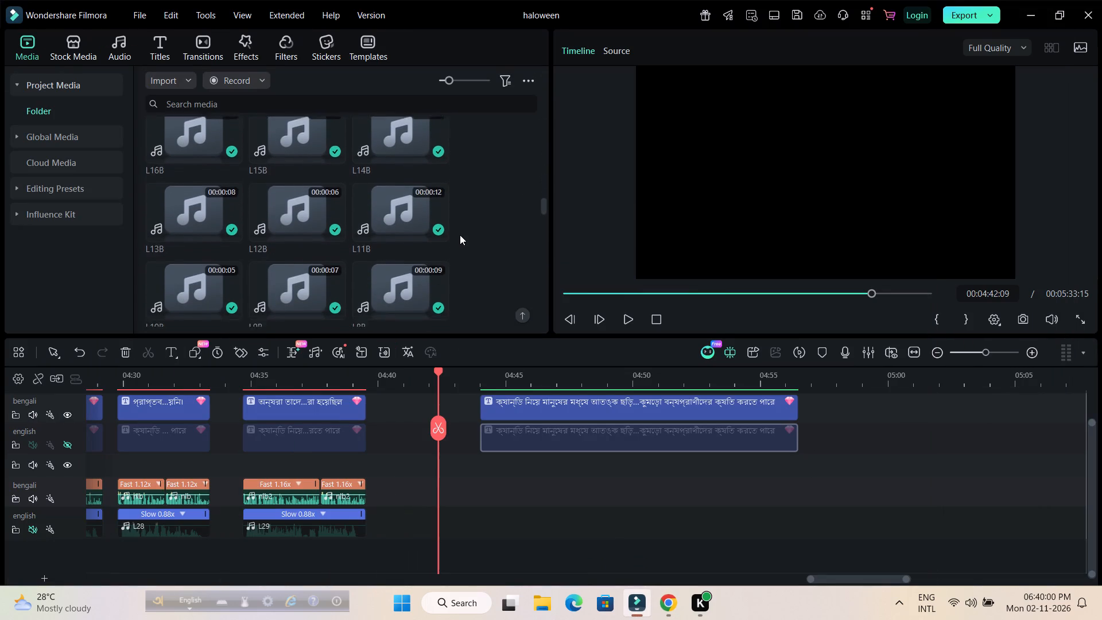
{"action": "scroll", "coordinate": [460, 235], "scroll_direction": "down", "scroll_amount": 6}
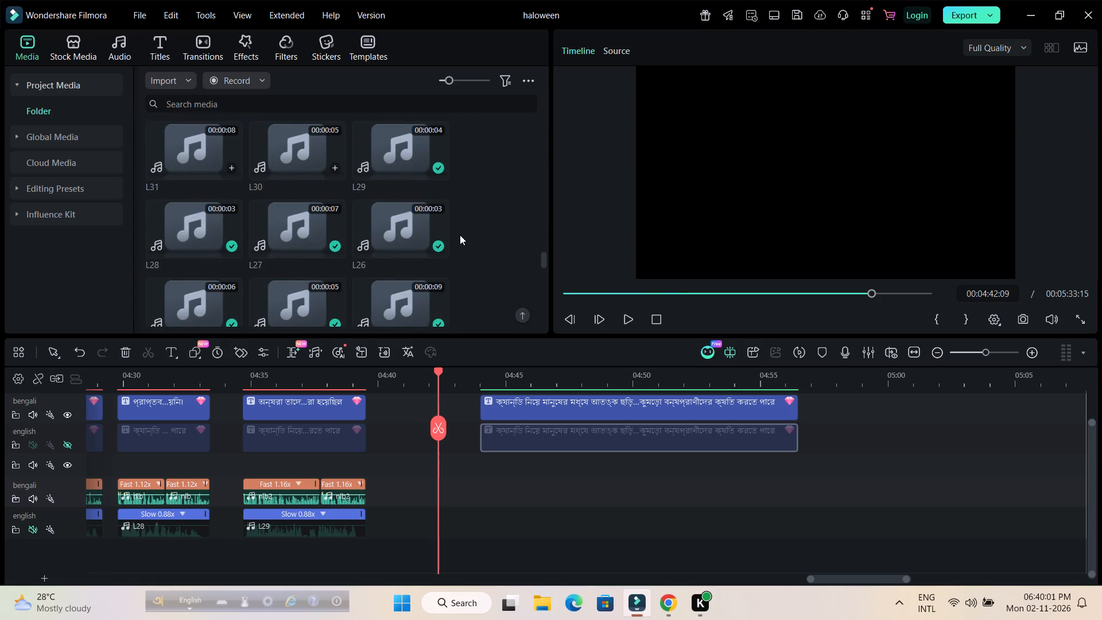
{"action": "left_click", "coordinate": [307, 150]}
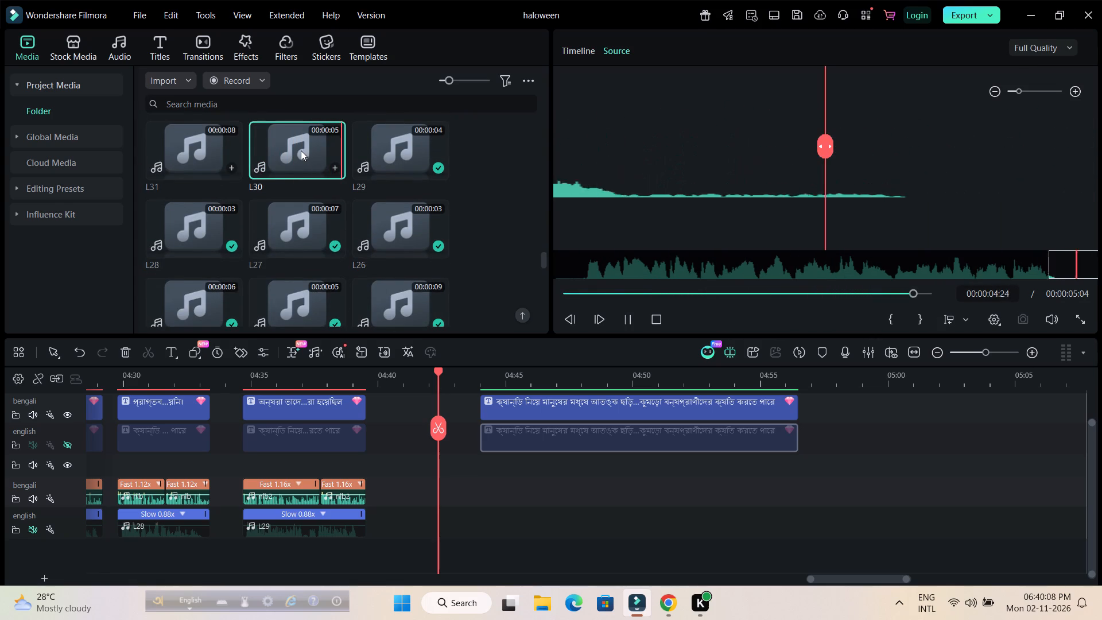
{"action": "left_click_drag", "start_coordinate": [301, 150], "coordinate": [481, 516]}
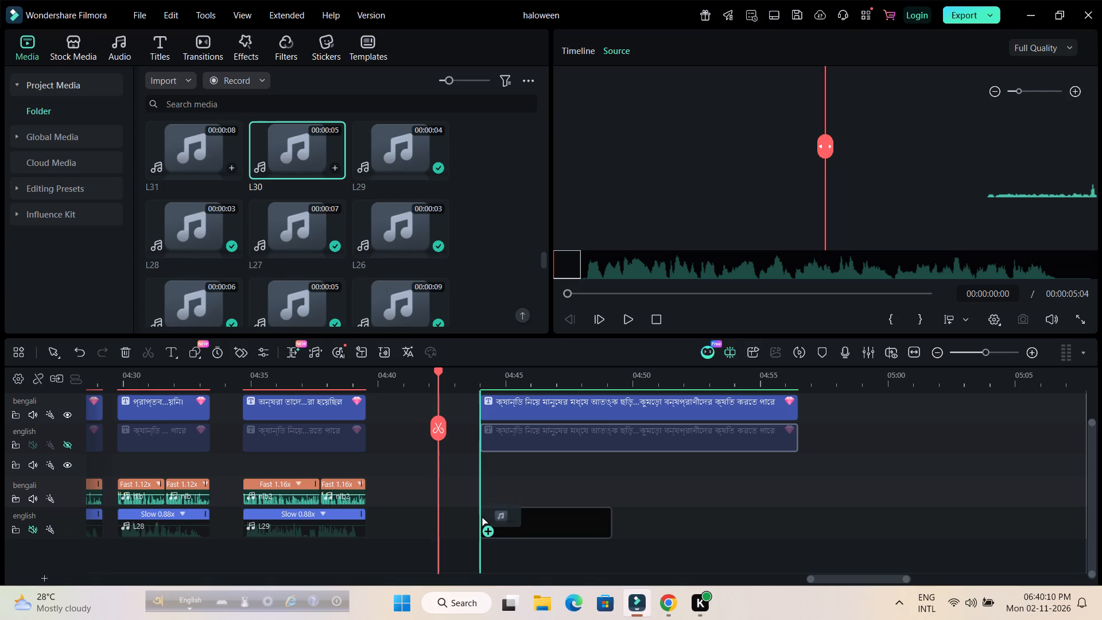
{"action": "left_click_drag", "start_coordinate": [481, 516], "coordinate": [481, 517]}
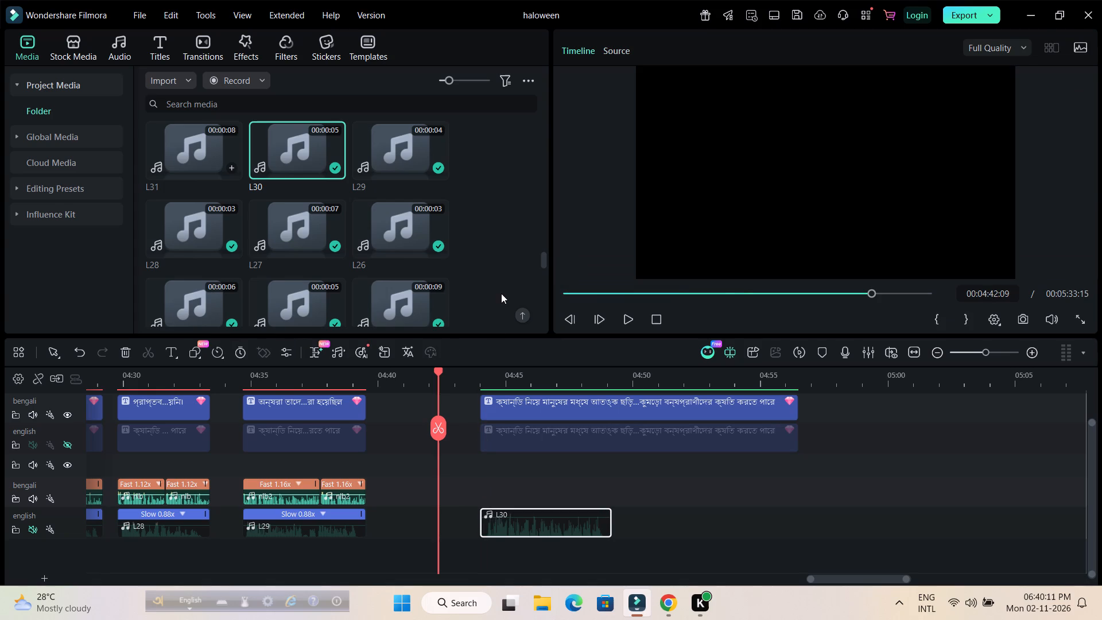
Look through the Bengali voice-over clips in the project media and preview L36B and L37B for a match to L30.
{"action": "scroll", "coordinate": [503, 280], "scroll_direction": "up", "scroll_amount": 7}
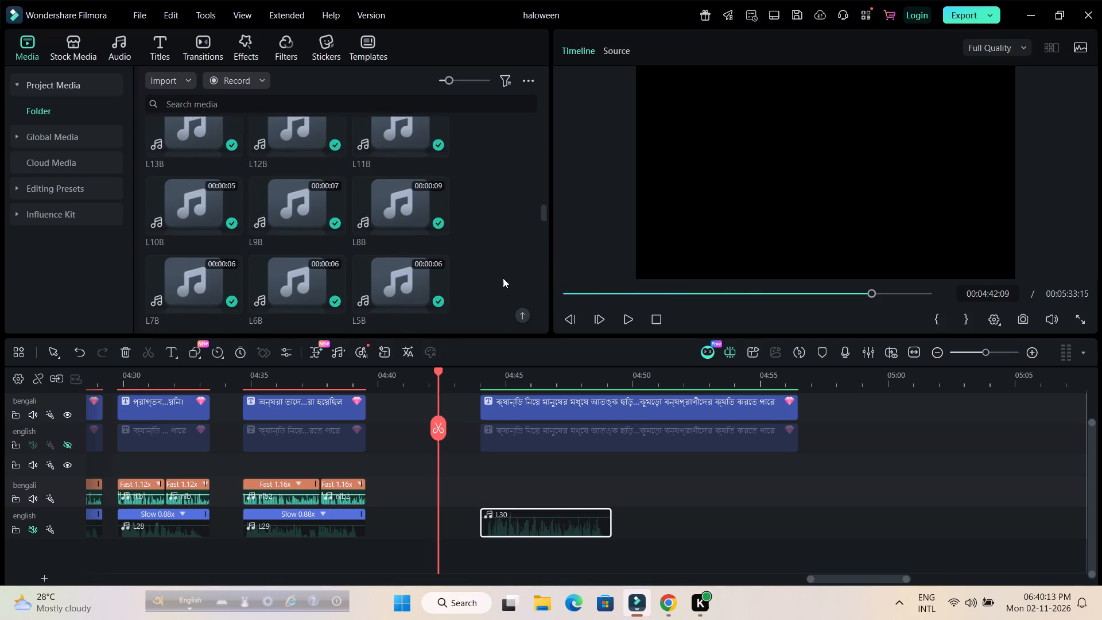
{"action": "scroll", "coordinate": [503, 278], "scroll_direction": "up", "scroll_amount": 3}
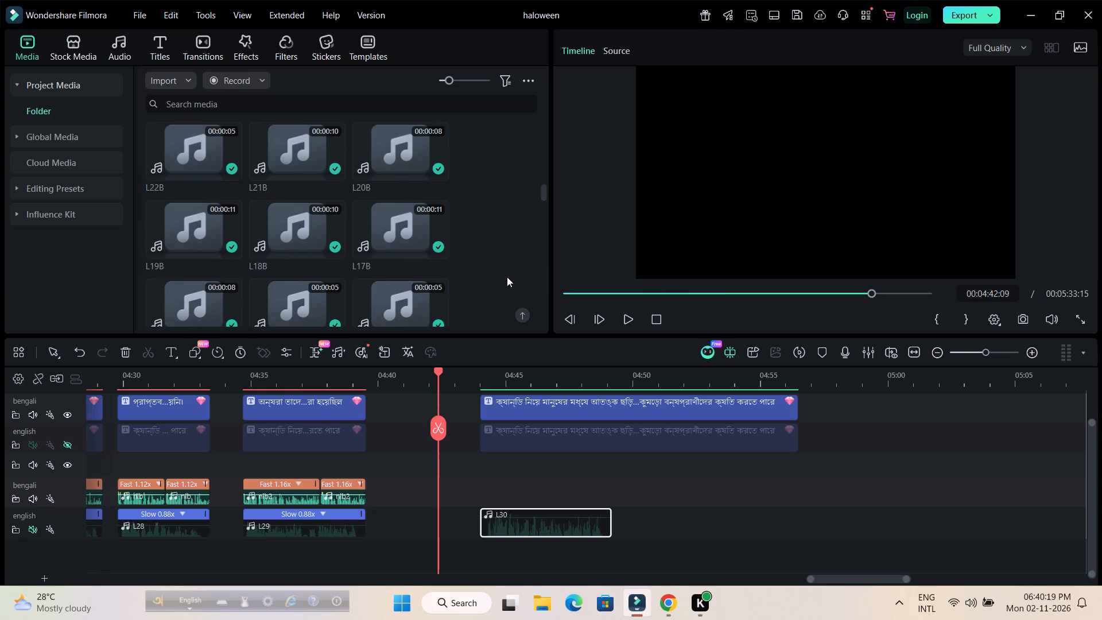
{"action": "scroll", "coordinate": [500, 252], "scroll_direction": "up", "scroll_amount": 3}
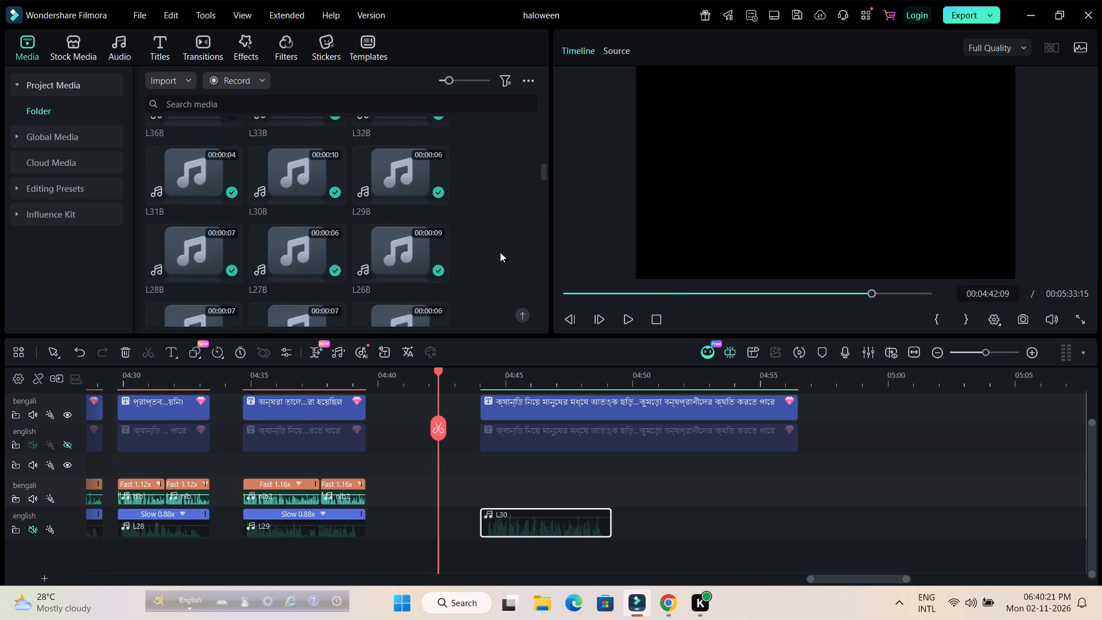
{"action": "scroll", "coordinate": [500, 252], "scroll_direction": "up", "scroll_amount": 3}
{"action": "scroll", "coordinate": [500, 252], "scroll_direction": "down", "scroll_amount": 1}
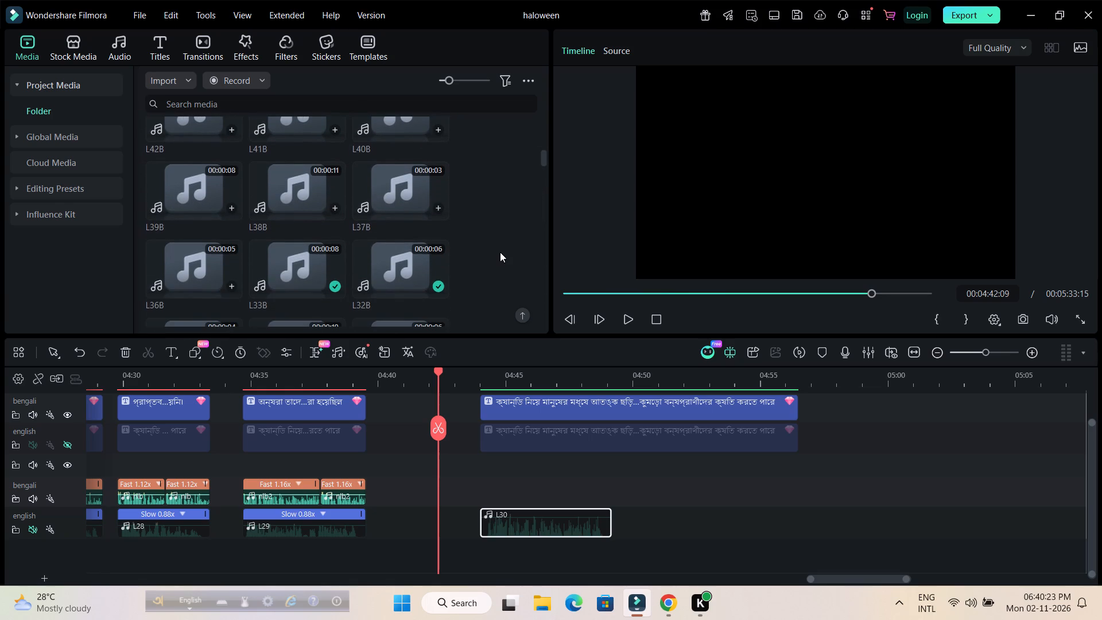
{"action": "scroll", "coordinate": [500, 252], "scroll_direction": "up", "scroll_amount": 6}
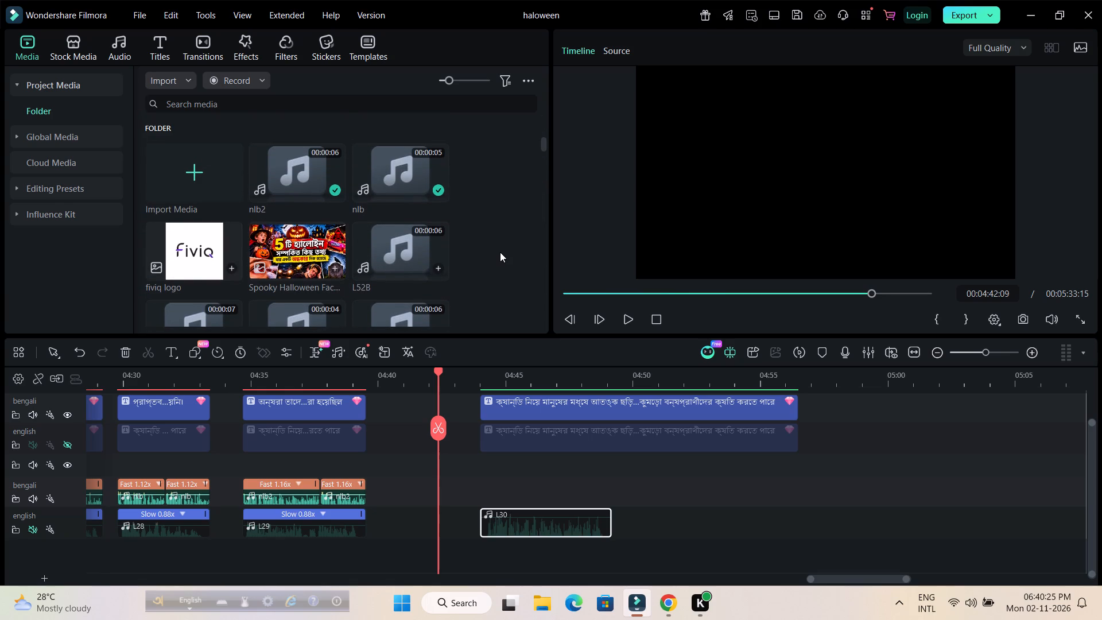
{"action": "scroll", "coordinate": [500, 252], "scroll_direction": "down", "scroll_amount": 5}
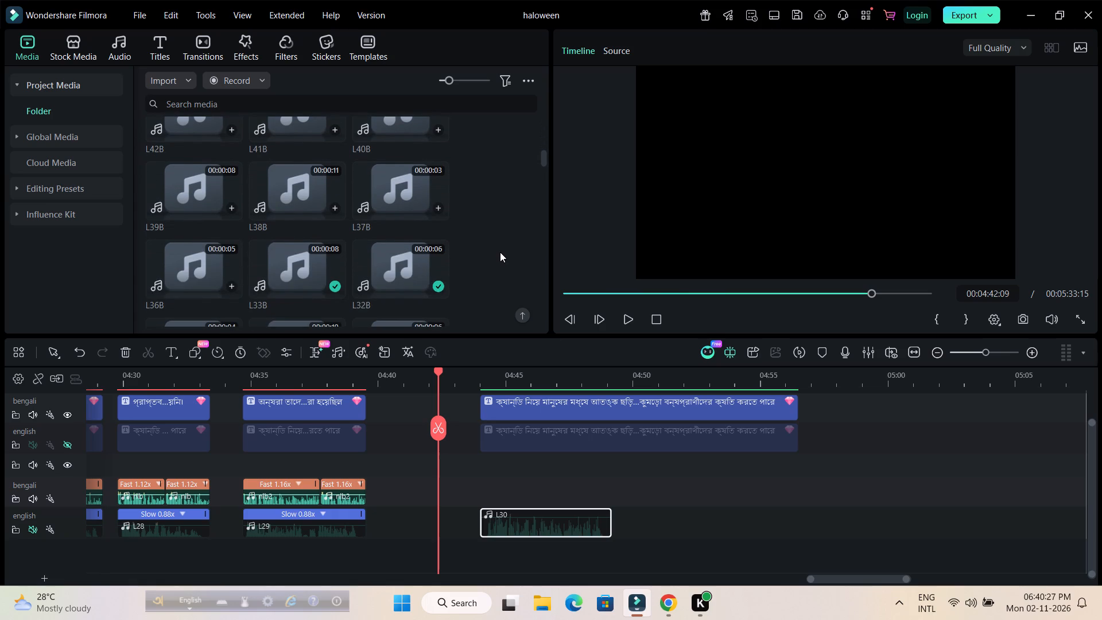
{"action": "scroll", "coordinate": [500, 252], "scroll_direction": "down", "scroll_amount": 1}
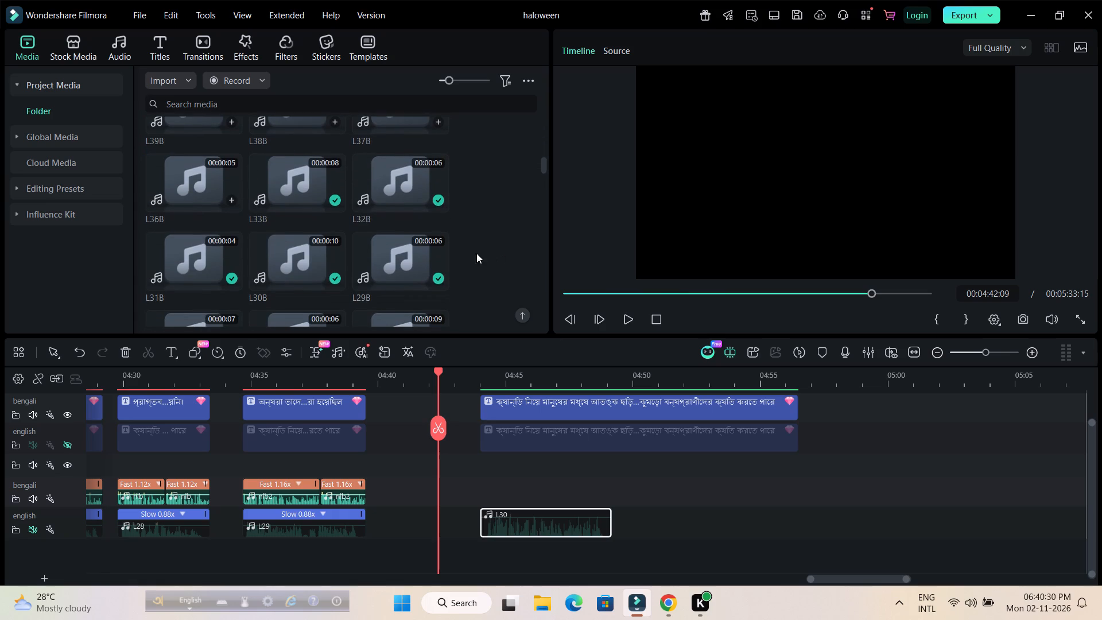
{"action": "left_click", "coordinate": [192, 186]}
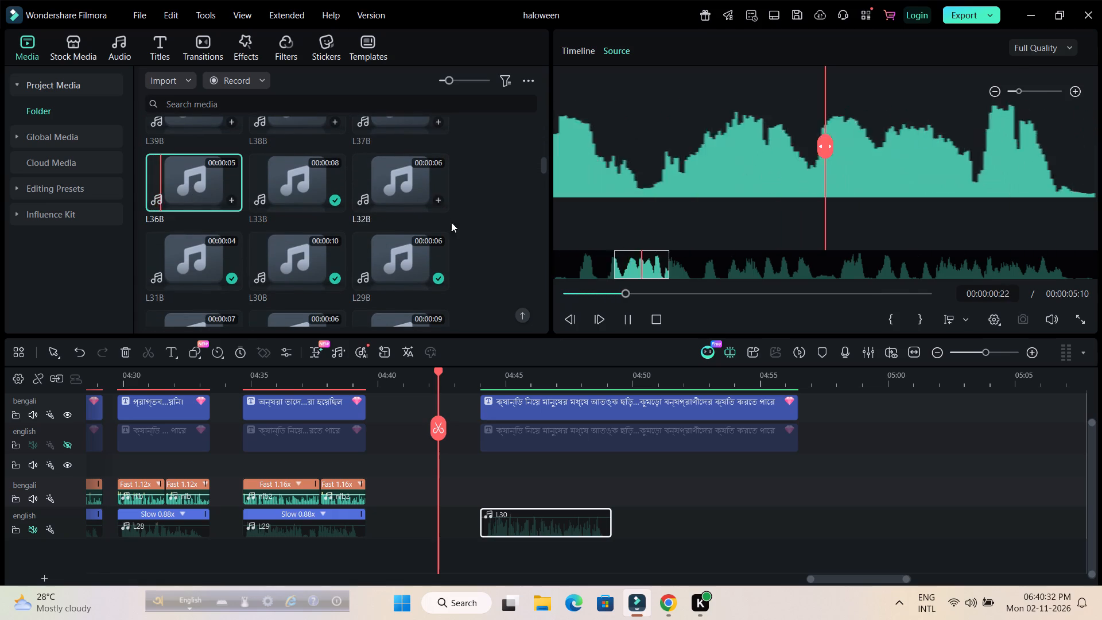
{"action": "scroll", "coordinate": [486, 258], "scroll_direction": "up", "scroll_amount": 1}
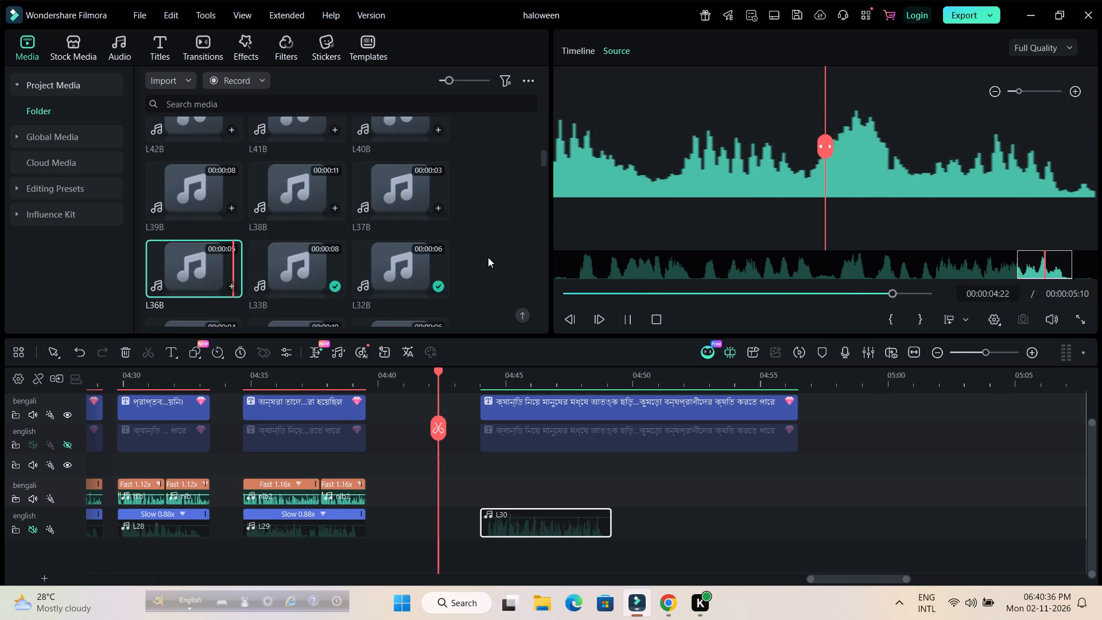
{"action": "left_click", "coordinate": [413, 195]}
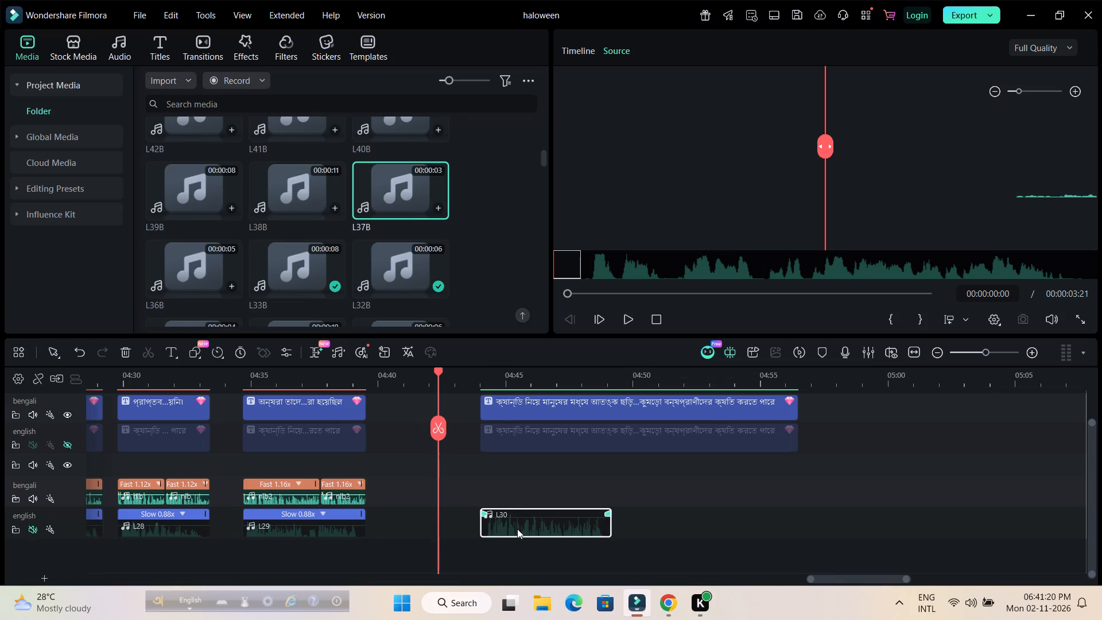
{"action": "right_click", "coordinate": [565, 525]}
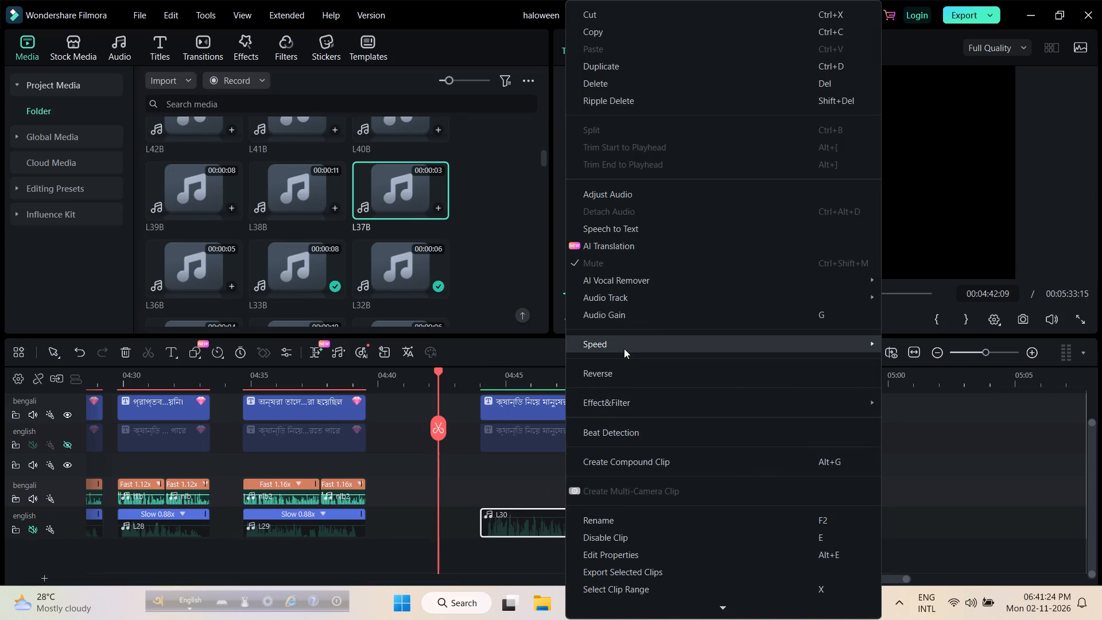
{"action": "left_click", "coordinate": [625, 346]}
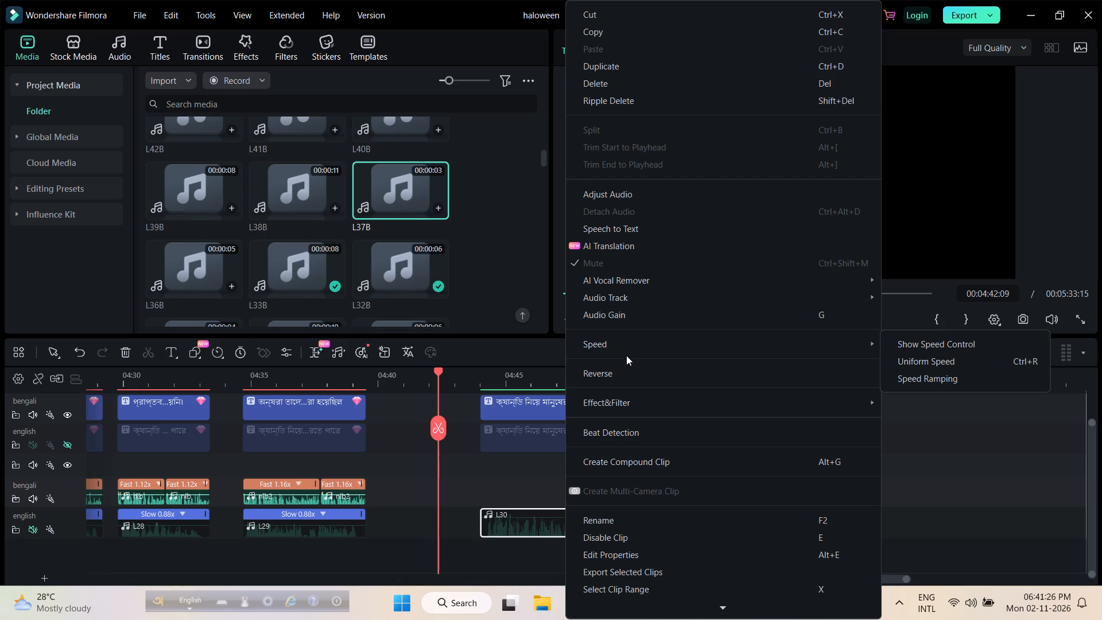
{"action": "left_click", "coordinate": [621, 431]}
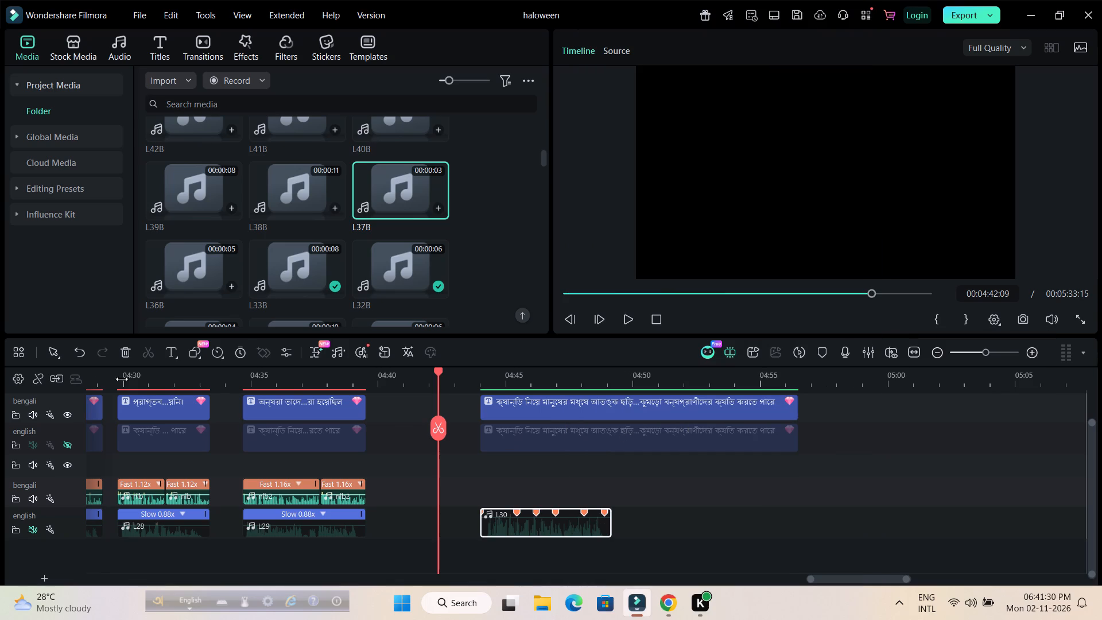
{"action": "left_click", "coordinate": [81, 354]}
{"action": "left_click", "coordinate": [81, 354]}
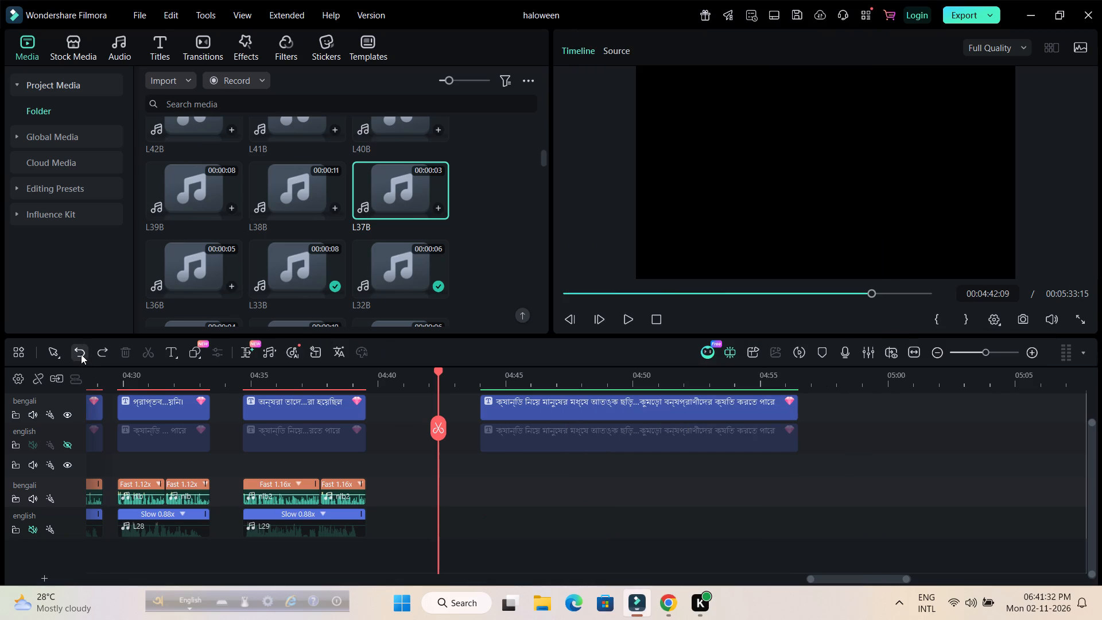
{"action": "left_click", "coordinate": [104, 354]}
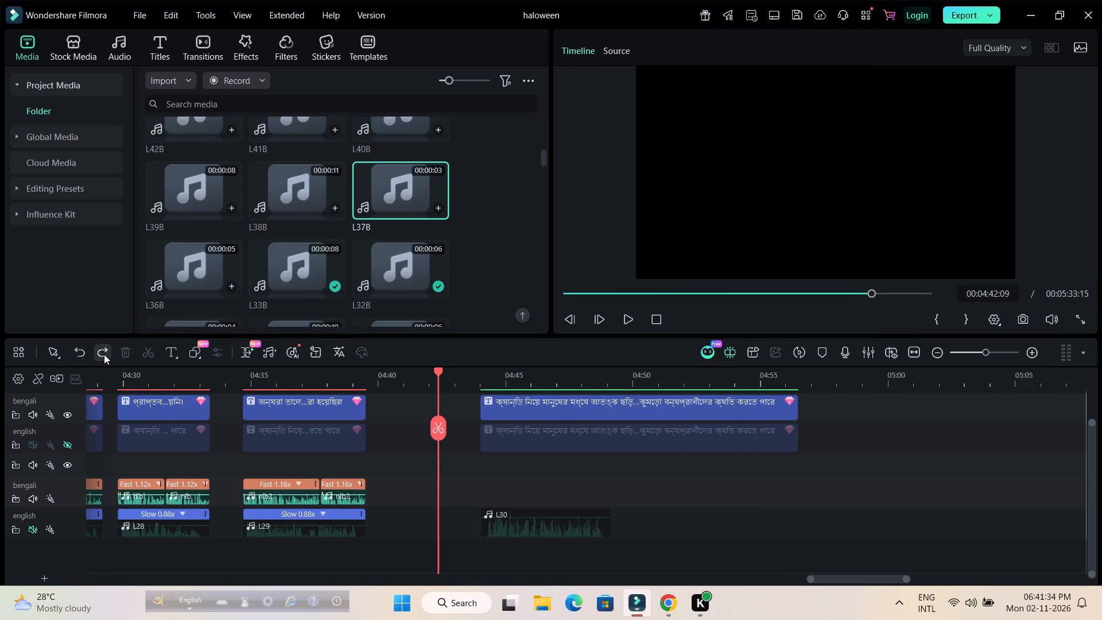
Scrub through the title pair above L30 and review the uniform speed settings of L30.
{"action": "left_click", "coordinate": [540, 526]}
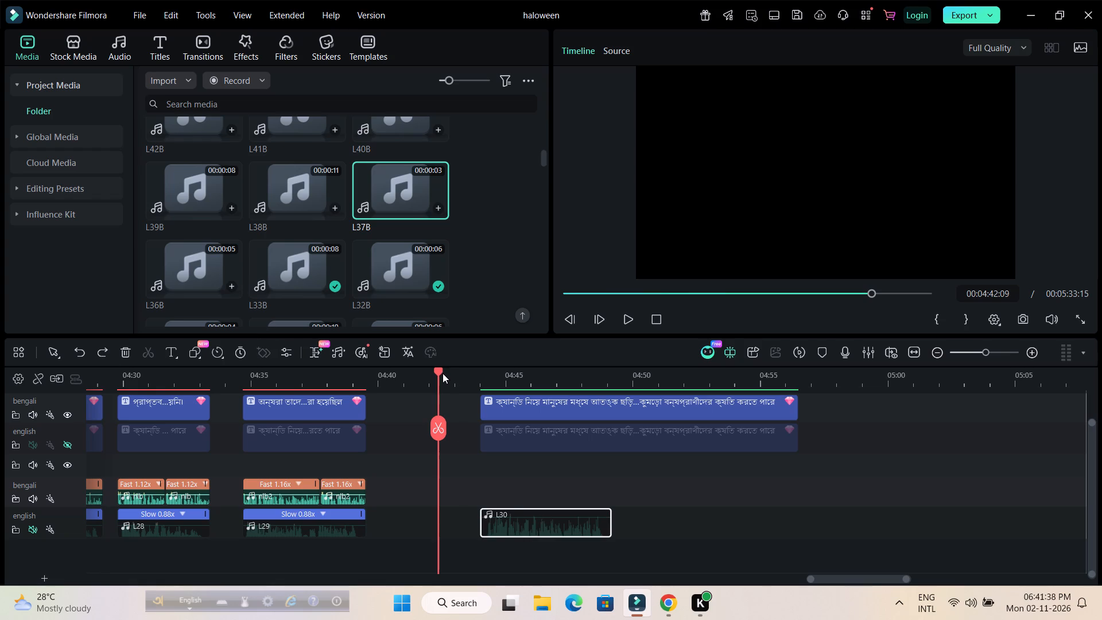
{"action": "left_click_drag", "start_coordinate": [441, 373], "coordinate": [575, 397]}
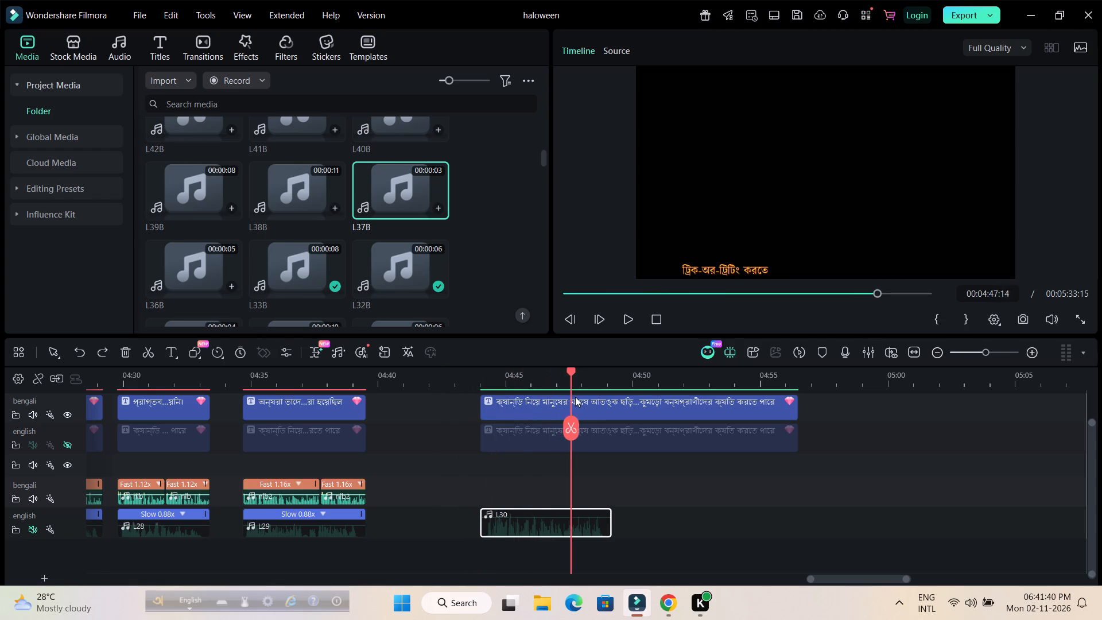
{"action": "left_click_drag", "start_coordinate": [575, 397], "coordinate": [498, 410]}
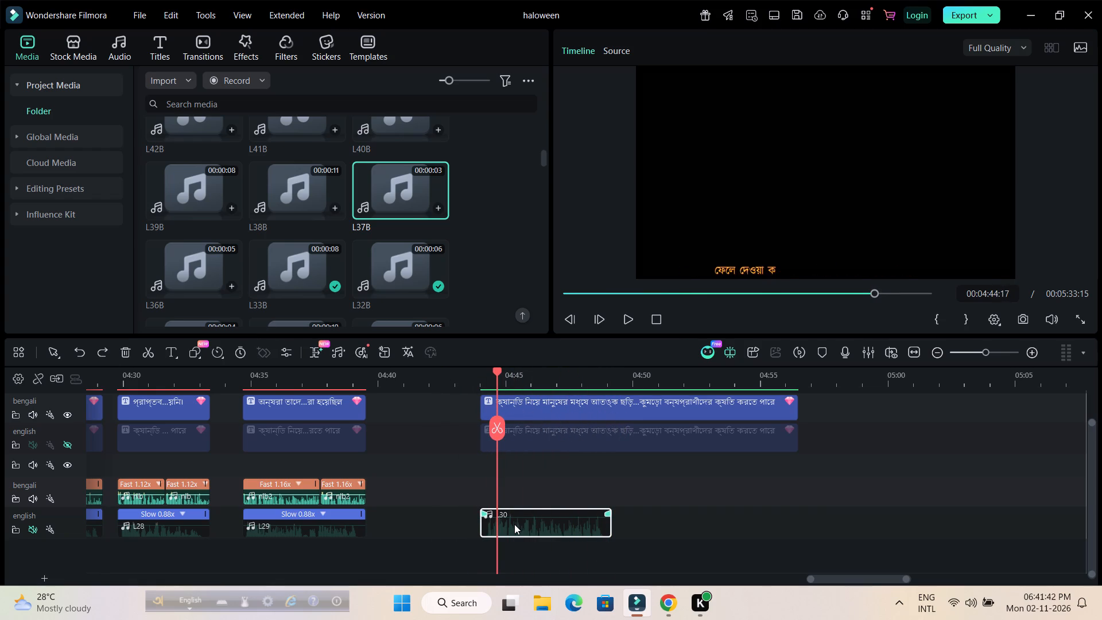
{"action": "double_click", "coordinate": [514, 524]}
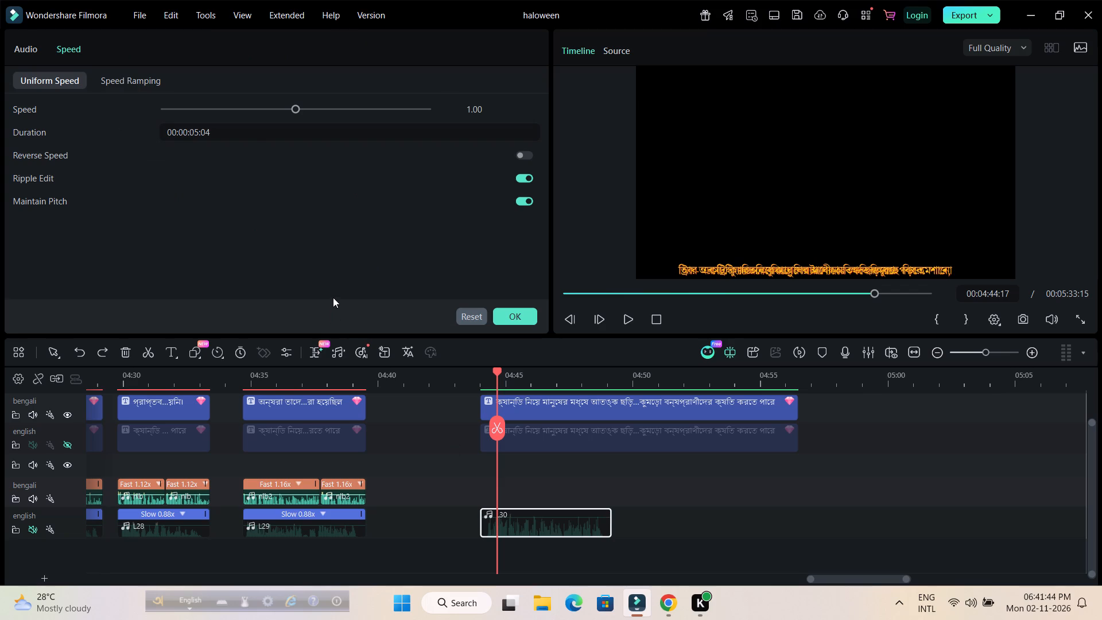
{"action": "left_click", "coordinate": [541, 314]}
{"action": "left_click", "coordinate": [527, 317]}
Import nlb3 from Local Disk (F:) and place it on the bengali audio track, aligned with the start of L30.
{"action": "scroll", "coordinate": [481, 219], "scroll_direction": "up", "scroll_amount": 2}
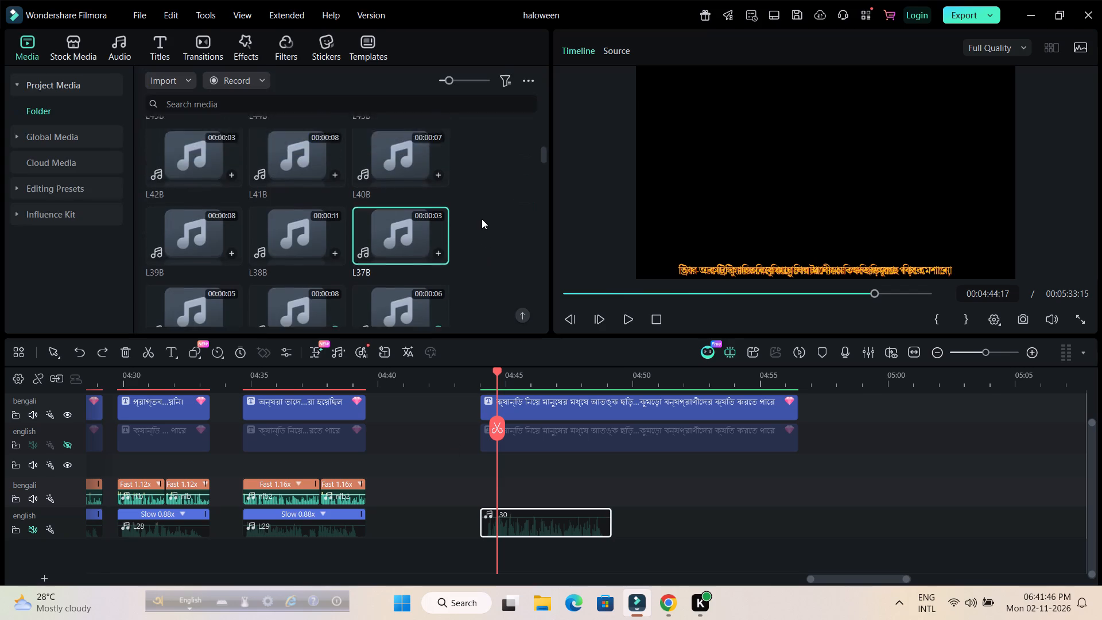
{"action": "scroll", "coordinate": [482, 219], "scroll_direction": "up", "scroll_amount": 7}
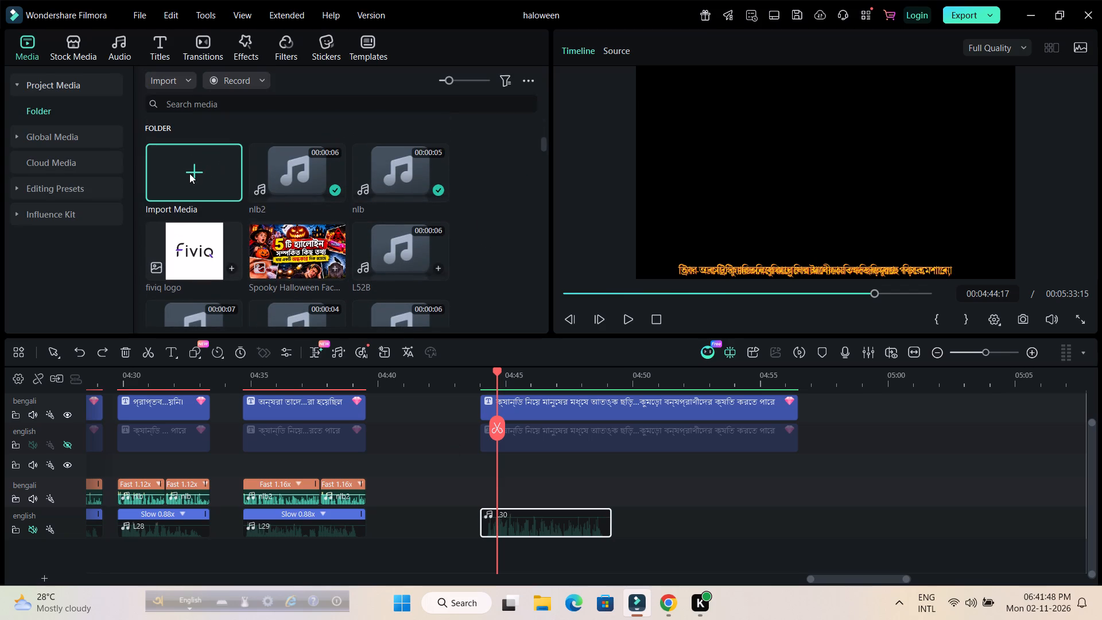
{"action": "left_click", "coordinate": [189, 173]}
{"action": "left_click", "coordinate": [173, 196]}
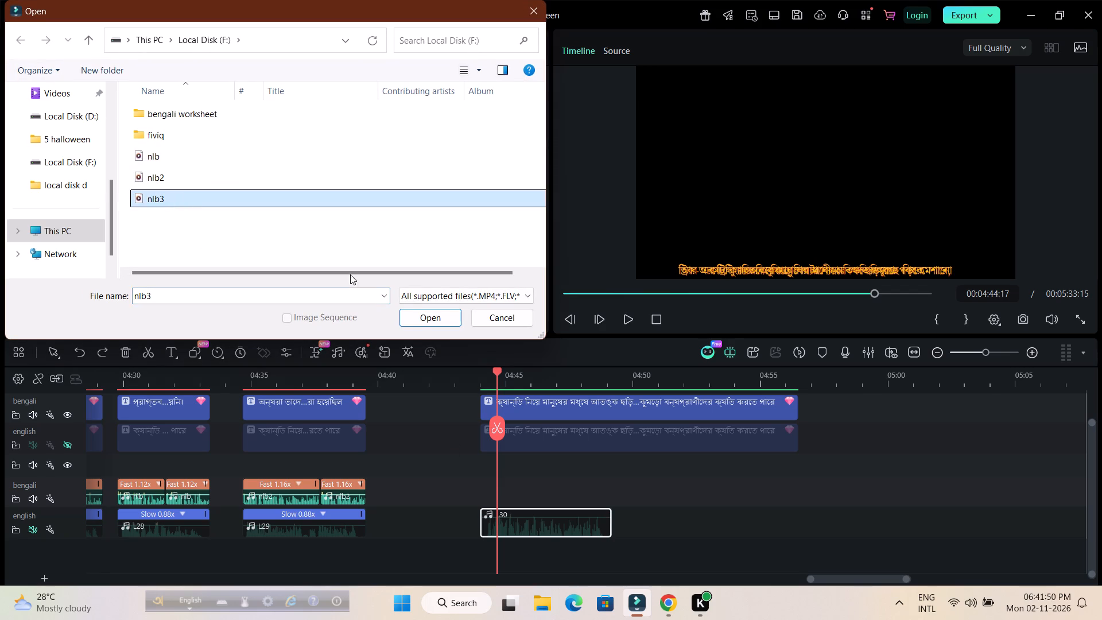
{"action": "left_click", "coordinate": [422, 315]}
{"action": "left_click_drag", "start_coordinate": [294, 168], "coordinate": [460, 344]}
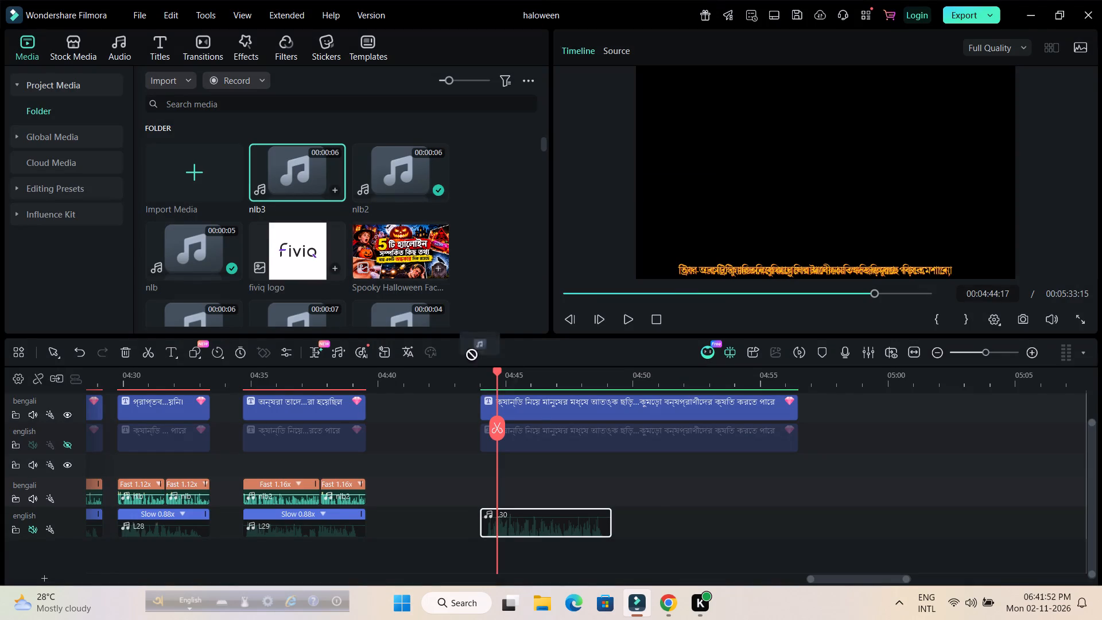
{"action": "left_click_drag", "start_coordinate": [460, 344], "coordinate": [501, 444]}
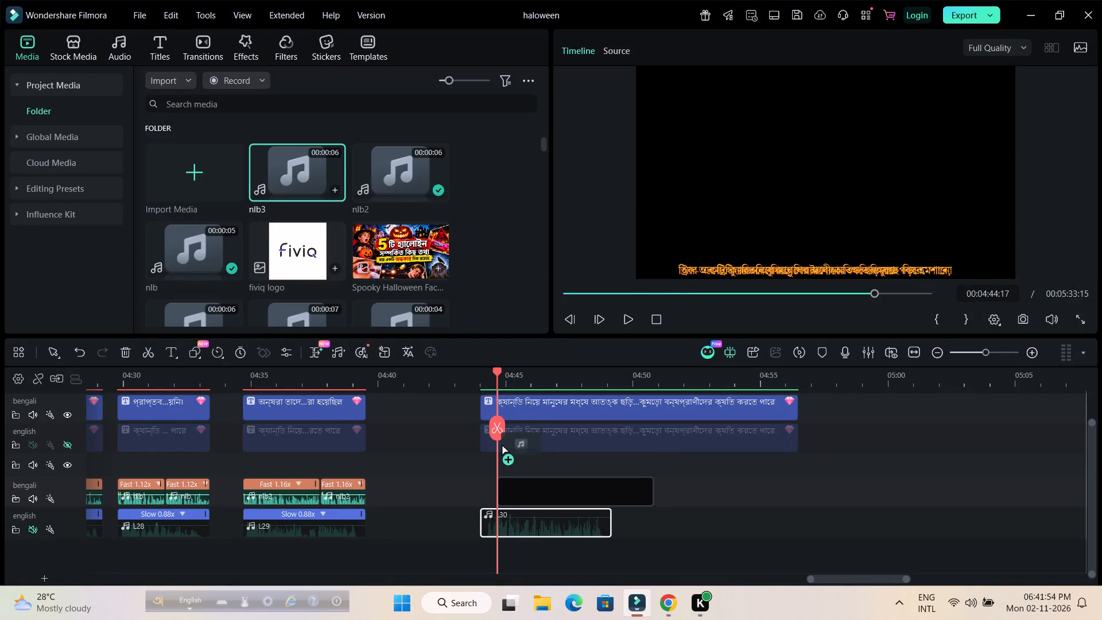
{"action": "left_click_drag", "start_coordinate": [501, 444], "coordinate": [480, 448]}
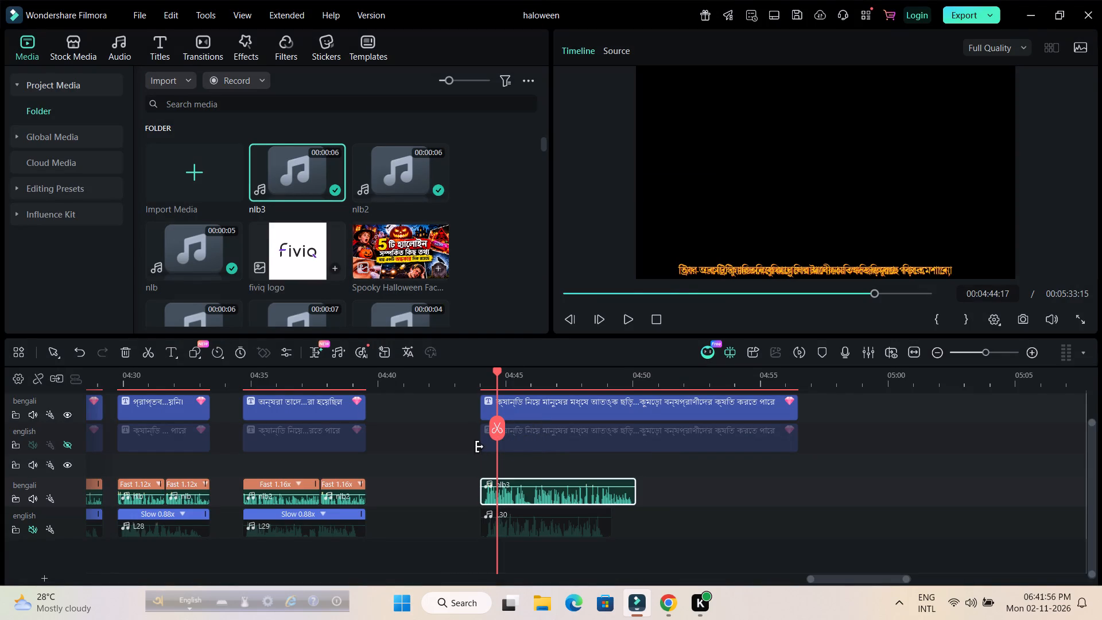
Find the original L30 clip in the project media and listen to it in the source preview.
{"action": "left_click", "coordinate": [531, 247]}
{"action": "scroll", "coordinate": [531, 247], "scroll_direction": "down", "scroll_amount": 3}
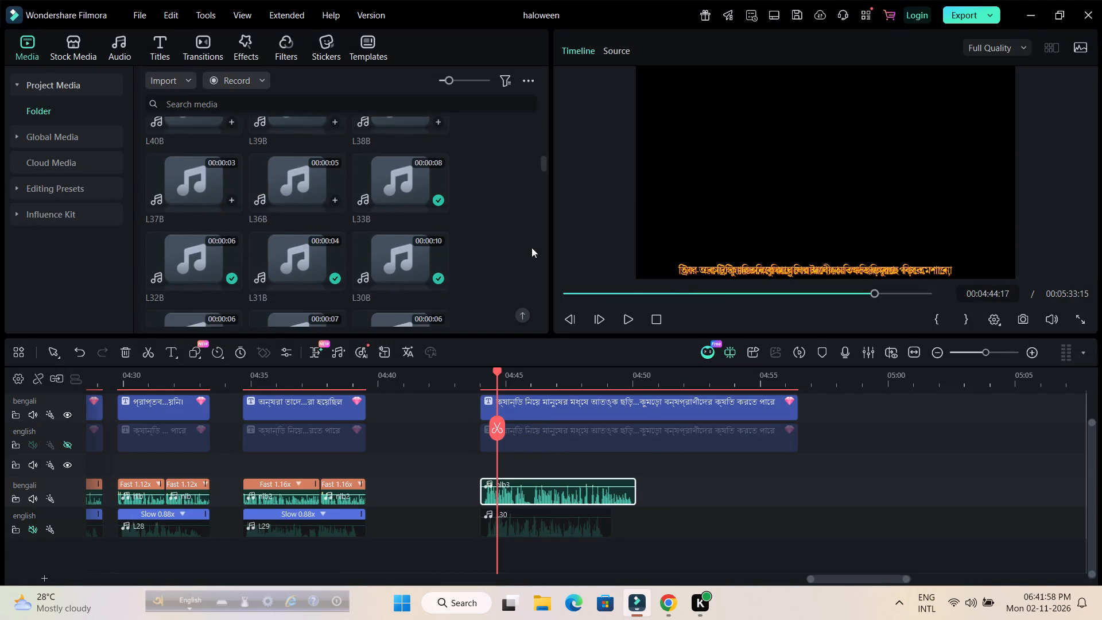
{"action": "scroll", "coordinate": [531, 247], "scroll_direction": "down", "scroll_amount": 9}
{"action": "scroll", "coordinate": [531, 247], "scroll_direction": "up", "scroll_amount": 3}
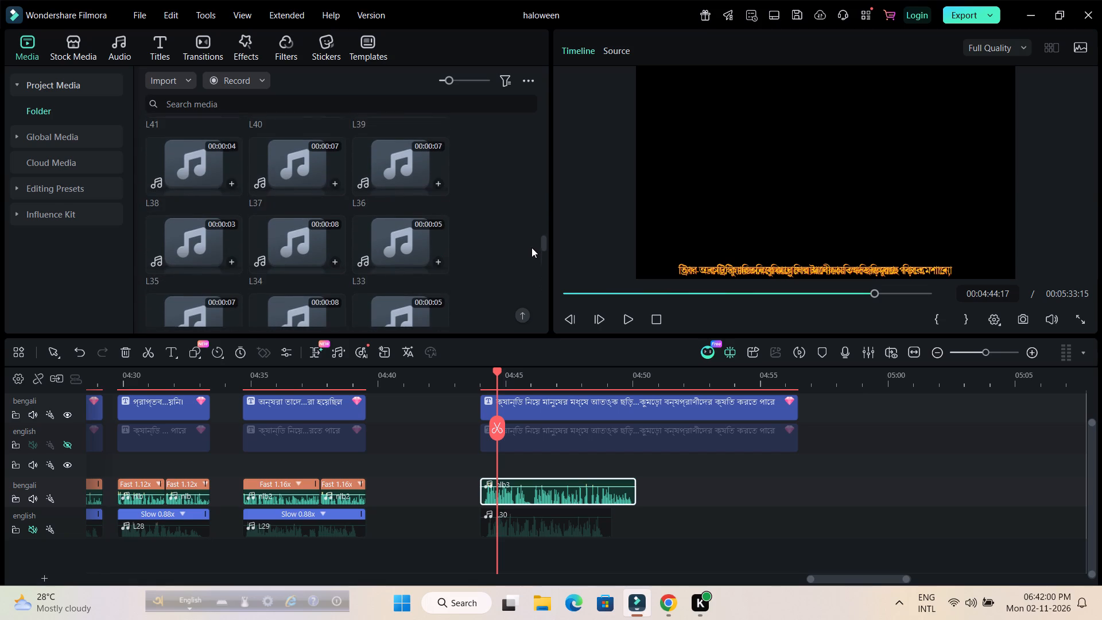
{"action": "scroll", "coordinate": [531, 247], "scroll_direction": "up", "scroll_amount": 1}
{"action": "scroll", "coordinate": [531, 247], "scroll_direction": "down", "scroll_amount": 3}
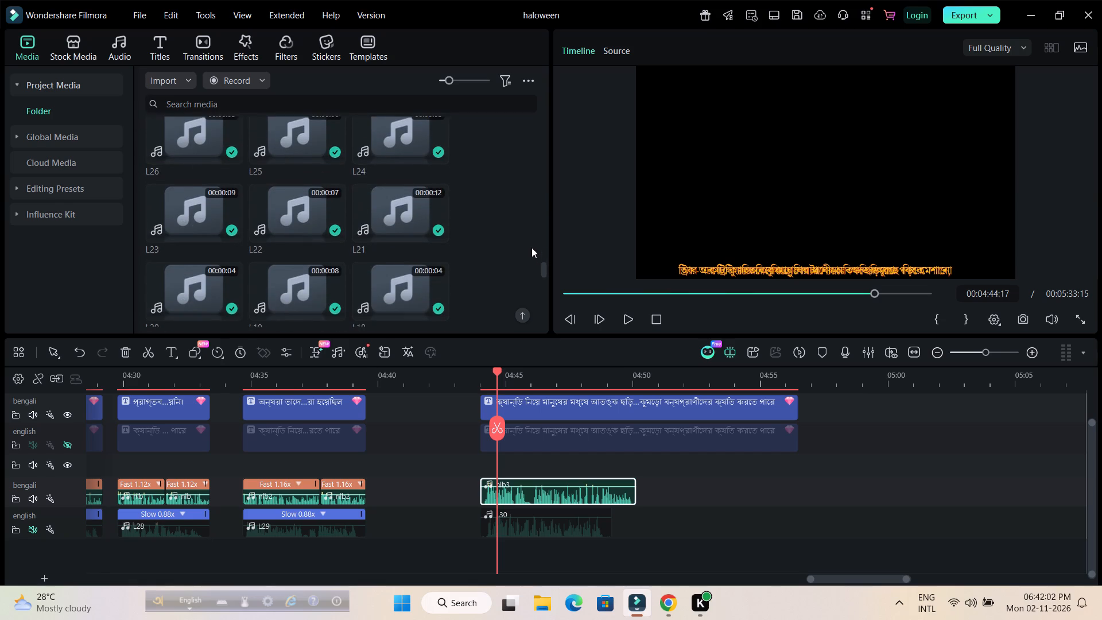
{"action": "scroll", "coordinate": [531, 247], "scroll_direction": "up", "scroll_amount": 1}
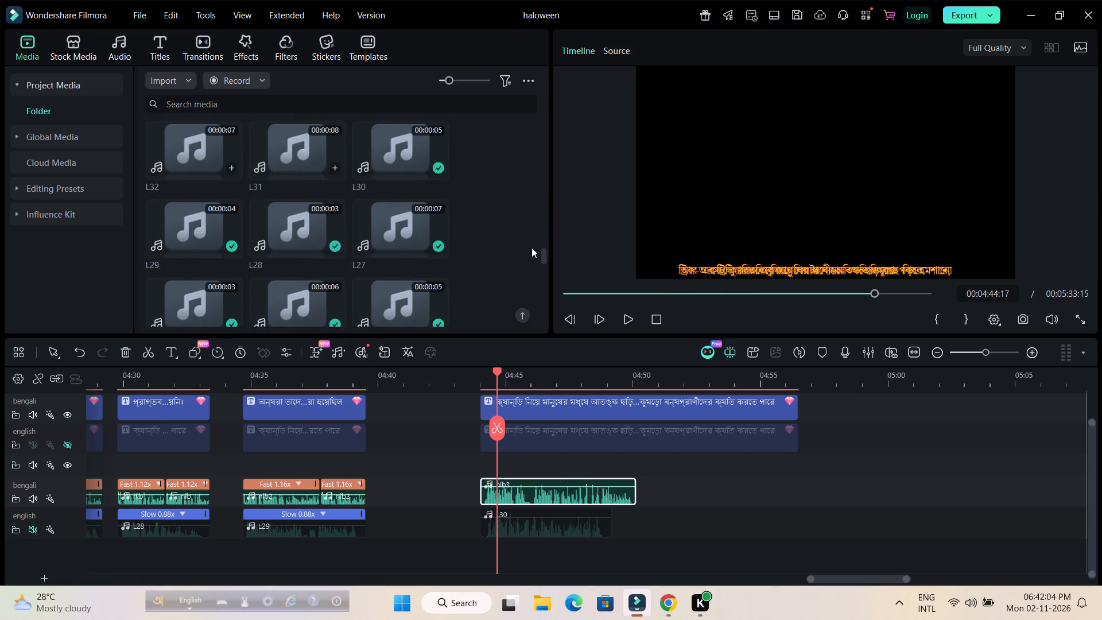
{"action": "left_click", "coordinate": [401, 144]}
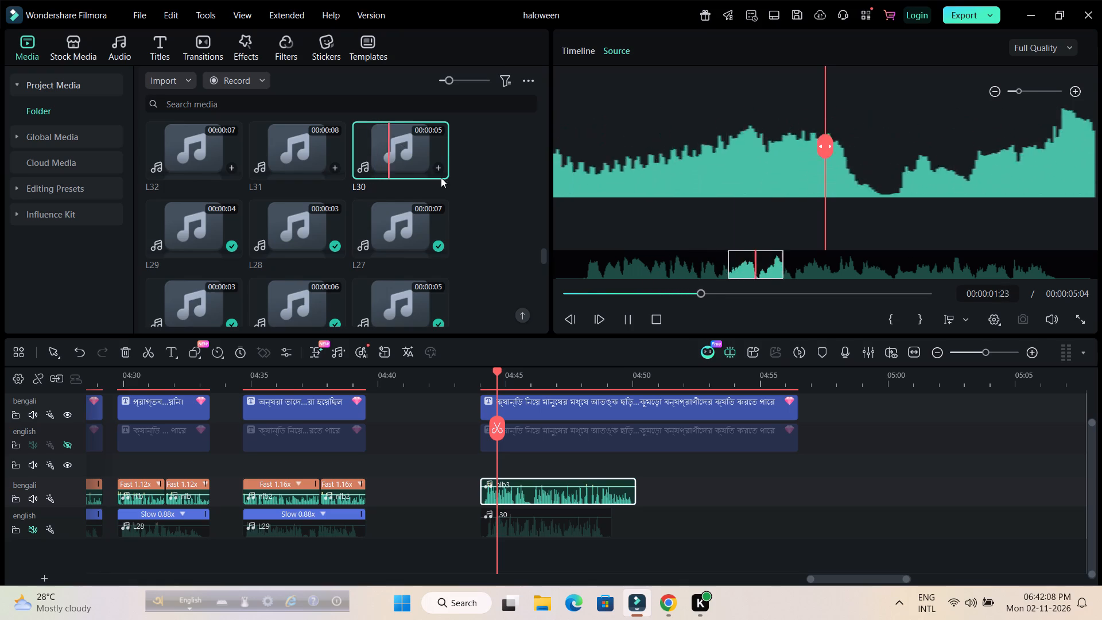
{"action": "left_click", "coordinate": [508, 226]}
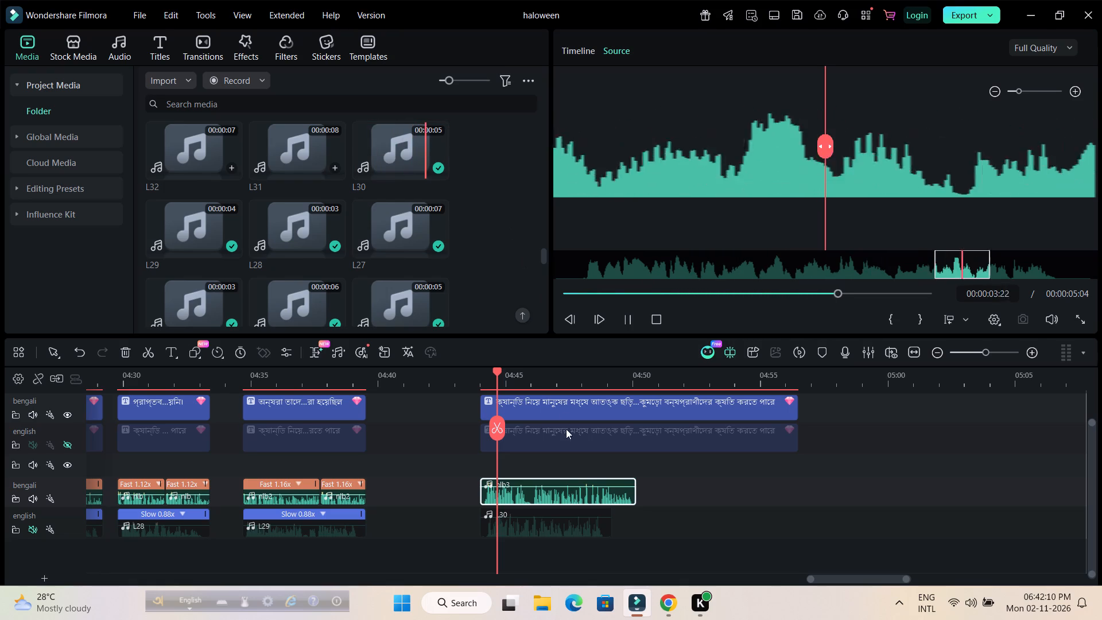
Trim the silence from the start of nlb3 and move the clip back to align with L30's start.
{"action": "left_click_drag", "start_coordinate": [533, 381], "coordinate": [817, 382]}
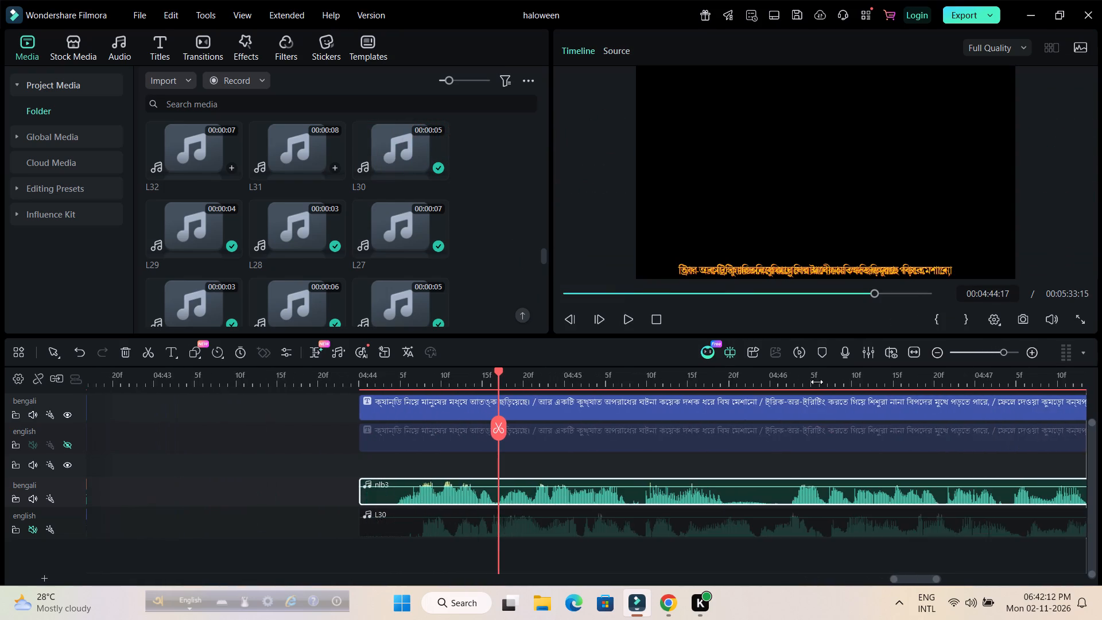
{"action": "left_click_drag", "start_coordinate": [817, 382], "coordinate": [880, 382]}
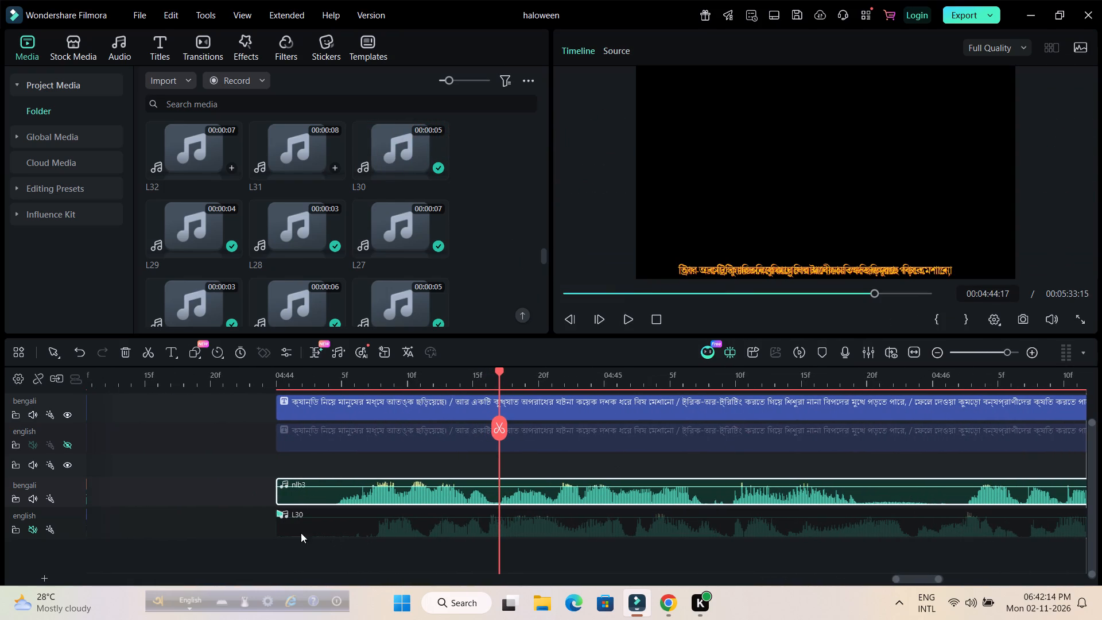
{"action": "left_click_drag", "start_coordinate": [280, 495], "coordinate": [335, 495]}
{"action": "left_click_drag", "start_coordinate": [553, 495], "coordinate": [503, 495]}
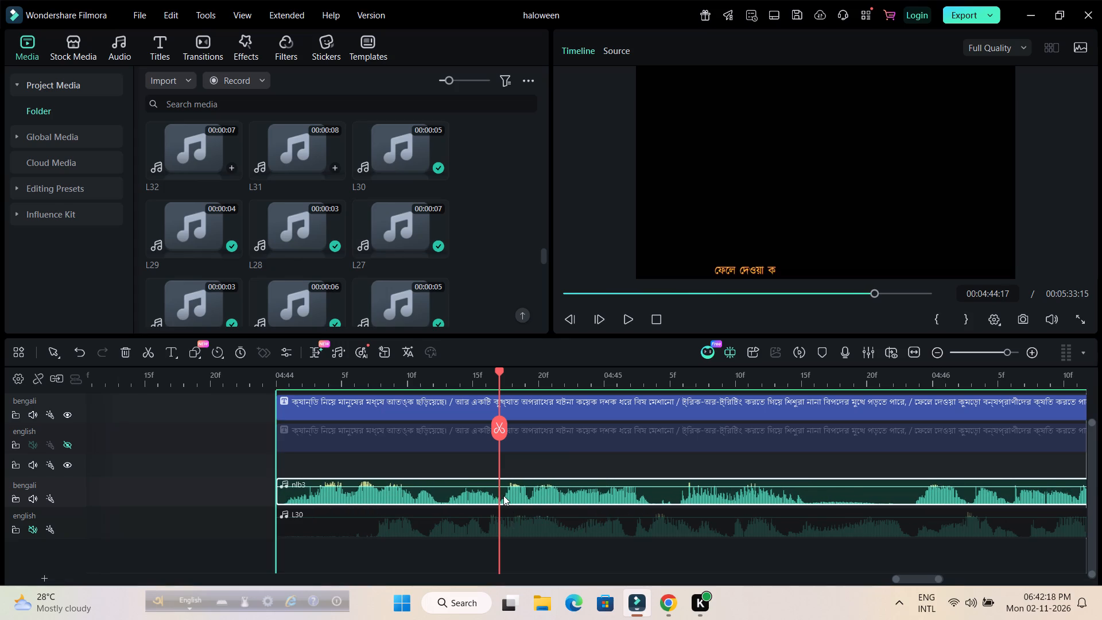
Trim the silent tail from the end of nlb3 on the bengali audio track.
{"action": "left_click_drag", "start_coordinate": [651, 383], "coordinate": [435, 393]}
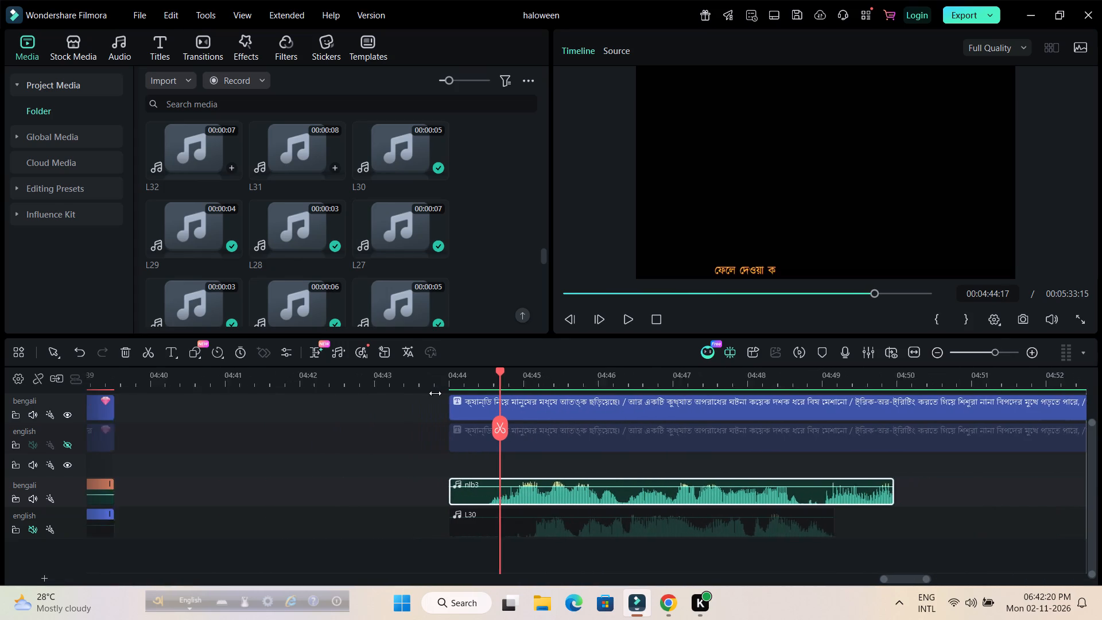
{"action": "left_click_drag", "start_coordinate": [435, 393], "coordinate": [432, 394]}
{"action": "left_click_drag", "start_coordinate": [893, 579], "coordinate": [897, 579]}
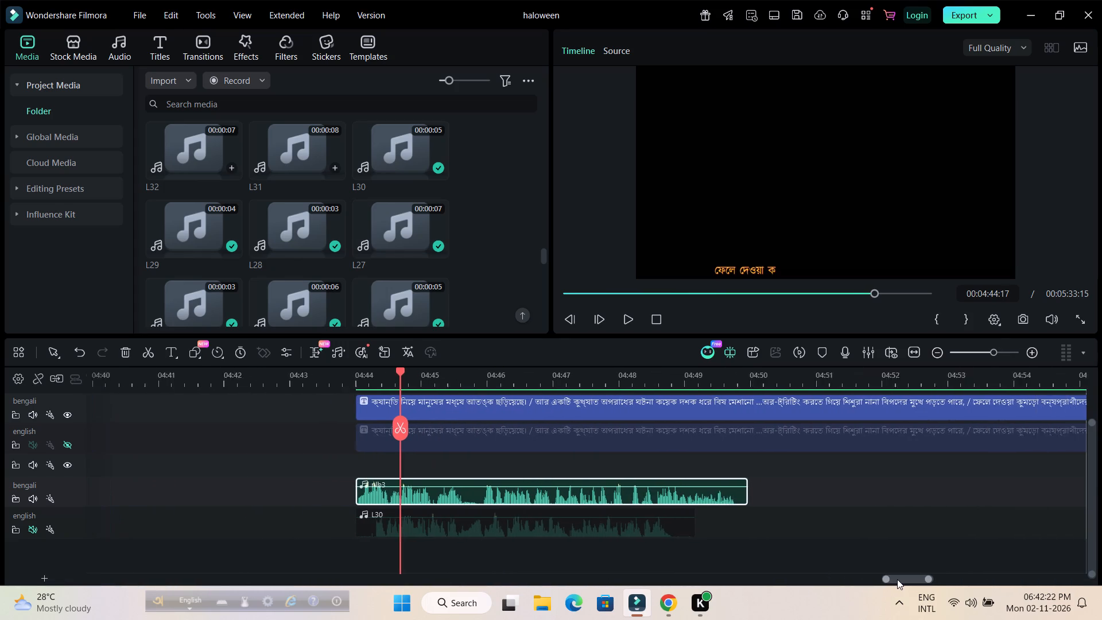
{"action": "left_click_drag", "start_coordinate": [897, 579], "coordinate": [902, 579]}
{"action": "left_click", "coordinate": [600, 384]}
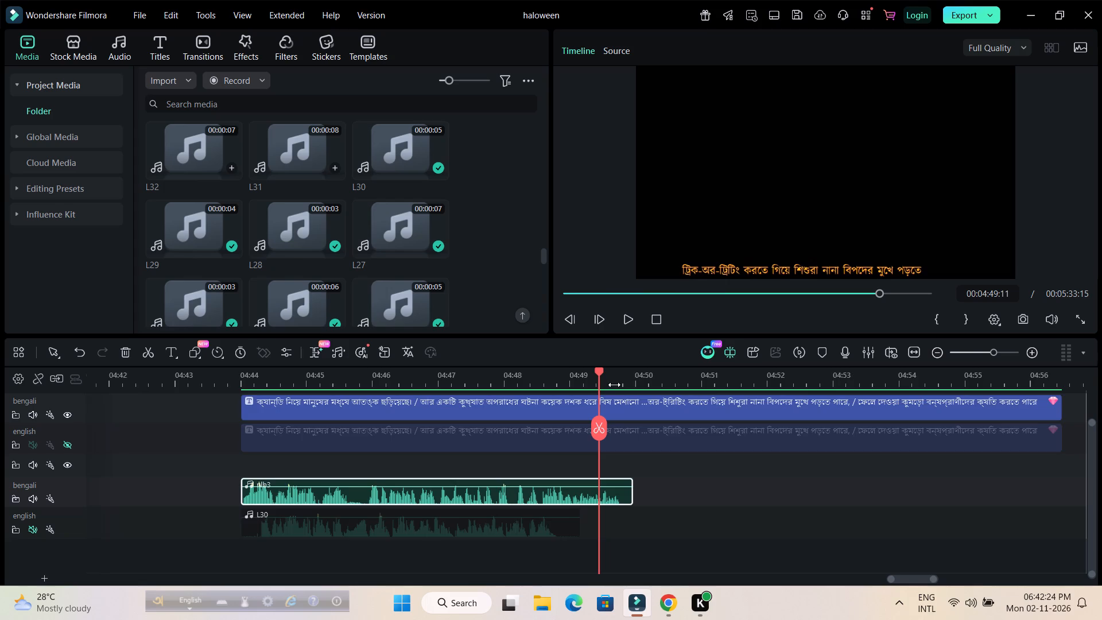
{"action": "left_click_drag", "start_coordinate": [615, 385], "coordinate": [941, 385]}
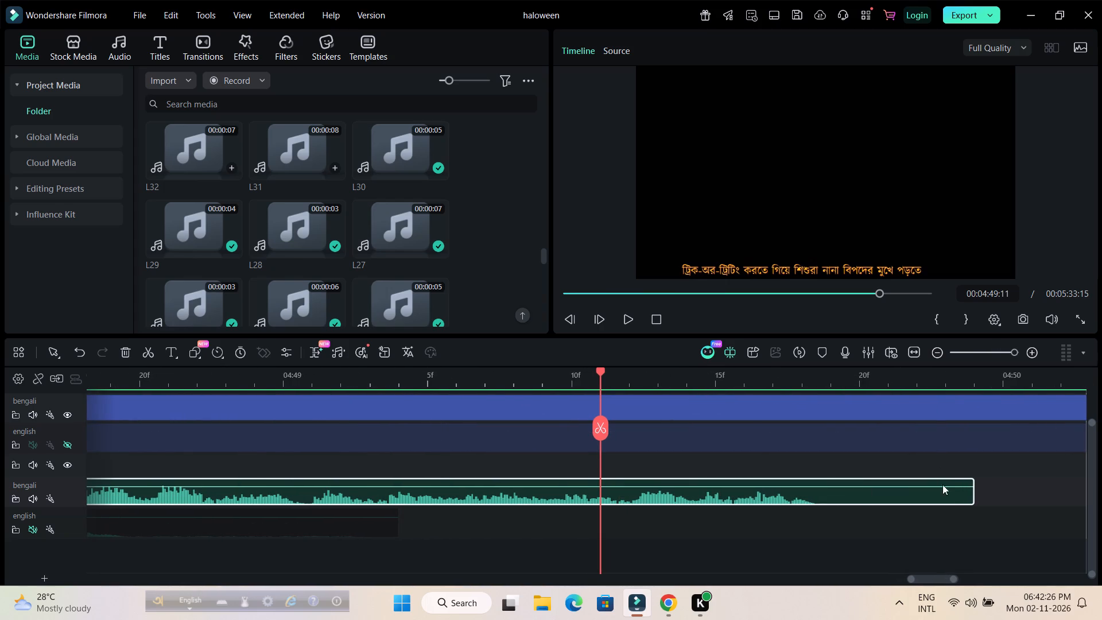
{"action": "left_click_drag", "start_coordinate": [973, 497], "coordinate": [839, 497]}
Examine the pause in nlb3 around 04:45:15 against the waveform of L30.
{"action": "left_click_drag", "start_coordinate": [798, 387], "coordinate": [703, 394]}
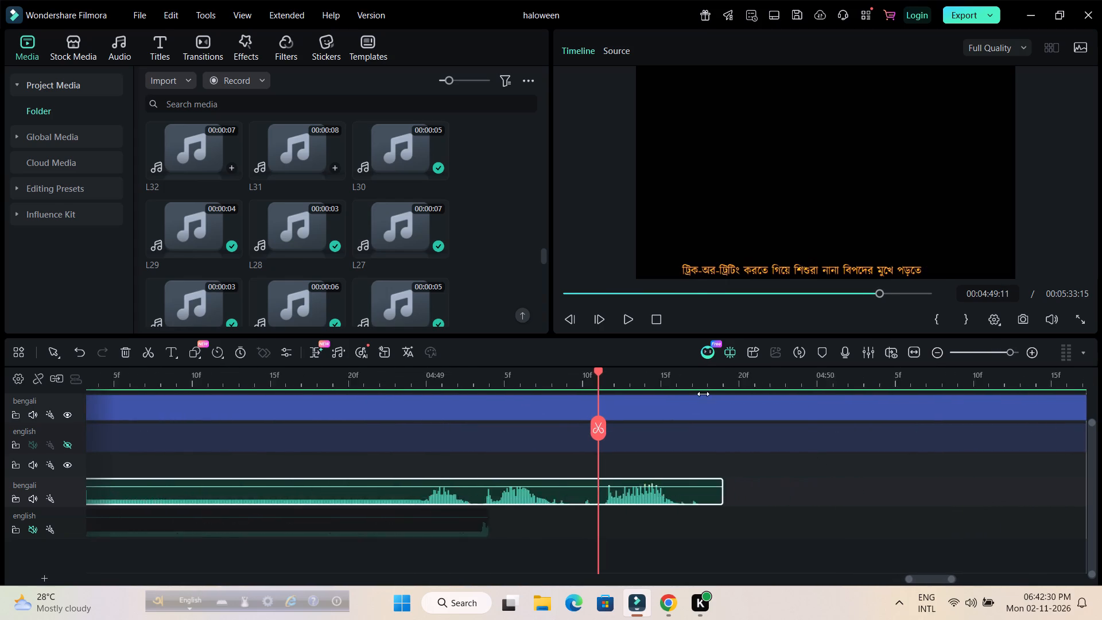
{"action": "left_click_drag", "start_coordinate": [703, 394], "coordinate": [475, 398]}
{"action": "left_click_drag", "start_coordinate": [906, 577], "coordinate": [900, 577]}
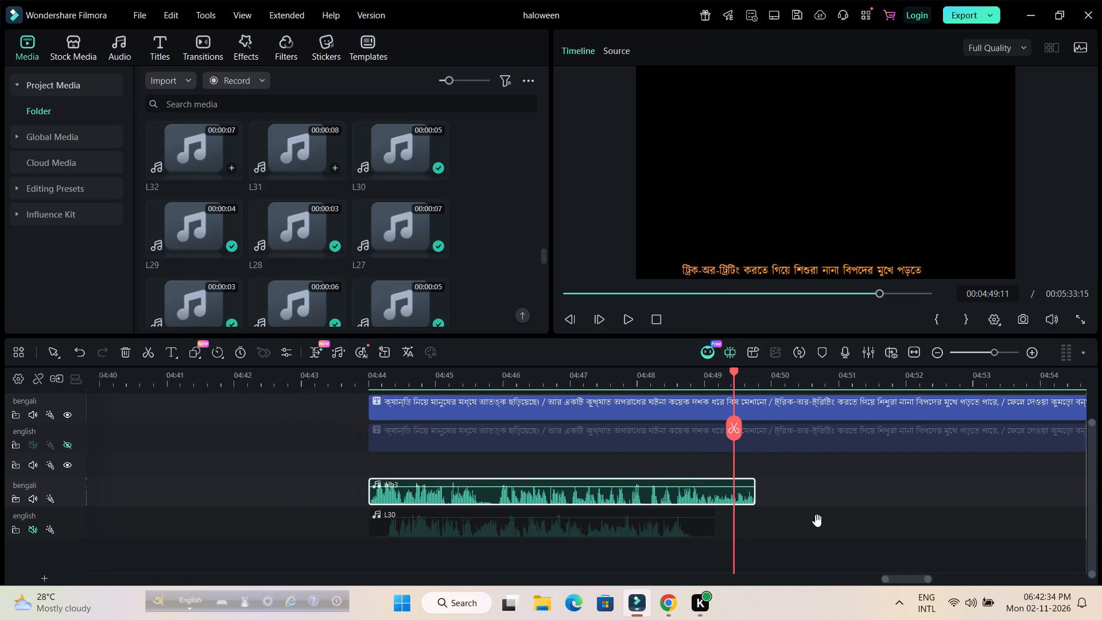
{"action": "left_click", "coordinate": [475, 377]}
{"action": "left_click_drag", "start_coordinate": [483, 381], "coordinate": [483, 381]}
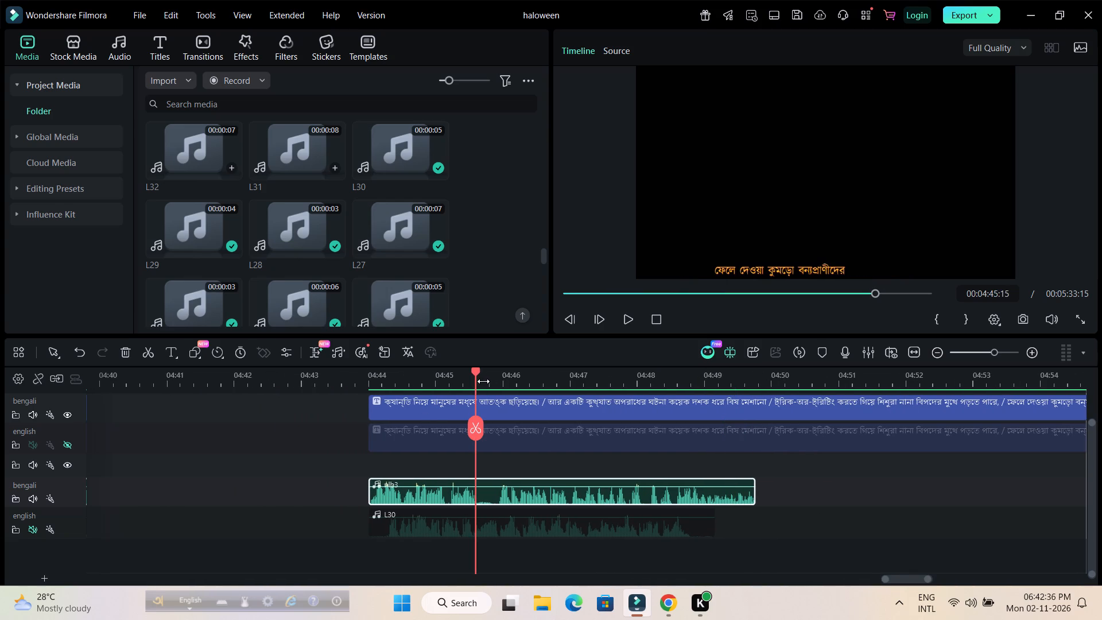
{"action": "left_click_drag", "start_coordinate": [483, 381], "coordinate": [957, 415]}
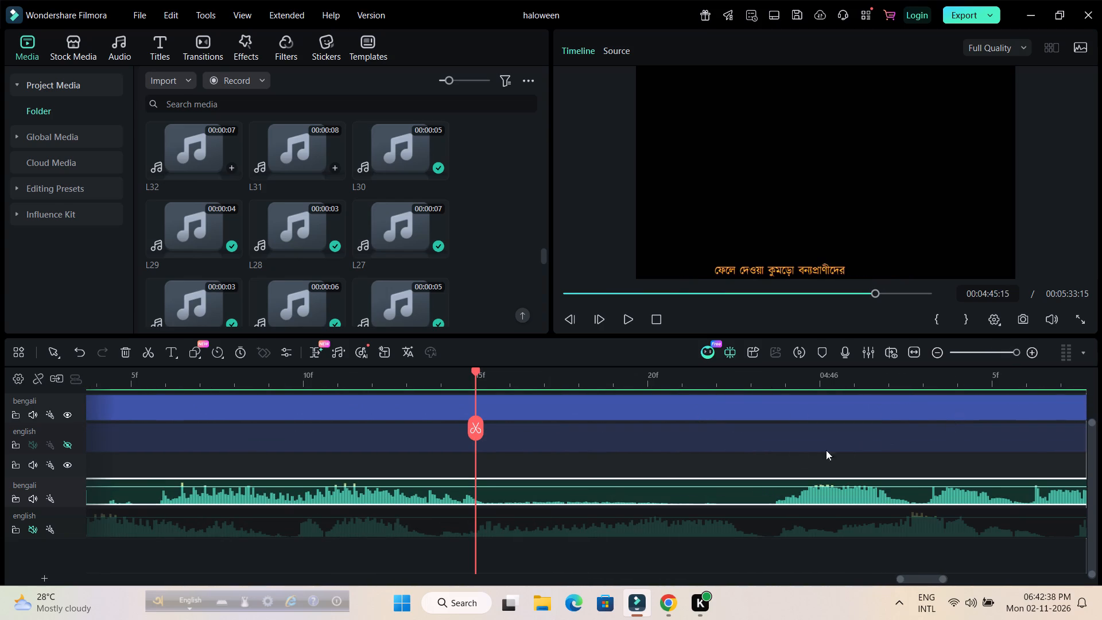
{"action": "left_click_drag", "start_coordinate": [734, 383], "coordinate": [367, 415]}
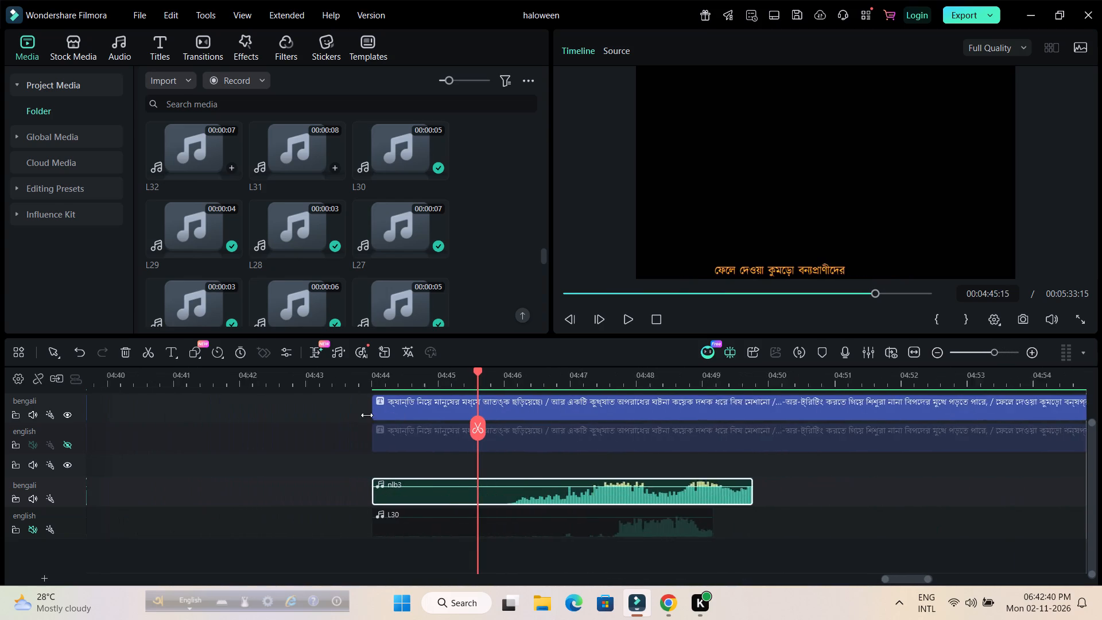
{"action": "left_click_drag", "start_coordinate": [367, 415], "coordinate": [364, 415]}
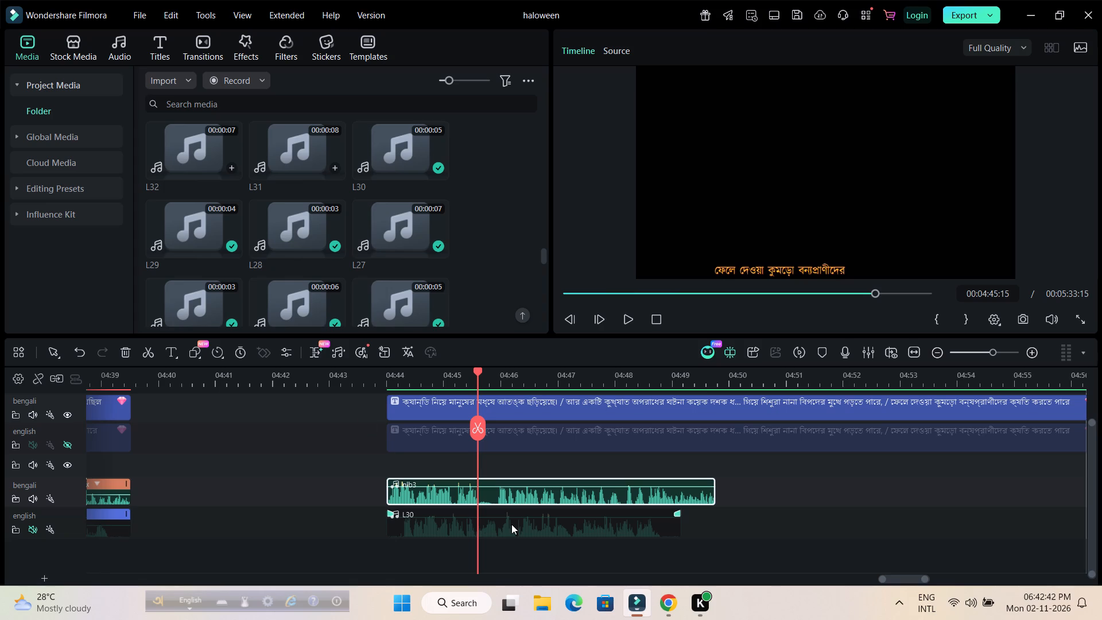
Set the uniform speed of the English clip L30 to 0.94.
{"action": "double_click", "coordinate": [511, 524]}
{"action": "left_click", "coordinate": [456, 111]}
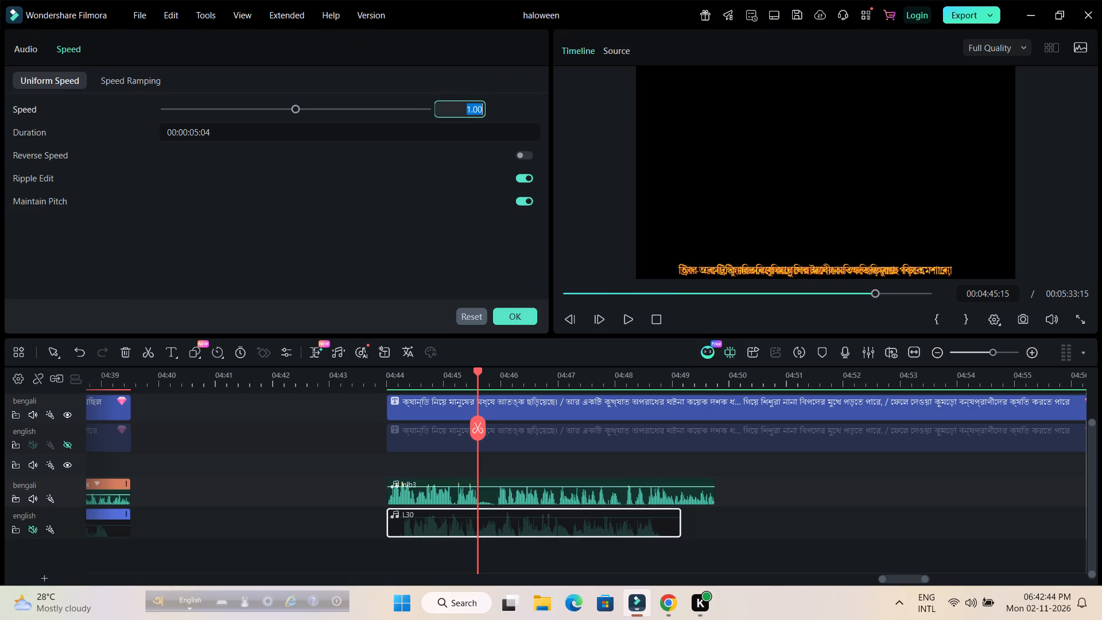
{"action": "scroll", "coordinate": [456, 111], "scroll_direction": "down", "scroll_amount": 3}
{"action": "left_click", "coordinate": [439, 263]}
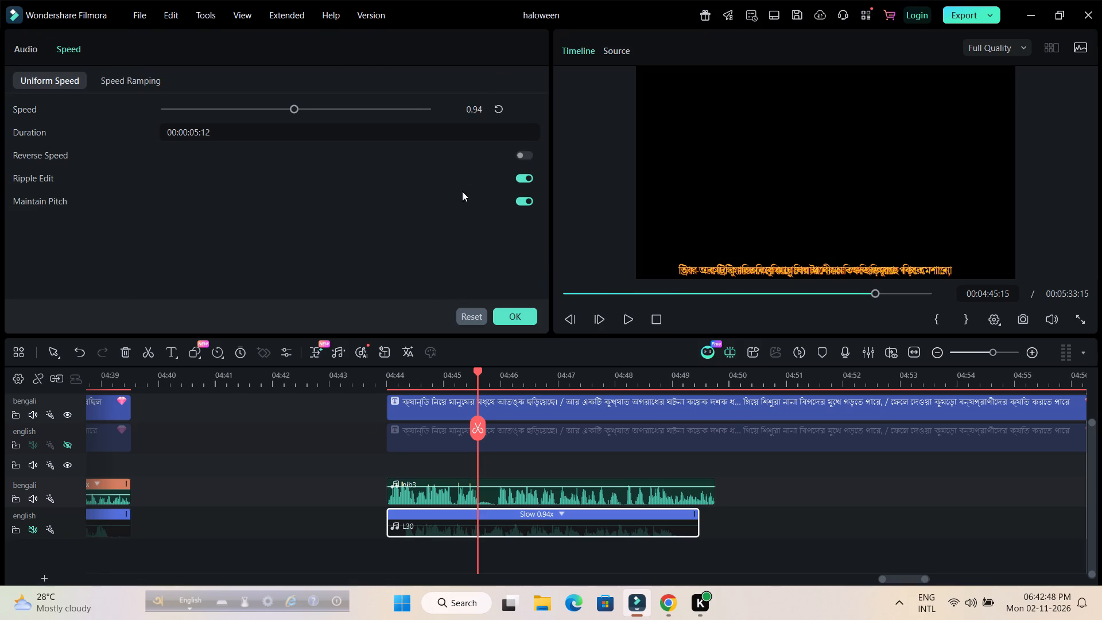
Set the uniform speed of the Bengali clip nlb3 to 1.05 so its length matches L30.
{"action": "double_click", "coordinate": [553, 502]}
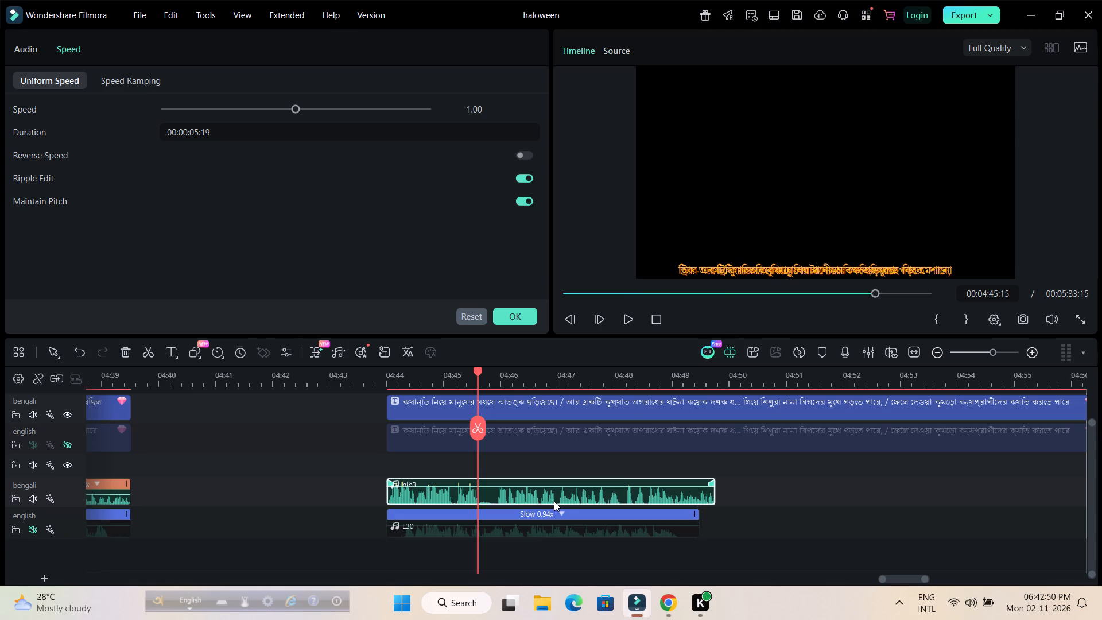
{"action": "left_click", "coordinate": [465, 107]}
{"action": "scroll", "coordinate": [465, 107], "scroll_direction": "up", "scroll_amount": 2}
{"action": "left_click", "coordinate": [435, 258]}
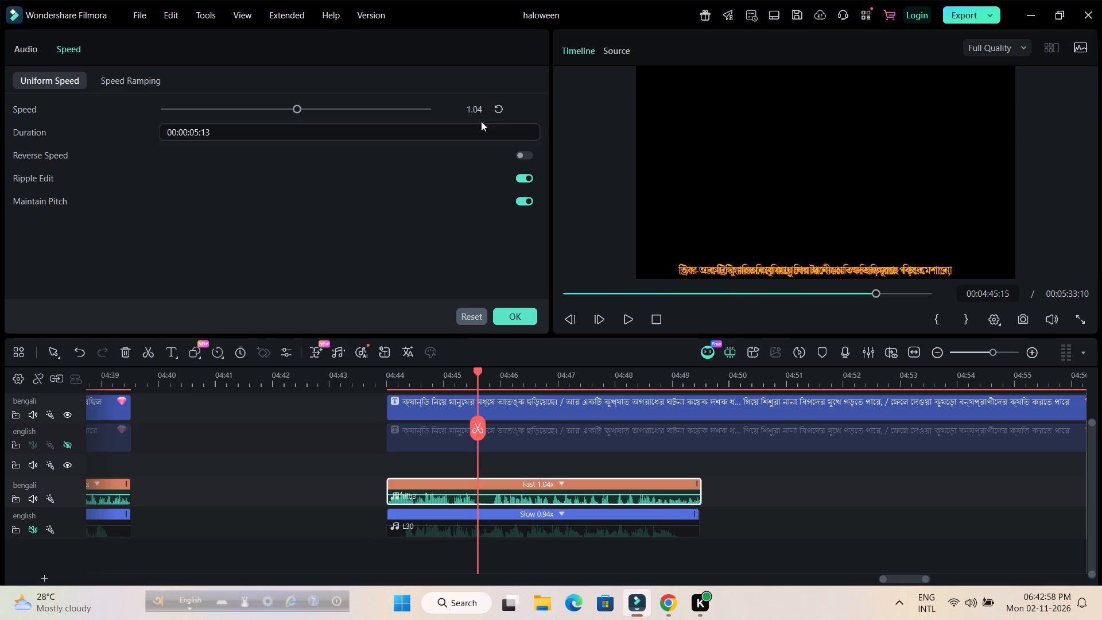
{"action": "left_click", "coordinate": [473, 107]}
{"action": "type", "text": "1.05"}
{"action": "key", "text": "Return"}
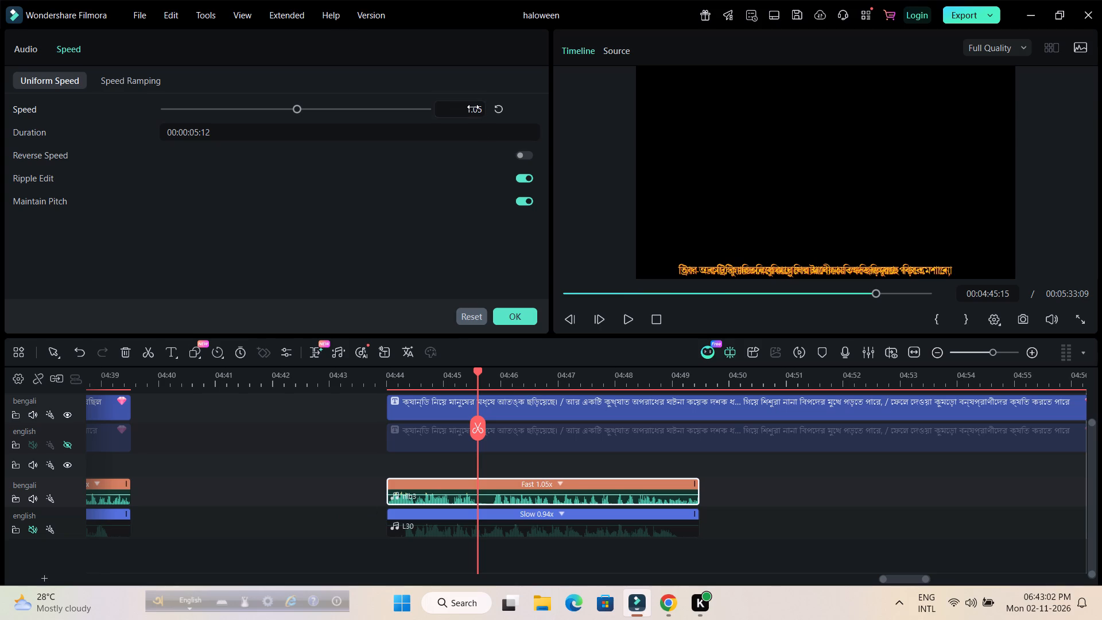
{"action": "left_click", "coordinate": [428, 270]}
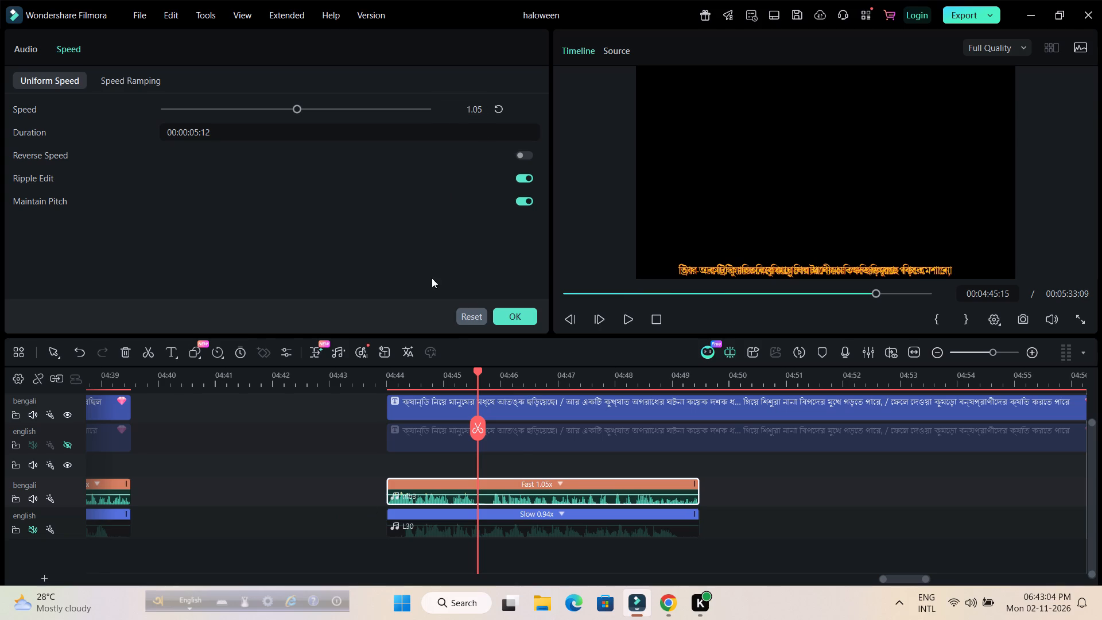
{"action": "left_click", "coordinate": [541, 464]}
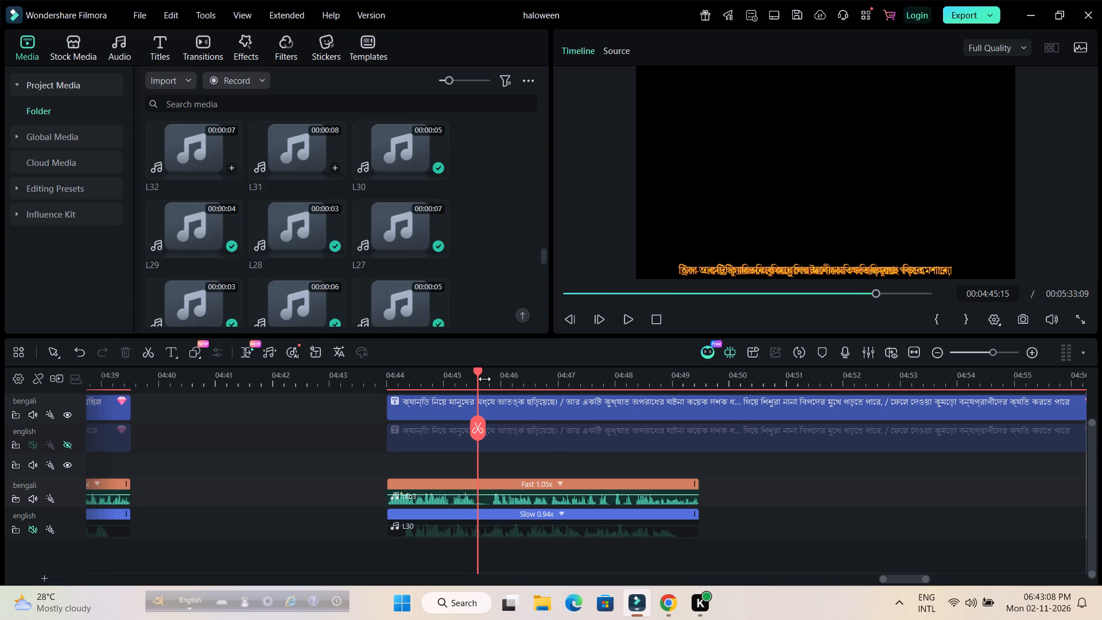
Select the bengali and english title pair above nlb3 and shorten both titles to end with the audio clips.
{"action": "left_click_drag", "start_coordinate": [553, 386], "coordinate": [377, 384]}
{"action": "left_click_drag", "start_coordinate": [631, 466], "coordinate": [661, 393]}
{"action": "left_click_drag", "start_coordinate": [645, 416], "coordinate": [542, 427]}
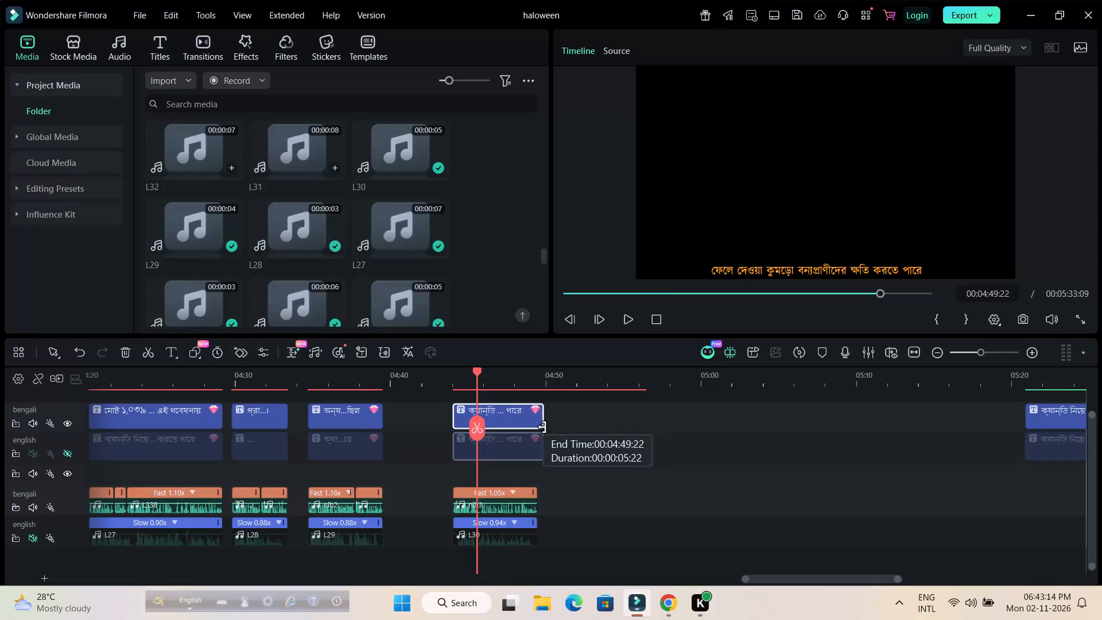
{"action": "left_click_drag", "start_coordinate": [542, 427], "coordinate": [541, 428]}
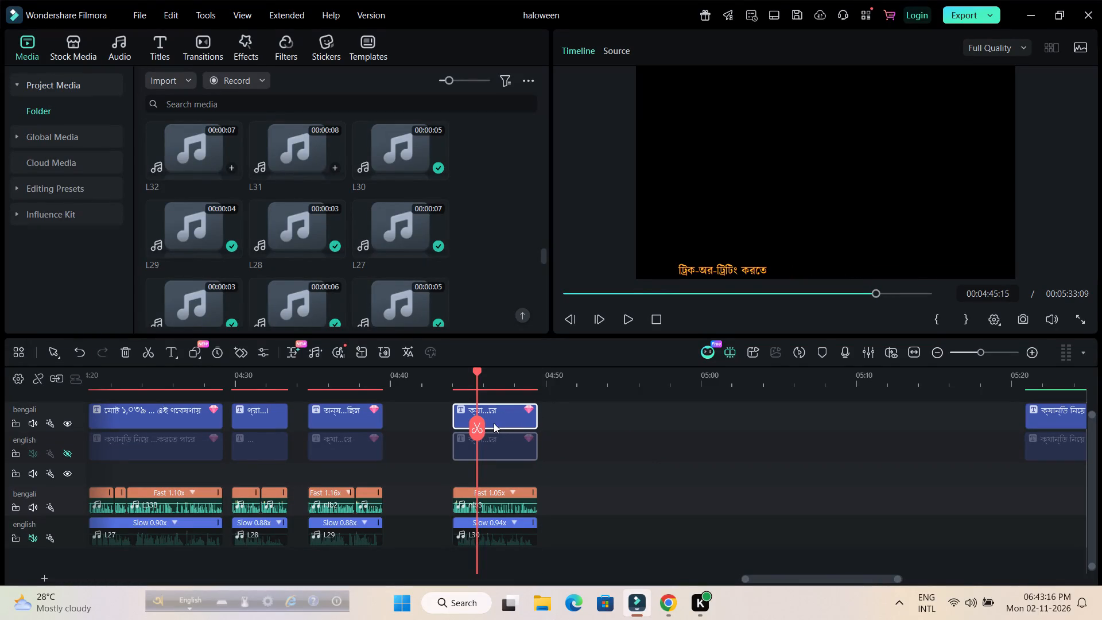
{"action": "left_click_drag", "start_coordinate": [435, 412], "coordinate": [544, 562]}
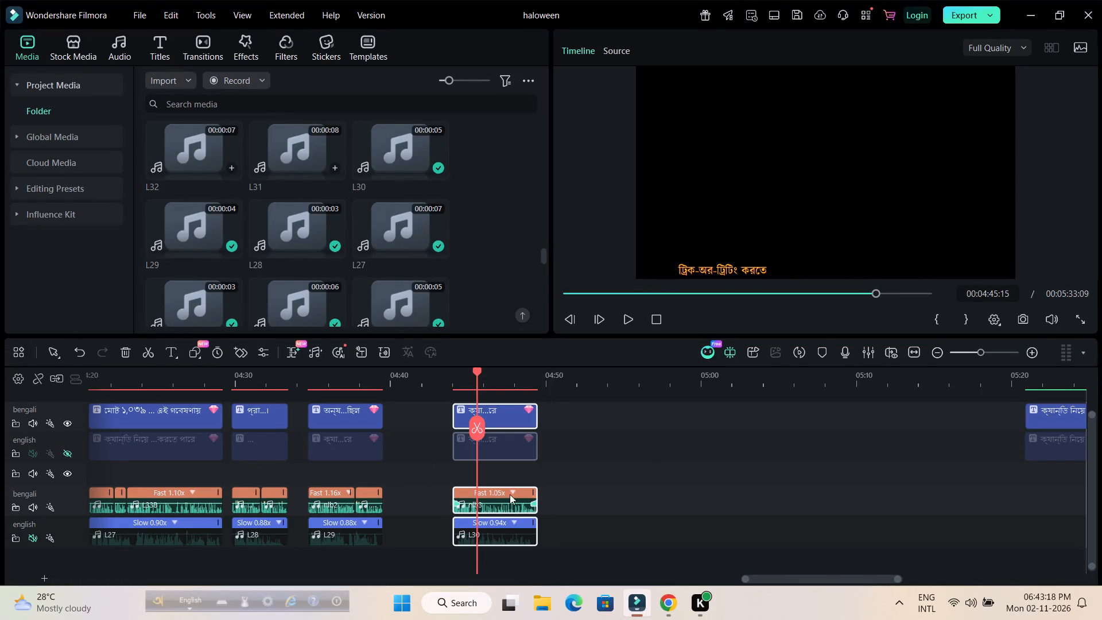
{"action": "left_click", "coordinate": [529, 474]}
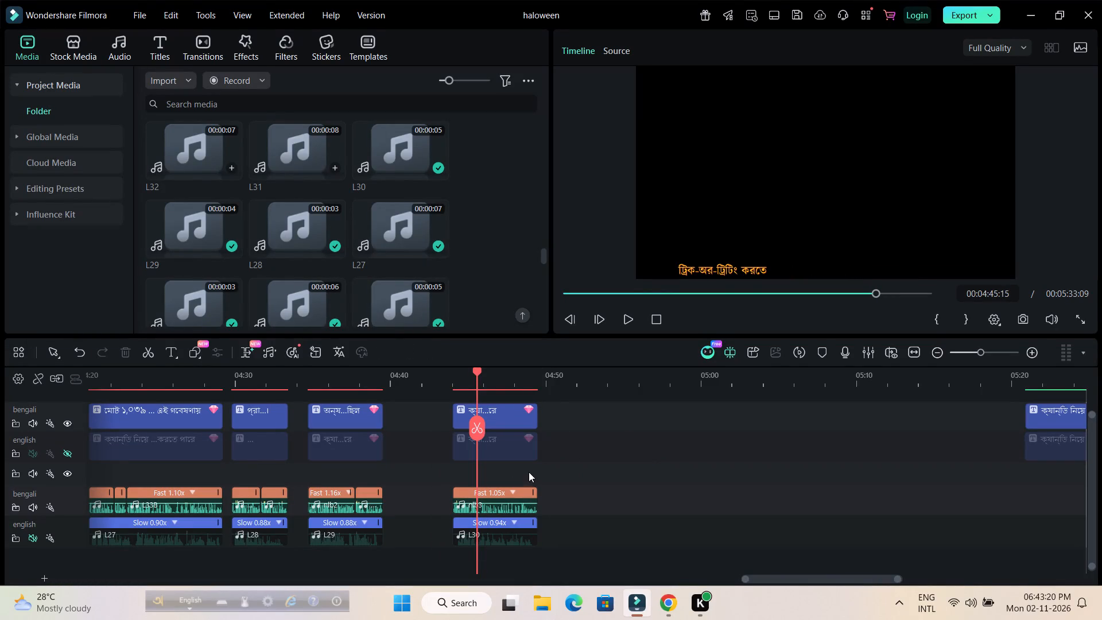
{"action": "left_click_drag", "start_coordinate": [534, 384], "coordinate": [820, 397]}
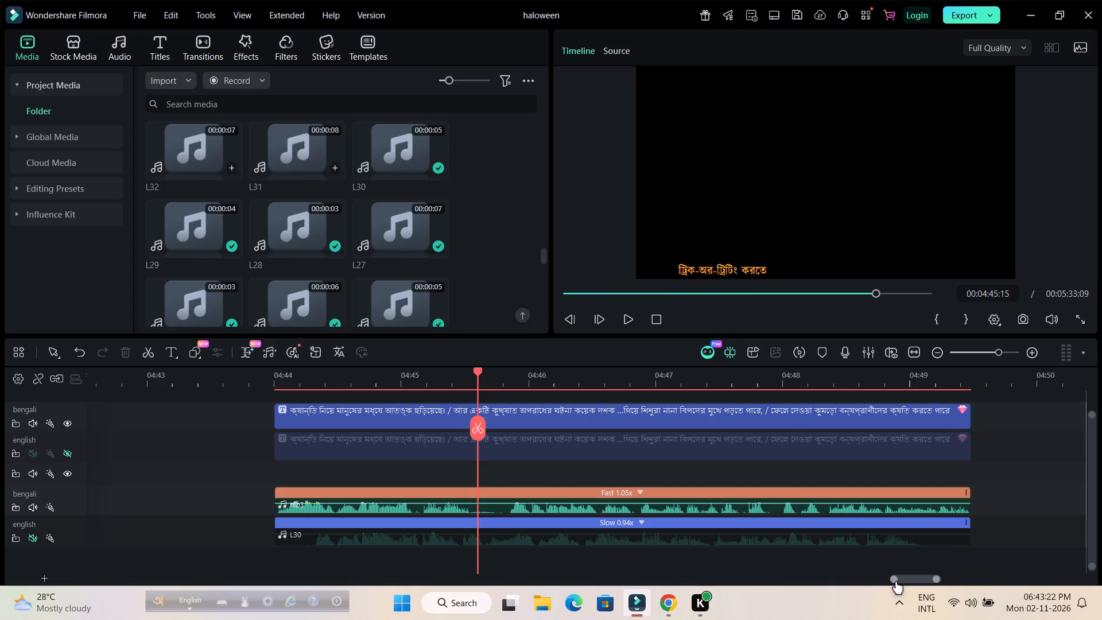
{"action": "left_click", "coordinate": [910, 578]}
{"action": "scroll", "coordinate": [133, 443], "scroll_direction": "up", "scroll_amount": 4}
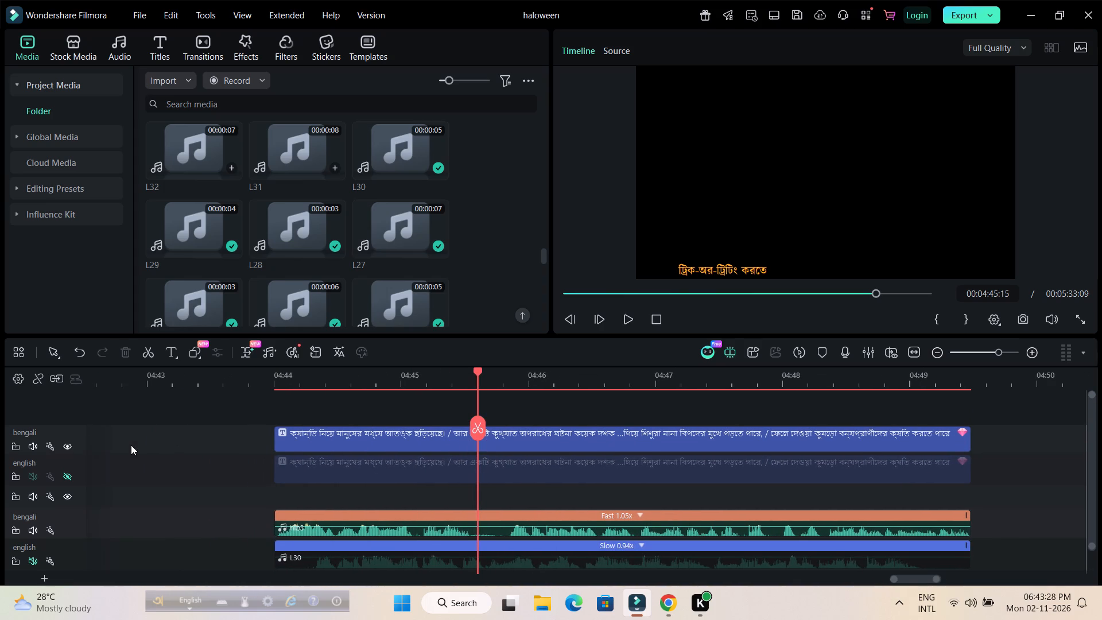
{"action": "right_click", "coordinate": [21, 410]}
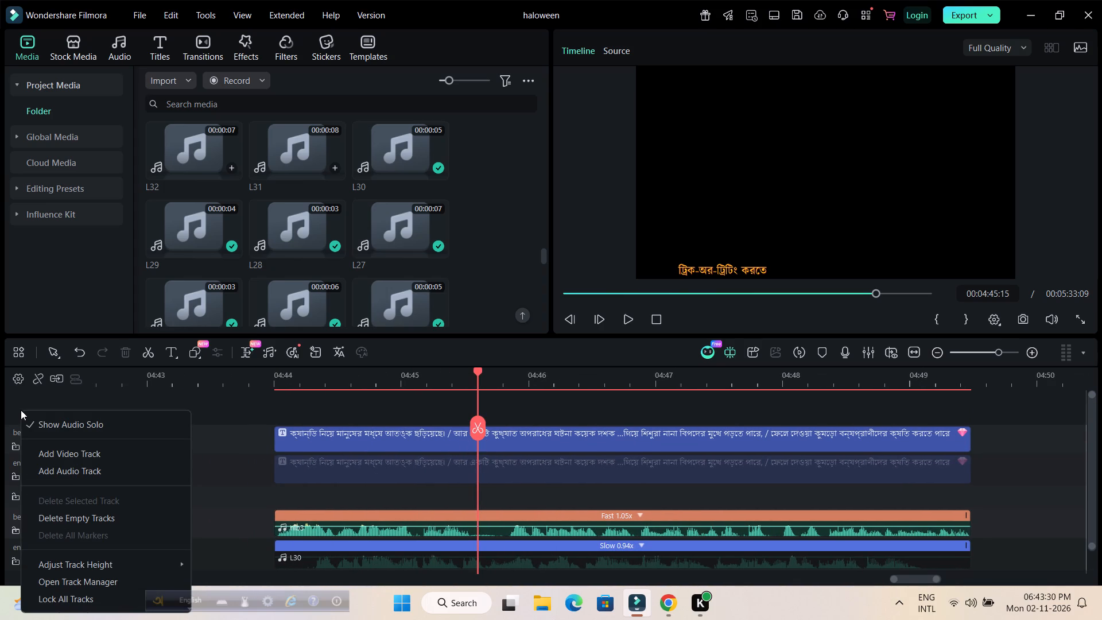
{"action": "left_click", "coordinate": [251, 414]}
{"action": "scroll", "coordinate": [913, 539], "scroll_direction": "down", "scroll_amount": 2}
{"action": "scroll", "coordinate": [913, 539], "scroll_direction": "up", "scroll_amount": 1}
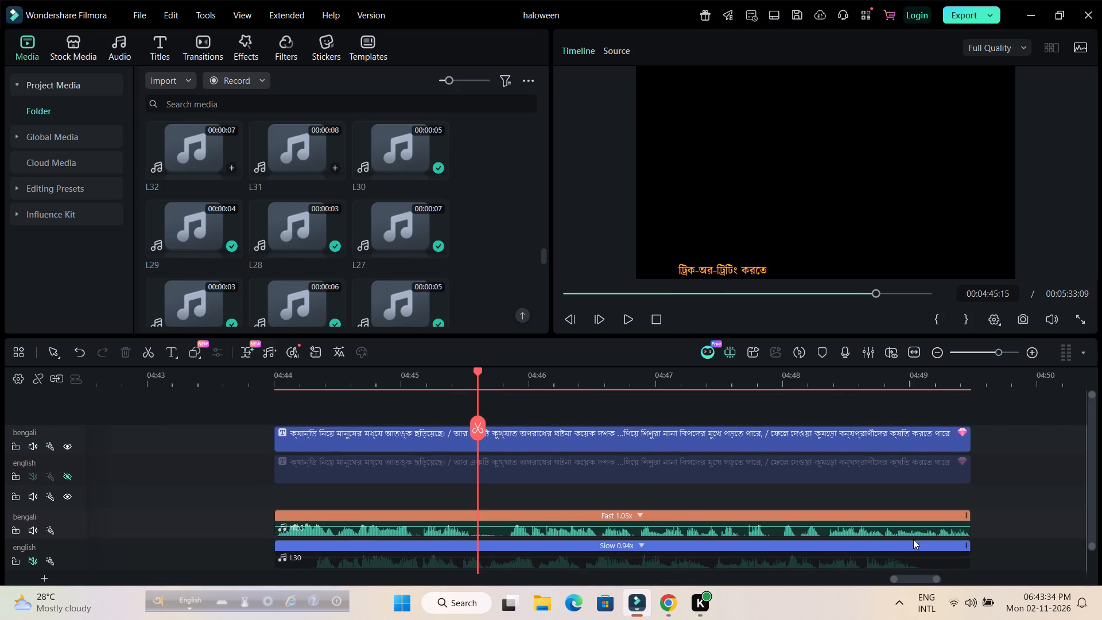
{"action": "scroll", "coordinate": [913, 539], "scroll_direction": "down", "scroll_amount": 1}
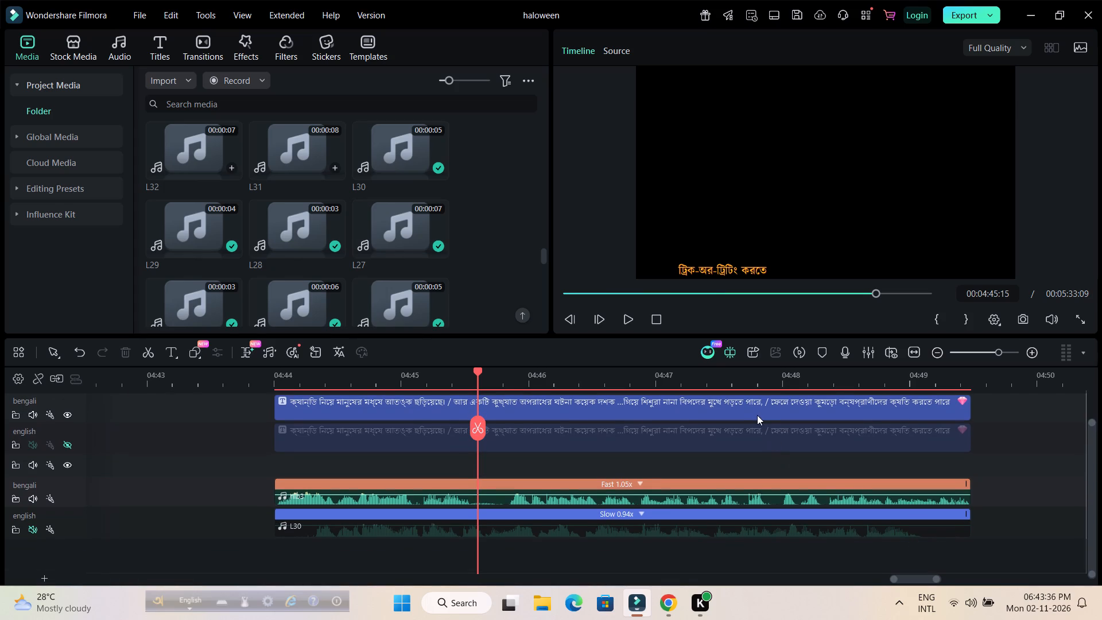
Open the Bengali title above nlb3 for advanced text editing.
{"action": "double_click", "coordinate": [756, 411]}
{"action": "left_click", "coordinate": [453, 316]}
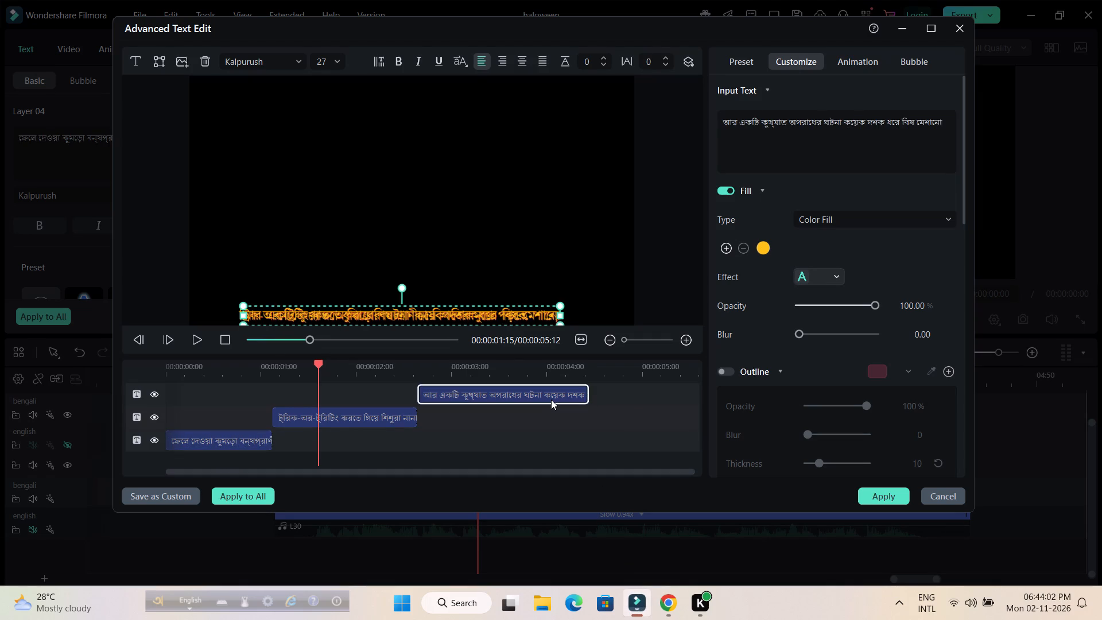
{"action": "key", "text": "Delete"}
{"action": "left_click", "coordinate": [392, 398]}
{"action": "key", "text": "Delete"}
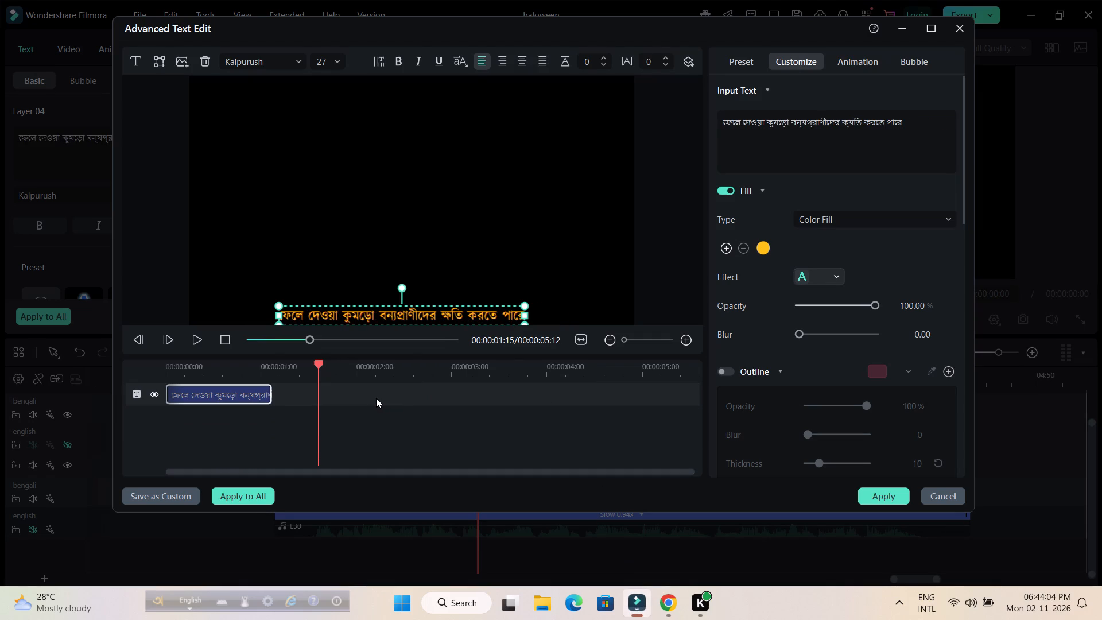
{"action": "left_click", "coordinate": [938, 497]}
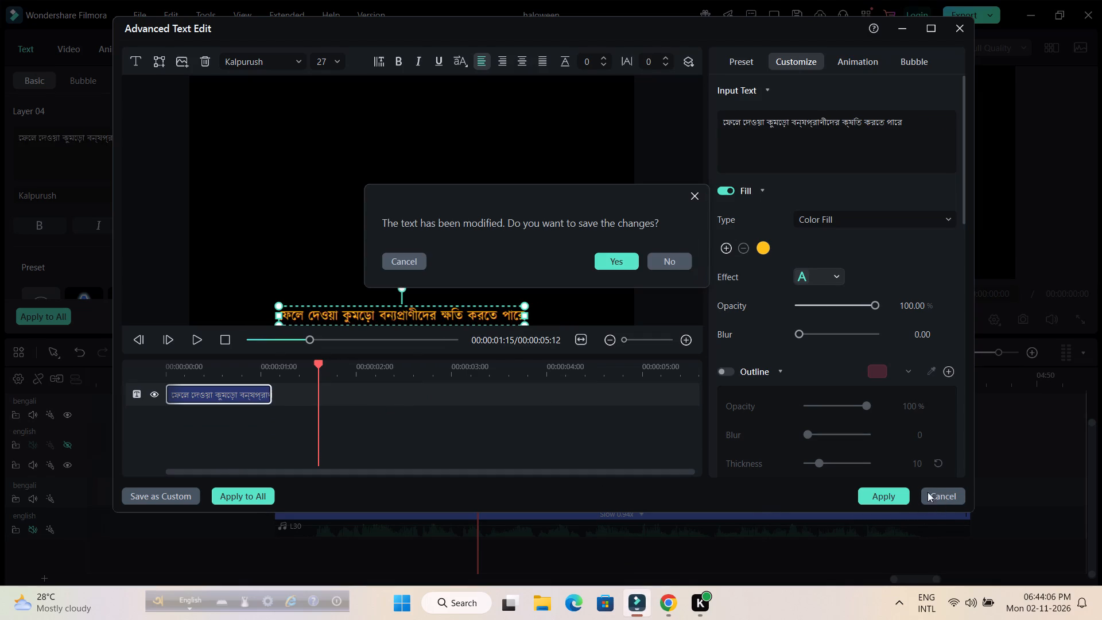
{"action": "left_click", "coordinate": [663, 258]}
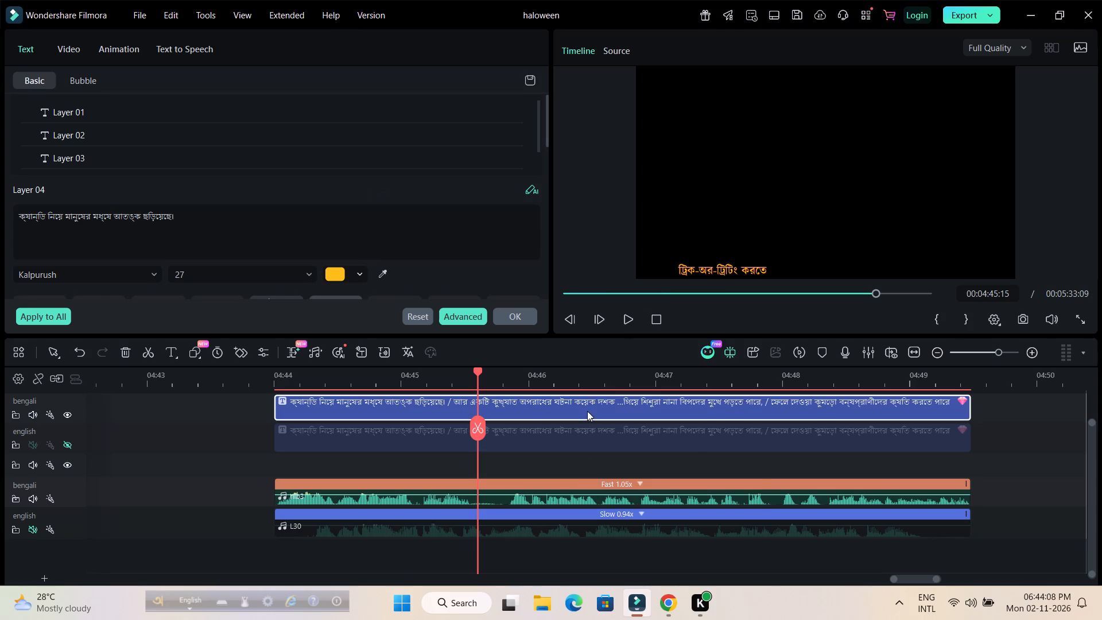
In the advanced text edit of the Bengali title above nlb3, delete the candy-panic layer and the discarded-pumpkin layer.
{"action": "double_click", "coordinate": [587, 411]}
{"action": "left_click", "coordinate": [463, 313]}
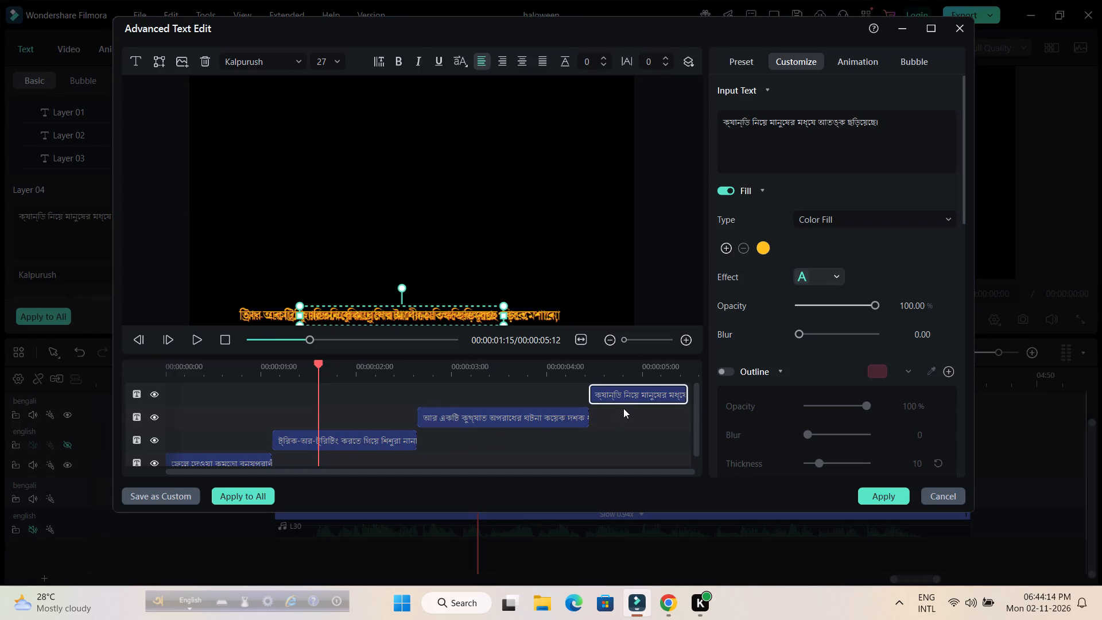
{"action": "key", "text": "Delete"}
{"action": "key", "text": "Delete"}
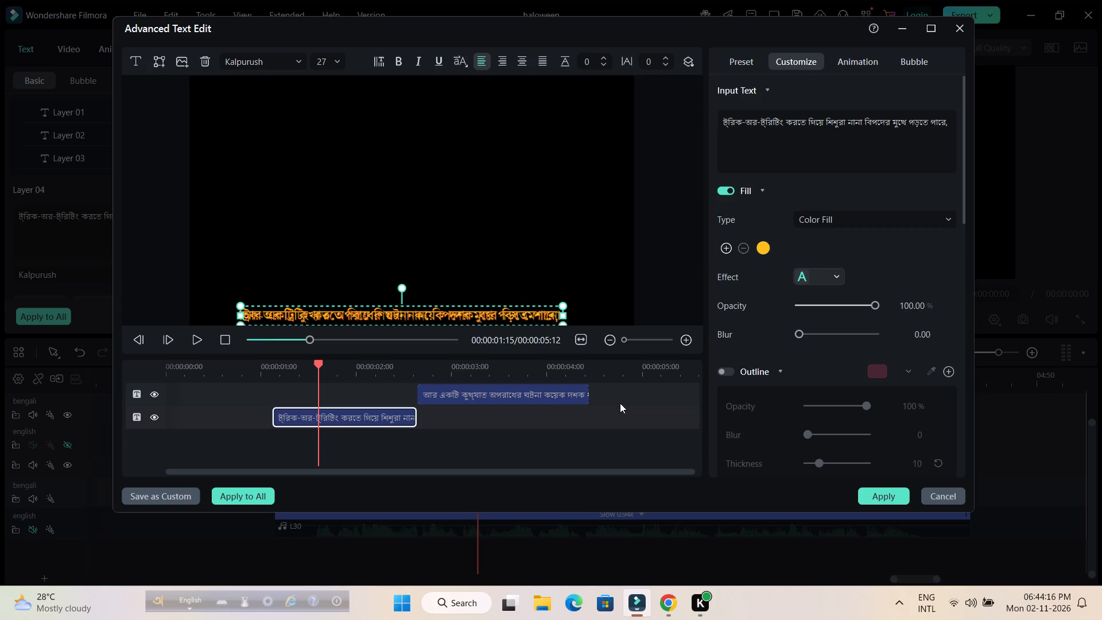
Move the trick-or-treating text layer to the title's start and replace its text with the copied researcher sentence.
{"action": "left_click_drag", "start_coordinate": [382, 416], "coordinate": [181, 416]}
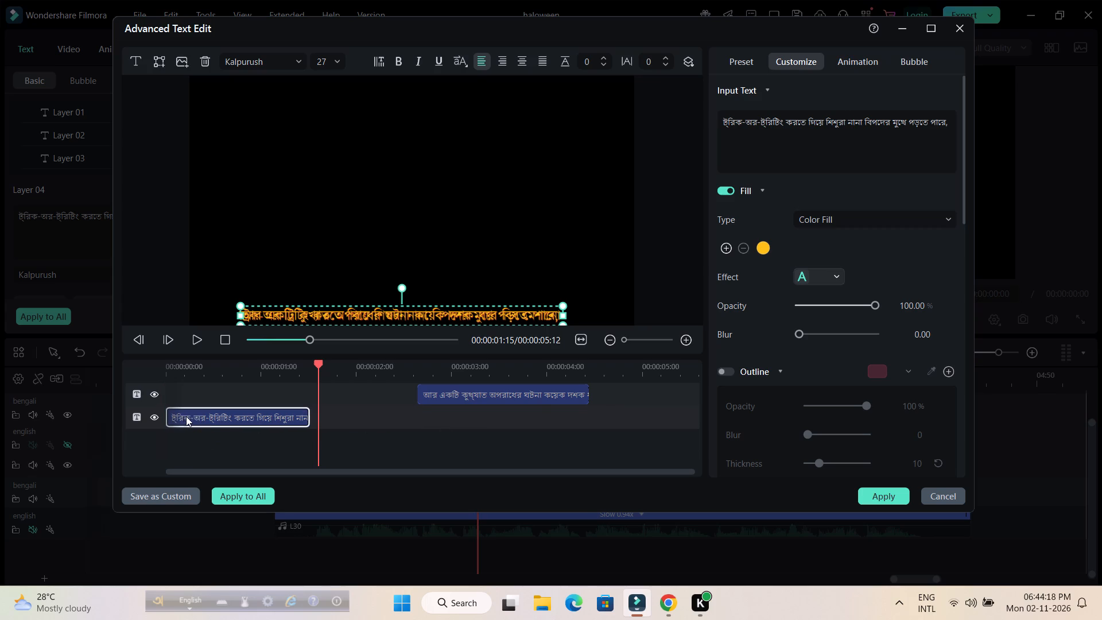
{"action": "left_click_drag", "start_coordinate": [949, 123], "coordinate": [932, 123]}
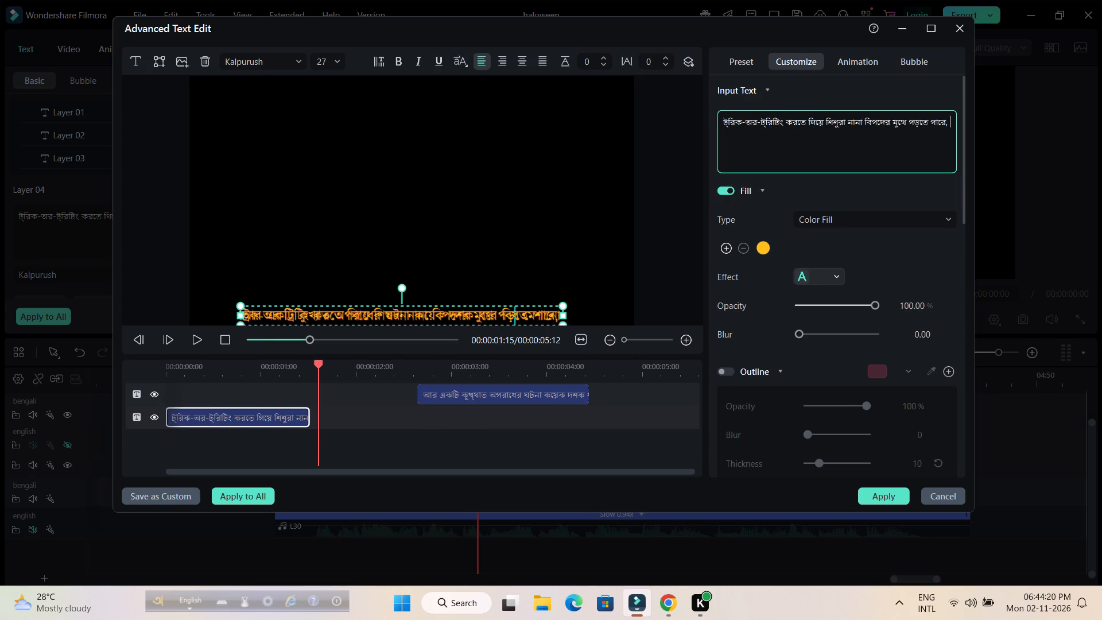
{"action": "left_click_drag", "start_coordinate": [932, 123], "coordinate": [627, 118]}
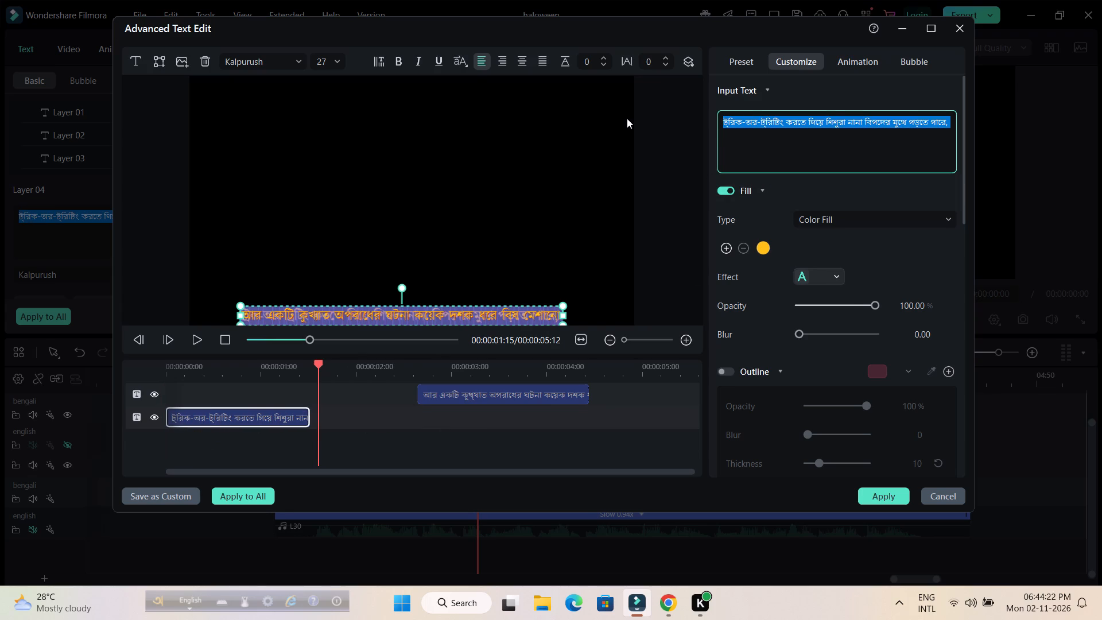
{"action": "key", "text": "ctrl+v"}
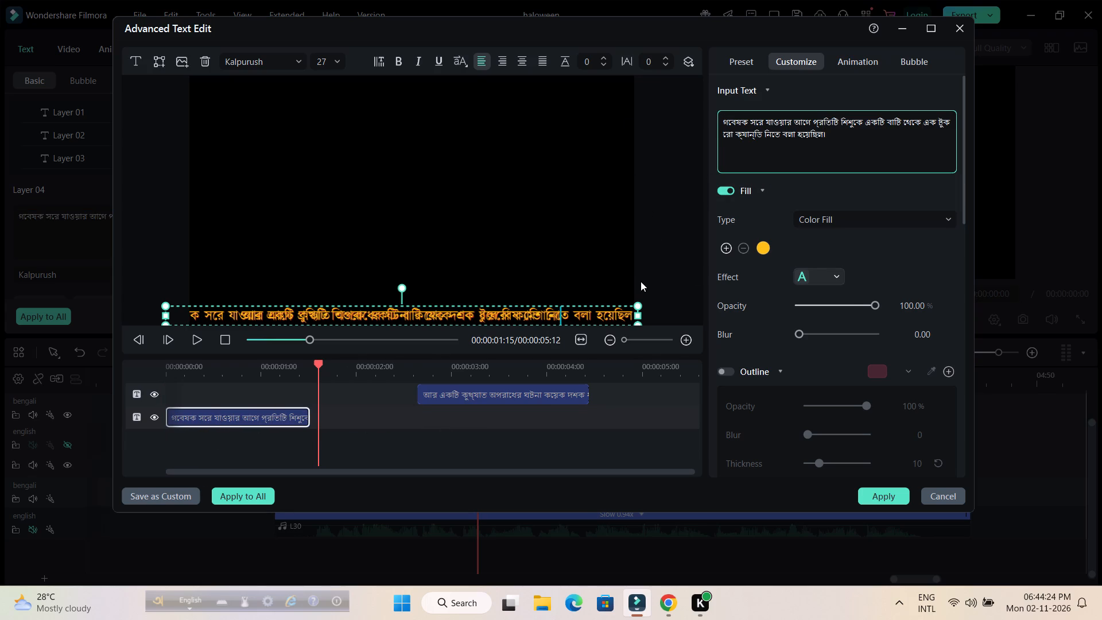
{"action": "left_click", "coordinate": [318, 365]}
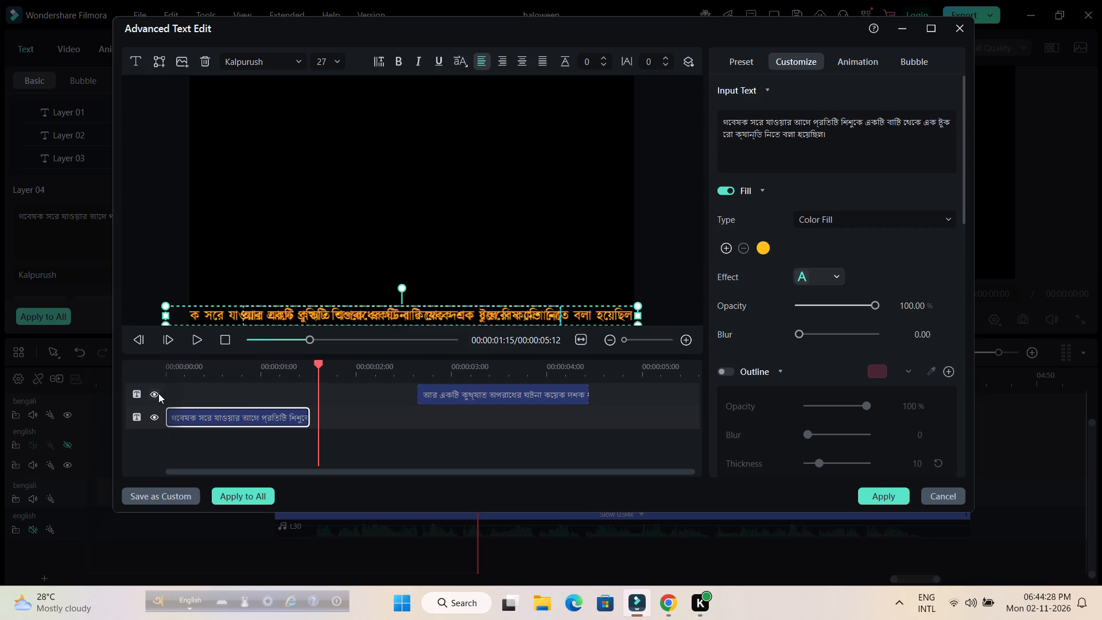
{"action": "left_click", "coordinate": [152, 392]}
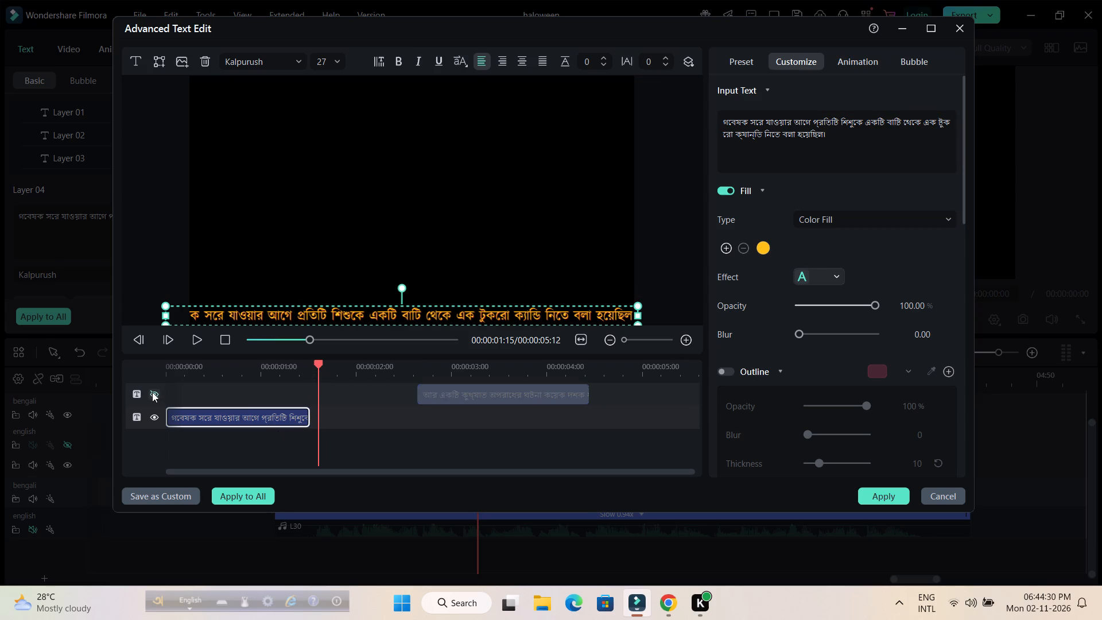
{"action": "left_click", "coordinate": [152, 392]}
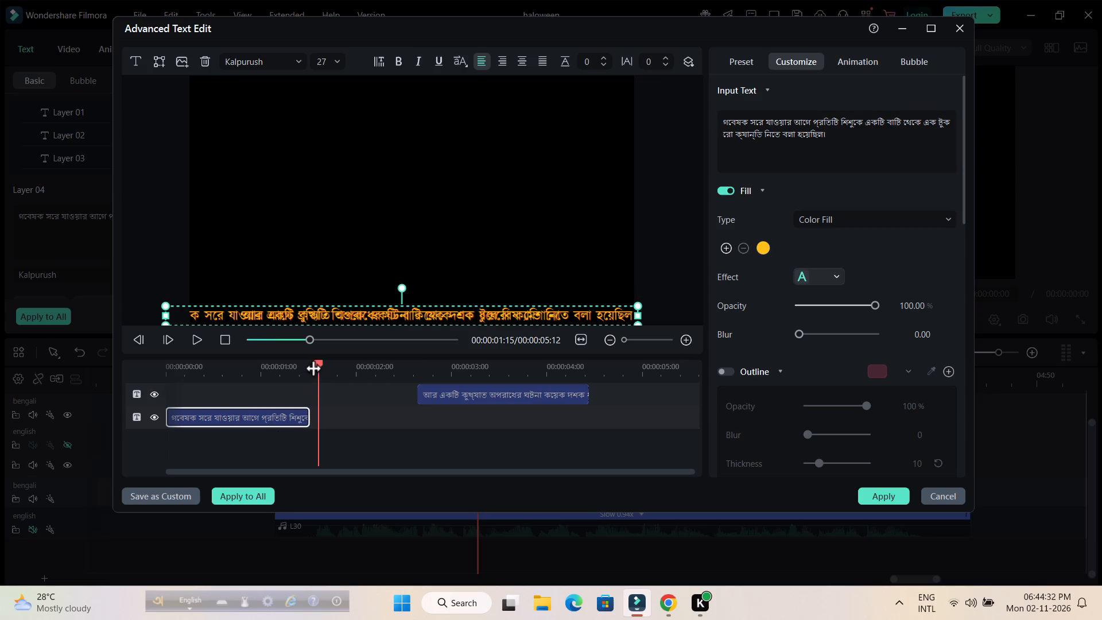
Preview the title, lengthen the first text layer to about 00:00:02:18, and stretch the second layer from there to the title's end.
{"action": "left_click_drag", "start_coordinate": [317, 366], "coordinate": [100, 373]}
{"action": "key", "text": "space"}
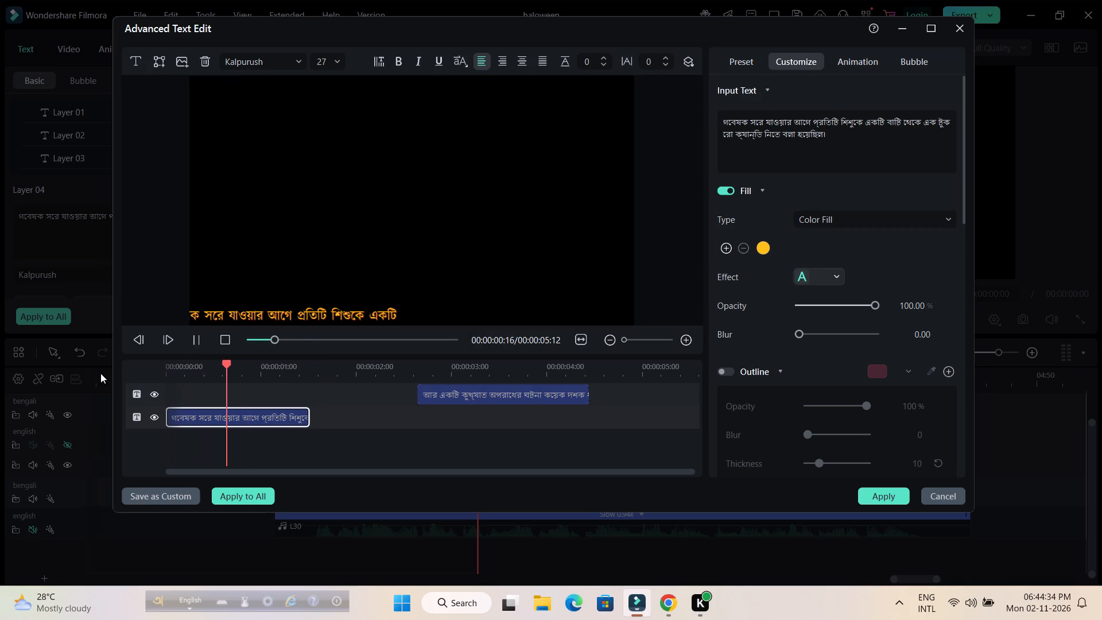
{"action": "key", "text": "space"}
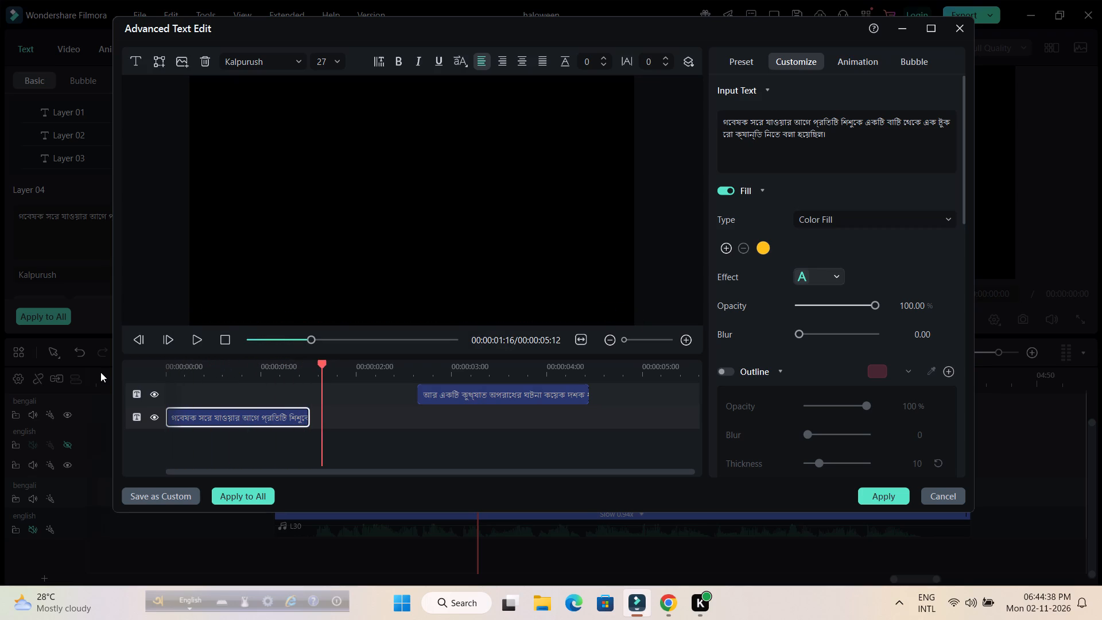
{"action": "key", "text": "space"}
{"action": "key", "text": "space"}
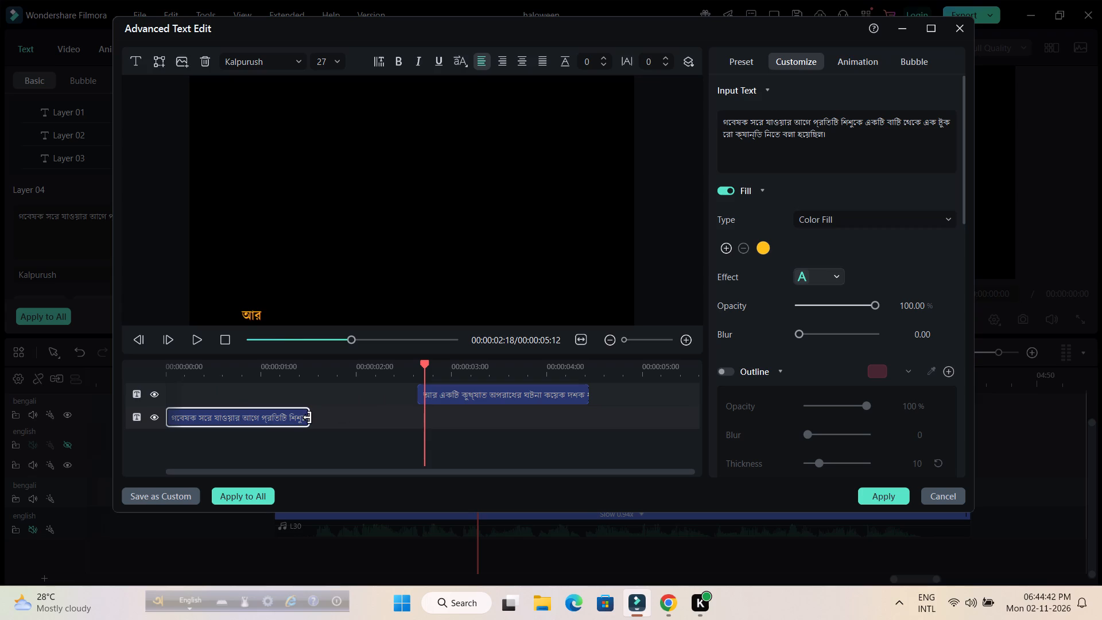
{"action": "left_click_drag", "start_coordinate": [306, 418], "coordinate": [419, 418]}
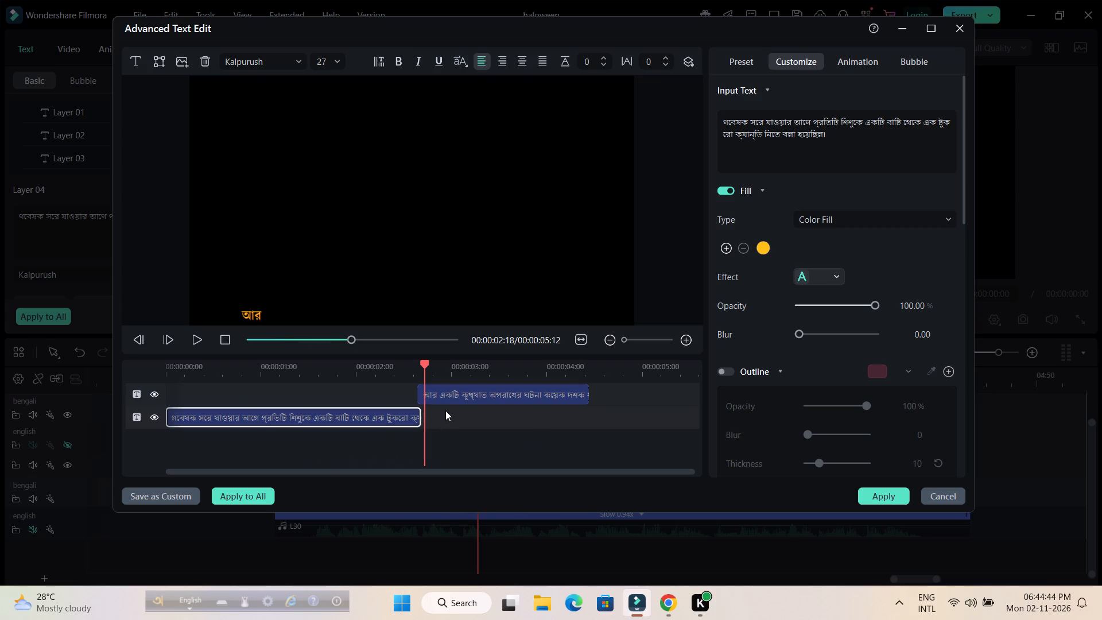
{"action": "left_click_drag", "start_coordinate": [459, 397], "coordinate": [685, 405]}
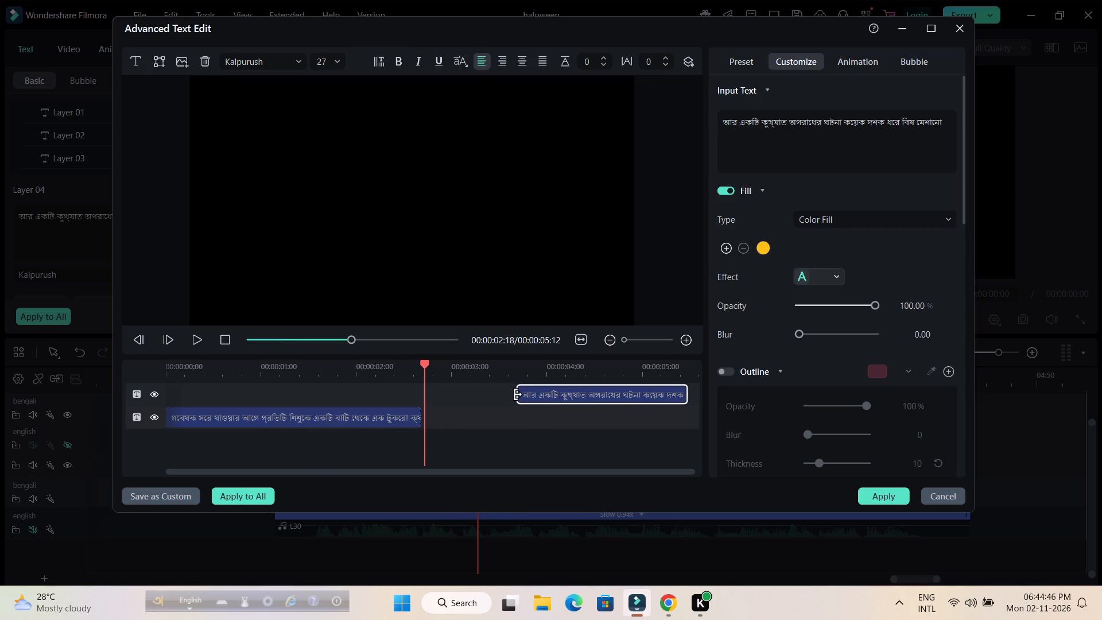
{"action": "left_click_drag", "start_coordinate": [518, 394], "coordinate": [429, 398]}
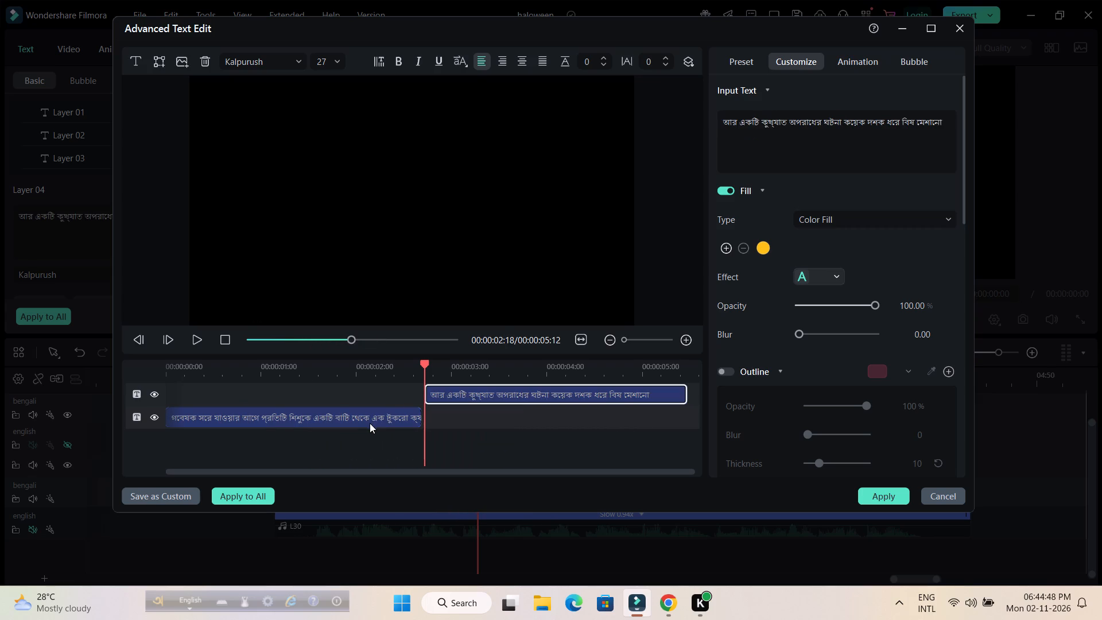
Shorten the first text layer of the researcher title to 'গবেষক সরে যাওয়ার আগে প্রতিটি শিশুকে'.
{"action": "double_click", "coordinate": [369, 418]}
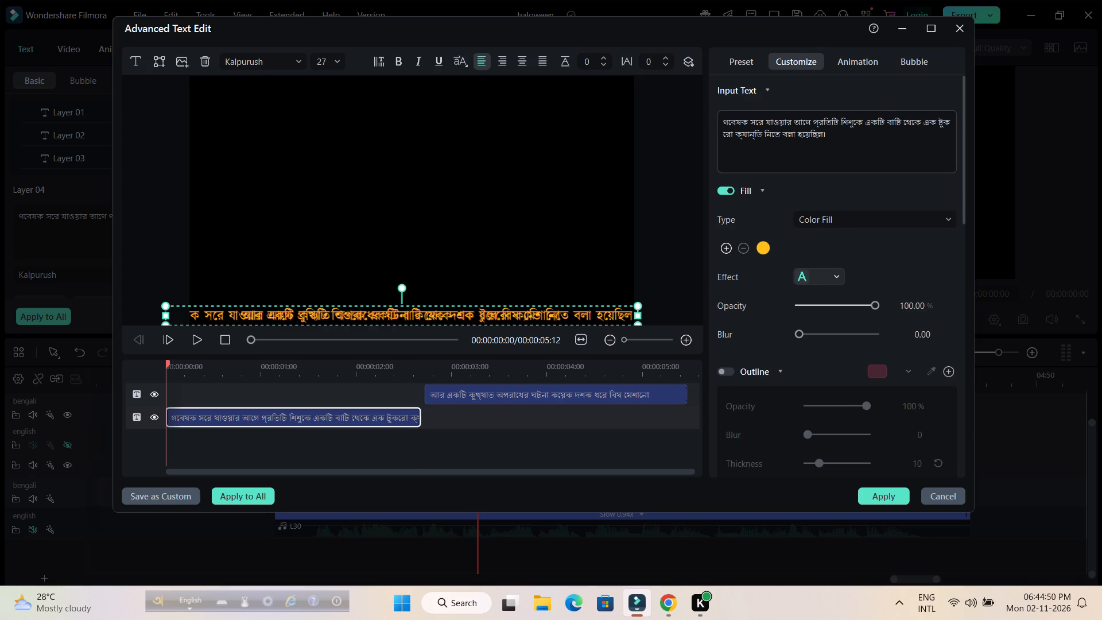
{"action": "left_click_drag", "start_coordinate": [864, 123], "coordinate": [897, 161]}
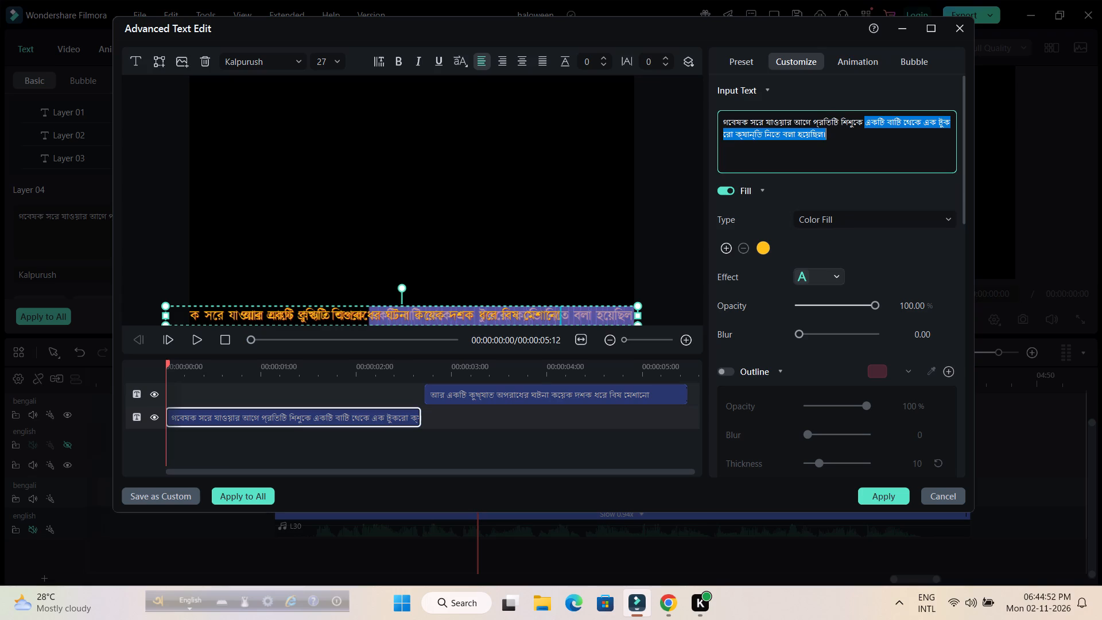
{"action": "key", "text": "BackSpace"}
{"action": "key", "text": "BackSpace"}
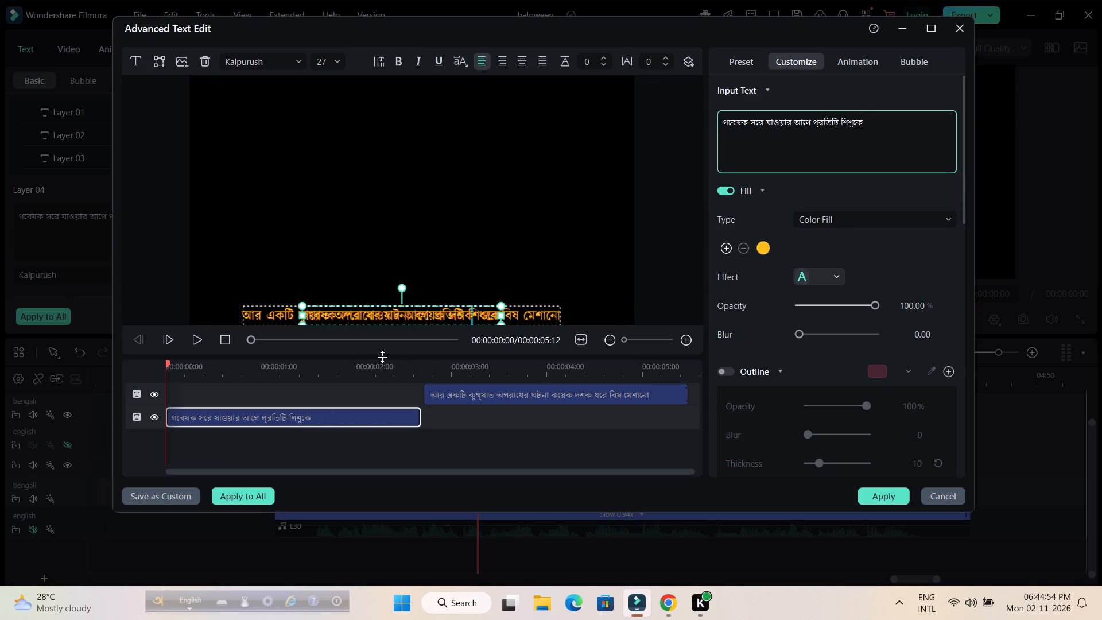
Hide the second layer, enlarge the first layer's text to size 39, recentre it at the bottom of the frame, and preview the title.
{"action": "left_click", "coordinate": [155, 394]}
{"action": "left_click_drag", "start_coordinate": [505, 306], "coordinate": [529, 298]}
{"action": "left_click_drag", "start_coordinate": [510, 311], "coordinate": [489, 312]}
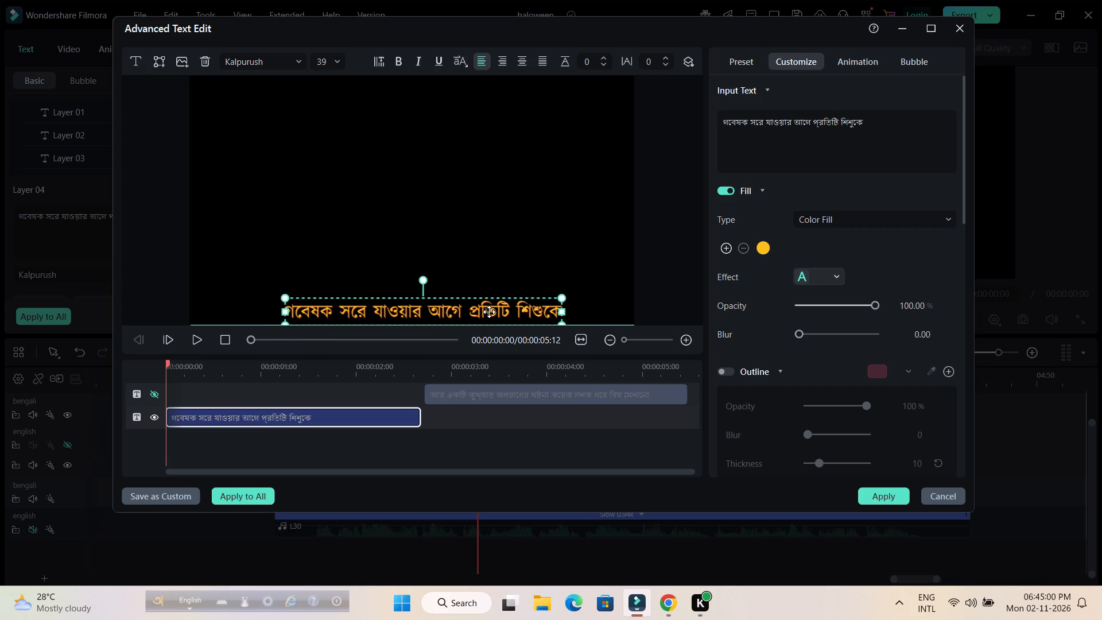
{"action": "left_click_drag", "start_coordinate": [489, 312], "coordinate": [477, 312]}
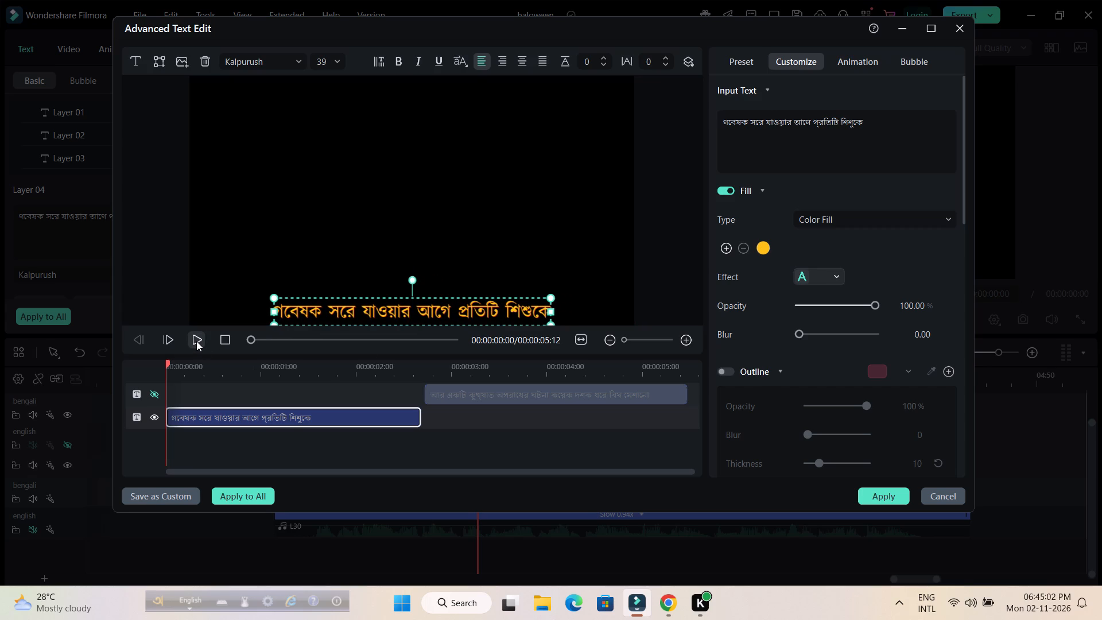
{"action": "left_click", "coordinate": [196, 341]}
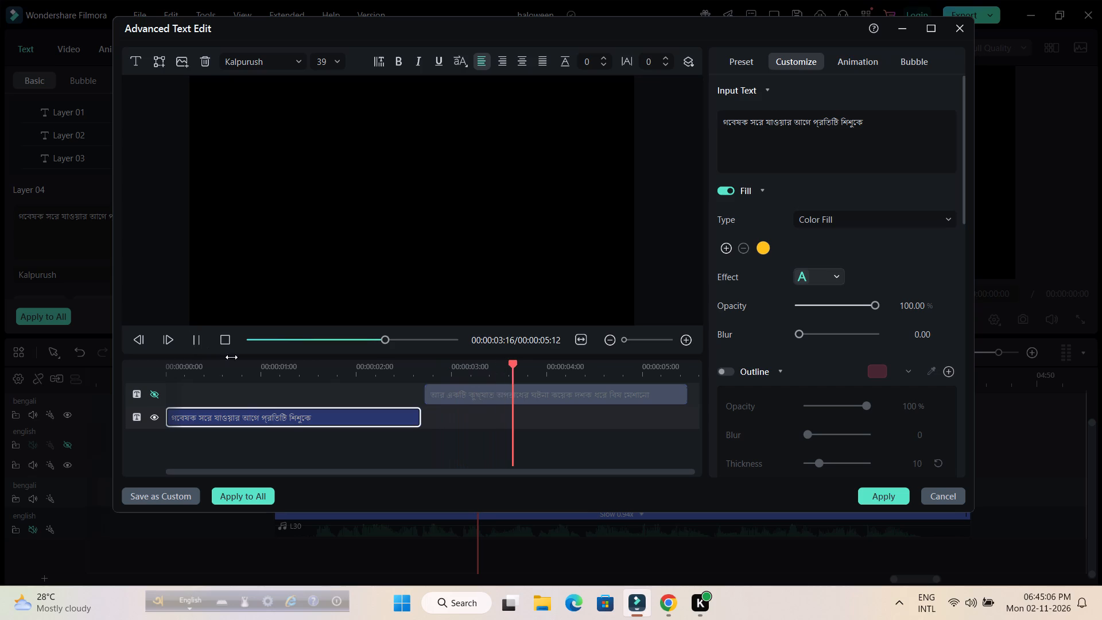
Replace the second layer's text with the copied sentence, keeping only 'একটি বাটি থেকে এক টুকরো ক্যান্ডি নিতে বলা হয়েছিল।'.
{"action": "double_click", "coordinate": [472, 393]}
{"action": "left_click_drag", "start_coordinate": [942, 122], "coordinate": [928, 122]}
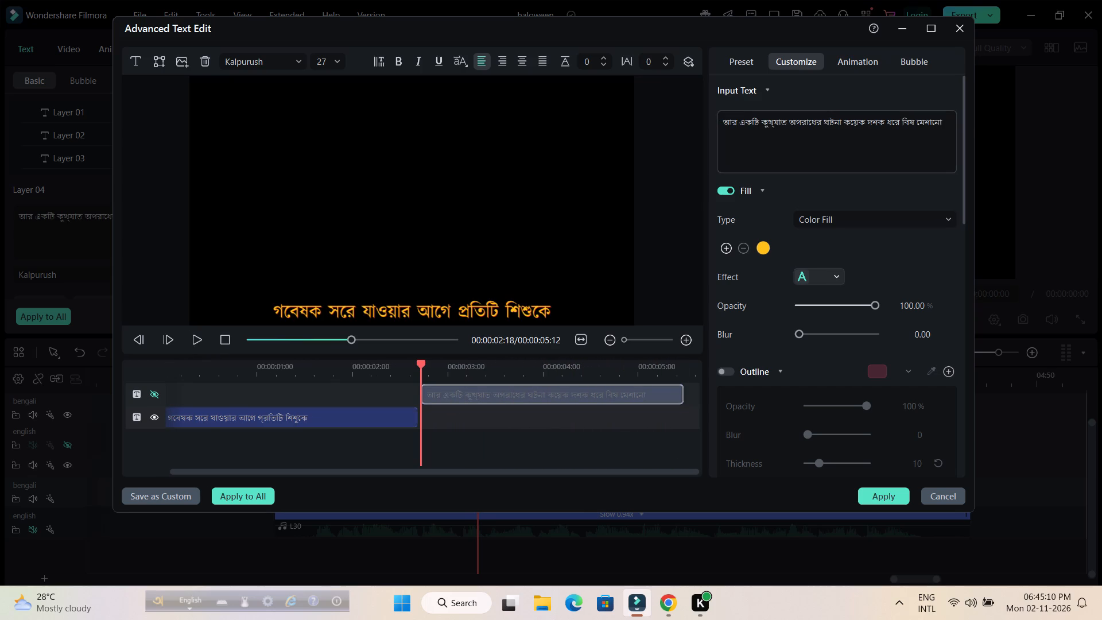
{"action": "left_click_drag", "start_coordinate": [928, 122], "coordinate": [652, 122]}
{"action": "key", "text": "ctrl+v"}
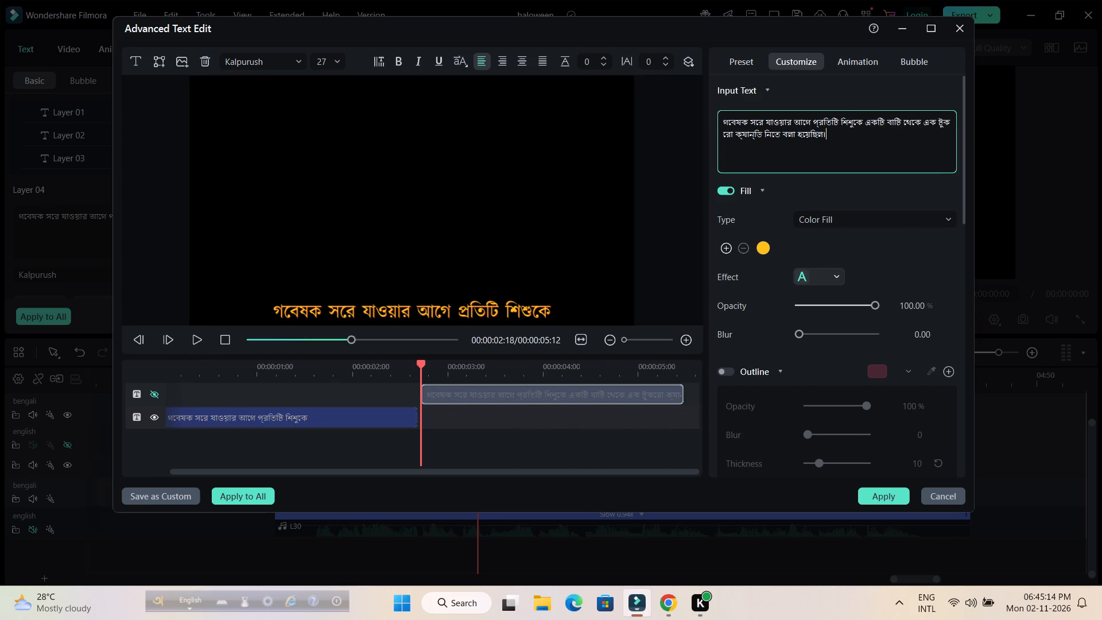
{"action": "left_click_drag", "start_coordinate": [866, 123], "coordinate": [678, 111]}
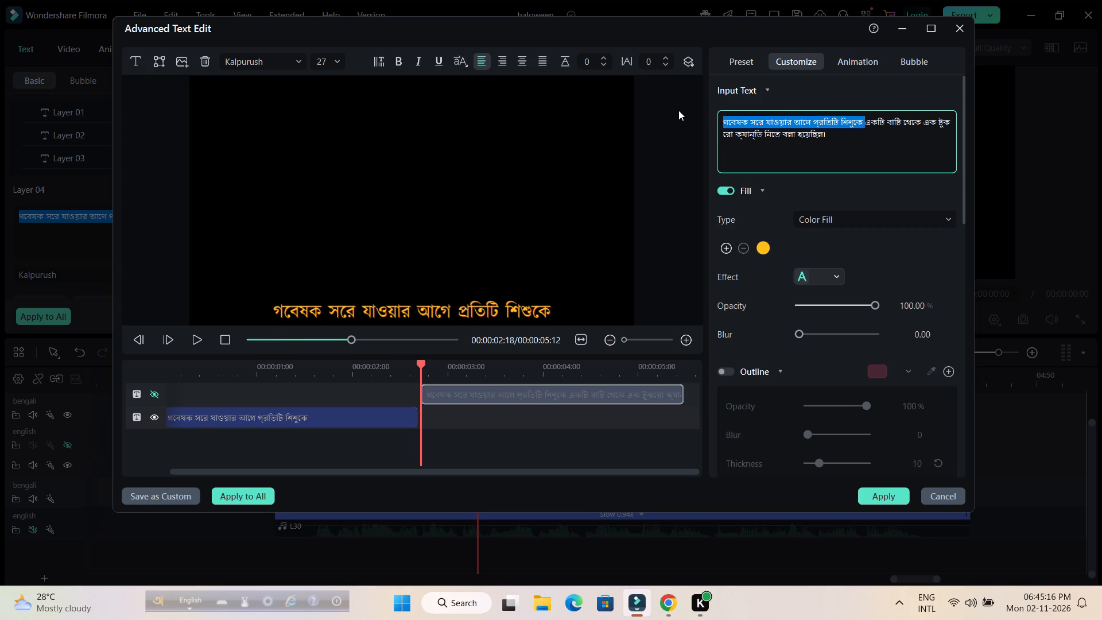
{"action": "key", "text": "BackSpace"}
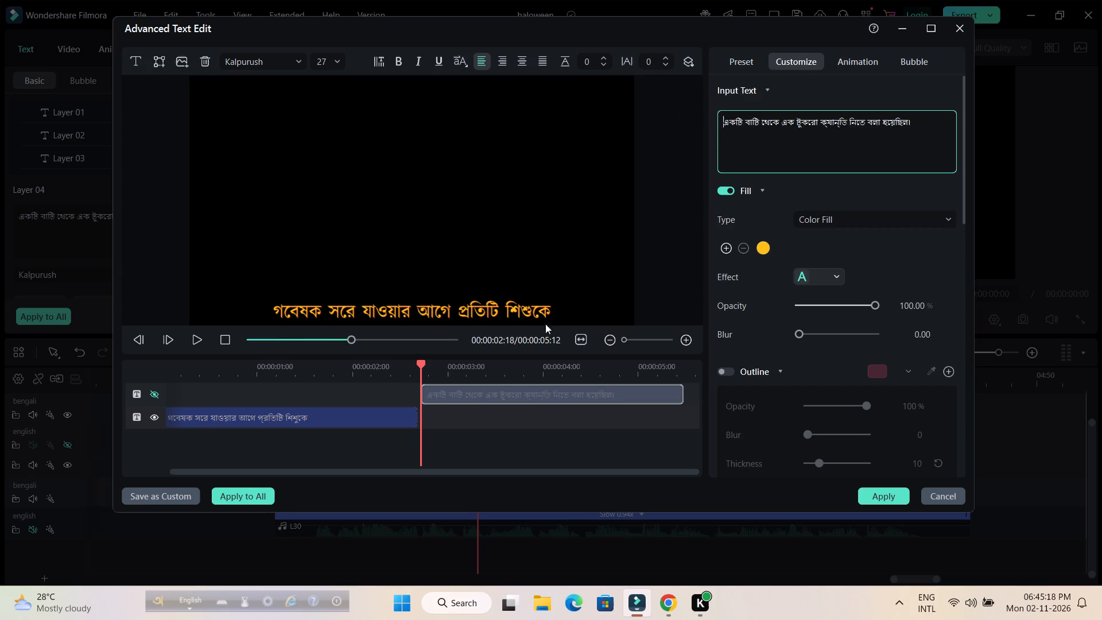
Show the second layer and preview, then hide the first layer, enlarge the second layer's text to size 36 and recentre it.
{"action": "left_click", "coordinate": [155, 399]}
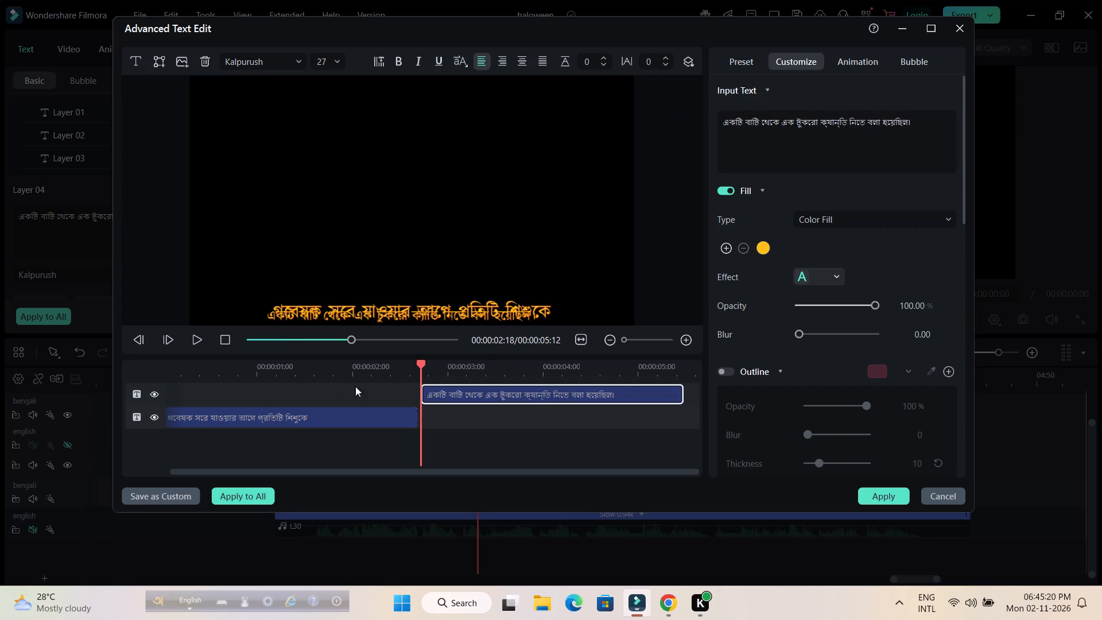
{"action": "left_click_drag", "start_coordinate": [420, 363], "coordinate": [12, 384]}
{"action": "left_click", "coordinate": [196, 337]}
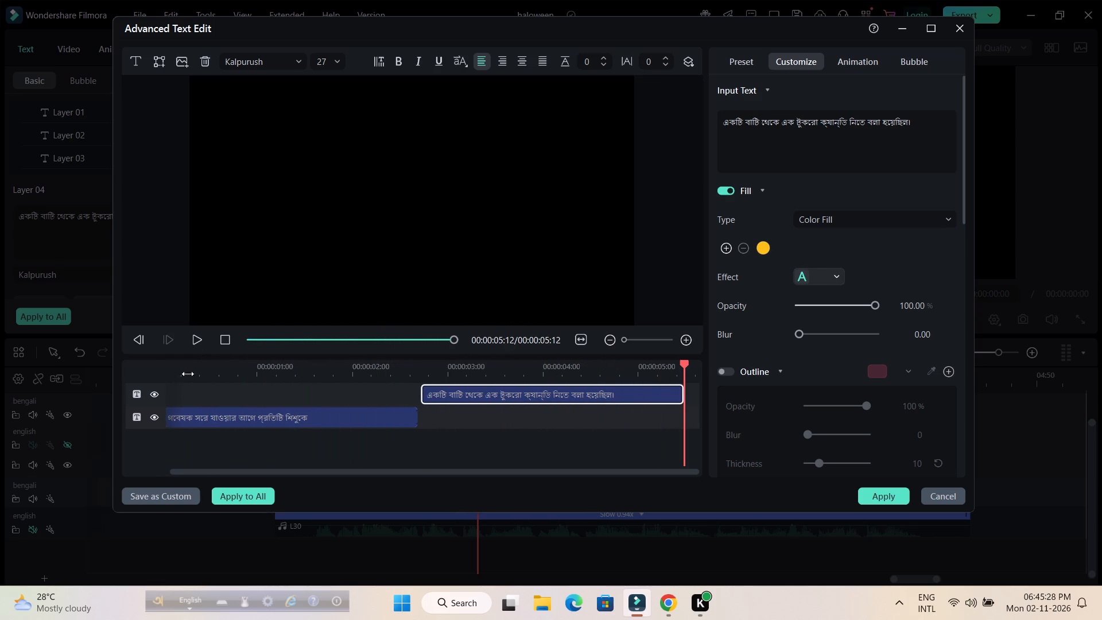
{"action": "left_click", "coordinate": [153, 416]}
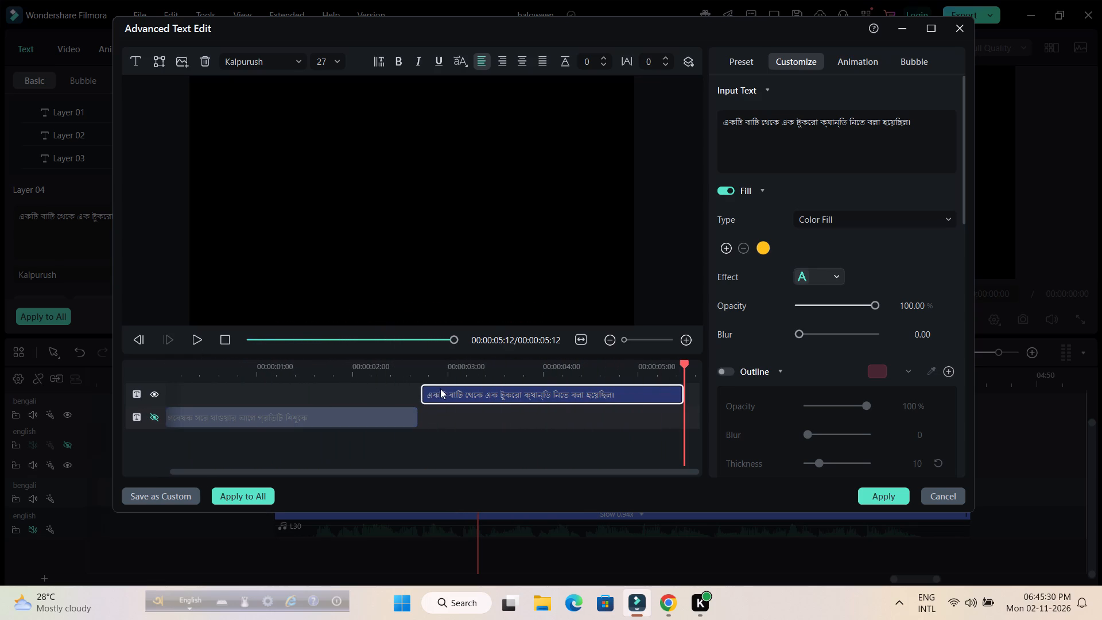
{"action": "left_click", "coordinate": [443, 389]}
{"action": "left_click", "coordinate": [507, 396]}
{"action": "left_click", "coordinate": [513, 374]}
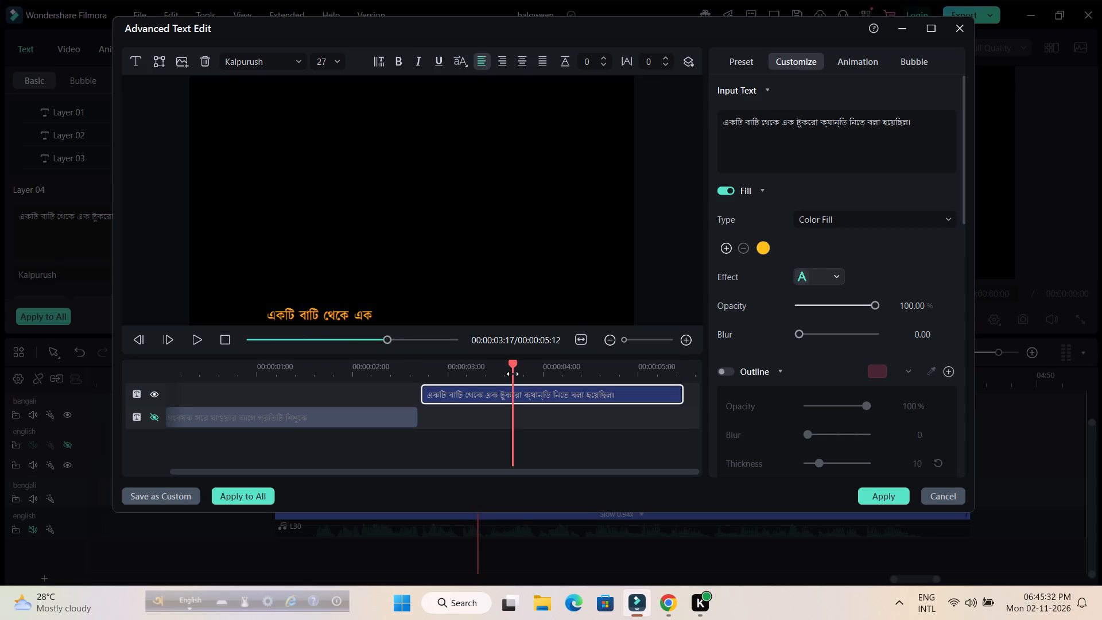
{"action": "left_click", "coordinate": [331, 310]}
{"action": "left_click_drag", "start_coordinate": [268, 305], "coordinate": [266, 303]}
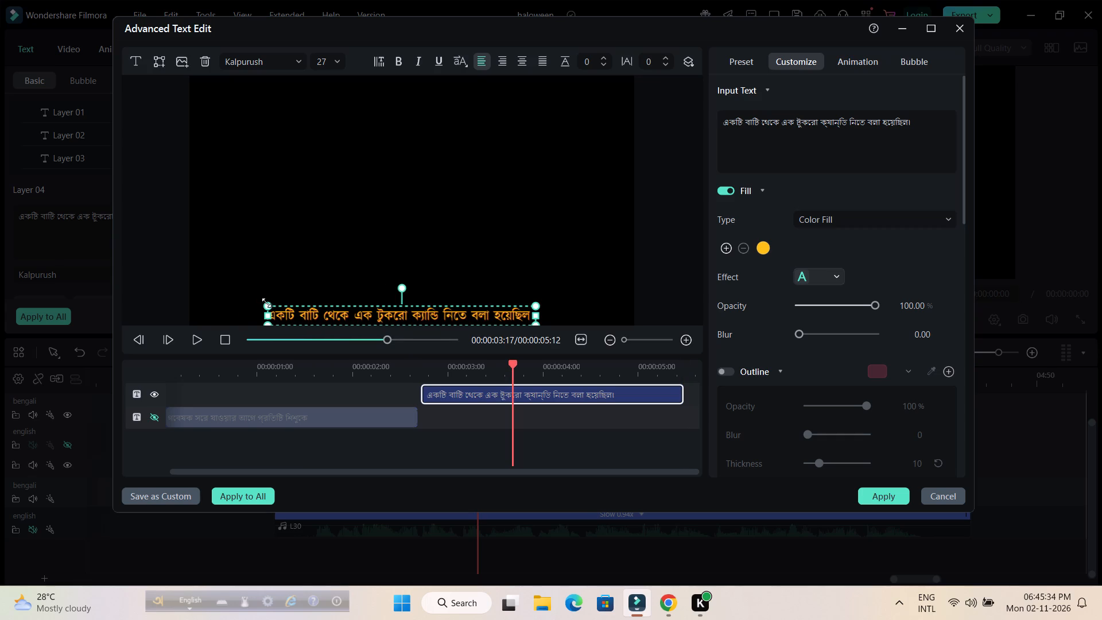
{"action": "left_click_drag", "start_coordinate": [266, 303], "coordinate": [263, 299]}
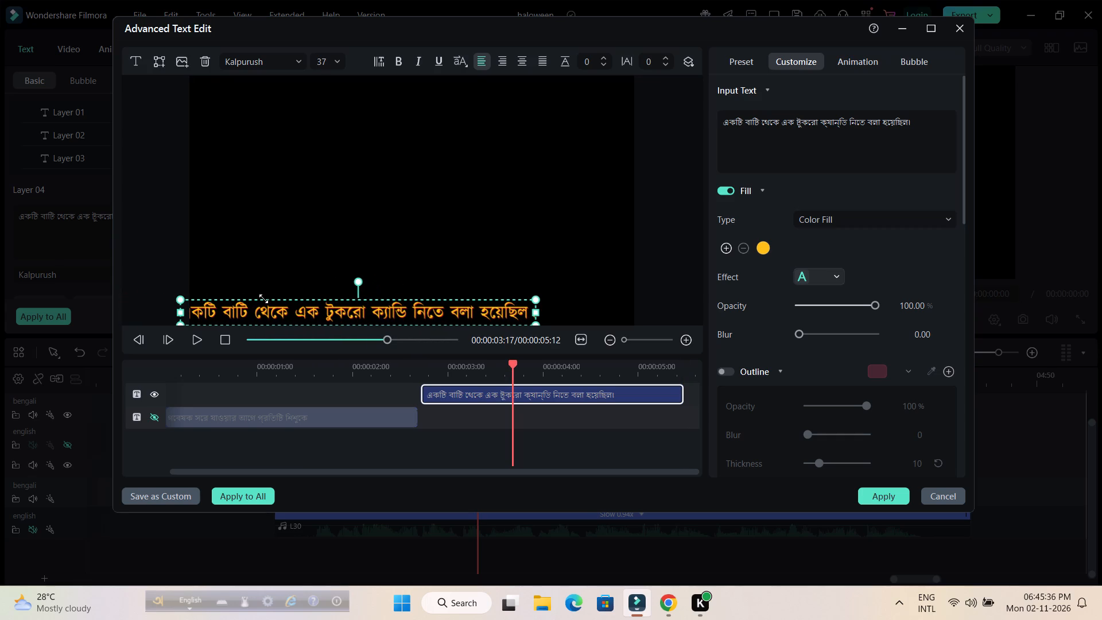
{"action": "left_click_drag", "start_coordinate": [263, 299], "coordinate": [265, 299]}
{"action": "left_click_drag", "start_coordinate": [281, 318], "coordinate": [322, 317]}
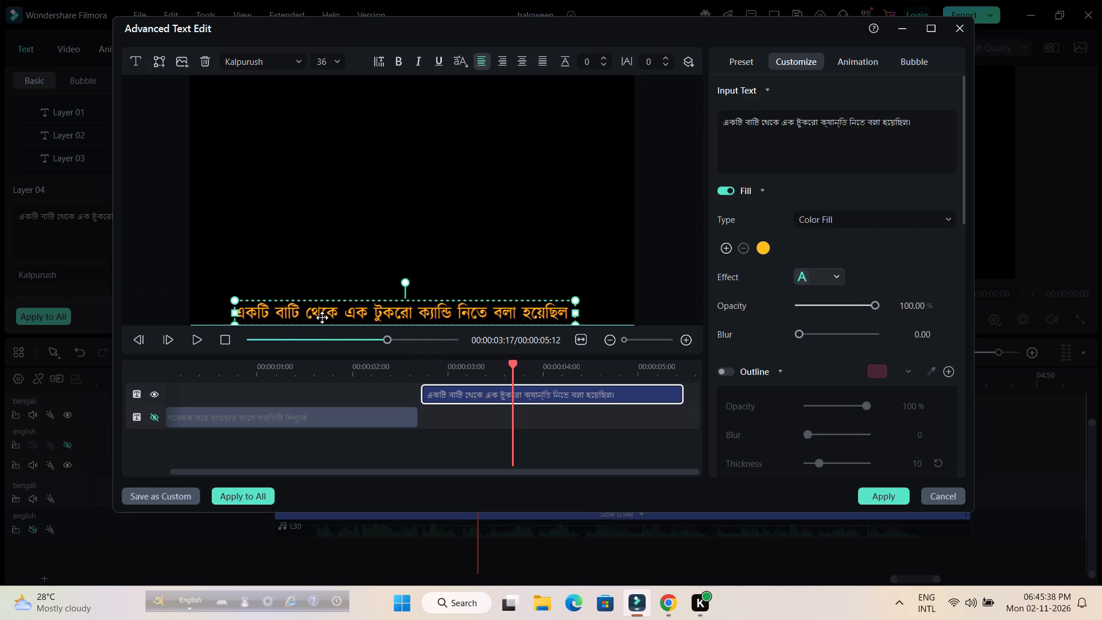
{"action": "left_click_drag", "start_coordinate": [322, 317], "coordinate": [328, 317]}
Show the first layer again, preview both layers, extend the first to meet the second's start, and apply the title edit.
{"action": "left_click_drag", "start_coordinate": [513, 366], "coordinate": [3, 365]}
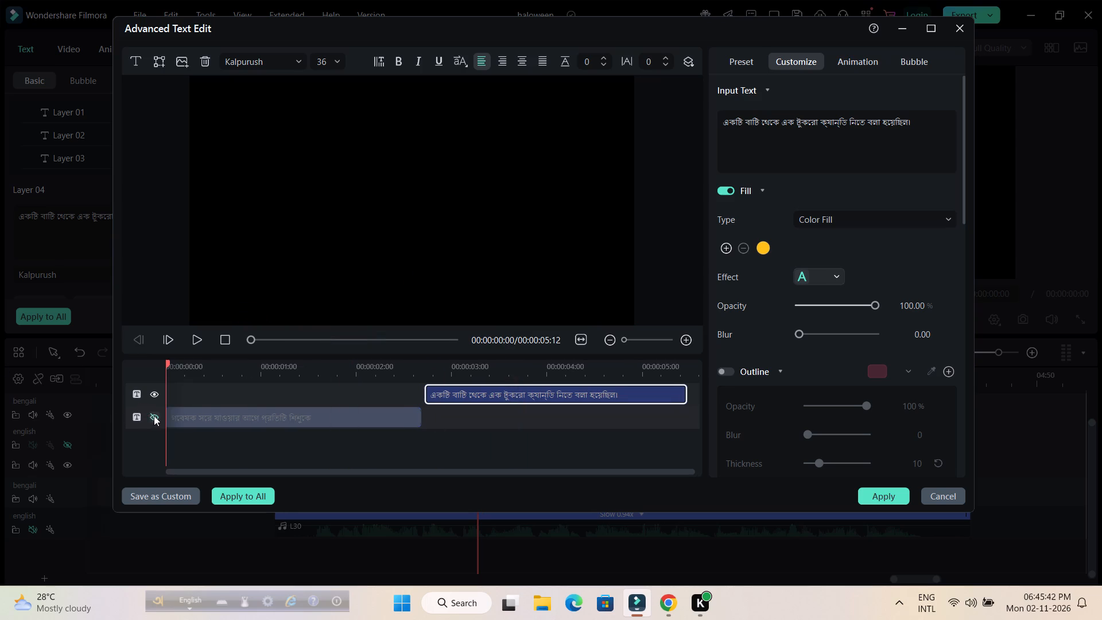
{"action": "left_click", "coordinate": [154, 416]}
{"action": "left_click", "coordinate": [191, 338]}
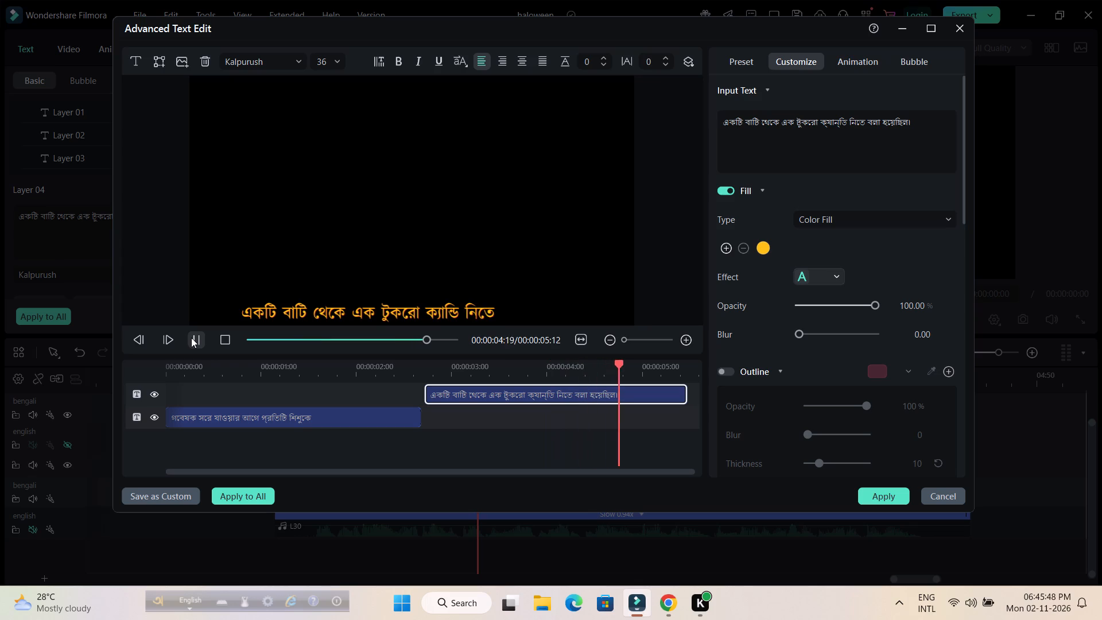
{"action": "key", "text": "space"}
{"action": "key", "text": "space"}
{"action": "key", "text": "space"}
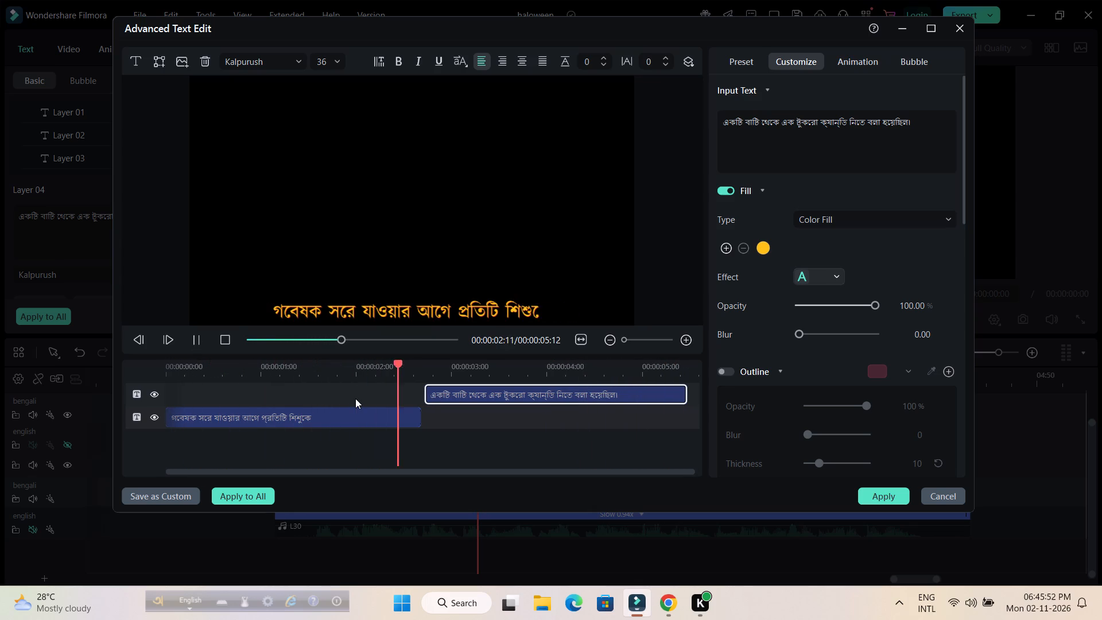
{"action": "key", "text": "space"}
{"action": "left_click", "coordinate": [420, 417]}
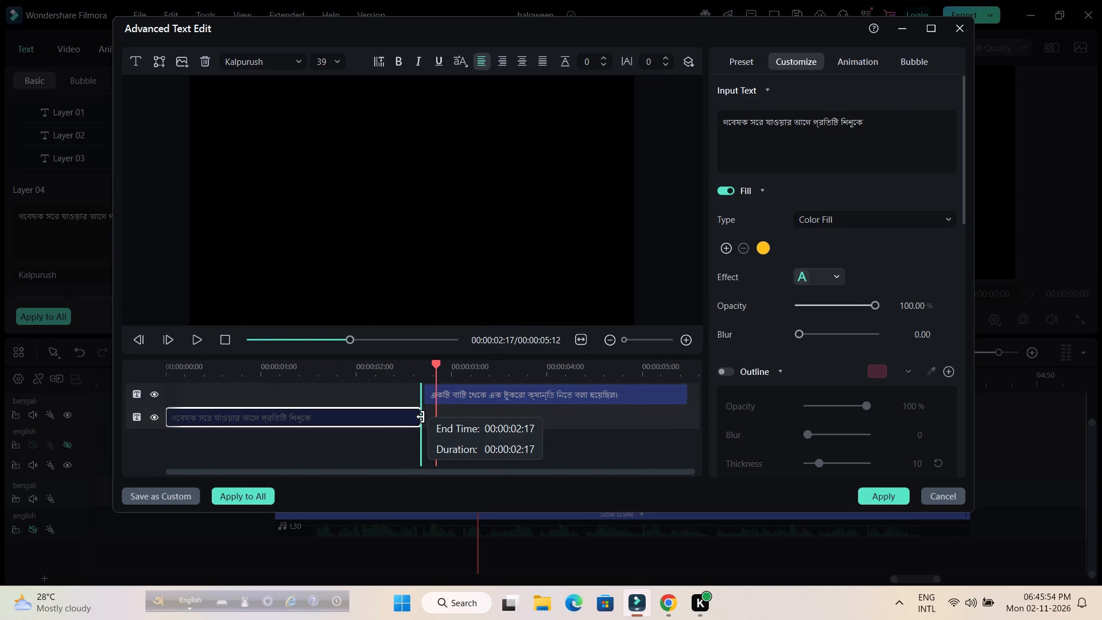
{"action": "left_click_drag", "start_coordinate": [460, 393], "coordinate": [481, 394]}
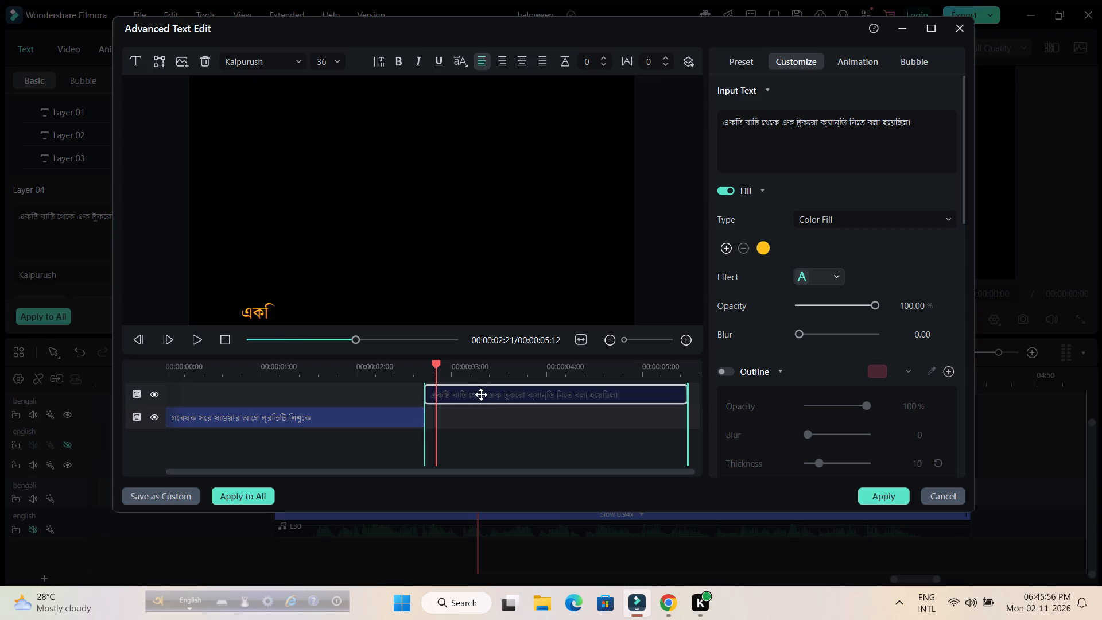
{"action": "left_click_drag", "start_coordinate": [481, 394], "coordinate": [491, 396]}
{"action": "left_click", "coordinate": [429, 393]}
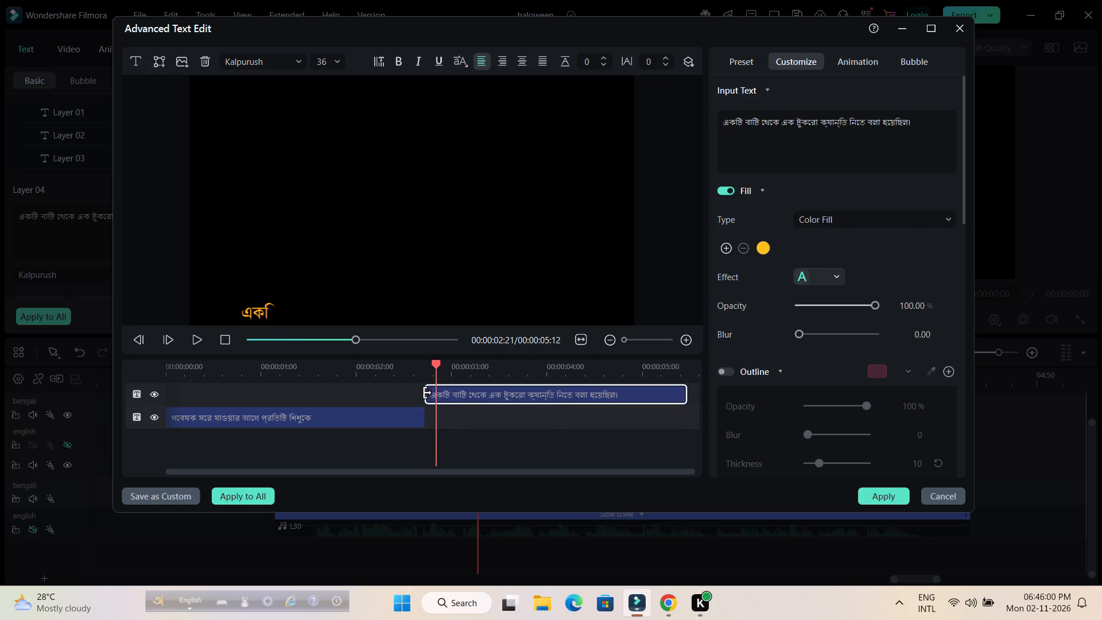
{"action": "left_click_drag", "start_coordinate": [437, 369], "coordinate": [12, 375]}
{"action": "key", "text": "space"}
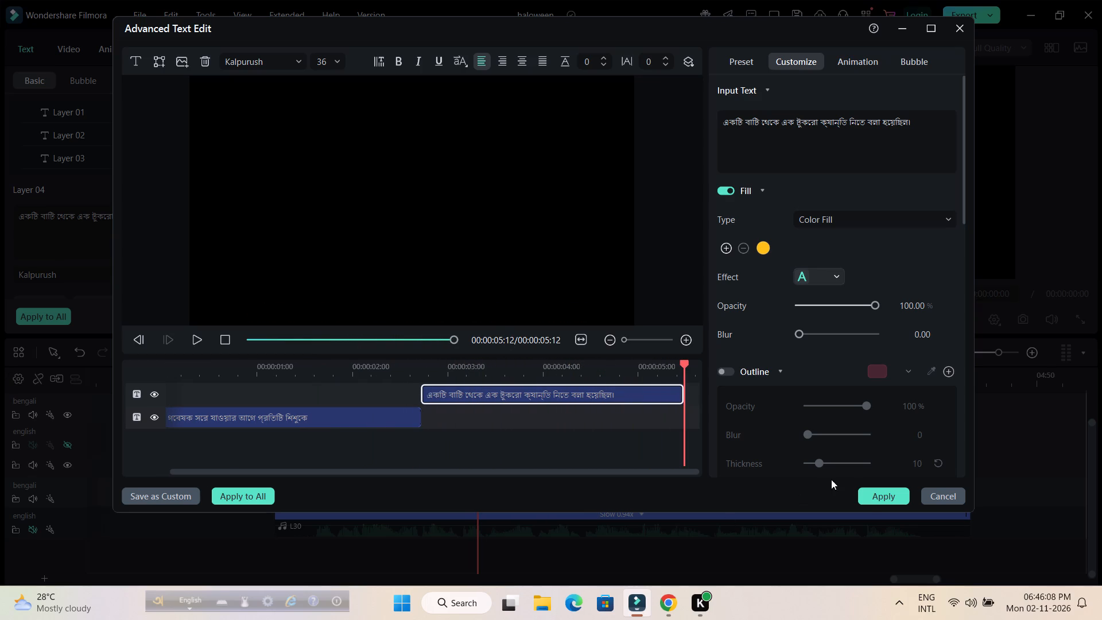
{"action": "left_click", "coordinate": [867, 498]}
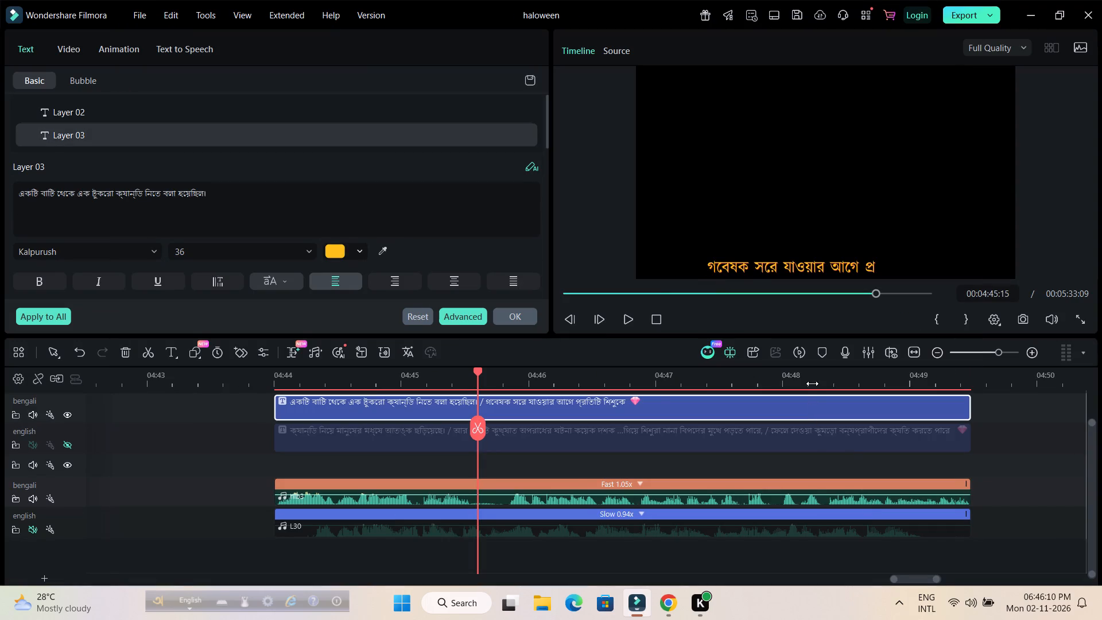
{"action": "left_click_drag", "start_coordinate": [813, 383], "coordinate": [607, 382]}
{"action": "left_click", "coordinate": [525, 317]}
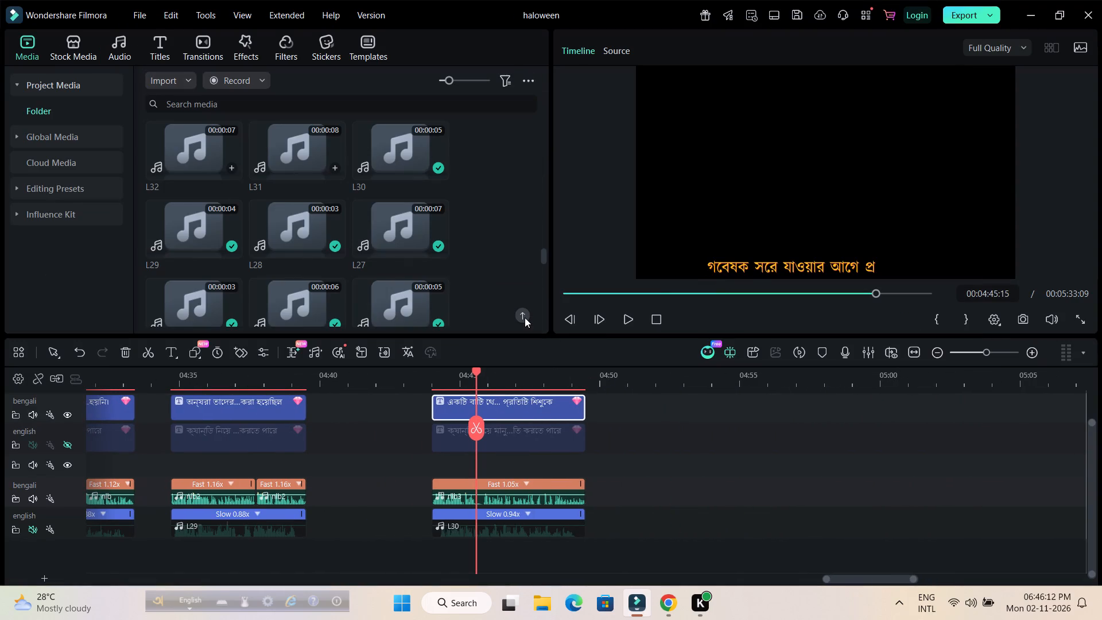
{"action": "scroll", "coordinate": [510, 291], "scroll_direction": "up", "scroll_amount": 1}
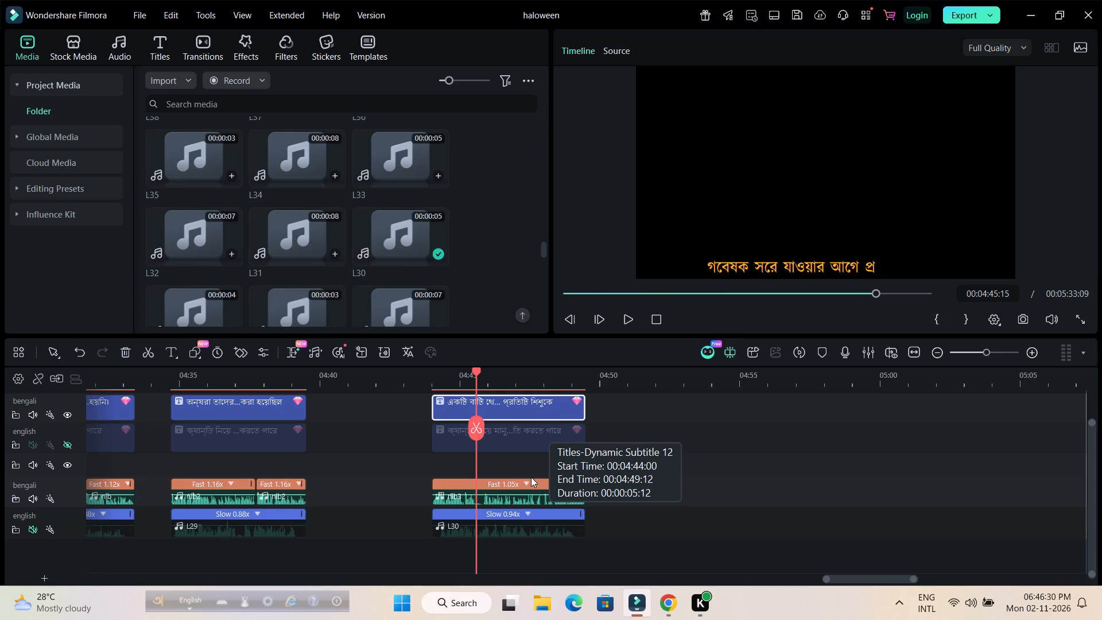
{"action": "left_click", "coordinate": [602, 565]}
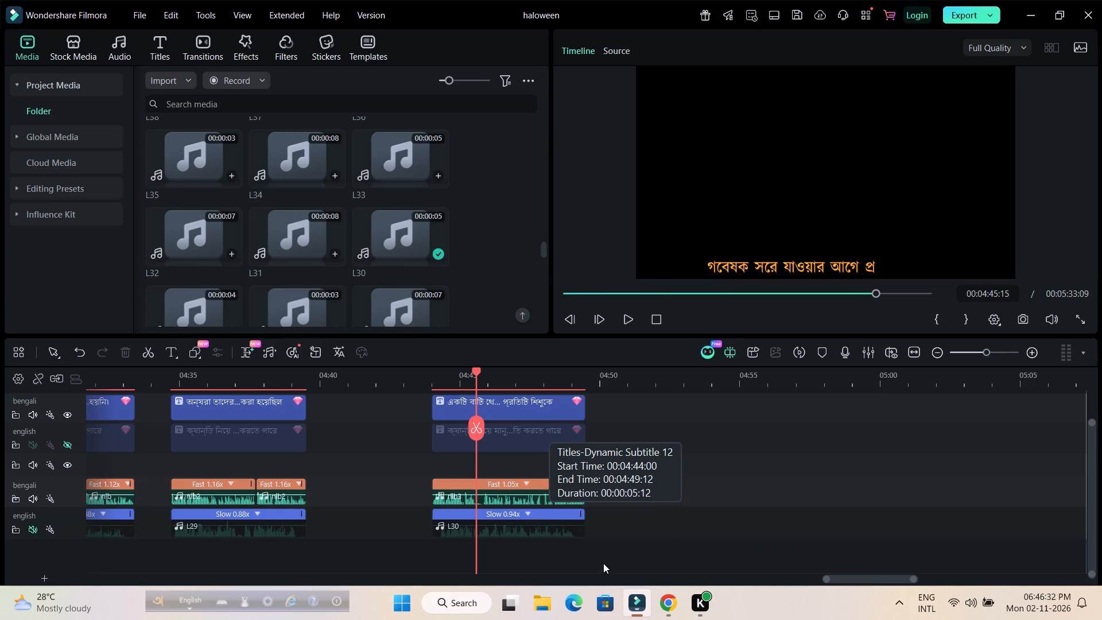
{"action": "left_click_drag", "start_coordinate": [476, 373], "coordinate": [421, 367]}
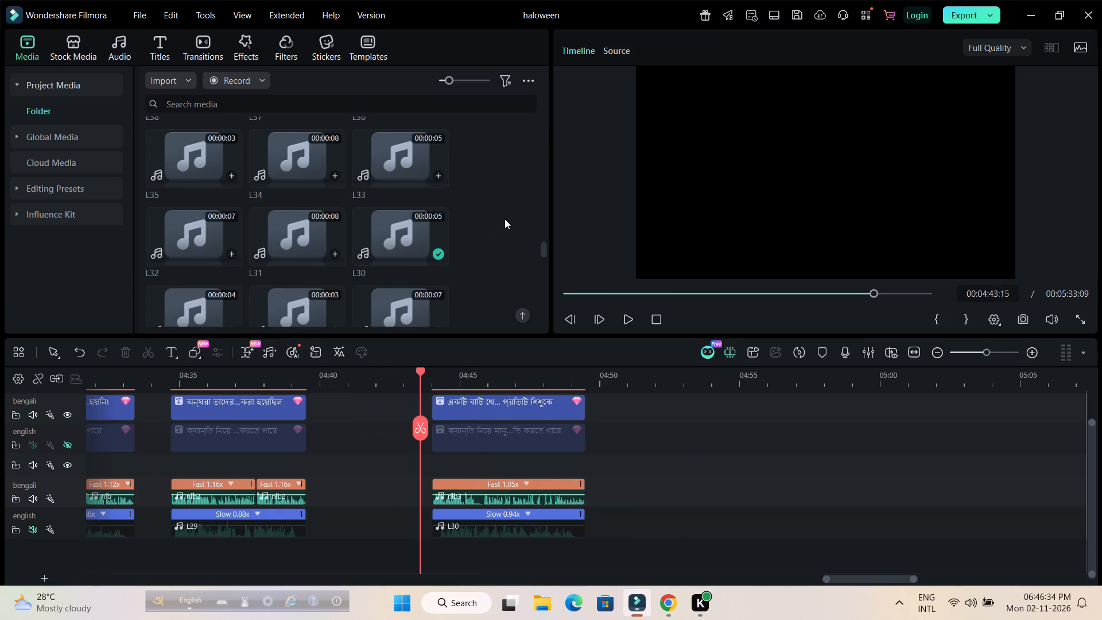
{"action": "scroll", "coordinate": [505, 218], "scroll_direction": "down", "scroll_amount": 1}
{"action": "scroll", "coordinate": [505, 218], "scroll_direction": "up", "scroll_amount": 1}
{"action": "left_click", "coordinate": [672, 603]}
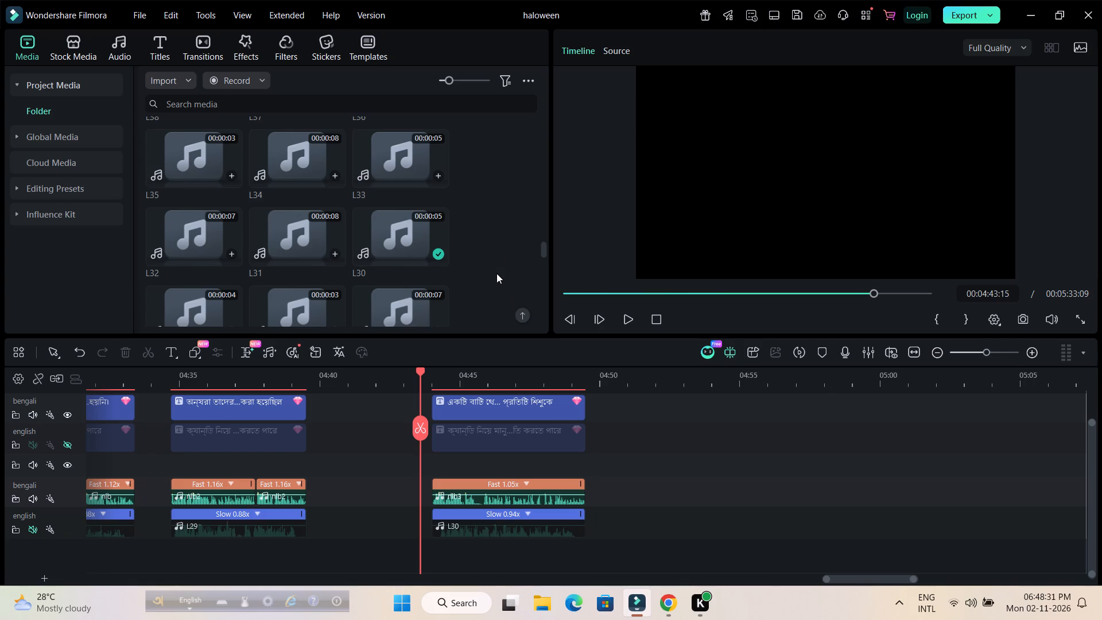
{"action": "scroll", "coordinate": [496, 273], "scroll_direction": "down", "scroll_amount": 1}
{"action": "scroll", "coordinate": [496, 278], "scroll_direction": "up", "scroll_amount": 1}
{"action": "left_click", "coordinate": [286, 230]}
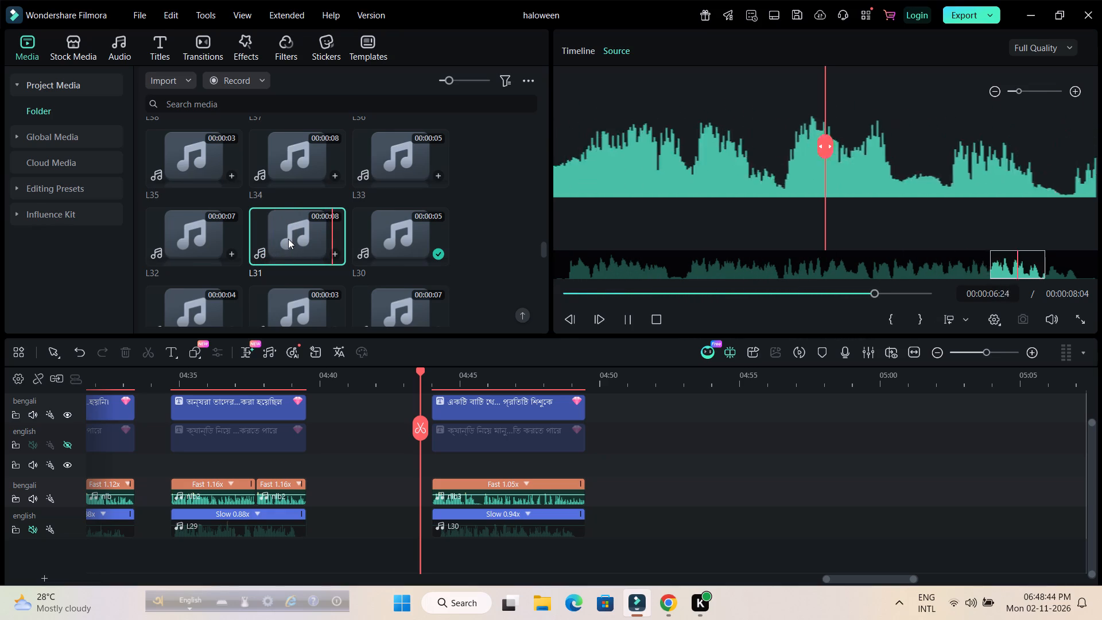
{"action": "left_click_drag", "start_coordinate": [288, 239], "coordinate": [654, 451]}
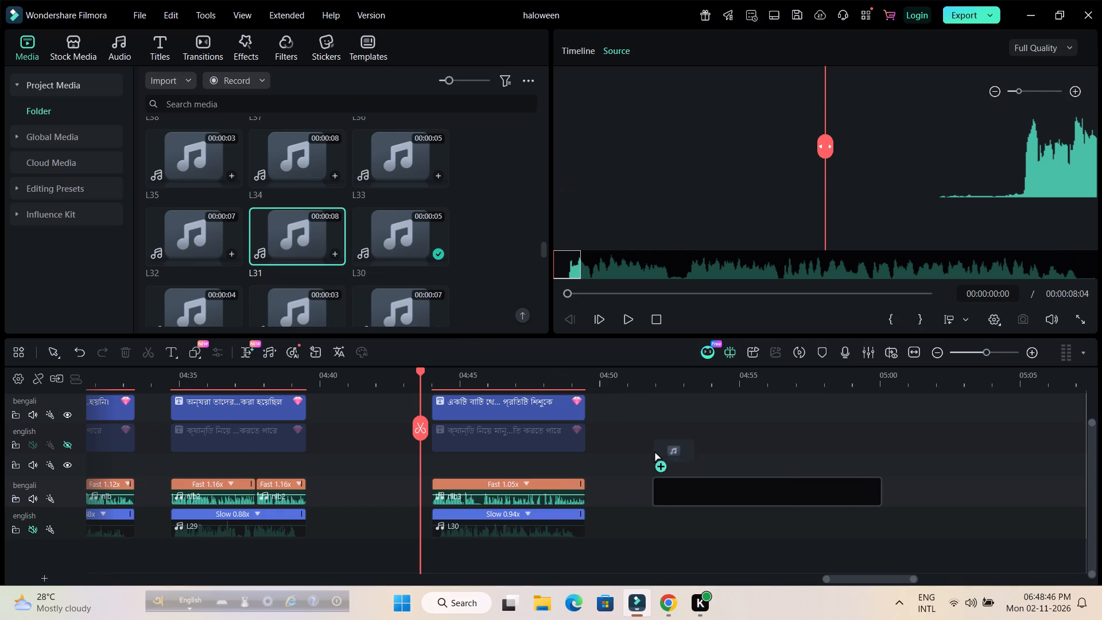
{"action": "left_click_drag", "start_coordinate": [654, 451], "coordinate": [636, 530]}
Preview Bengali clips L36B, L37B and L38B, and place L38B on the Bengali audio track at L31's start, about 04:51.
{"action": "left_click_drag", "start_coordinate": [781, 386], "coordinate": [614, 389]}
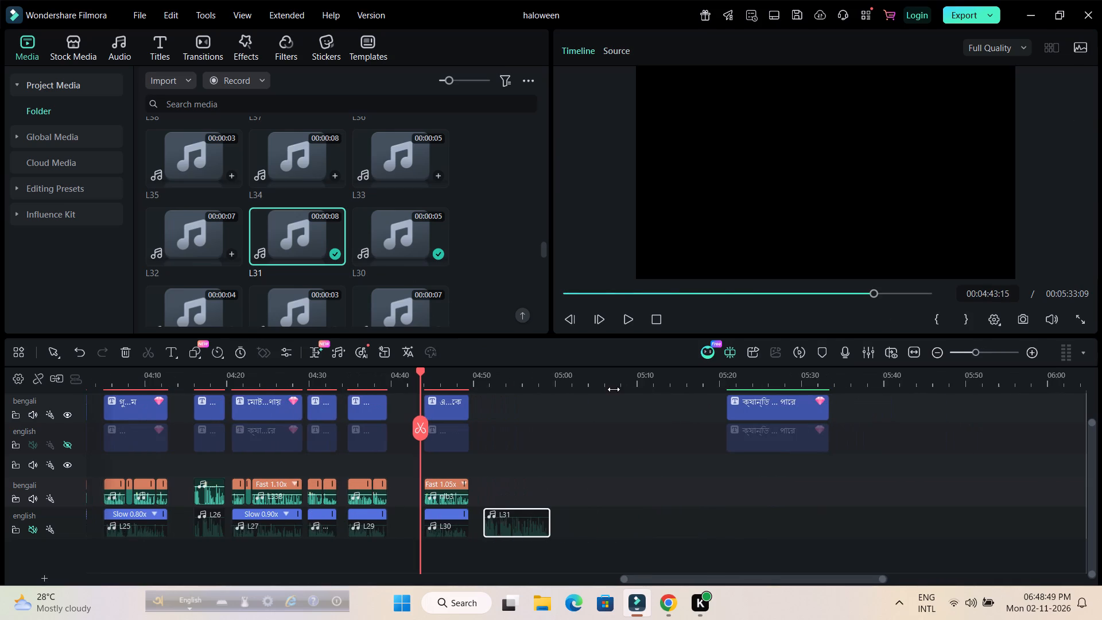
{"action": "left_click_drag", "start_coordinate": [614, 389], "coordinate": [568, 396]}
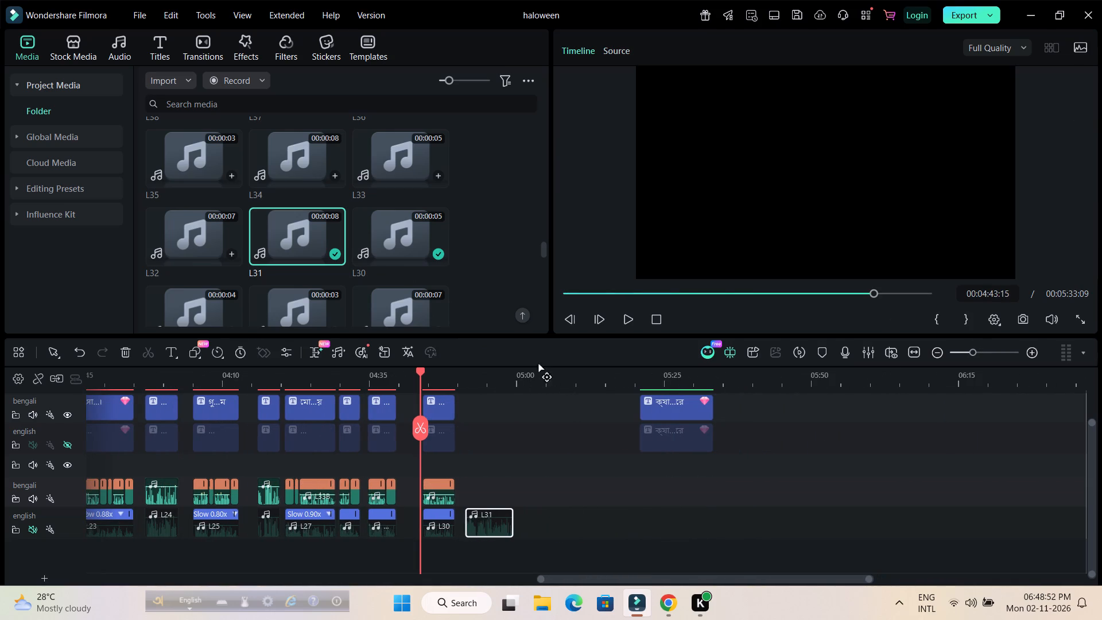
{"action": "scroll", "coordinate": [505, 294], "scroll_direction": "up", "scroll_amount": 7}
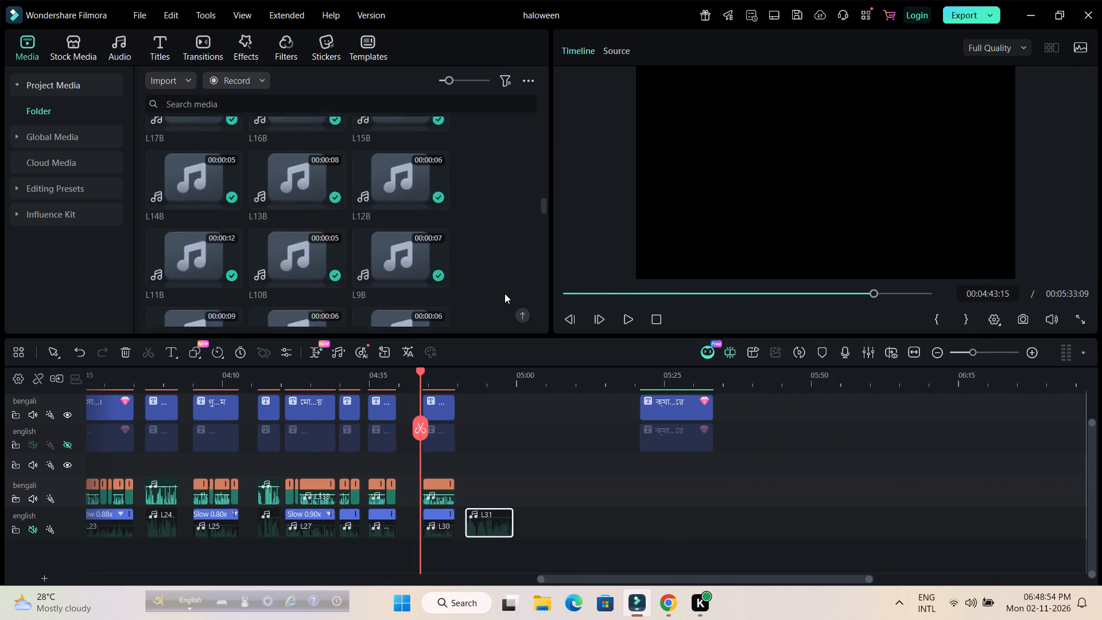
{"action": "scroll", "coordinate": [505, 293], "scroll_direction": "up", "scroll_amount": 4}
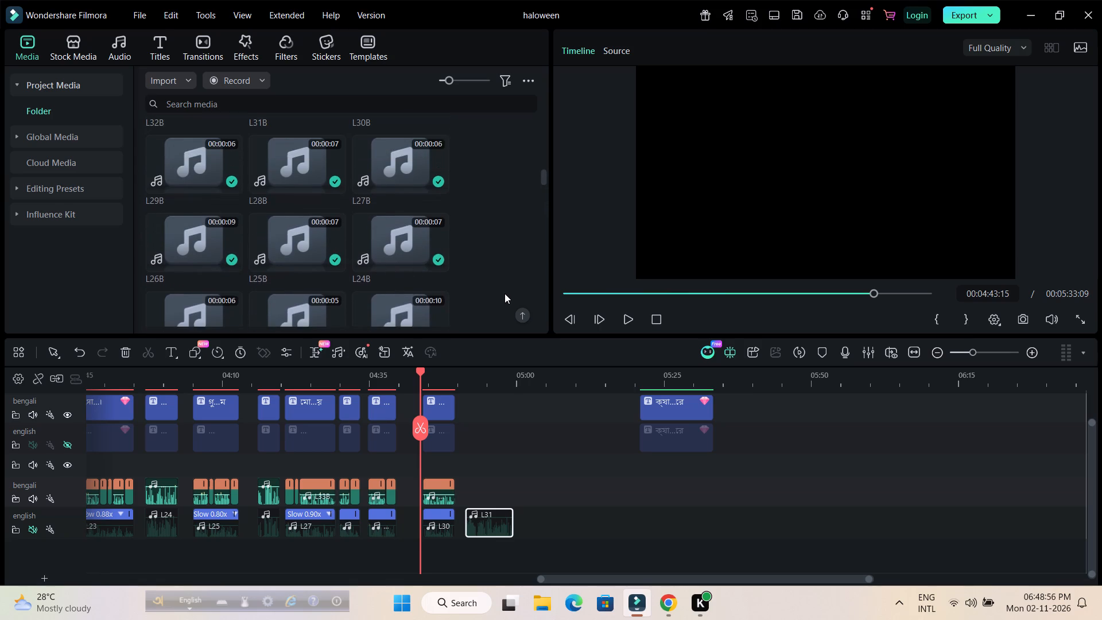
{"action": "scroll", "coordinate": [505, 293], "scroll_direction": "up", "scroll_amount": 2}
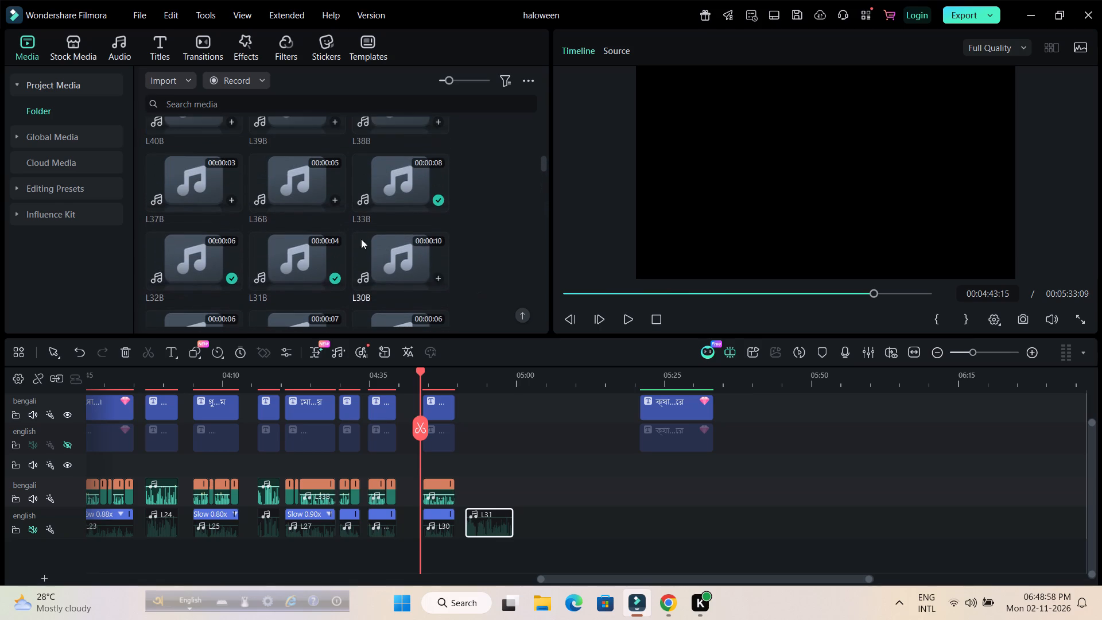
{"action": "left_click", "coordinate": [304, 191]}
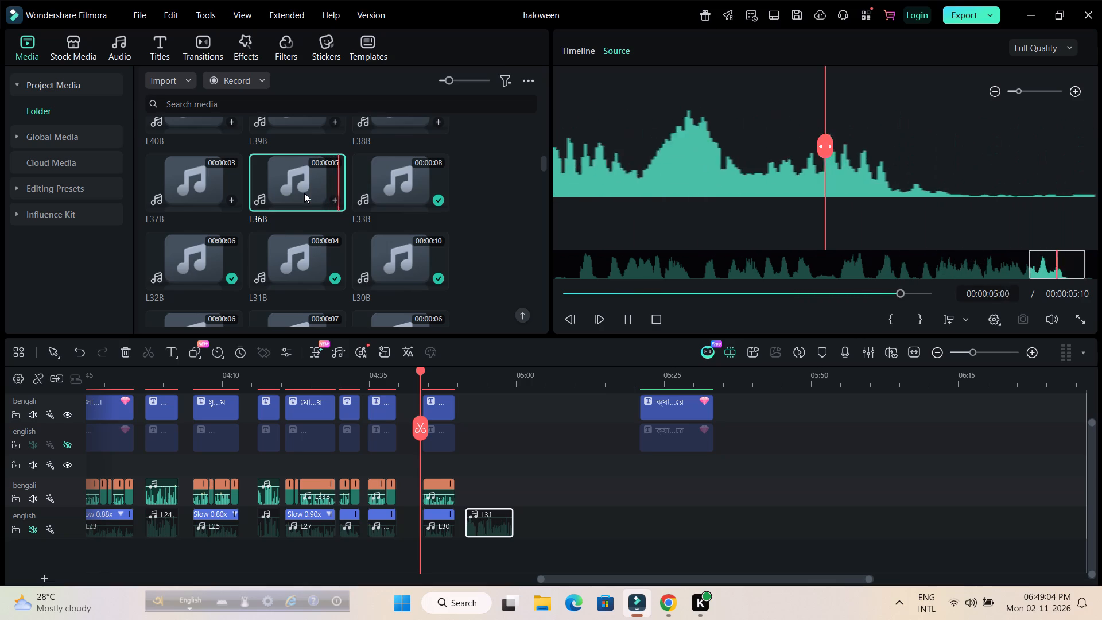
{"action": "left_click", "coordinate": [192, 189]}
{"action": "scroll", "coordinate": [329, 228], "scroll_direction": "up", "scroll_amount": 1}
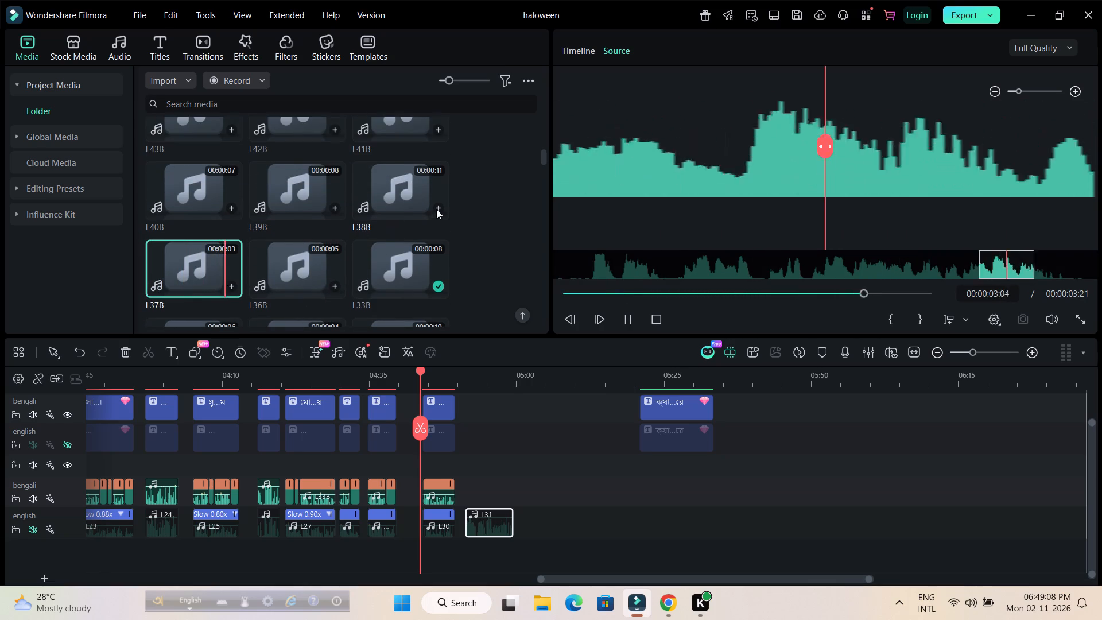
{"action": "left_click", "coordinate": [418, 201]}
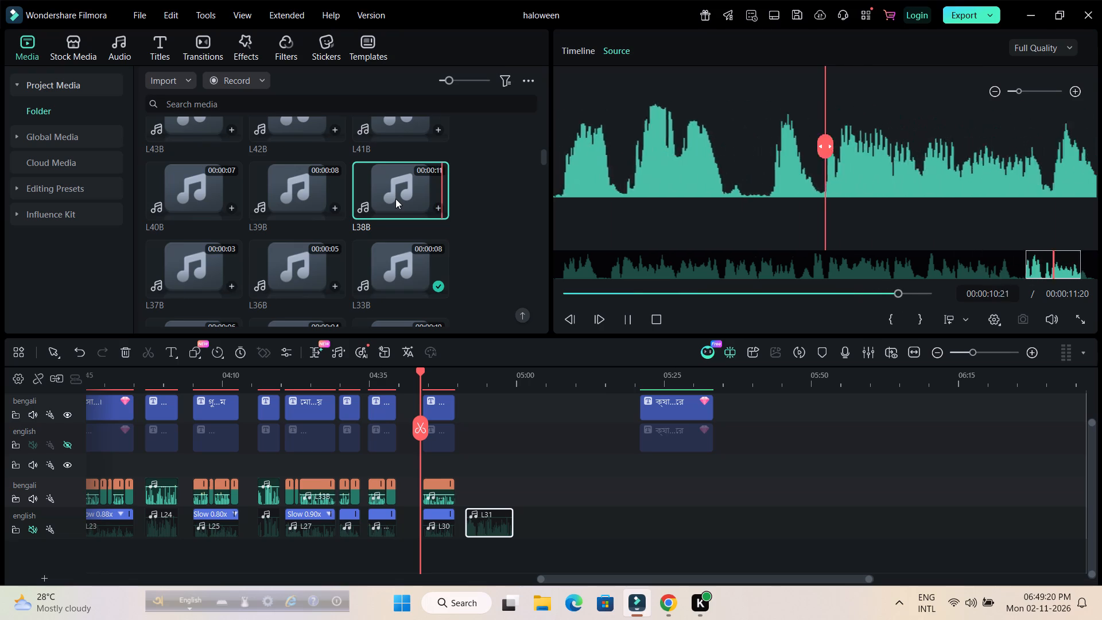
{"action": "left_click_drag", "start_coordinate": [395, 199], "coordinate": [479, 439]}
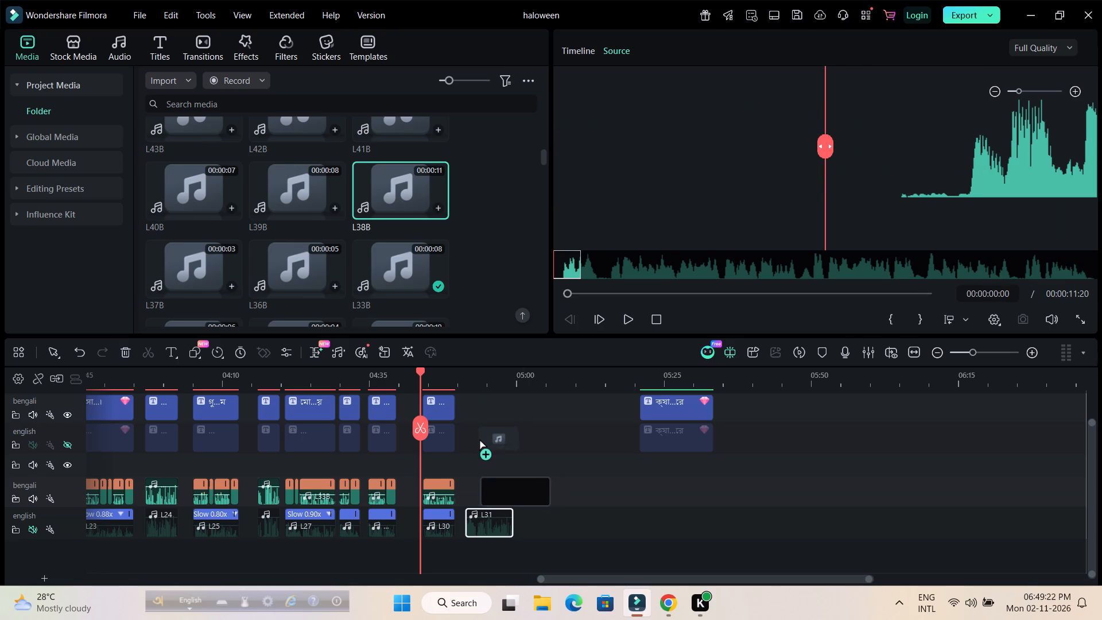
{"action": "left_click_drag", "start_coordinate": [479, 439], "coordinate": [461, 441]}
Copy the spare Bengali and English title pair near 05:20 and paste it nine times in a row from 05:33:09.
{"action": "left_click_drag", "start_coordinate": [641, 473], "coordinate": [728, 402]}
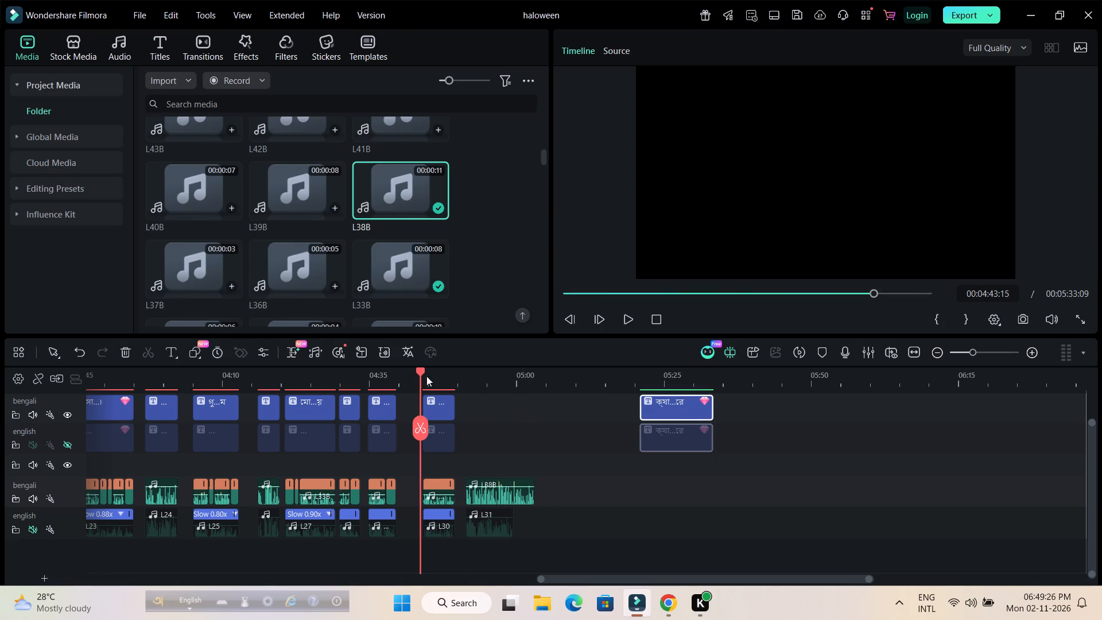
{"action": "left_click_drag", "start_coordinate": [418, 367], "coordinate": [725, 415]}
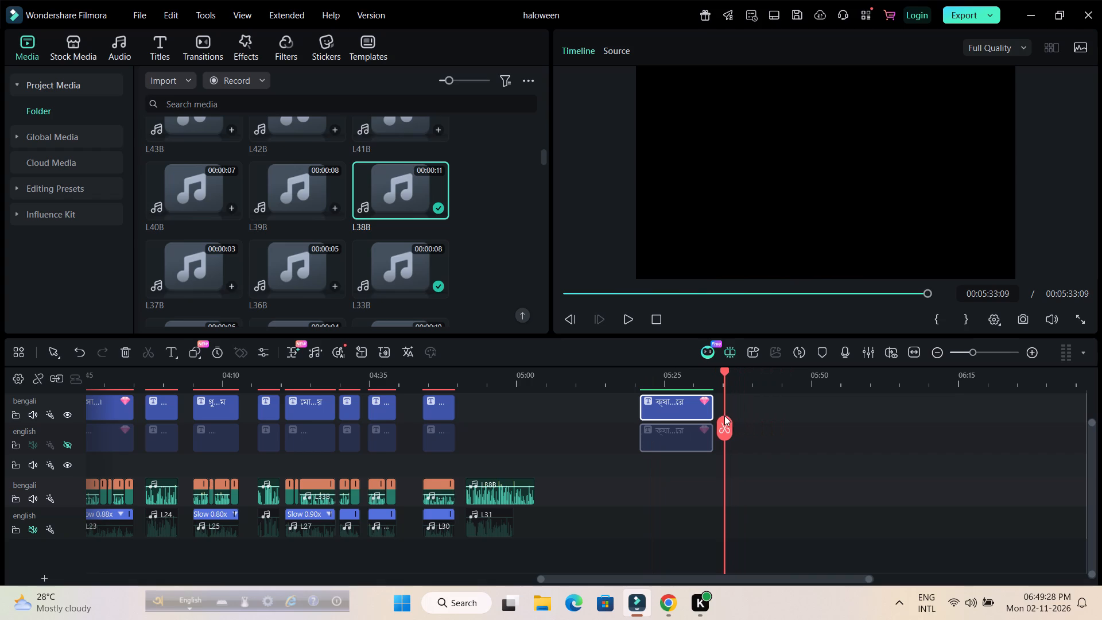
{"action": "left_click", "coordinate": [654, 491]}
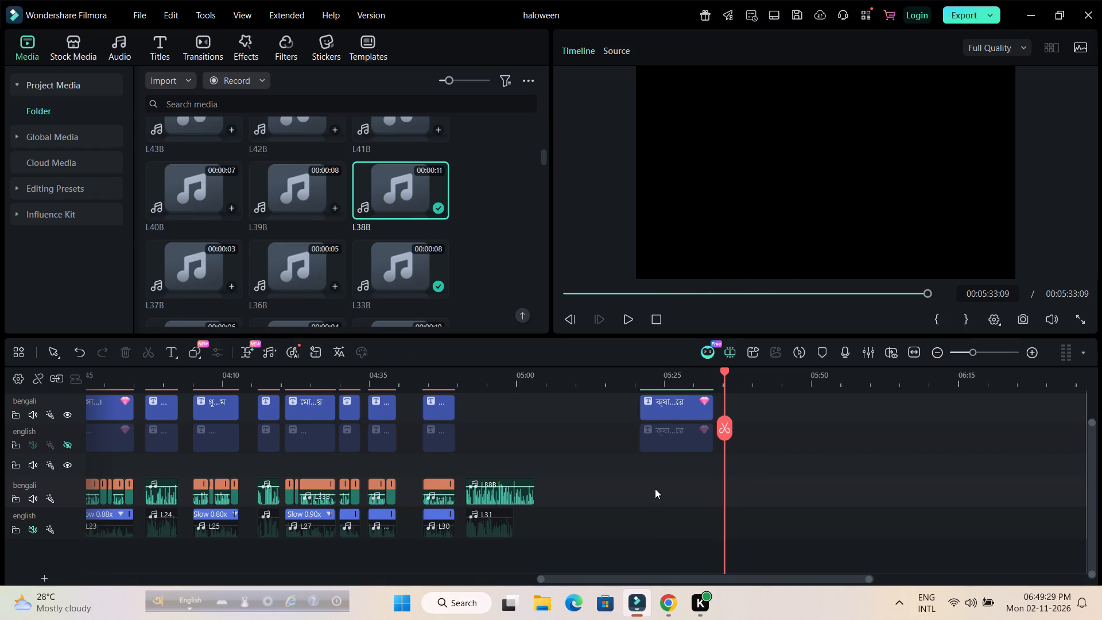
{"action": "left_click_drag", "start_coordinate": [655, 488], "coordinate": [710, 400]}
{"action": "key", "text": "ctrl+c"}
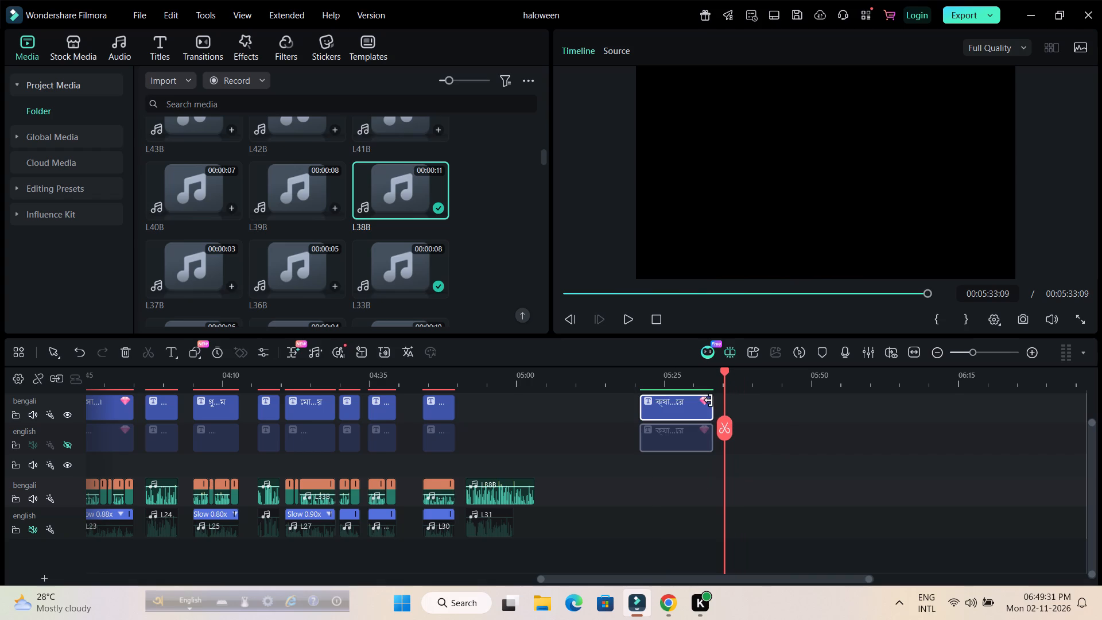
{"action": "key", "text": "ctrl+v"}
{"action": "key", "text": "ctrl+v"}
{"action": "key", "text": "ctrl+v"}
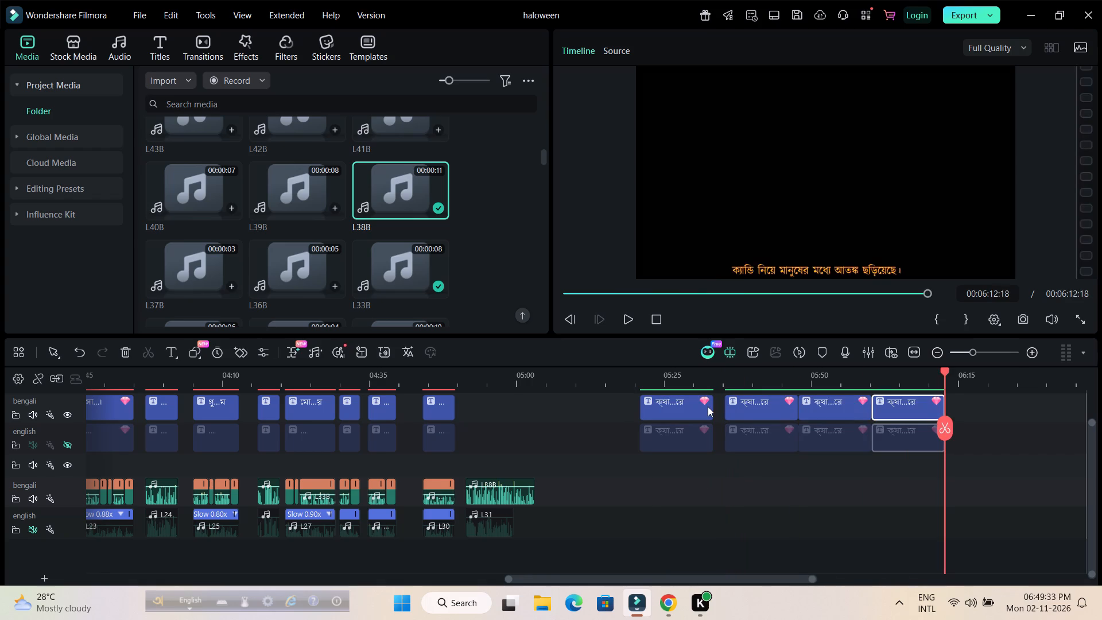
{"action": "key", "text": "ctrl+v"}
{"action": "key", "text": "ctrl+v"}
{"action": "key", "text": "ctrl+v"}
{"action": "key", "text": "ctrl+v"}
{"action": "key", "text": "ctrl+v"}
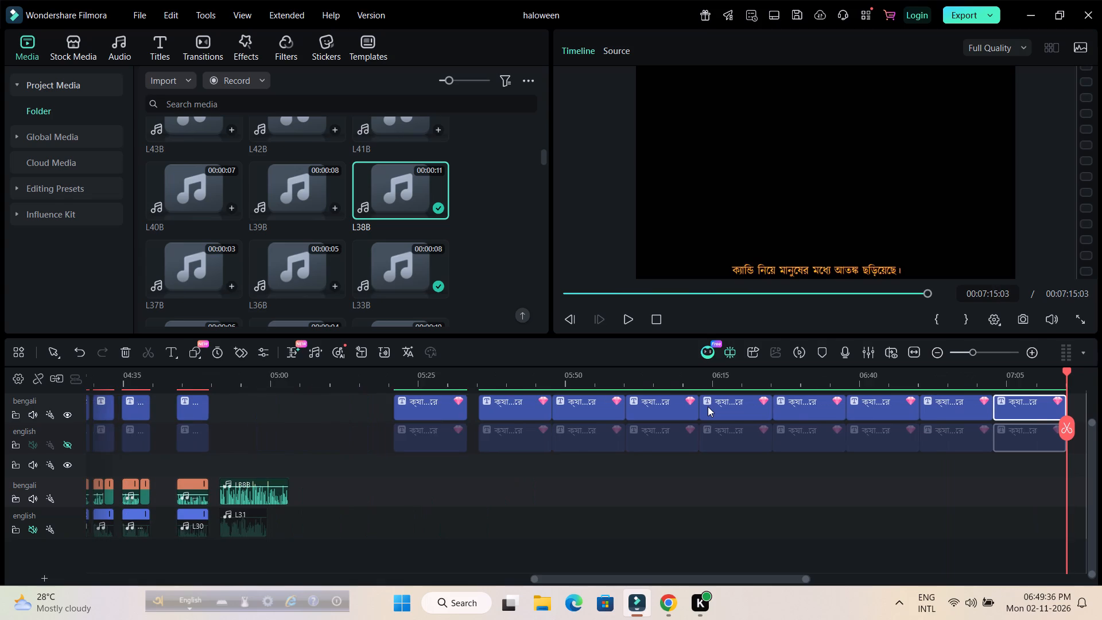
{"action": "key", "text": "ctrl+v"}
Move the original spare Bengali and English title pair to start above L38B and L31 at about 04:51.
{"action": "left_click_drag", "start_coordinate": [700, 584], "coordinate": [694, 584]}
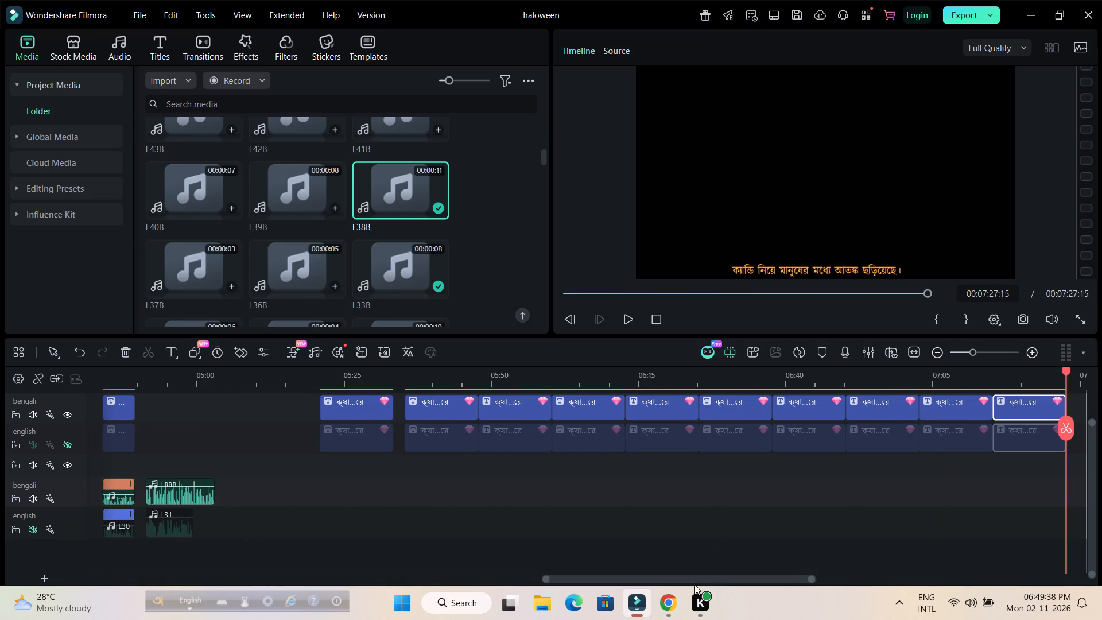
{"action": "left_click_drag", "start_coordinate": [694, 584], "coordinate": [646, 589]}
{"action": "left_click_drag", "start_coordinate": [647, 578], "coordinate": [554, 579]}
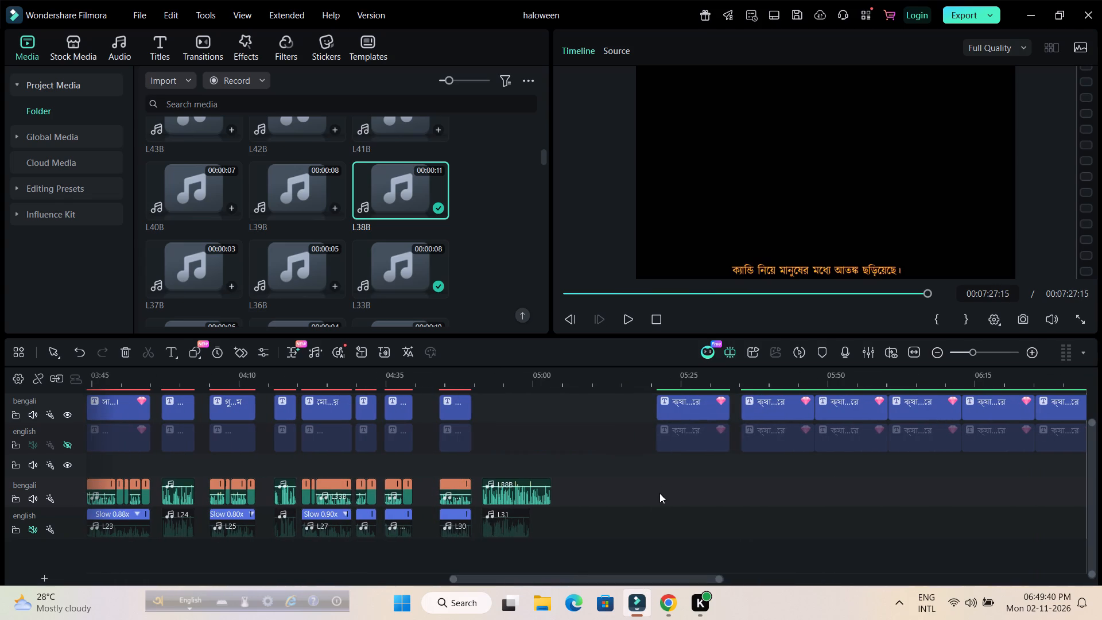
{"action": "left_click_drag", "start_coordinate": [660, 481], "coordinate": [716, 394]}
{"action": "left_click_drag", "start_coordinate": [696, 454], "coordinate": [523, 463]}
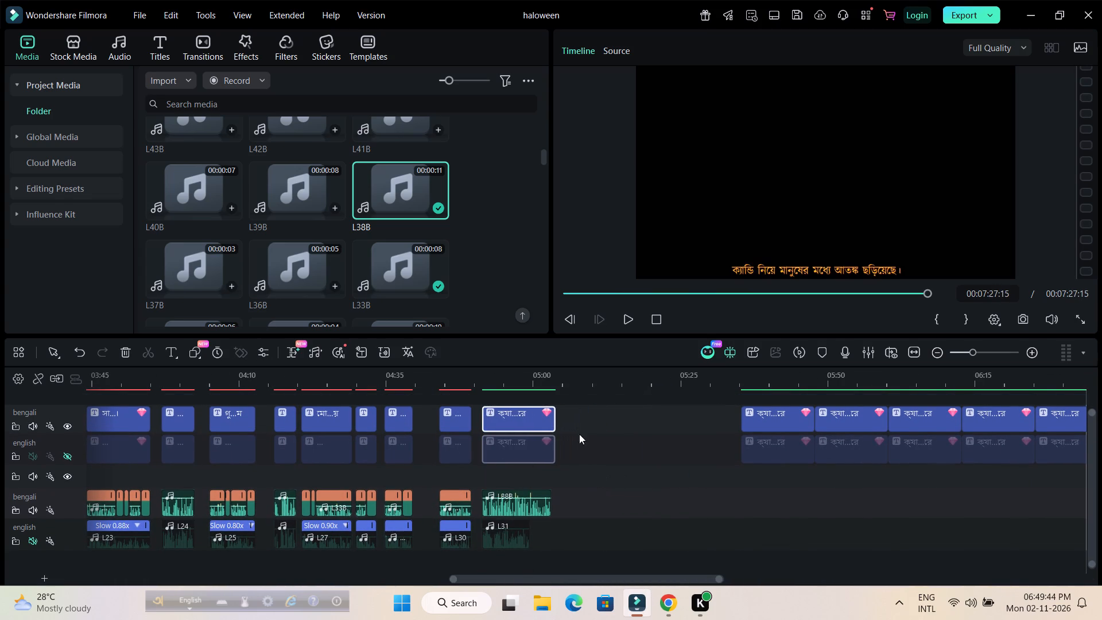
Preview the opening of L38B, split it at 04:52:11 just before the speech, and delete the part before the cut.
{"action": "left_click", "coordinate": [502, 381]}
{"action": "left_click_drag", "start_coordinate": [515, 383], "coordinate": [639, 387]}
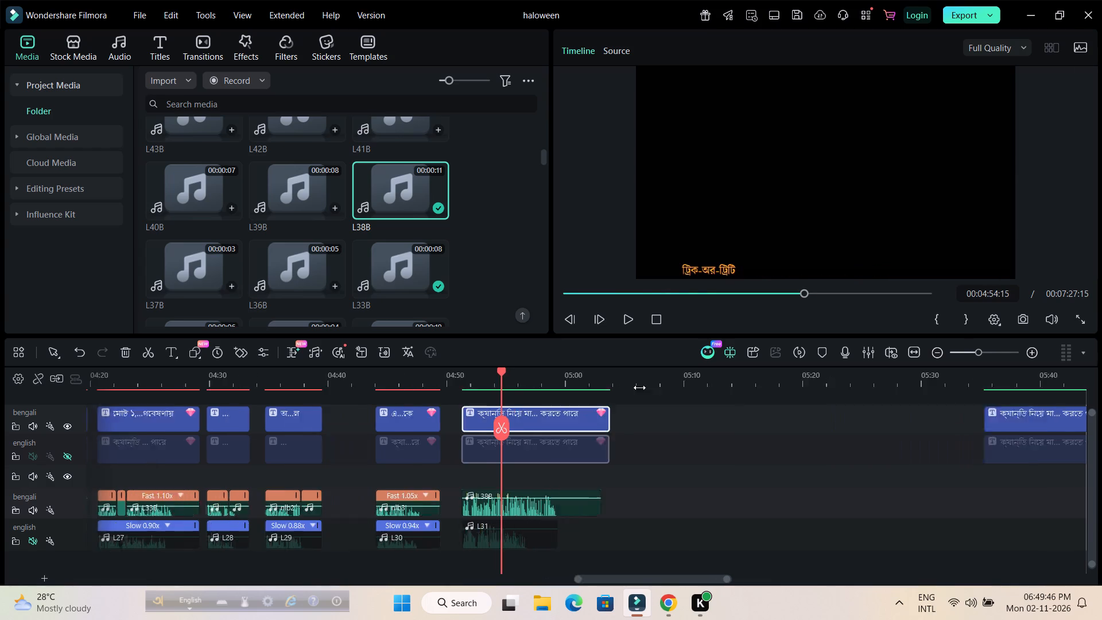
{"action": "left_click_drag", "start_coordinate": [639, 387], "coordinate": [783, 385]}
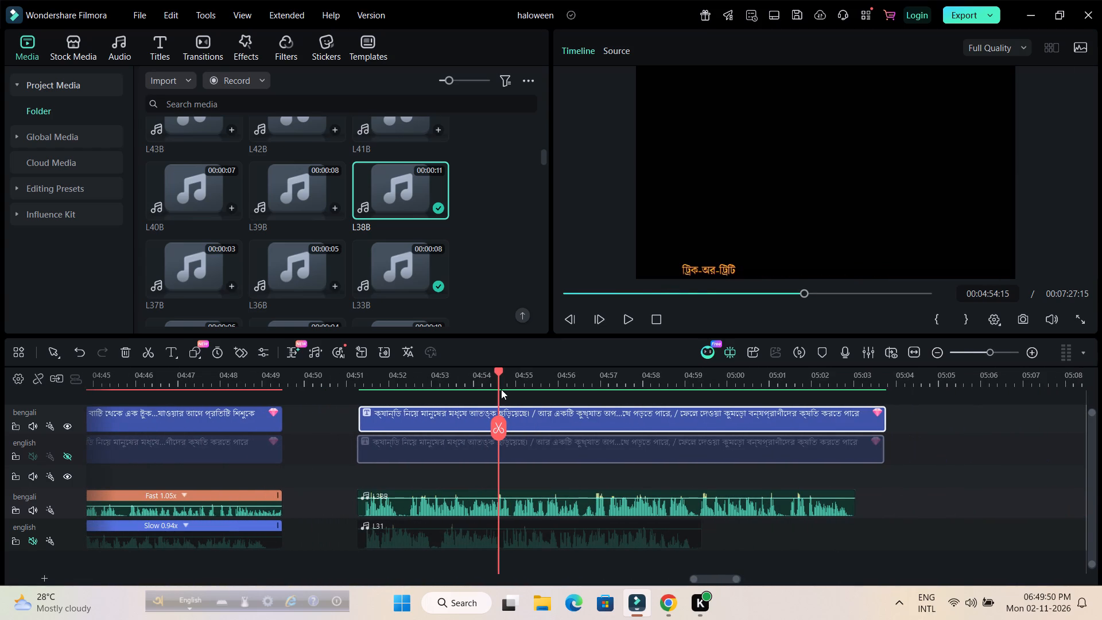
{"action": "left_click_drag", "start_coordinate": [496, 370], "coordinate": [356, 385]}
{"action": "key", "text": "space"}
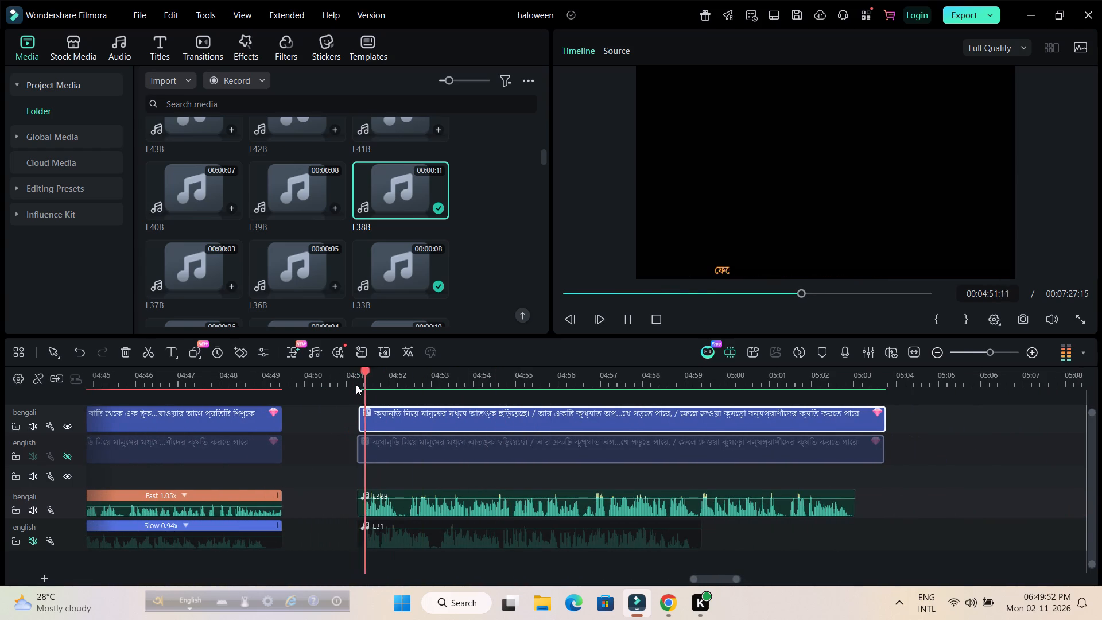
{"action": "key", "text": "space"}
{"action": "left_click_drag", "start_coordinate": [422, 382], "coordinate": [434, 382]}
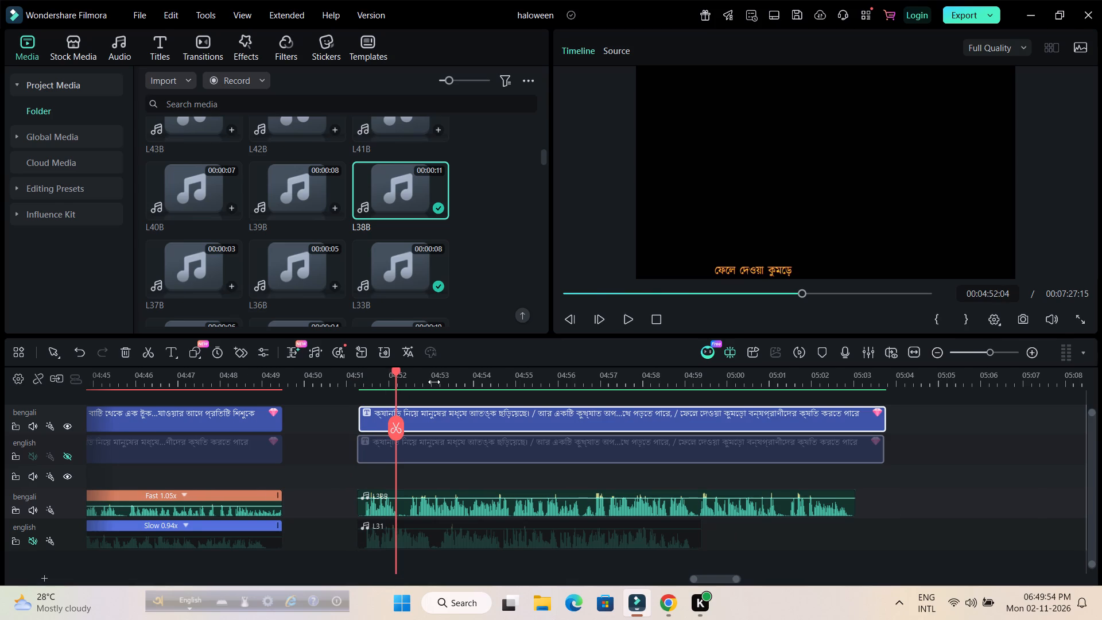
{"action": "left_click_drag", "start_coordinate": [434, 382], "coordinate": [739, 379]}
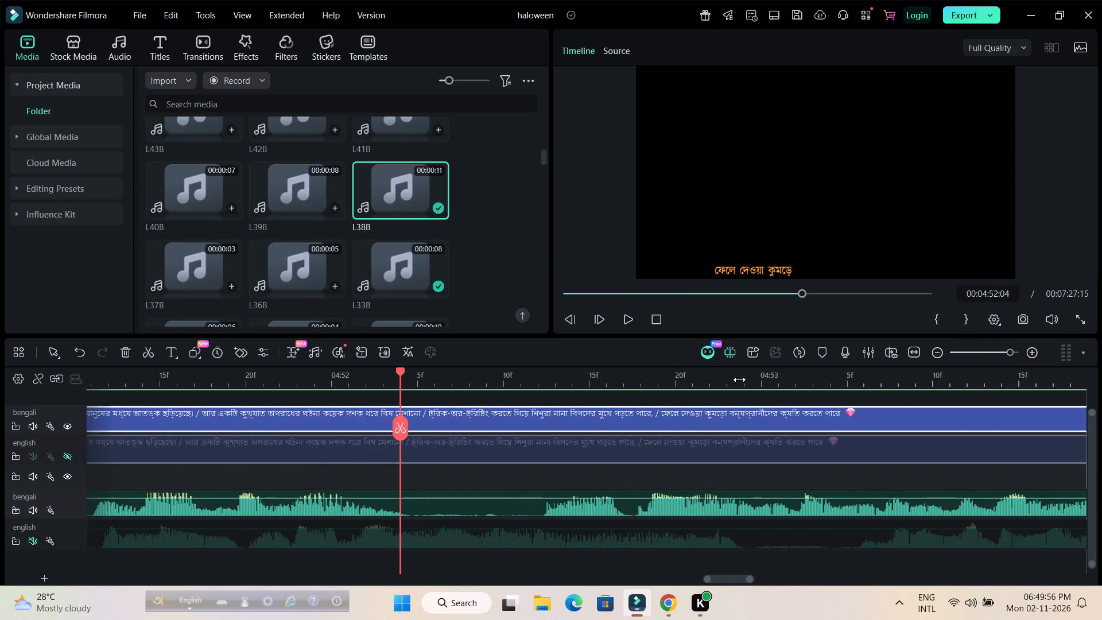
{"action": "left_click_drag", "start_coordinate": [739, 379], "coordinate": [806, 379]}
{"action": "left_click", "coordinate": [568, 510]}
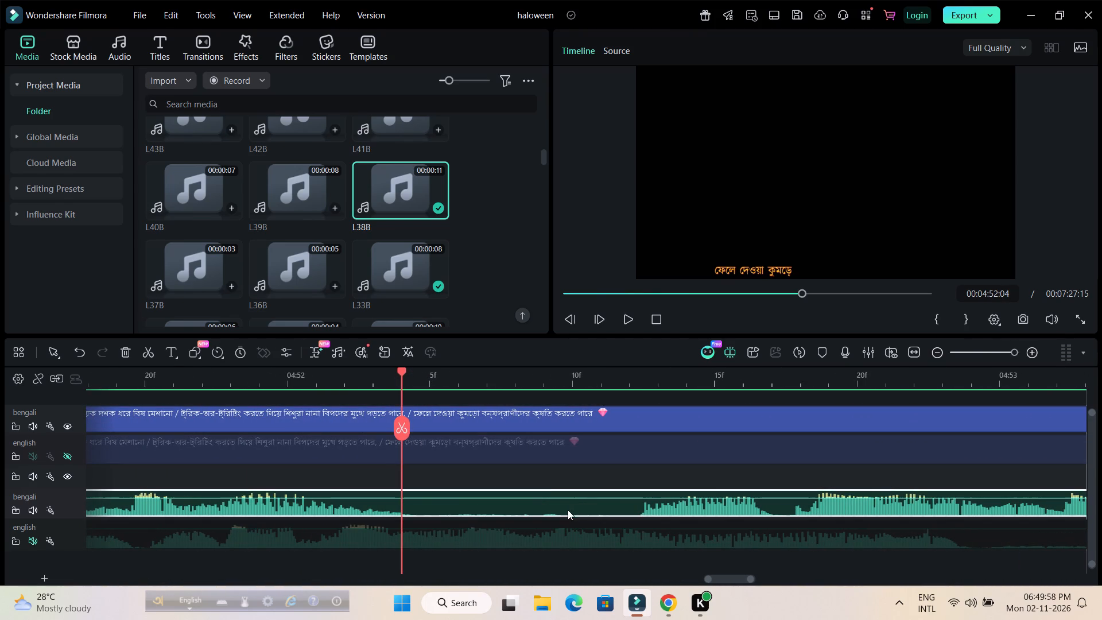
{"action": "left_click_drag", "start_coordinate": [403, 371], "coordinate": [597, 386]}
{"action": "left_click", "coordinate": [625, 507]}
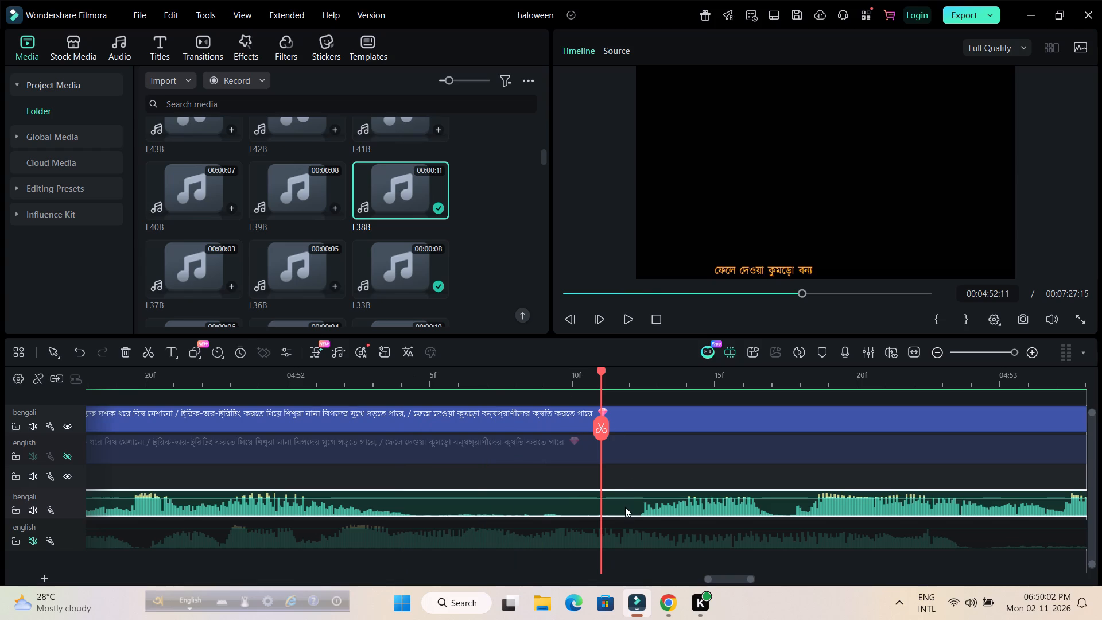
{"action": "left_click", "coordinate": [600, 428]}
{"action": "left_click", "coordinate": [564, 509]}
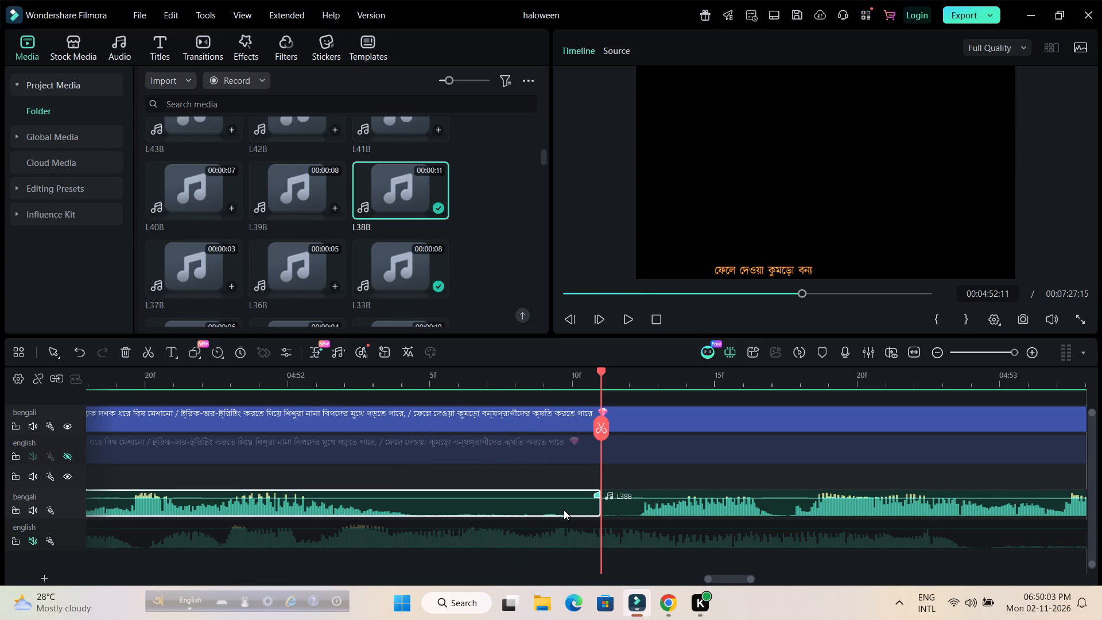
{"action": "key", "text": "Delete"}
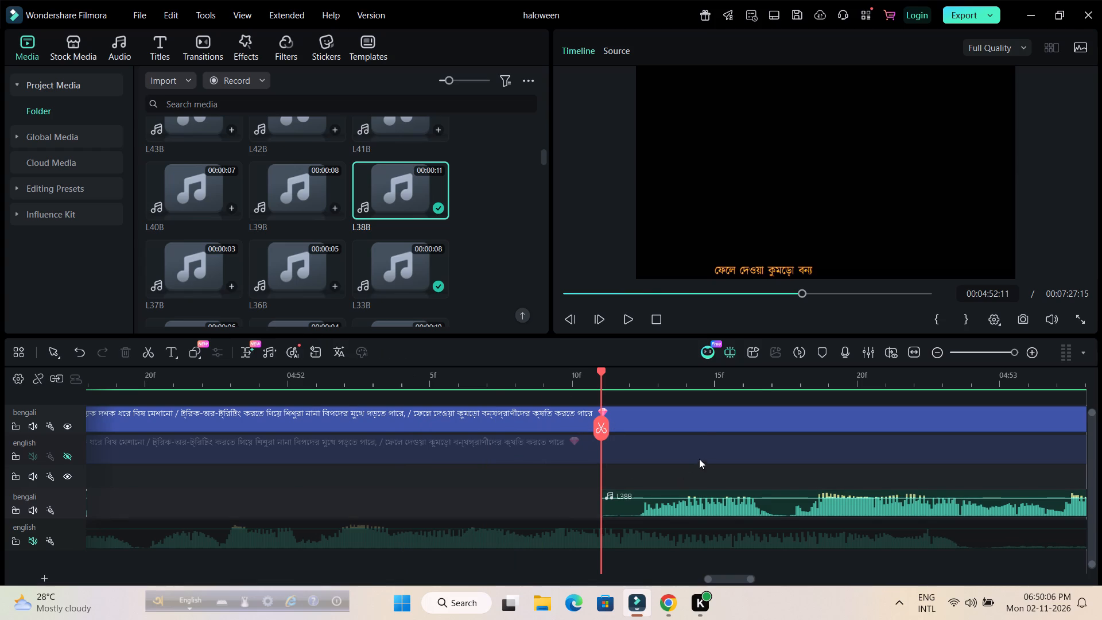
Move the remaining L38B clip back to line up with the start of the Bengali title above it, about 04:51.
{"action": "left_click_drag", "start_coordinate": [746, 385], "coordinate": [524, 385]}
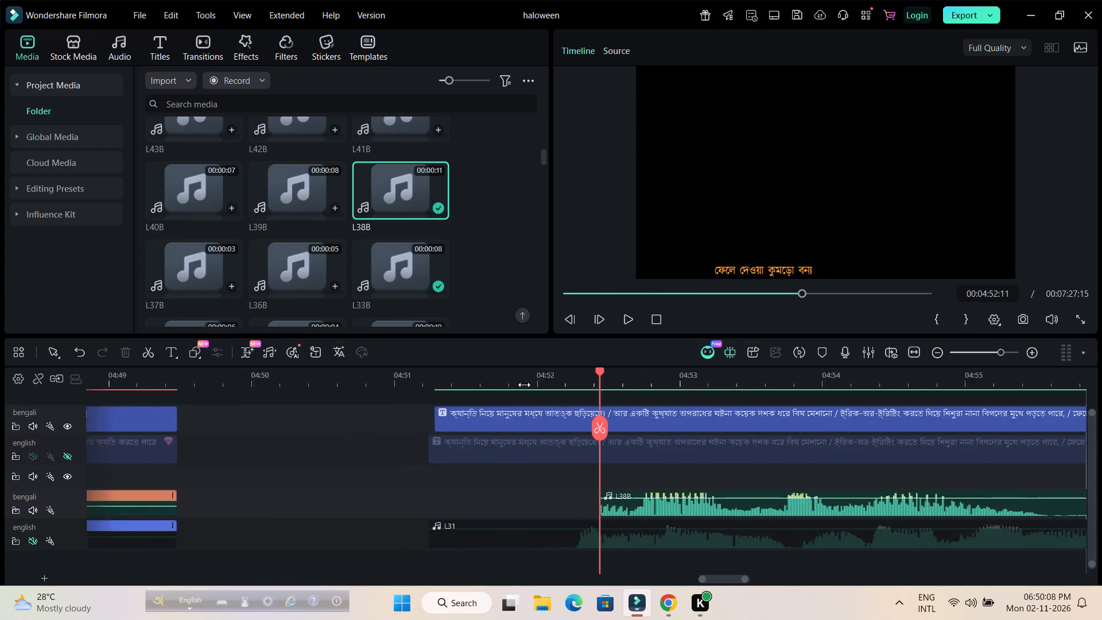
{"action": "left_click_drag", "start_coordinate": [524, 385], "coordinate": [416, 386]}
{"action": "left_click_drag", "start_coordinate": [661, 509], "coordinate": [651, 509]}
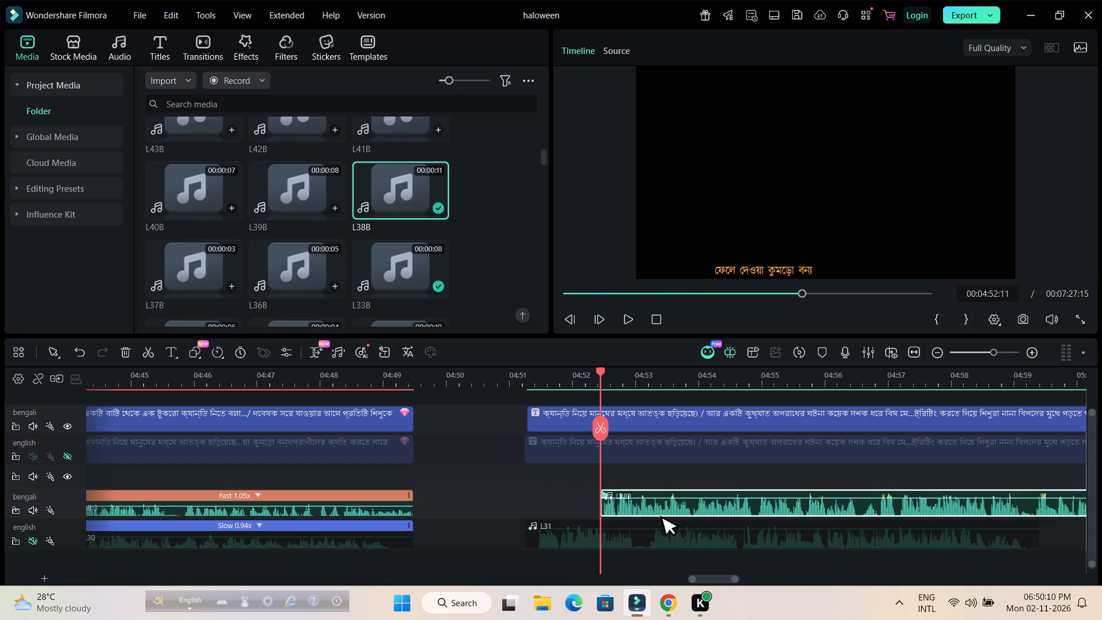
{"action": "left_click_drag", "start_coordinate": [651, 509], "coordinate": [587, 509]}
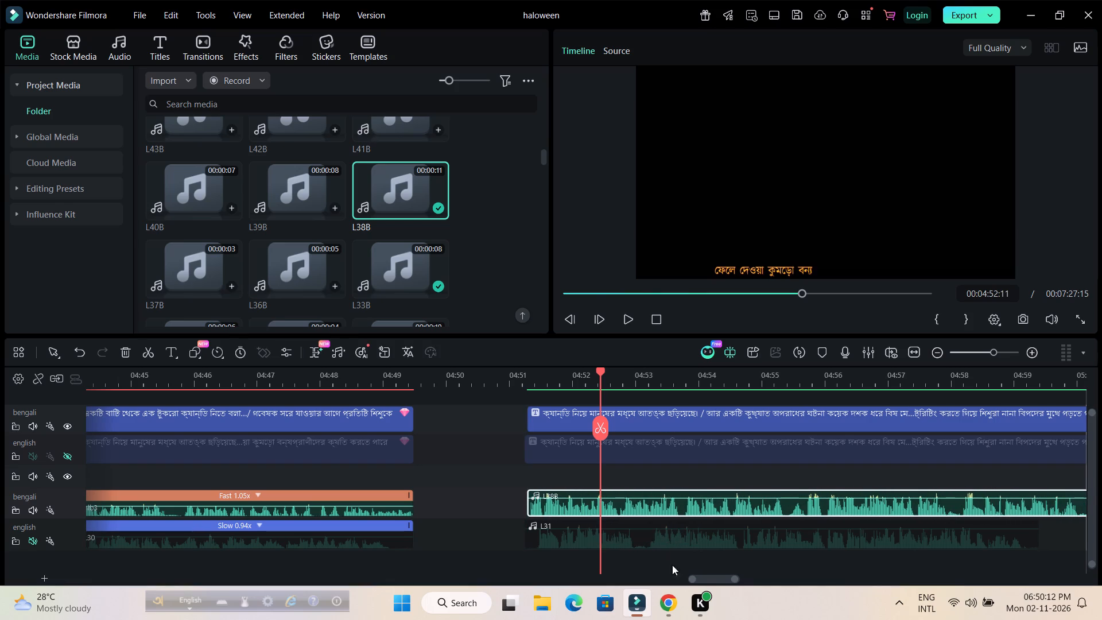
Trim the silence off the end of L38B so the clip ends at 05:01:17.
{"action": "left_click_drag", "start_coordinate": [704, 578], "coordinate": [716, 578]}
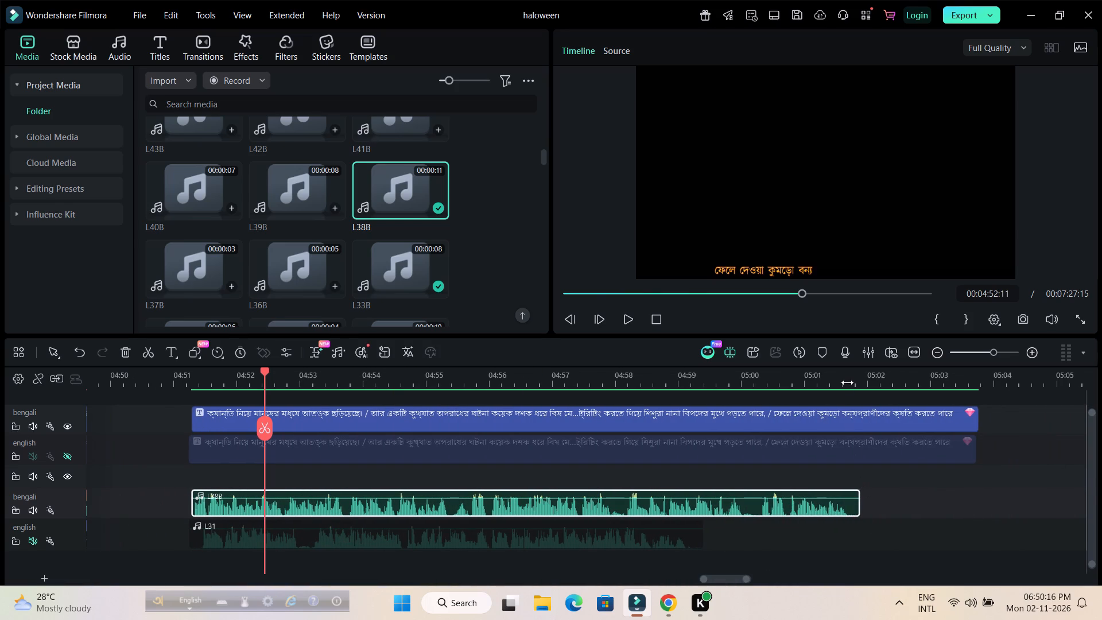
{"action": "left_click", "coordinate": [848, 382]}
{"action": "left_click_drag", "start_coordinate": [859, 384], "coordinate": [1101, 386]}
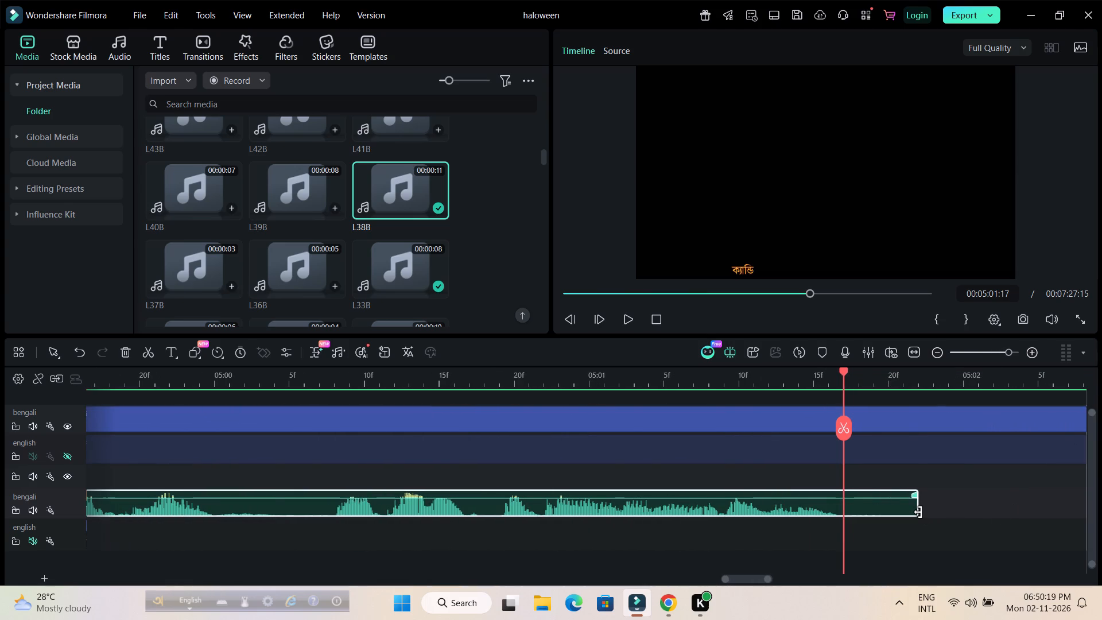
{"action": "left_click_drag", "start_coordinate": [918, 511], "coordinate": [848, 517]}
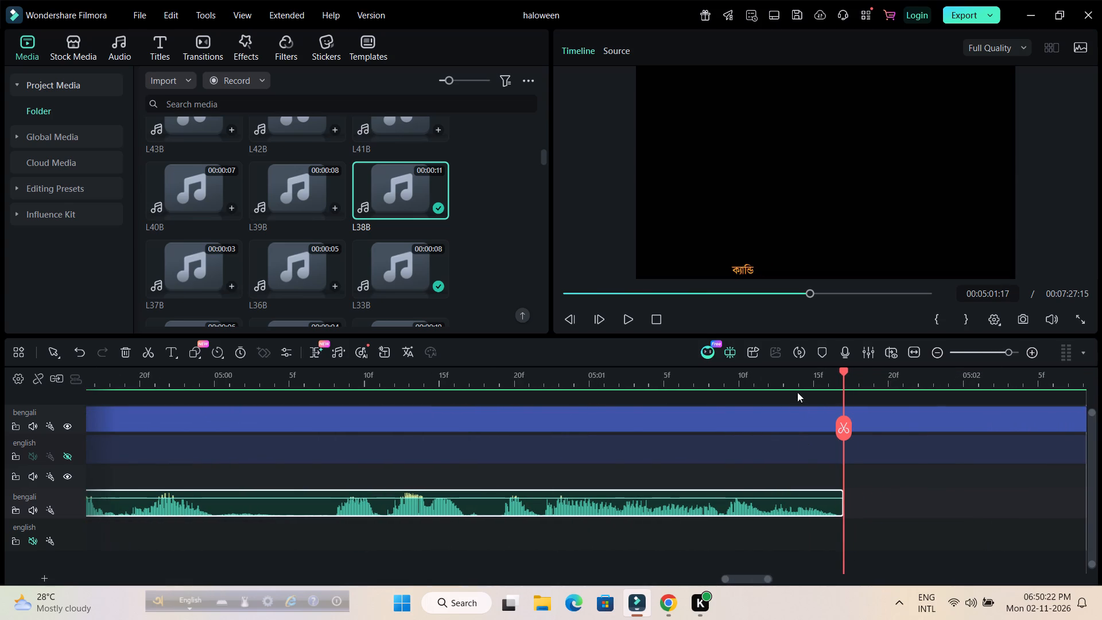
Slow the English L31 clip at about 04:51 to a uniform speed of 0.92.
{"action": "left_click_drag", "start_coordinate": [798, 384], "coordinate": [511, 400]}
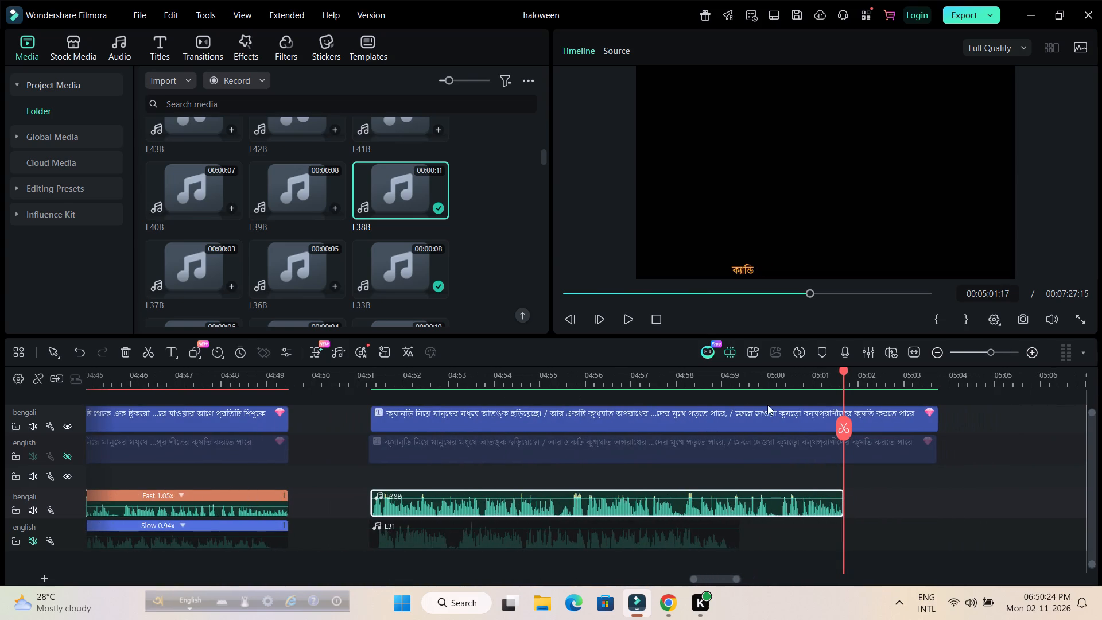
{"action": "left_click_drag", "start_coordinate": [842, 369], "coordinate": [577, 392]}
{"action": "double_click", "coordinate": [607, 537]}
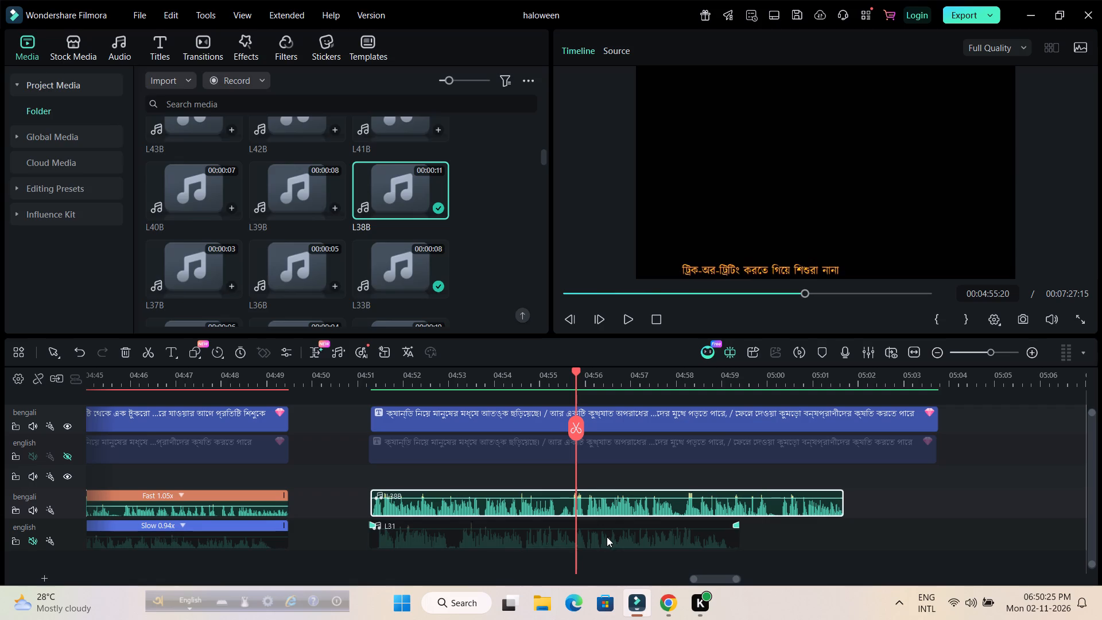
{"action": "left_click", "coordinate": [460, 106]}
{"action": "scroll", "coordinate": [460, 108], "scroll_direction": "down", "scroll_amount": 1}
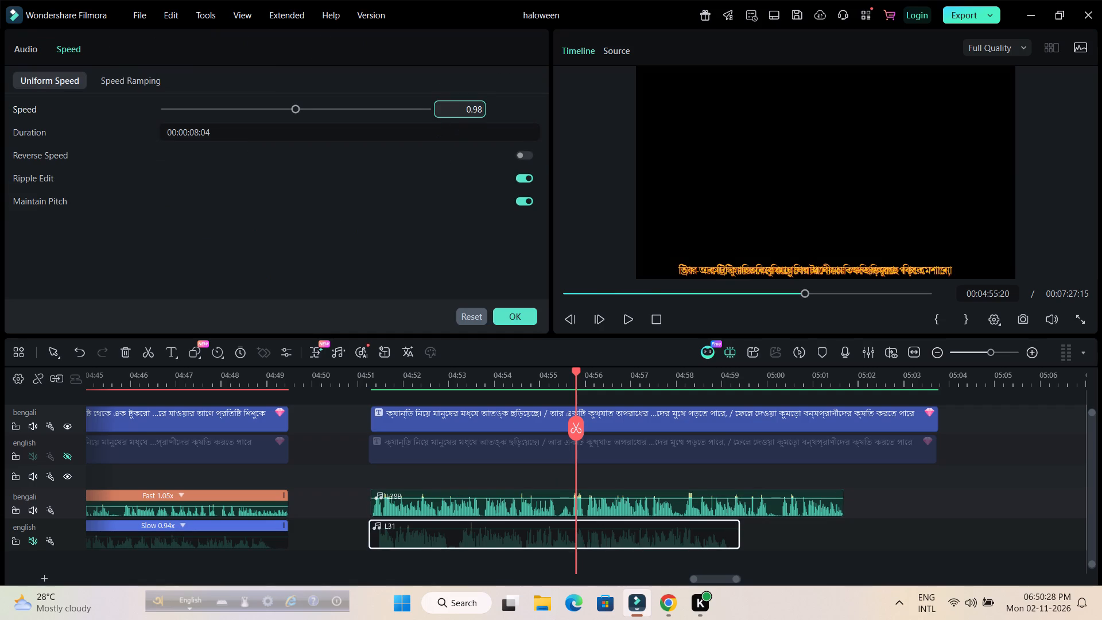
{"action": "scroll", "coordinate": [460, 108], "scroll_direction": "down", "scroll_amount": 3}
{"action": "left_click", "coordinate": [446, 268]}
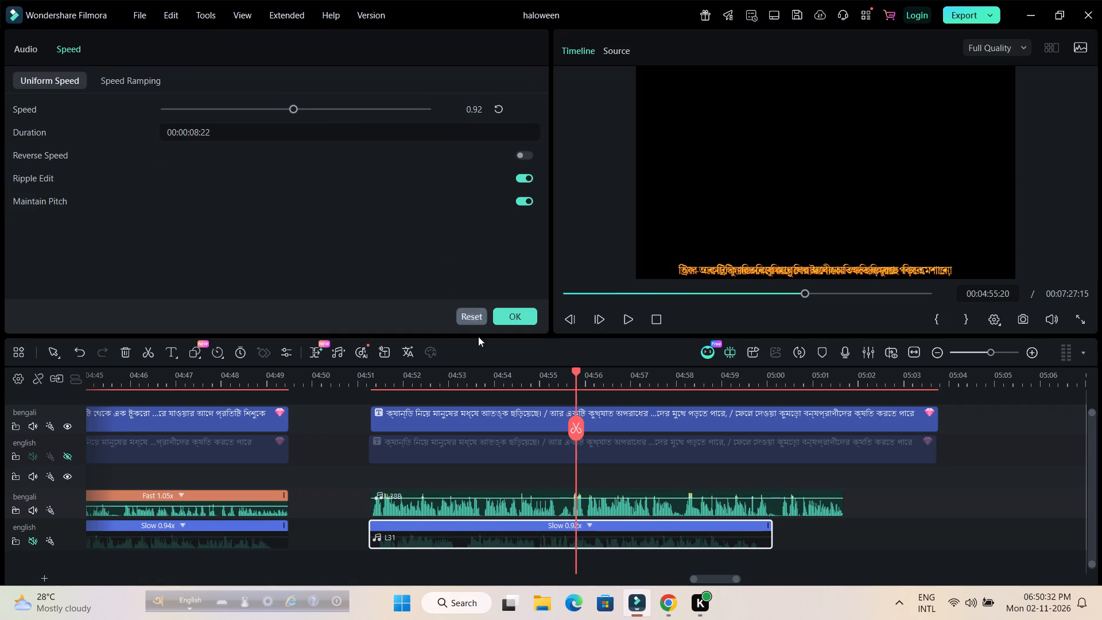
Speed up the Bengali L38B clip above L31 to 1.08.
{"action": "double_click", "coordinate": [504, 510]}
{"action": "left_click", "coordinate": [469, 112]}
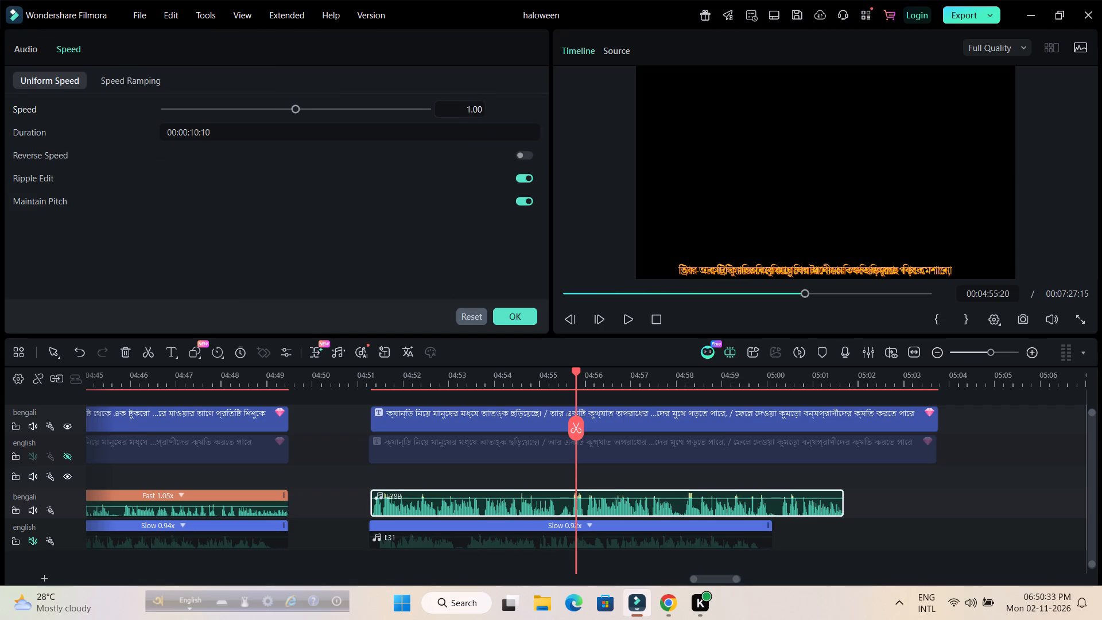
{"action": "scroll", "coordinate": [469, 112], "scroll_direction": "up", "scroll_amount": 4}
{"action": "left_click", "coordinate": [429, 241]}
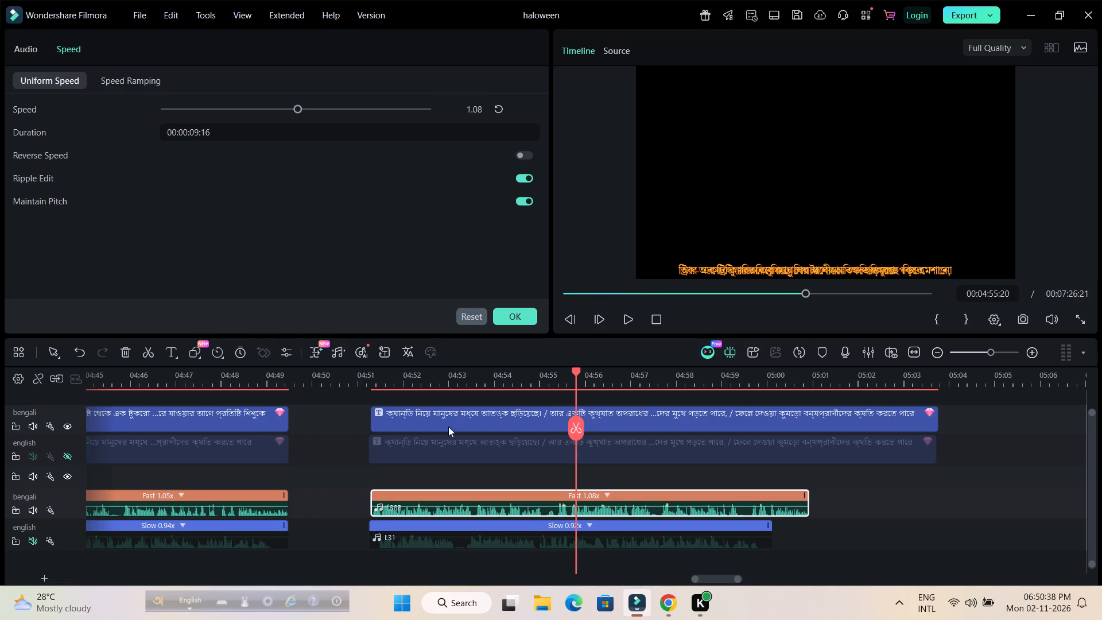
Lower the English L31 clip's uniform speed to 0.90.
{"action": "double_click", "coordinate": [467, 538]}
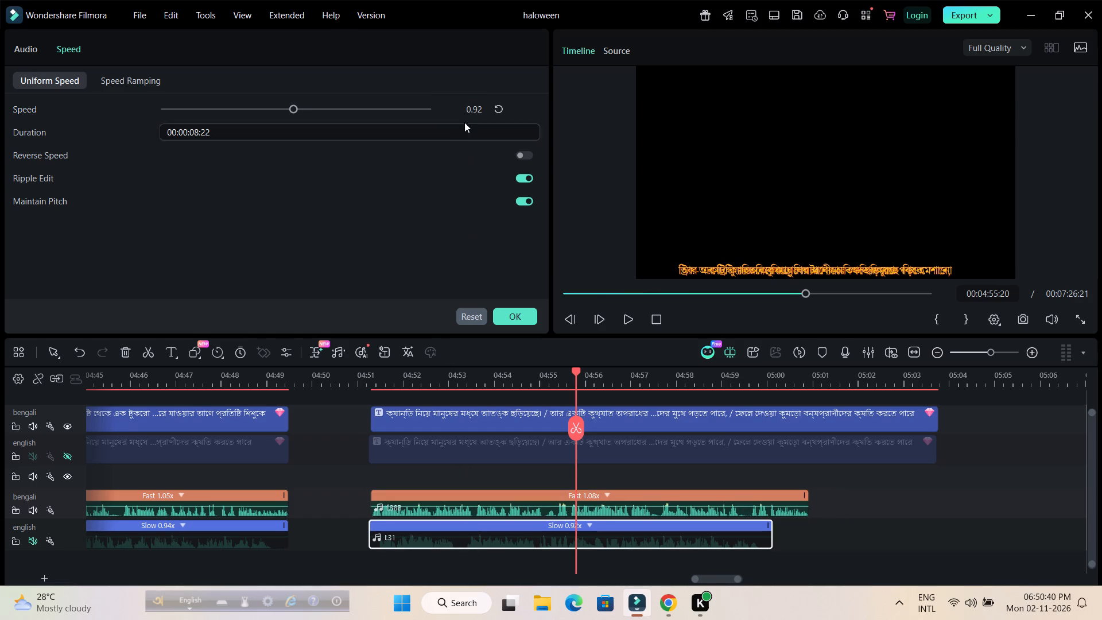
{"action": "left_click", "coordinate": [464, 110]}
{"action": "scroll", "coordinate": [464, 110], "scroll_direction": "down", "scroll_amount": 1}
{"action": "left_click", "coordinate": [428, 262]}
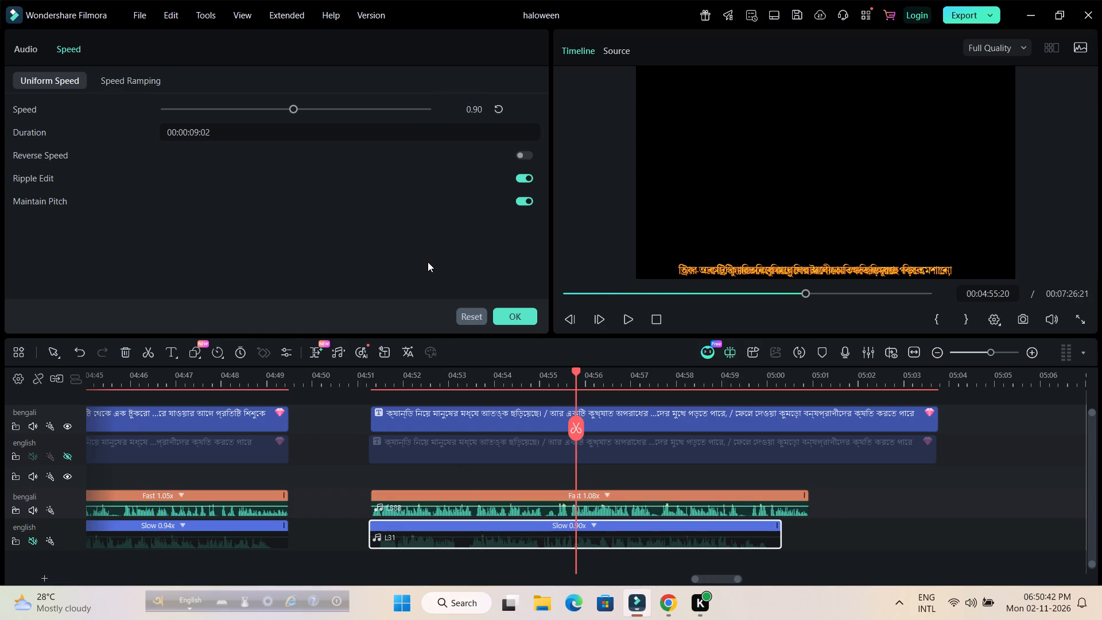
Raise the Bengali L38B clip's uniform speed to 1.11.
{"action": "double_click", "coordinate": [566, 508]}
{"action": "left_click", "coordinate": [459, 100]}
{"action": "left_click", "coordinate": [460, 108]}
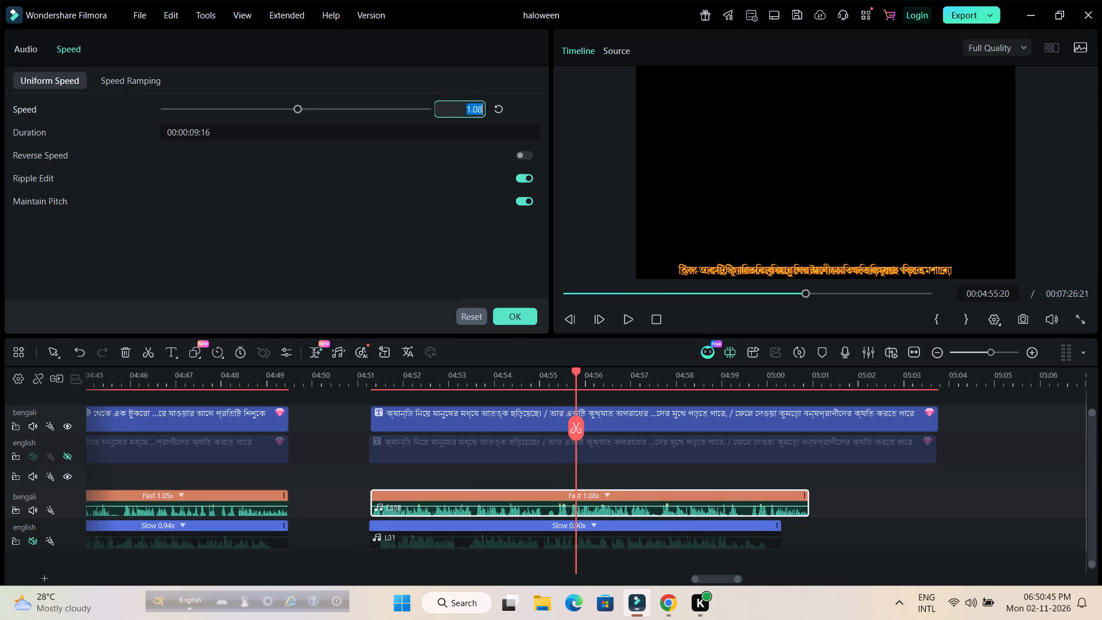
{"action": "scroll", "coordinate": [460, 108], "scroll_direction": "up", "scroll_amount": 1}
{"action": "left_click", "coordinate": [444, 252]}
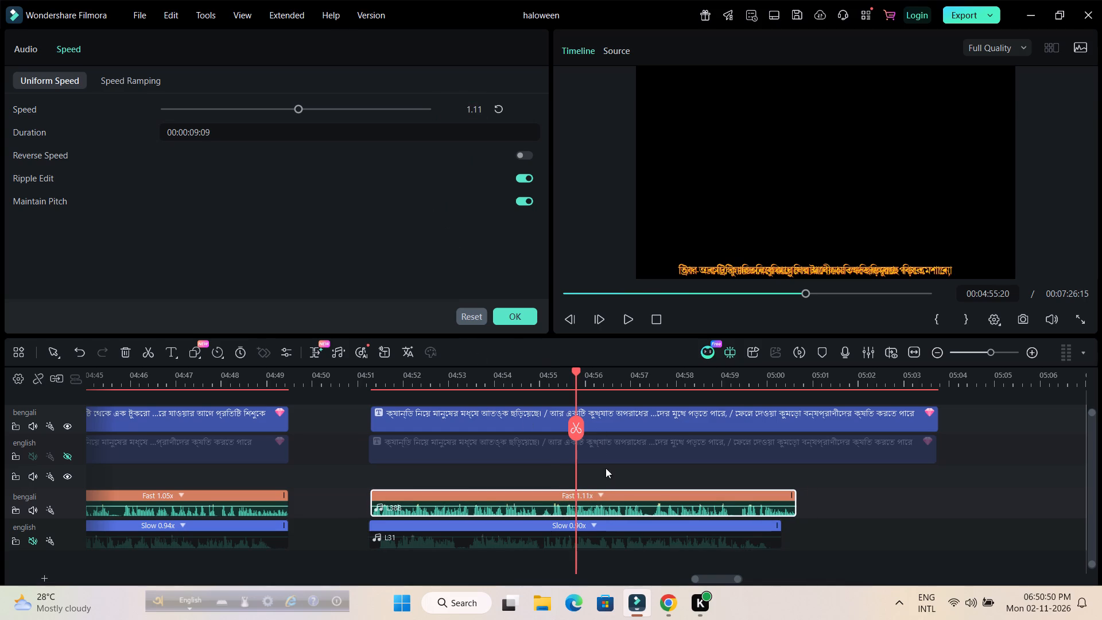
Lower the English L31 clip's uniform speed to 0.88.
{"action": "double_click", "coordinate": [606, 536]}
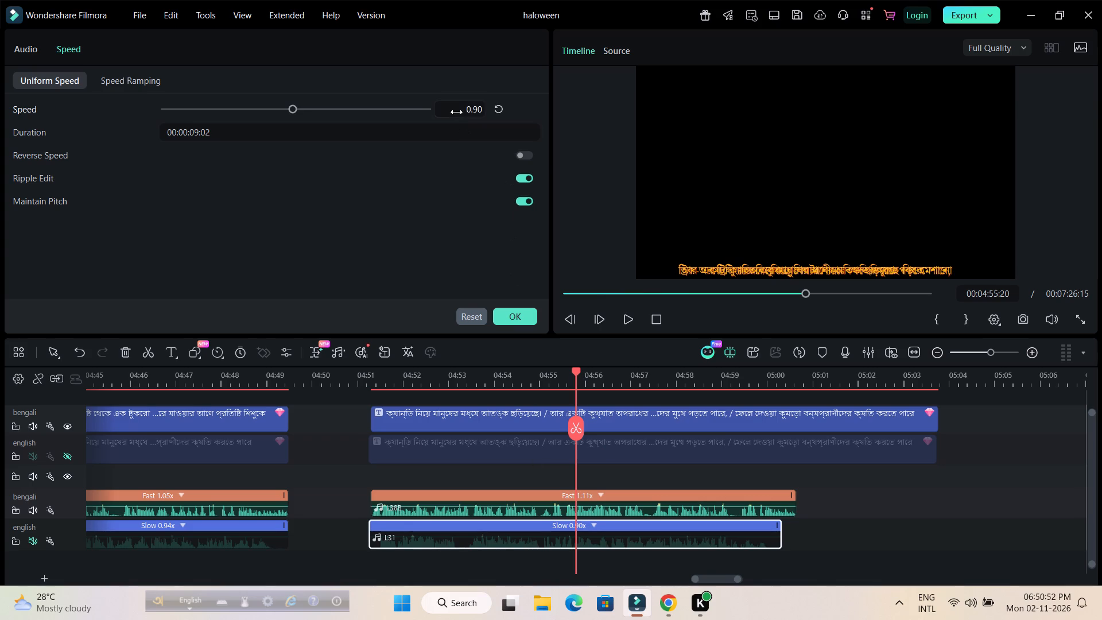
{"action": "left_click", "coordinate": [456, 112]}
{"action": "scroll", "coordinate": [456, 112], "scroll_direction": "down", "scroll_amount": 1}
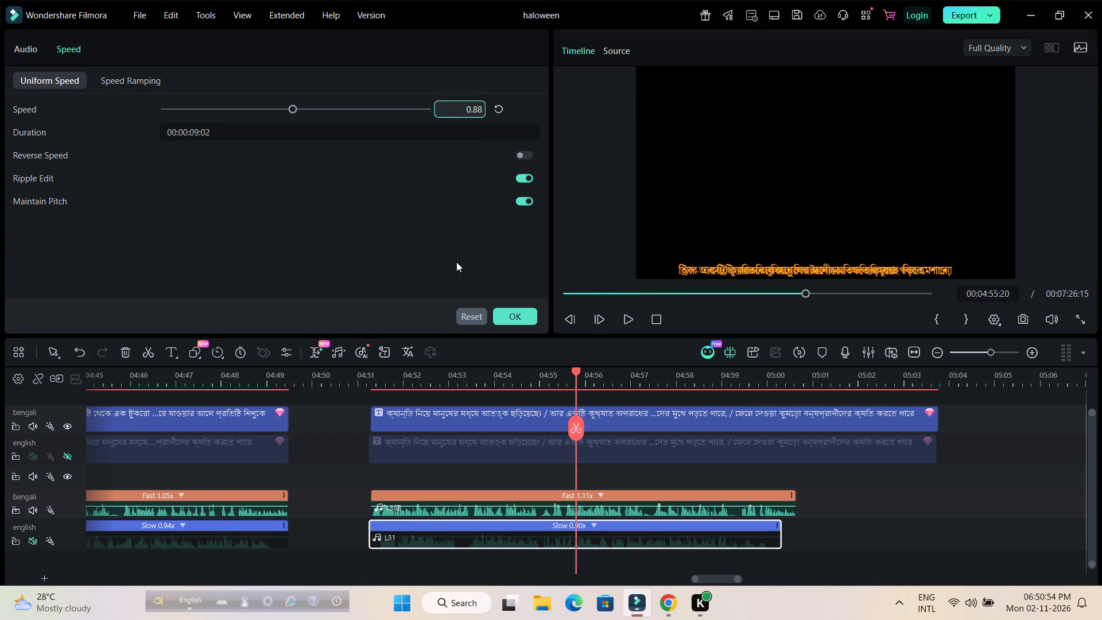
{"action": "left_click", "coordinate": [456, 254]}
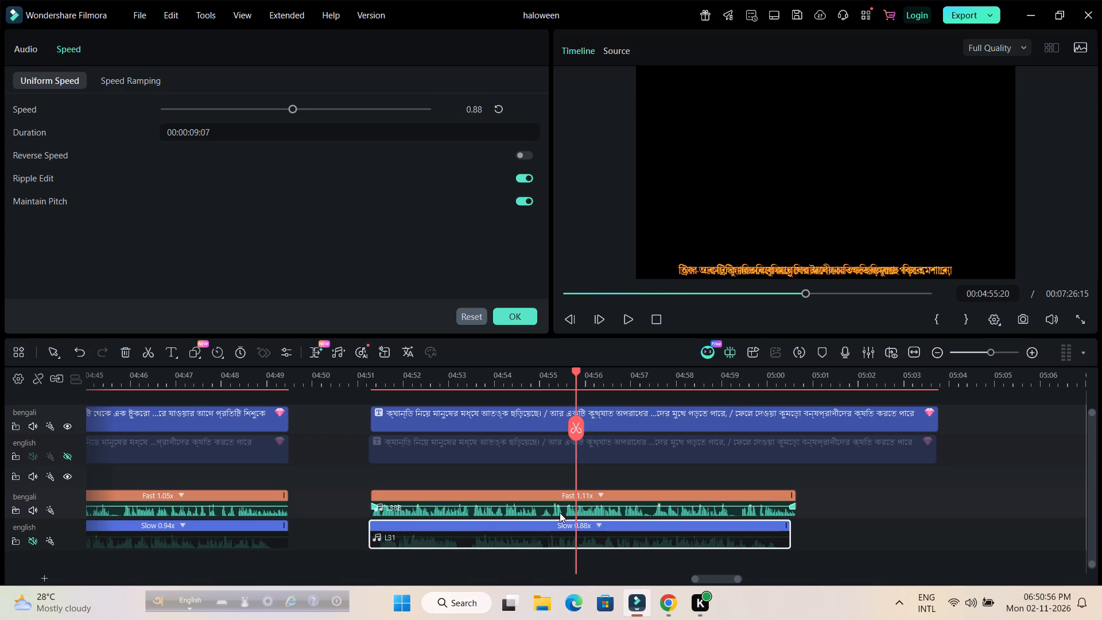
Set the Bengali L38B clip's speed to 1.12, then raise it to 1.13 to match the length of L31.
{"action": "double_click", "coordinate": [560, 513]}
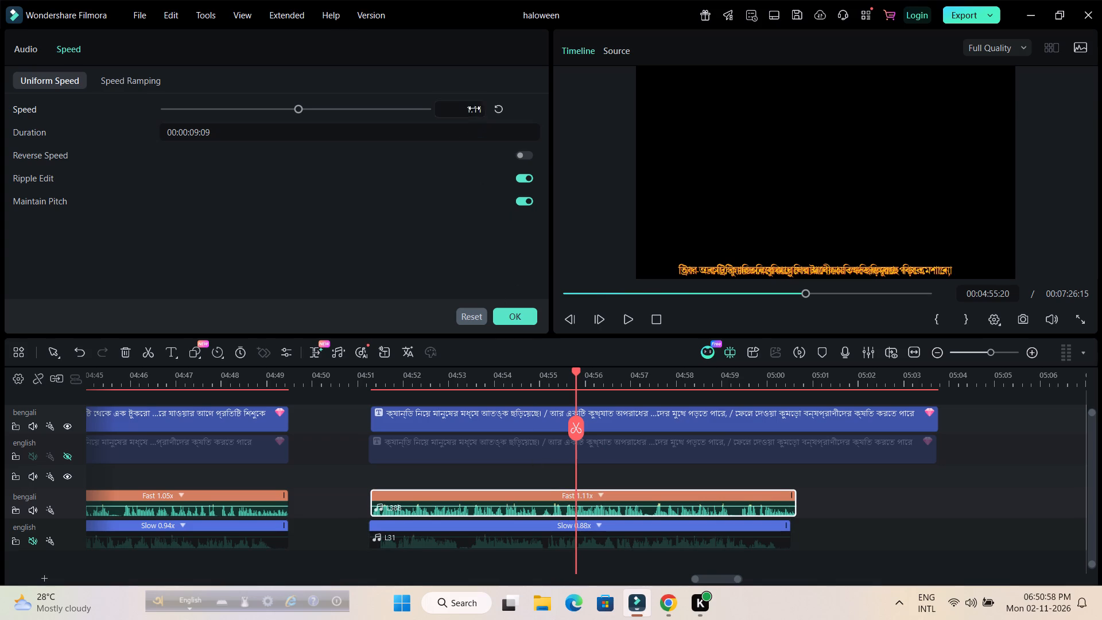
{"action": "left_click", "coordinate": [474, 107]}
{"action": "type", "text": "1.12"}
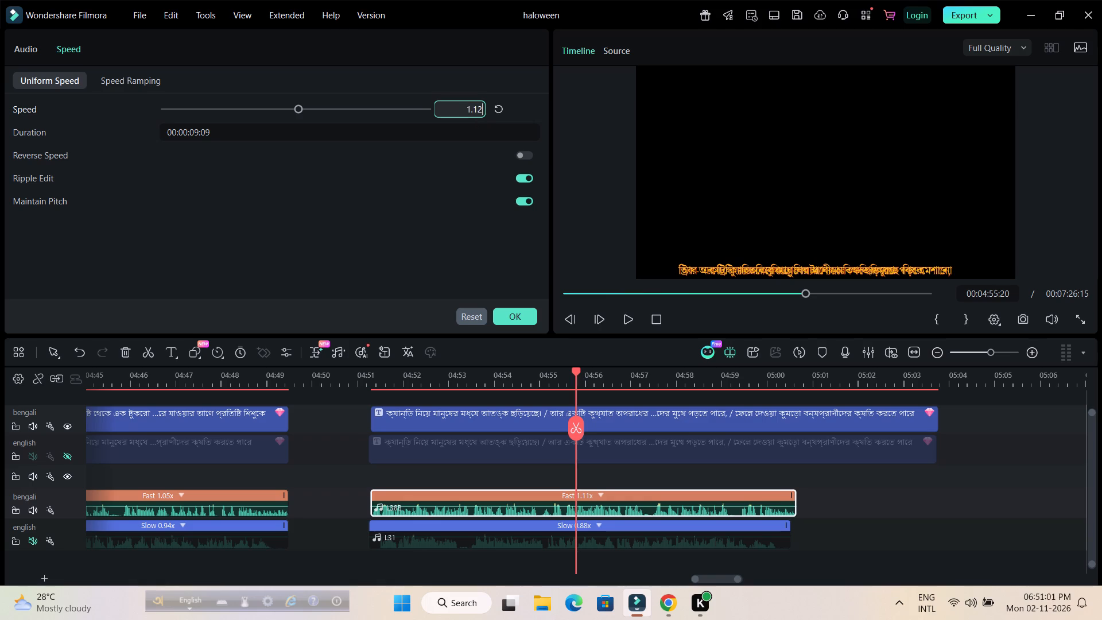
{"action": "key", "text": "Return"}
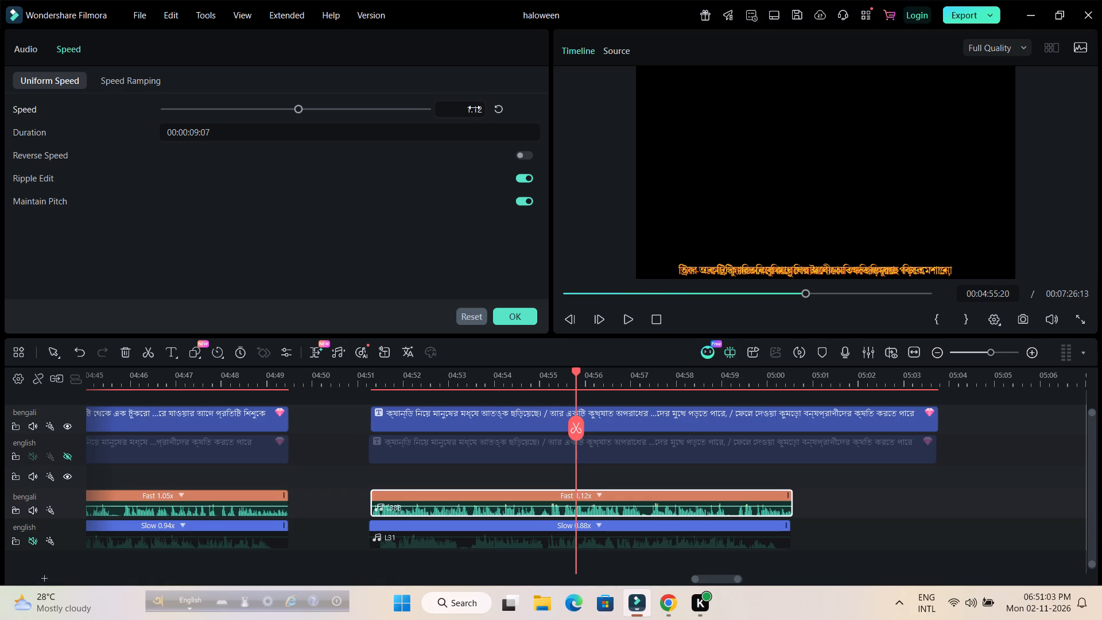
{"action": "left_click", "coordinate": [474, 107]}
{"action": "type", "text": "1.13"}
{"action": "key", "text": "Return"}
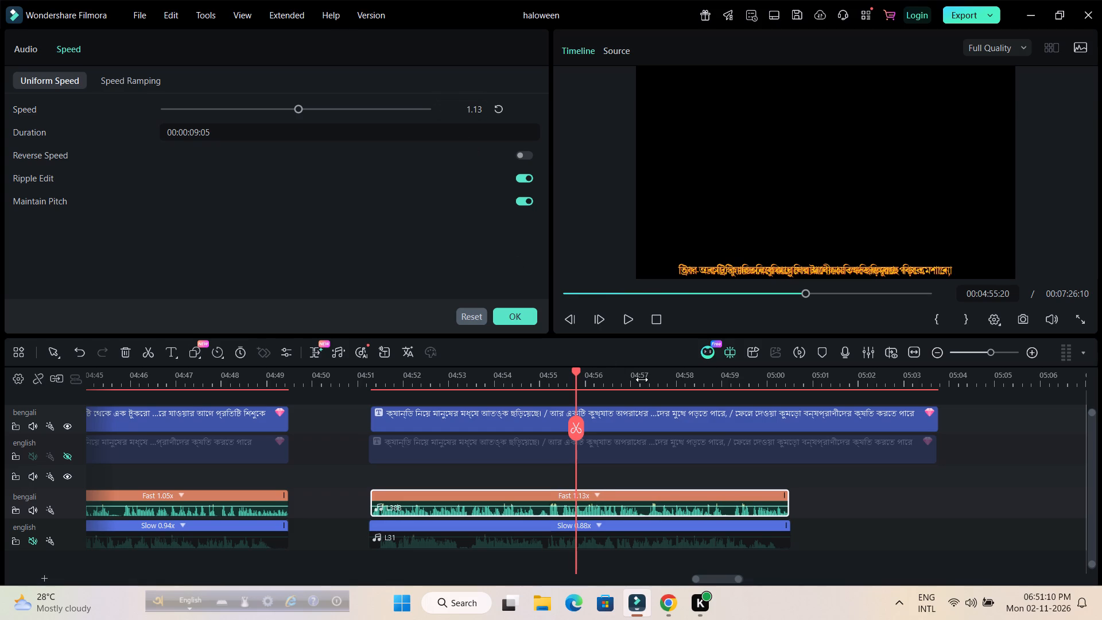
Trim the end of the English L31 clip back to line up with the end of L38B, about 05:00:12.
{"action": "left_click", "coordinate": [725, 563]}
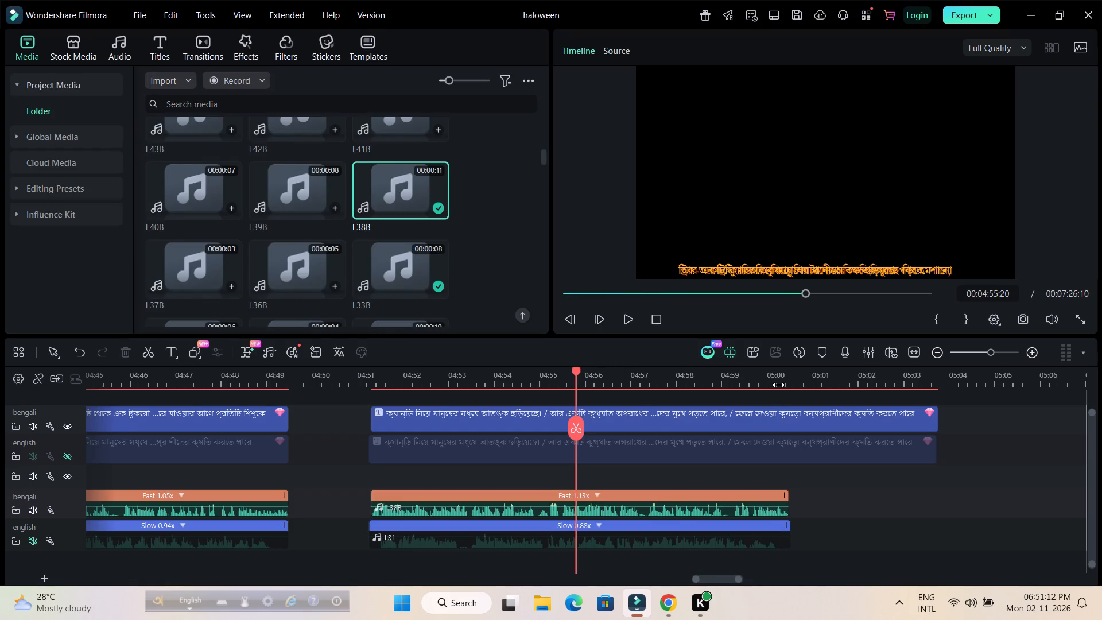
{"action": "left_click", "coordinate": [778, 385]}
{"action": "left_click_drag", "start_coordinate": [778, 385], "coordinate": [1101, 379]}
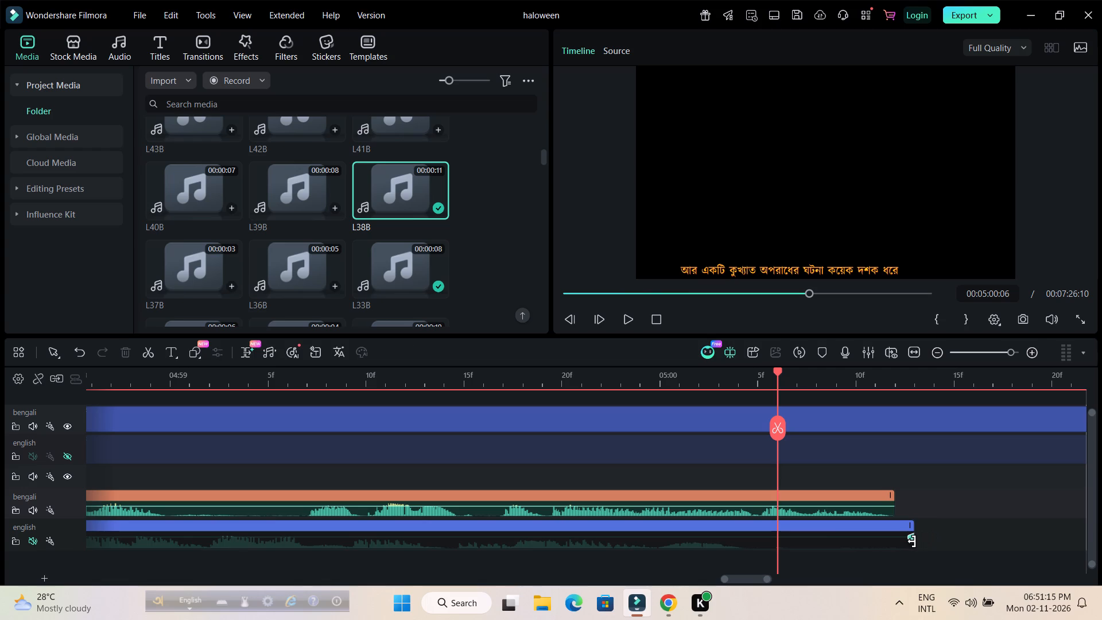
{"action": "left_click_drag", "start_coordinate": [912, 541], "coordinate": [898, 542]}
{"action": "left_click_drag", "start_coordinate": [878, 388], "coordinate": [879, 388]}
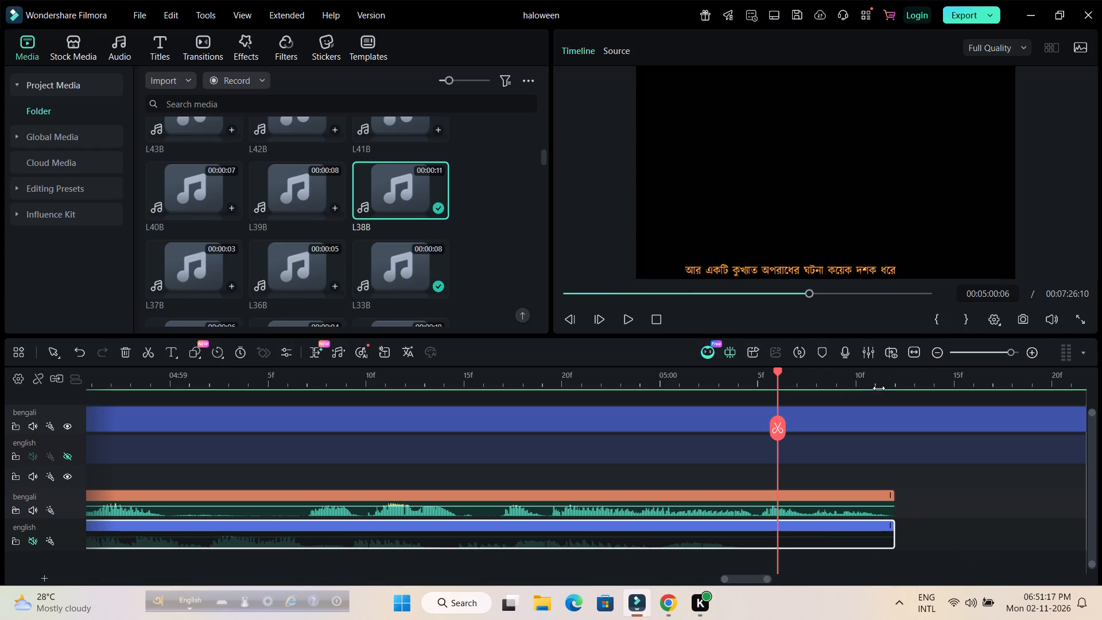
{"action": "left_click_drag", "start_coordinate": [879, 388], "coordinate": [473, 387]}
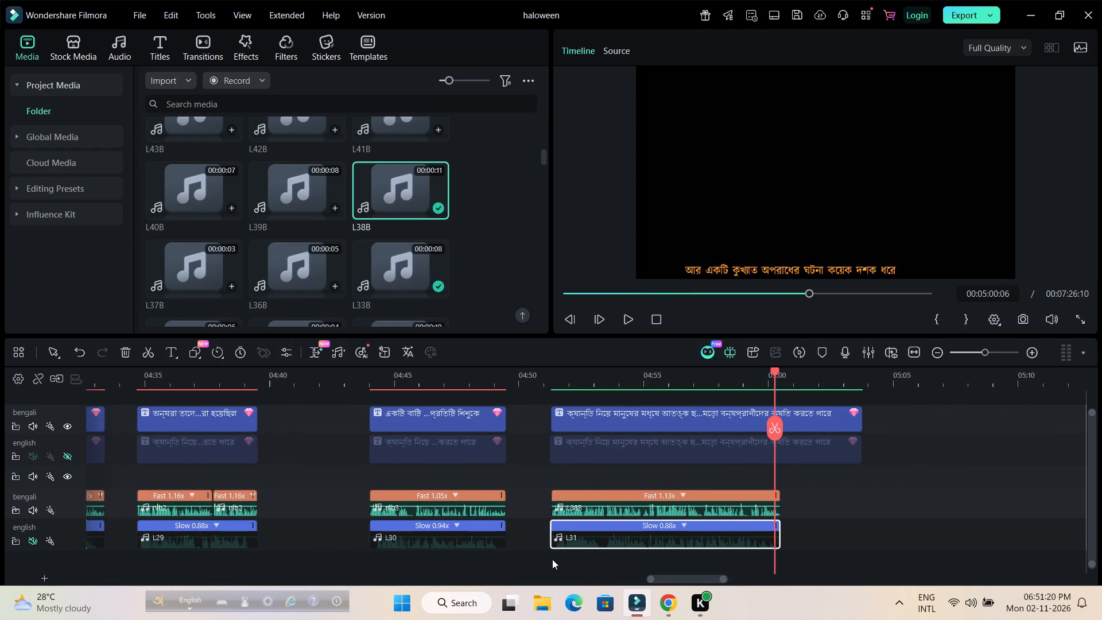
Shorten the Bengali and English title pair above L38B so both end with the audio clips at about 05:00.
{"action": "left_click", "coordinate": [556, 561]}
{"action": "left_click_drag", "start_coordinate": [840, 474], "coordinate": [857, 461]}
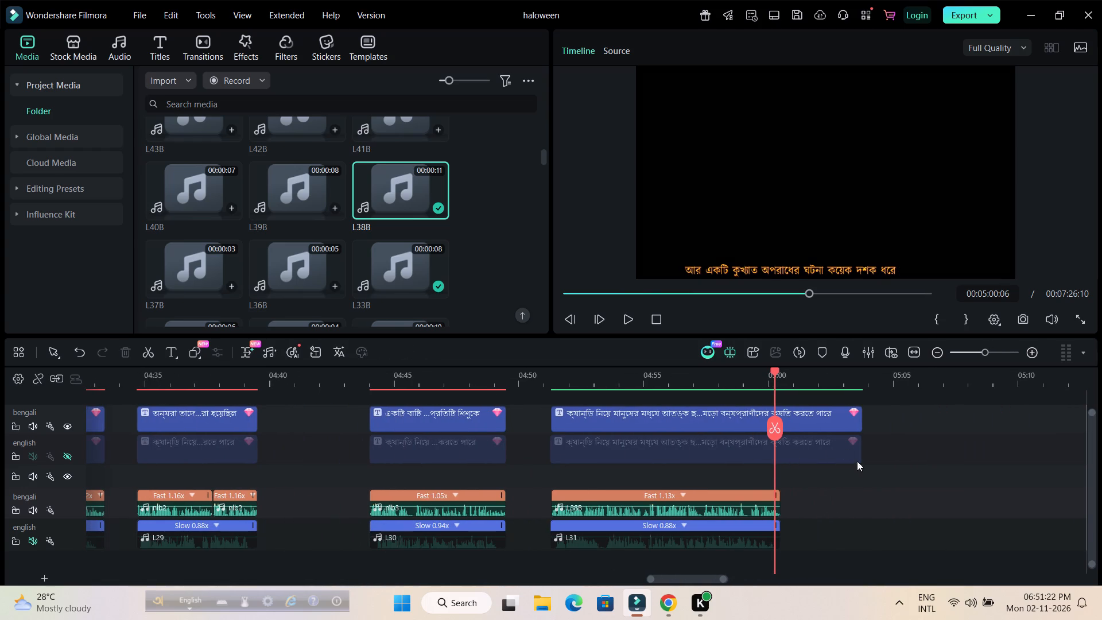
{"action": "left_click_drag", "start_coordinate": [857, 461], "coordinate": [884, 406]}
{"action": "left_click_drag", "start_coordinate": [860, 421], "coordinate": [779, 433]}
Play the L38B section from just before 04:51 to its end to check the Bengali speech against the title.
{"action": "left_click_drag", "start_coordinate": [775, 371], "coordinate": [533, 389]}
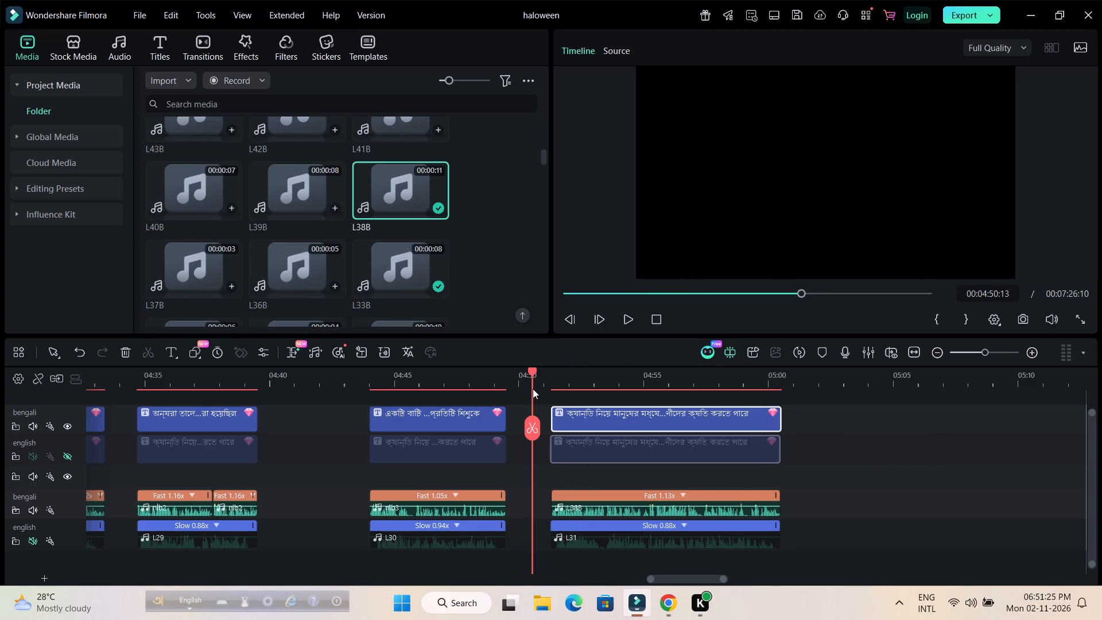
{"action": "left_click_drag", "start_coordinate": [533, 389], "coordinate": [573, 392]}
{"action": "left_click_drag", "start_coordinate": [666, 385], "coordinate": [589, 385]}
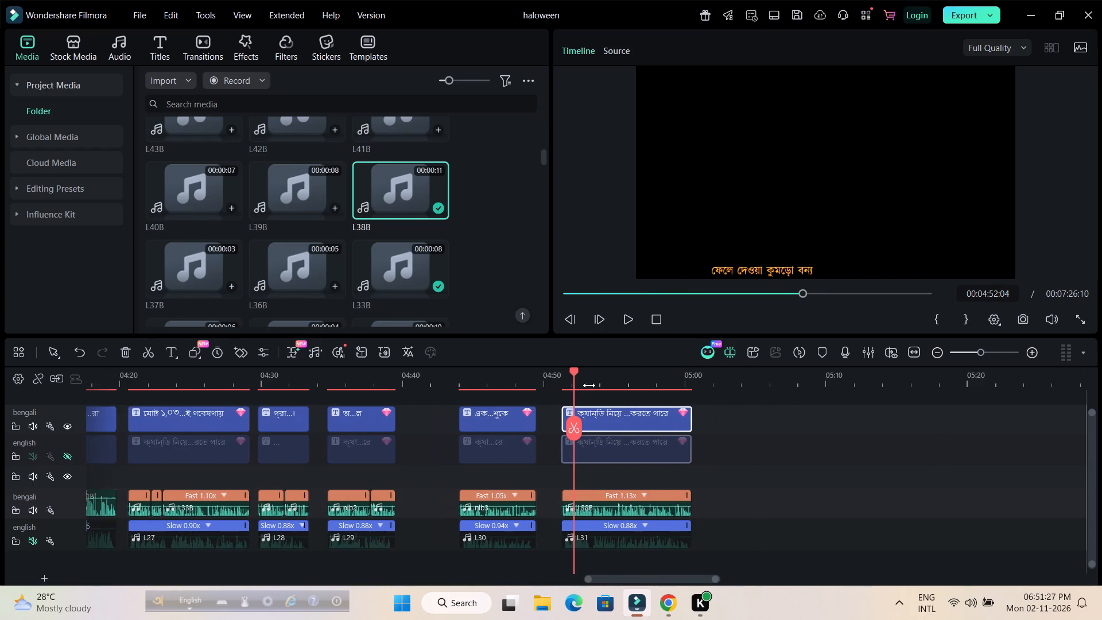
{"action": "left_click_drag", "start_coordinate": [589, 385], "coordinate": [765, 404]}
{"action": "left_click", "coordinate": [704, 578]}
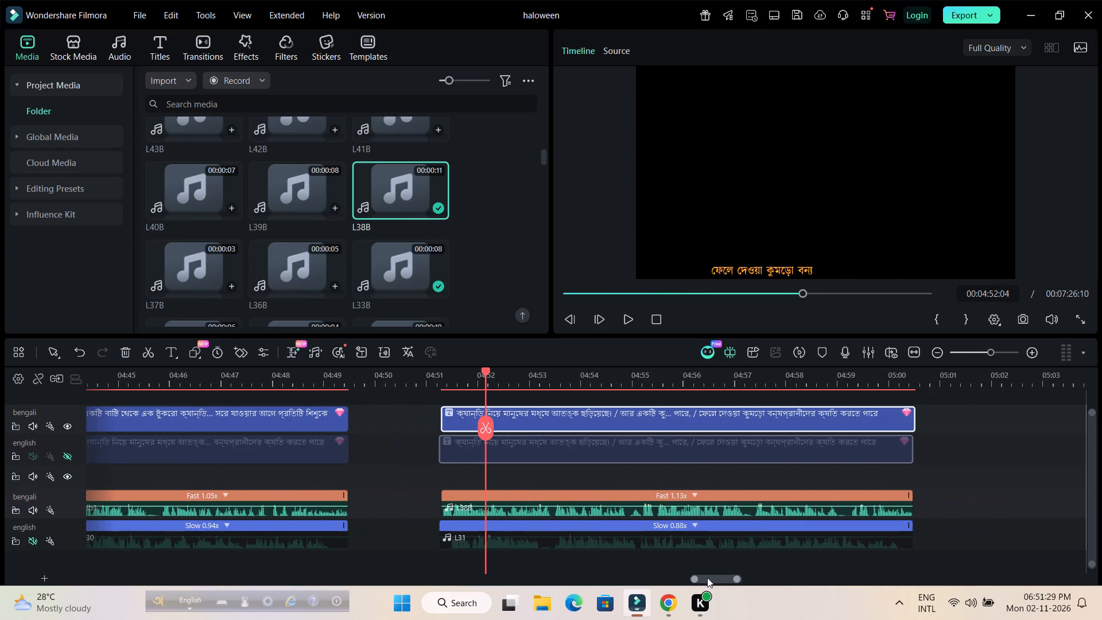
{"action": "left_click_drag", "start_coordinate": [486, 372], "coordinate": [423, 382]}
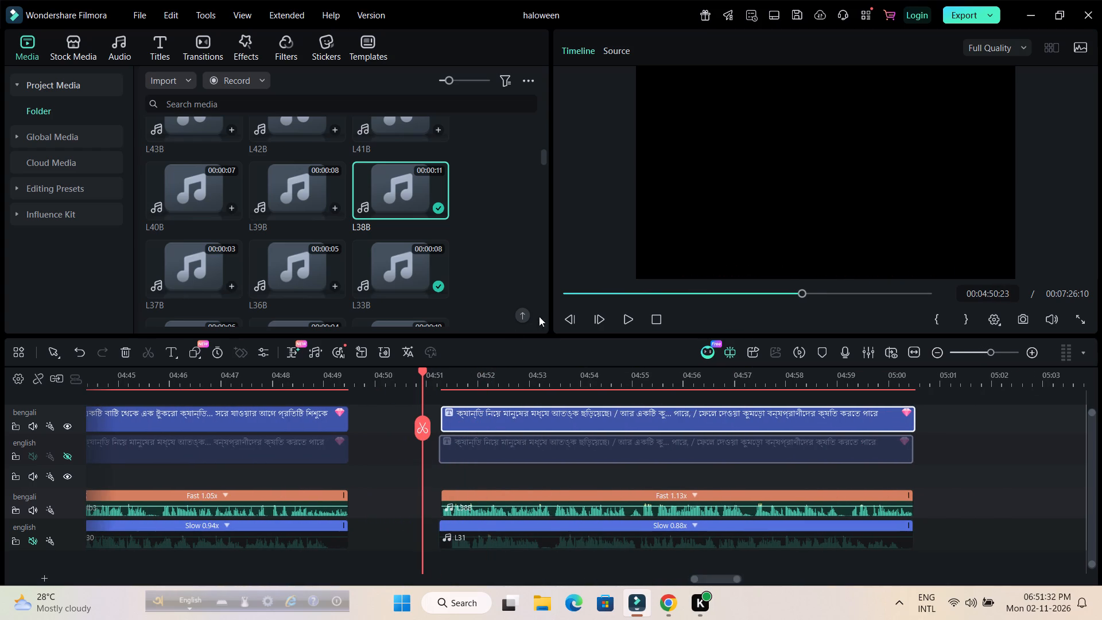
{"action": "left_click", "coordinate": [627, 316]}
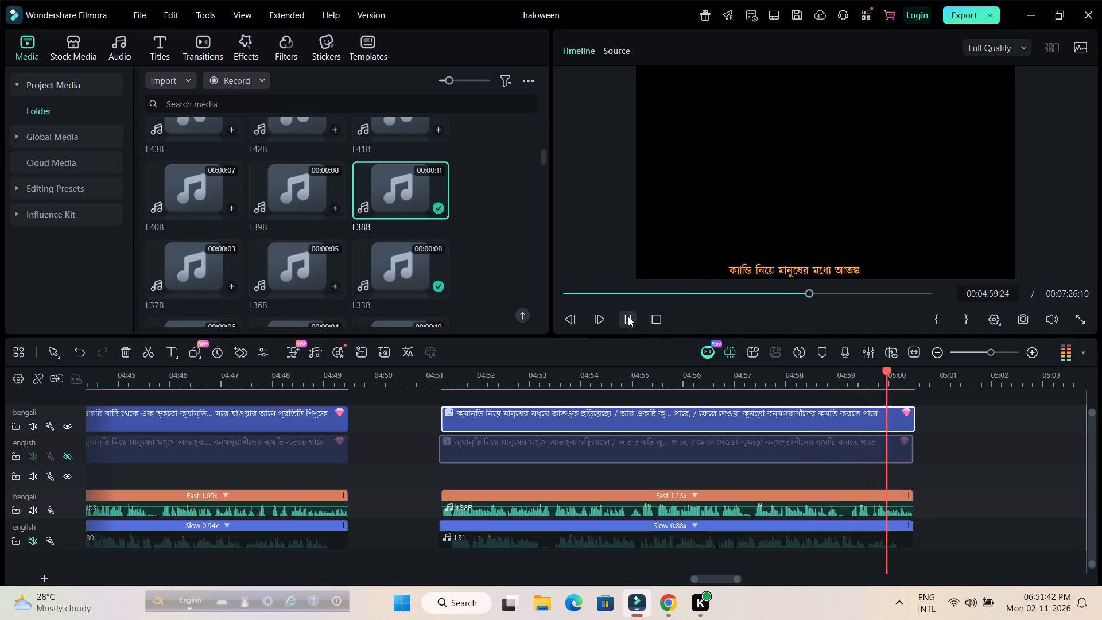
{"action": "left_click", "coordinate": [628, 316]}
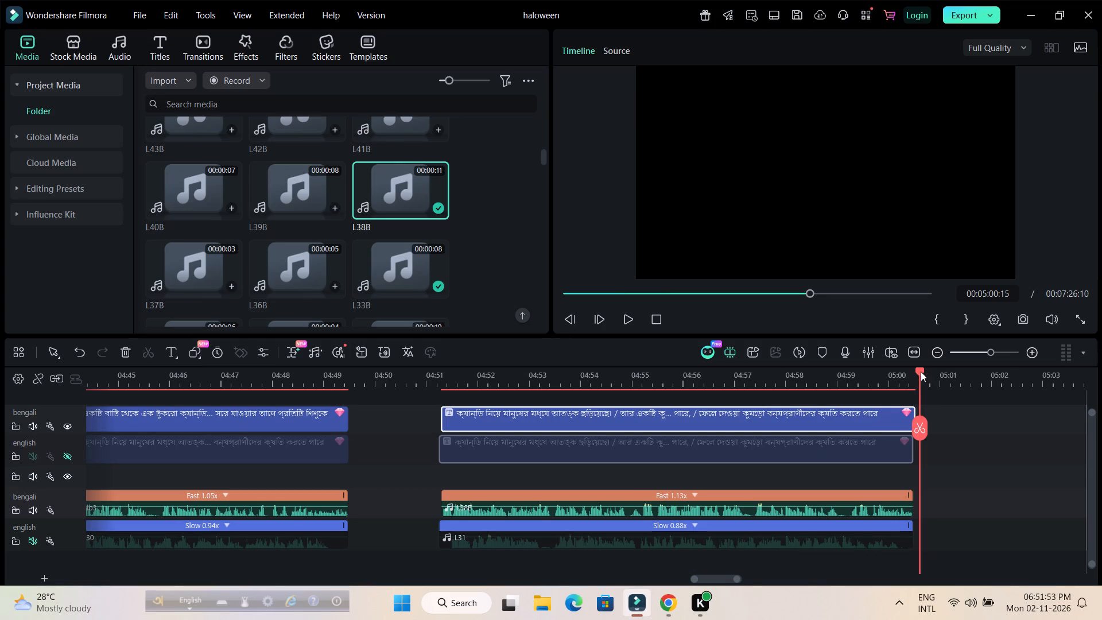
Play L38B from about 04:53 and find the pause between its two spoken phrases, leaving the playhead at 04:54:23.
{"action": "left_click_drag", "start_coordinate": [921, 371], "coordinate": [556, 382]}
{"action": "key", "text": "space"}
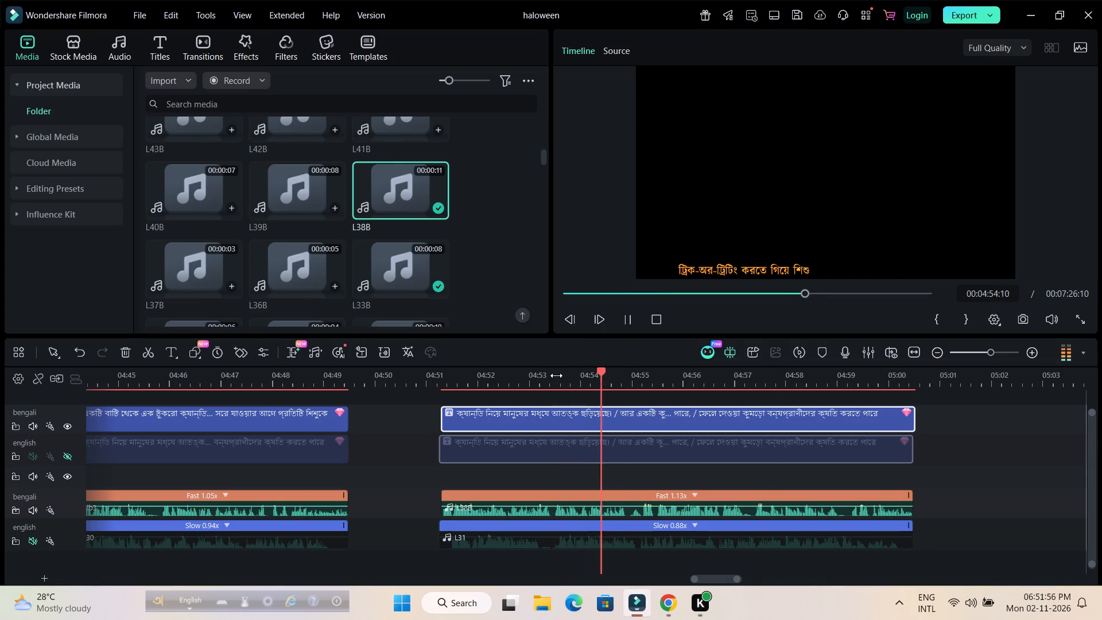
{"action": "key", "text": "space"}
{"action": "left_click_drag", "start_coordinate": [639, 383], "coordinate": [688, 383]}
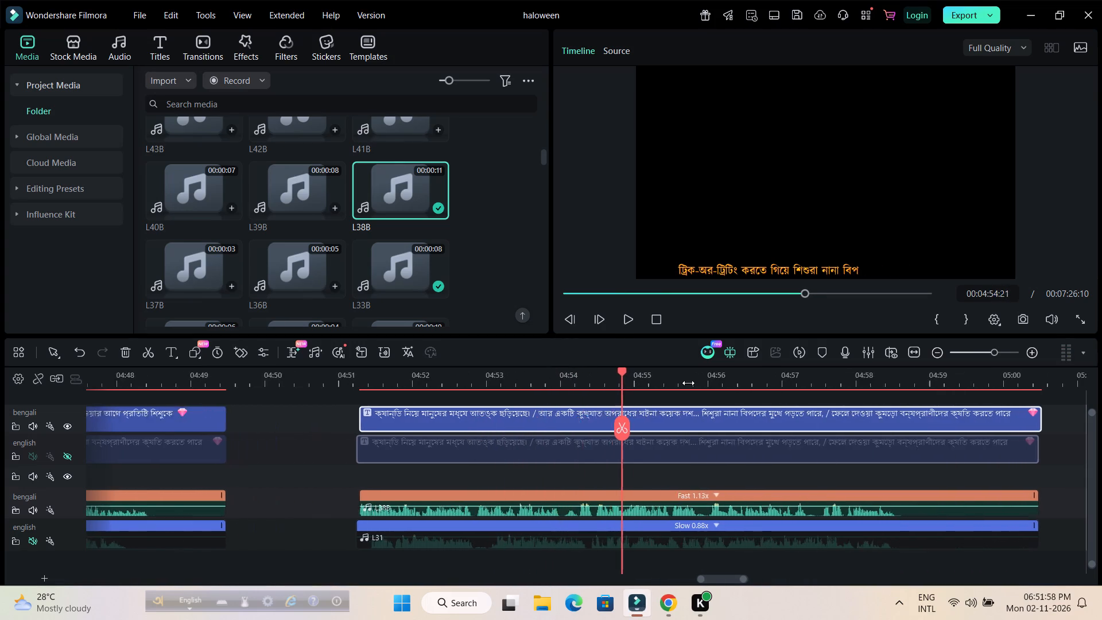
{"action": "left_click_drag", "start_coordinate": [688, 383], "coordinate": [734, 382]}
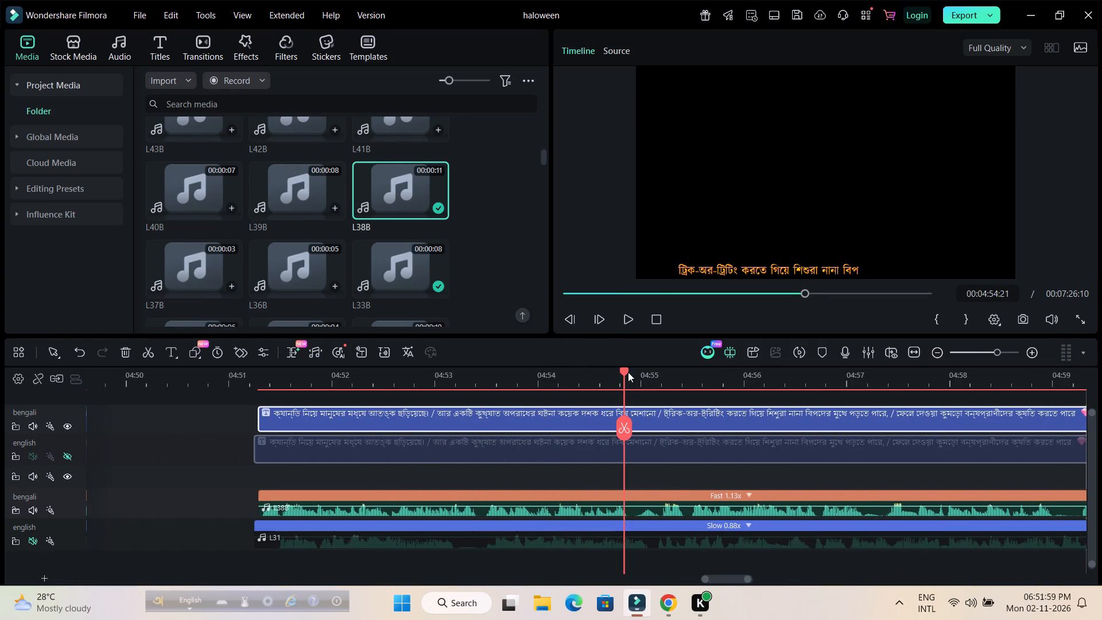
{"action": "left_click_drag", "start_coordinate": [628, 372], "coordinate": [637, 373]}
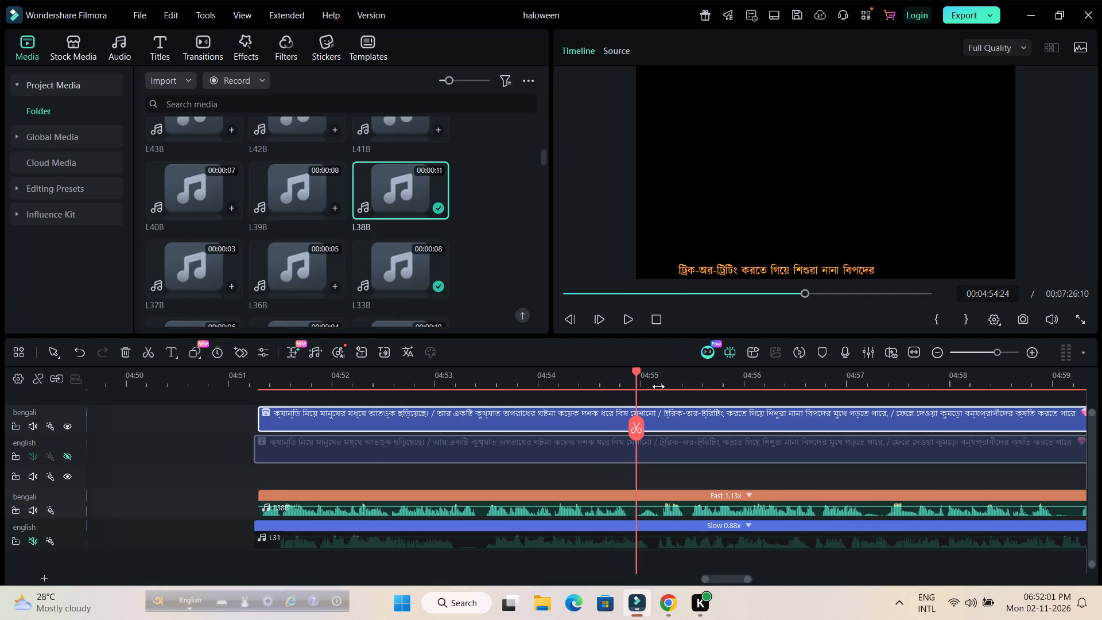
{"action": "left_click_drag", "start_coordinate": [658, 386], "coordinate": [783, 385]}
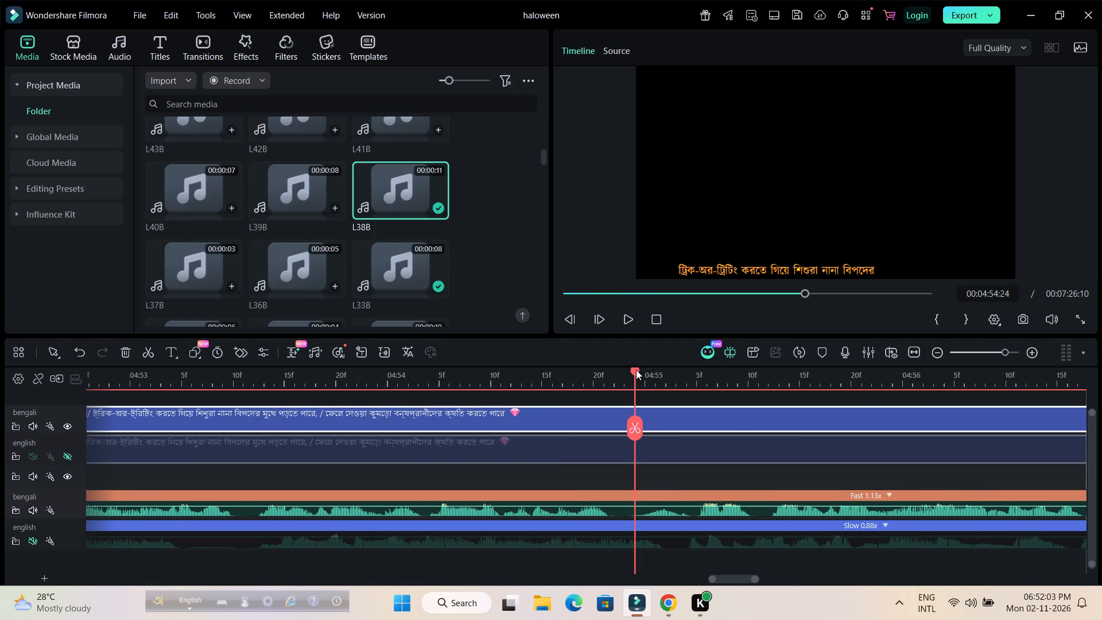
{"action": "left_click_drag", "start_coordinate": [636, 370], "coordinate": [625, 371]}
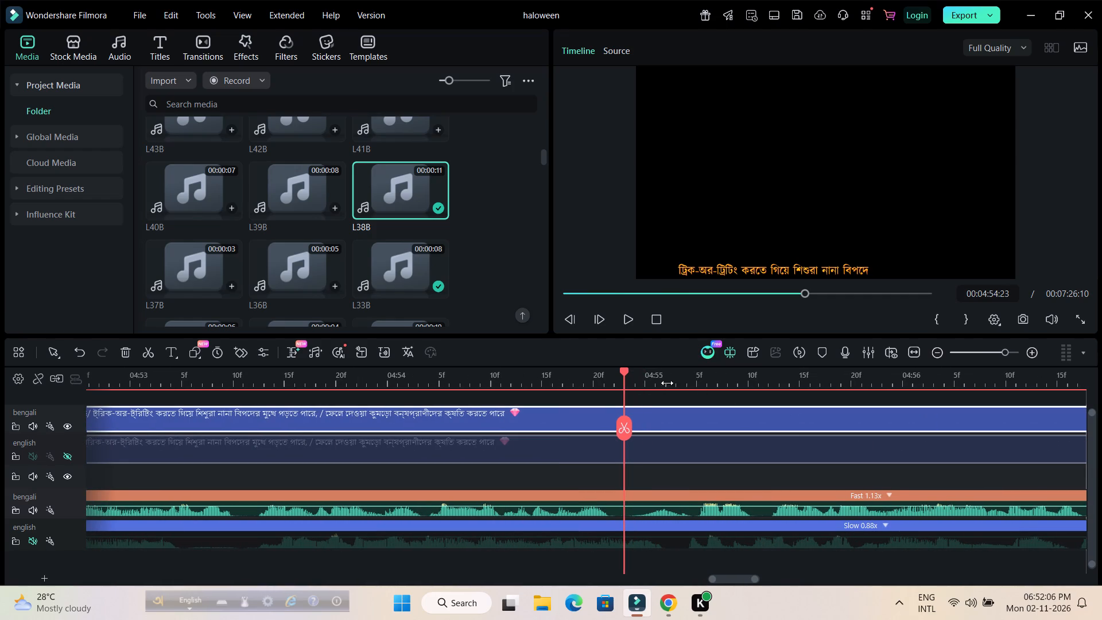
{"action": "left_click_drag", "start_coordinate": [680, 385], "coordinate": [478, 402]}
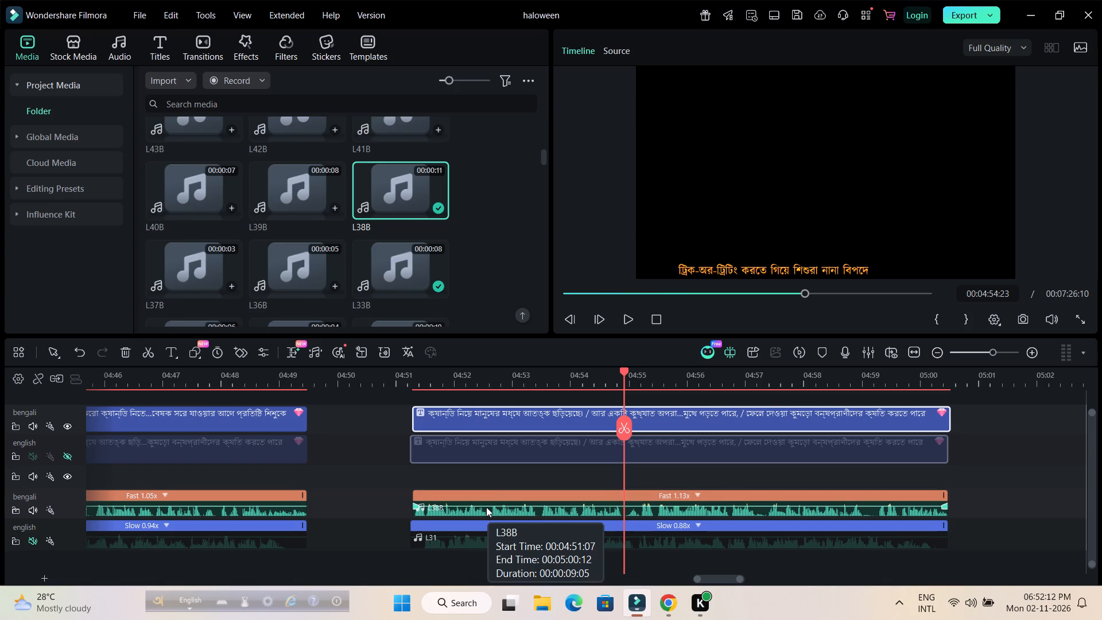
In the Bengali title above L38B, extend the bottom text layer and its reveal animation to about 00:00:03:16, starting the layer above there.
{"action": "double_click", "coordinate": [512, 420]}
{"action": "left_click", "coordinate": [478, 318]}
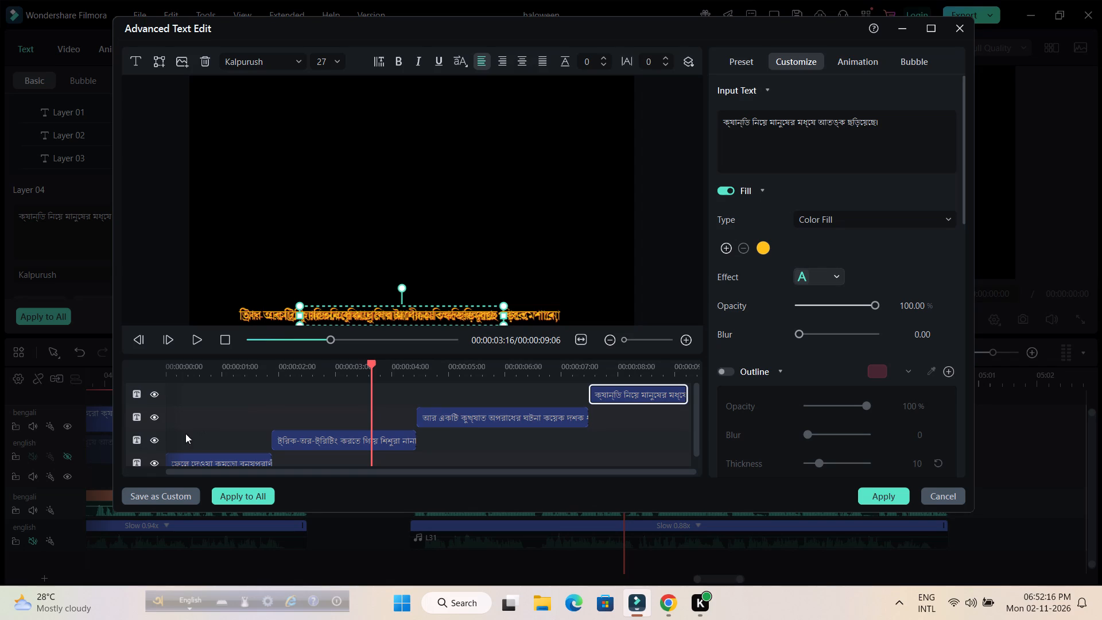
{"action": "scroll", "coordinate": [253, 417], "scroll_direction": "down", "scroll_amount": 2}
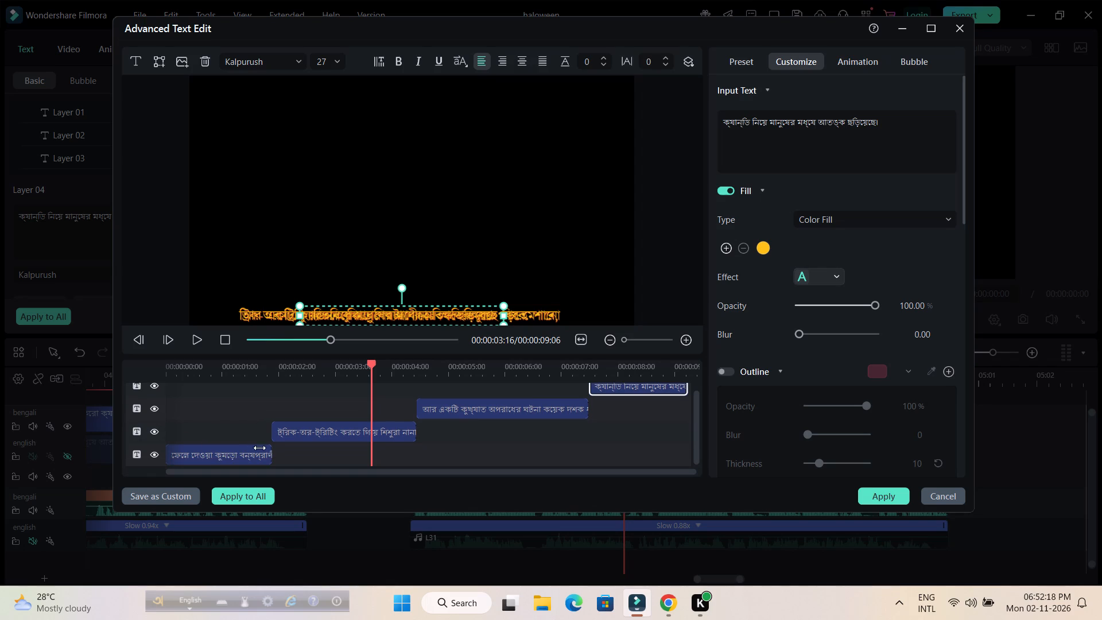
{"action": "left_click_drag", "start_coordinate": [266, 459], "coordinate": [363, 459]}
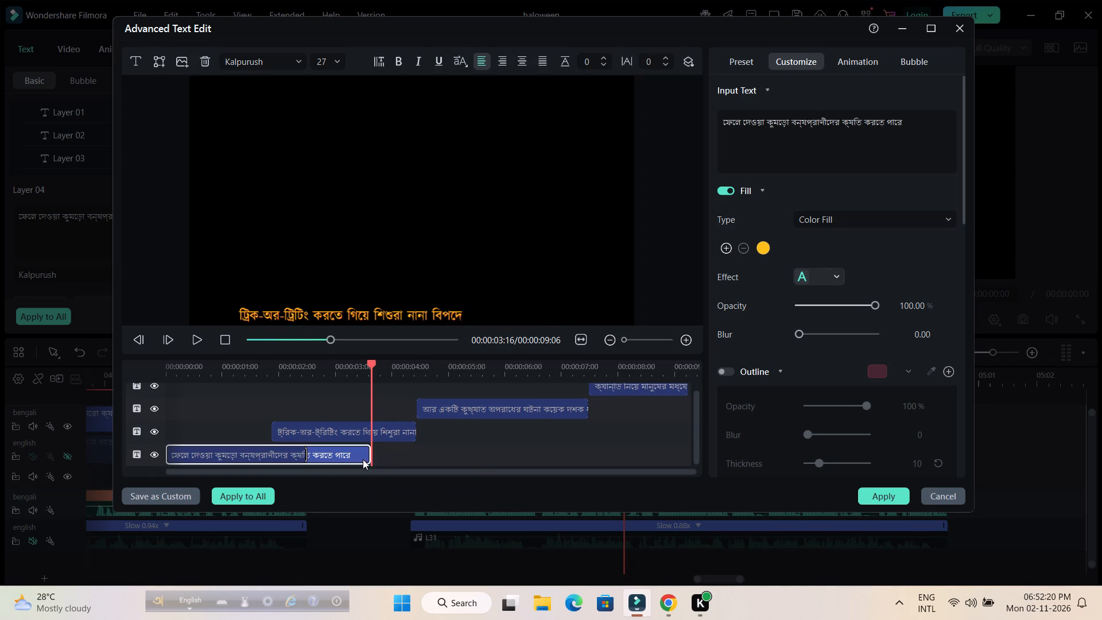
{"action": "left_click_drag", "start_coordinate": [397, 432], "coordinate": [492, 432]}
{"action": "left_click_drag", "start_coordinate": [308, 460], "coordinate": [362, 459]}
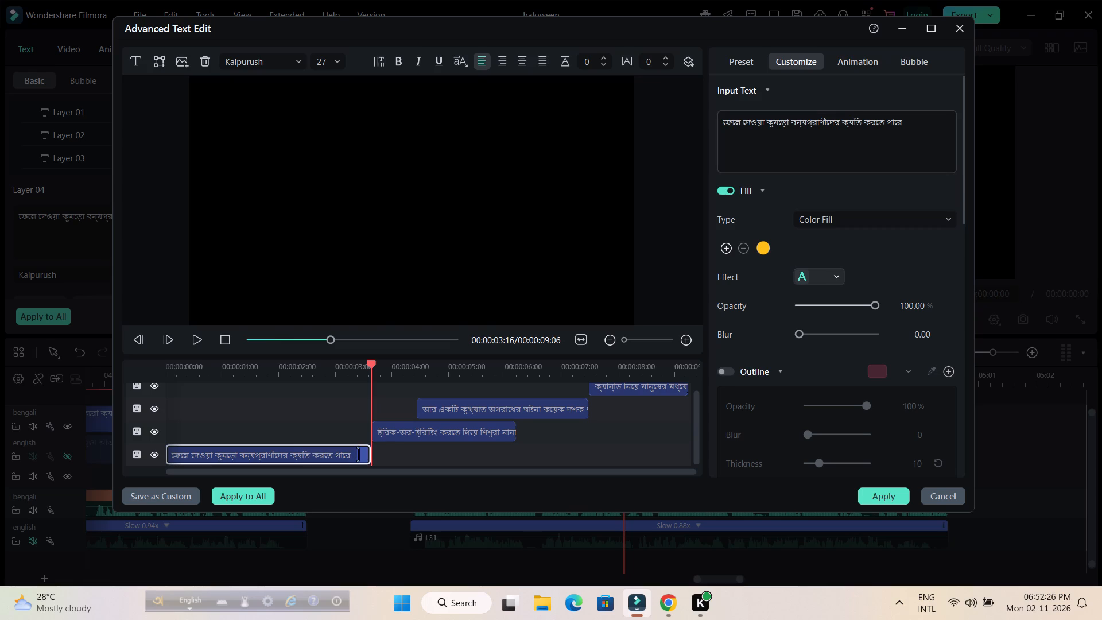
Replace the bottom layer's text with "একা আসা শিশুদের মধ্যে যারা নিজেদের পরিচয় গোপন রেখেছিল".
{"action": "left_click", "coordinate": [911, 126]}
{"action": "key", "text": "BackSpace"}
{"action": "key", "text": "BackSpace"}
{"action": "key", "text": "BackSpace"}
{"action": "key", "text": "BackSpace"}
{"action": "key", "text": "BackSpace"}
{"action": "key", "text": "BackSpace"}
{"action": "key", "text": "BackSpace"}
{"action": "key", "text": "BackSpace"}
{"action": "key", "text": "BackSpace"}
{"action": "key", "text": "BackSpace"}
{"action": "key", "text": "BackSpace"}
{"action": "key", "text": "BackSpace"}
{"action": "key", "text": "BackSpace"}
{"action": "key", "text": "BackSpace"}
{"action": "key", "text": "BackSpace"}
{"action": "key", "text": "BackSpace"}
{"action": "key", "text": "BackSpace"}
{"action": "key", "text": "BackSpace"}
{"action": "key", "text": "BackSpace"}
{"action": "key", "text": "BackSpace"}
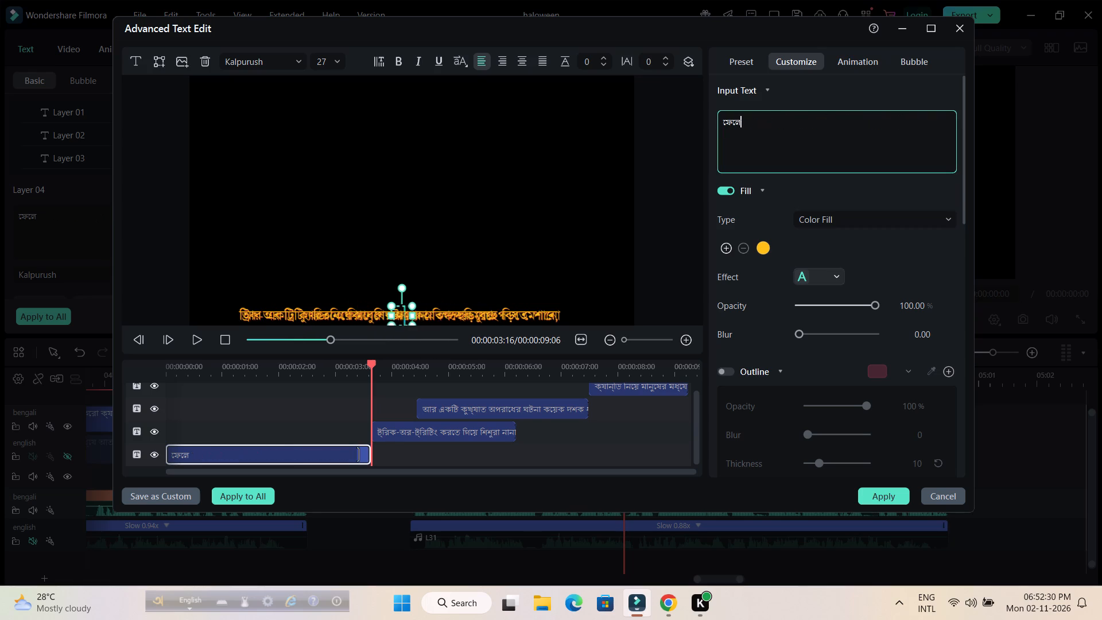
{"action": "key", "text": "ctrl+v"}
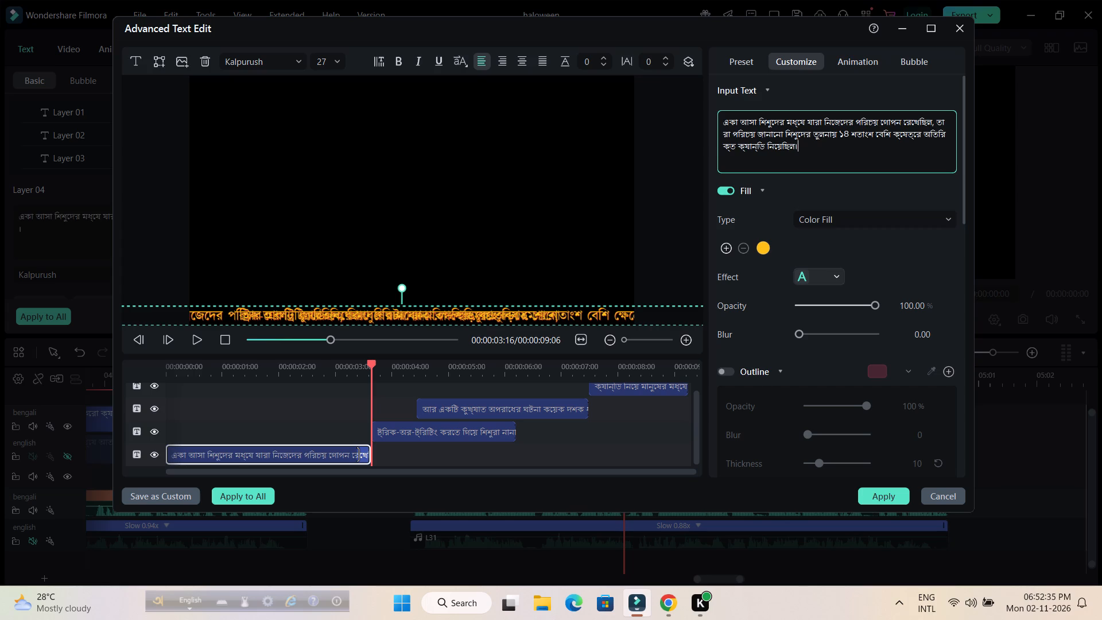
{"action": "left_click_drag", "start_coordinate": [936, 123], "coordinate": [948, 160]}
{"action": "key", "text": "BackSpace"}
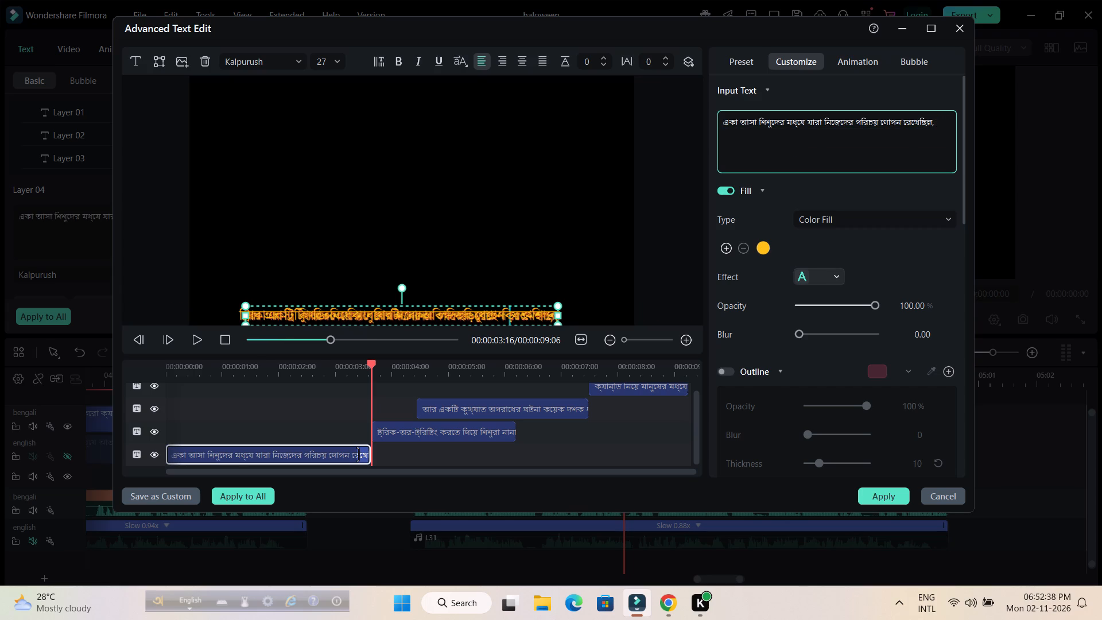
{"action": "key", "text": "BackSpace"}
{"action": "key", "text": "BackSpace"}
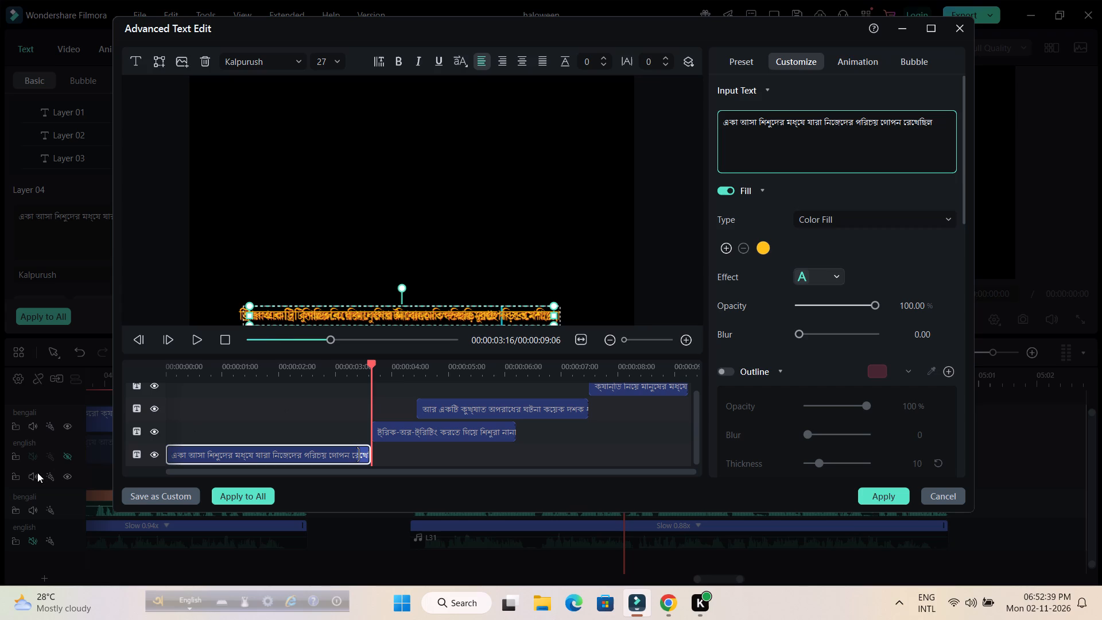
Hide the top two text layers of the title, keeping only the bottom two layers visible.
{"action": "left_click", "coordinate": [158, 416]}
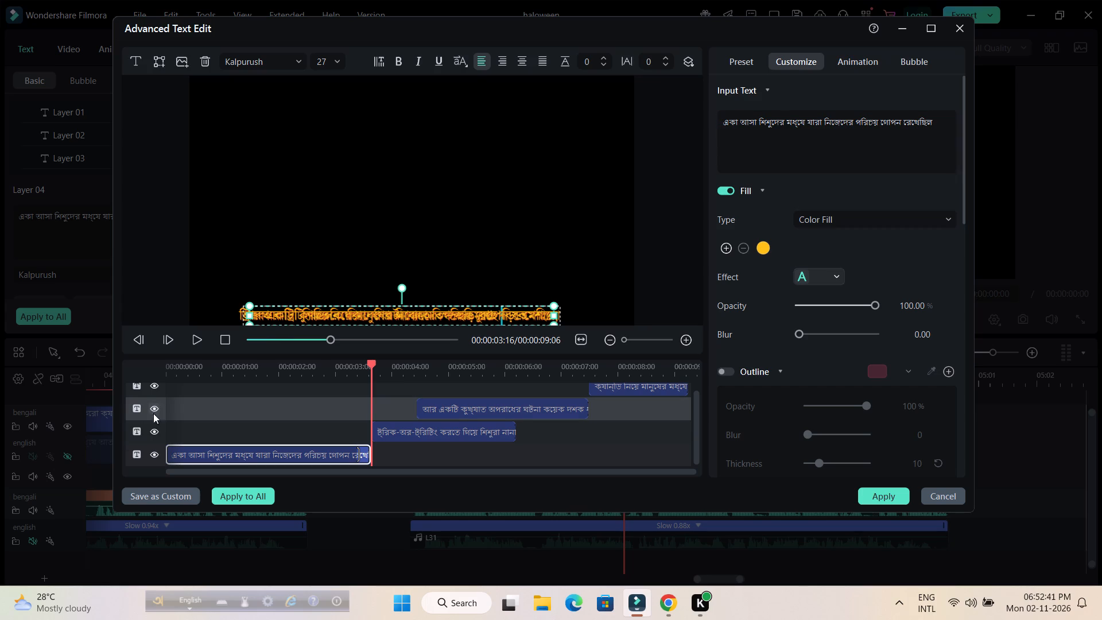
{"action": "left_click", "coordinate": [153, 407]}
{"action": "left_click", "coordinate": [158, 429]}
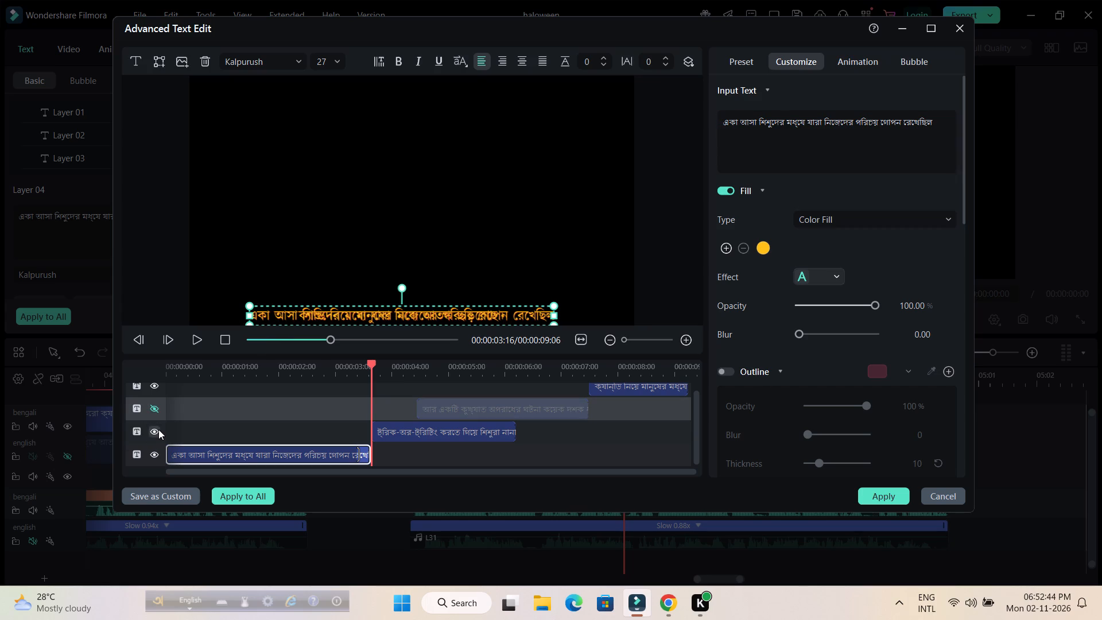
{"action": "left_click", "coordinate": [154, 430]}
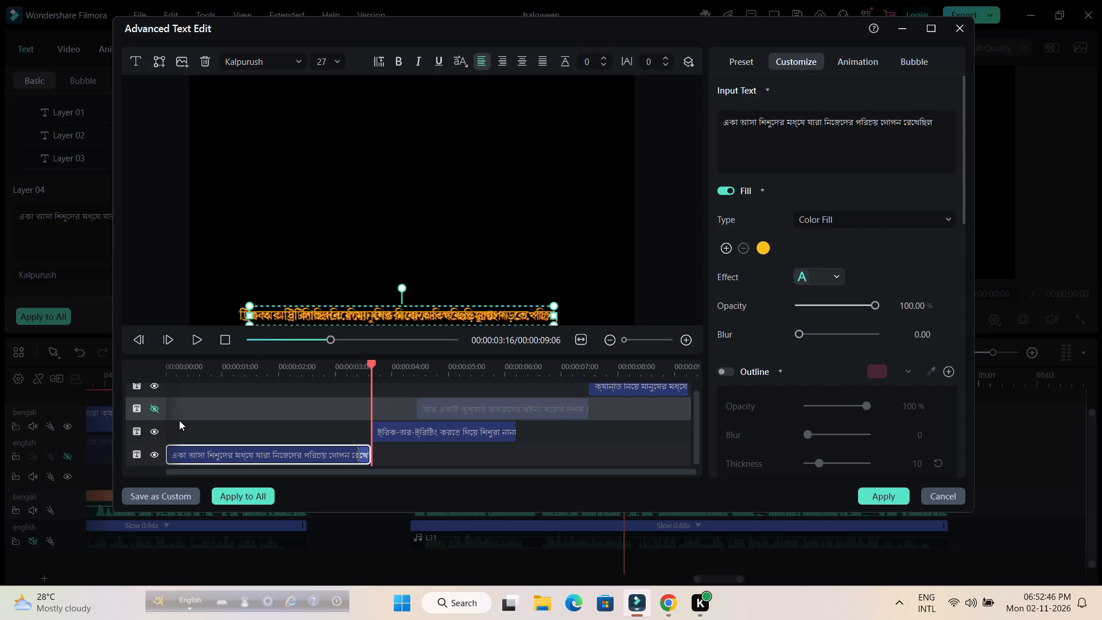
{"action": "left_click", "coordinate": [184, 408]}
{"action": "scroll", "coordinate": [215, 419], "scroll_direction": "up", "scroll_amount": 1}
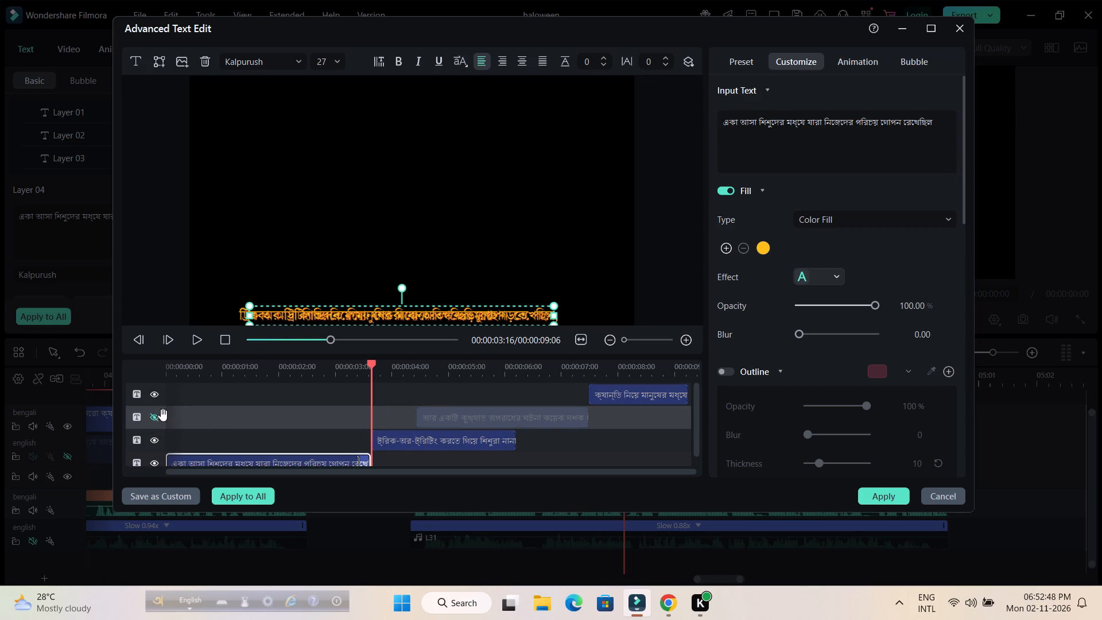
{"action": "left_click", "coordinate": [153, 414]}
{"action": "left_click", "coordinate": [153, 414]}
{"action": "left_click", "coordinate": [153, 396]}
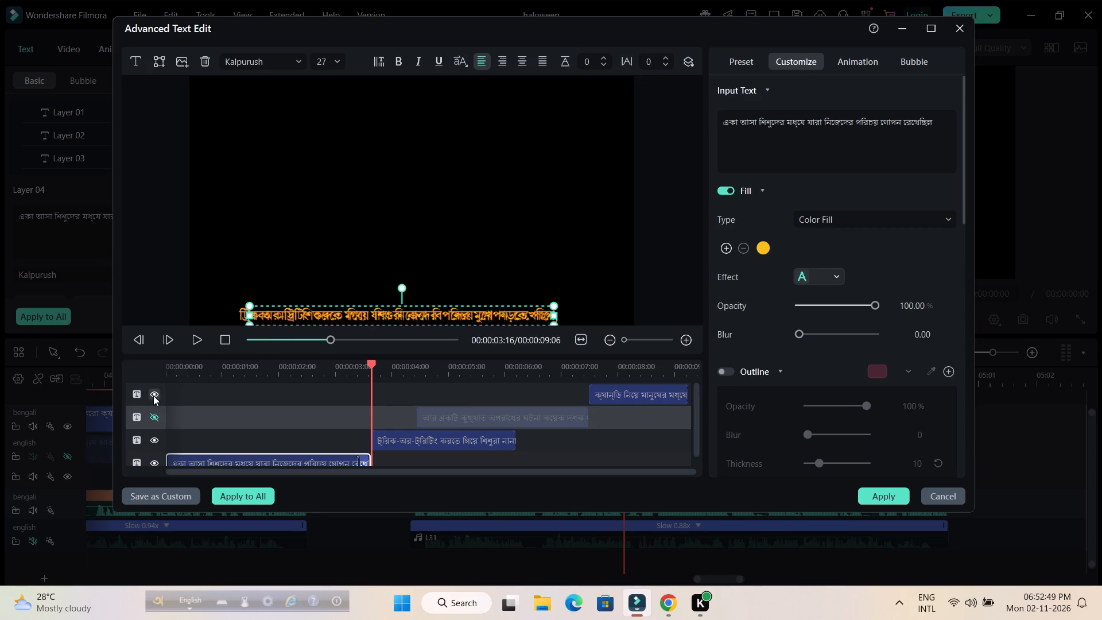
{"action": "left_click", "coordinate": [139, 395]}
{"action": "left_click", "coordinate": [139, 395]}
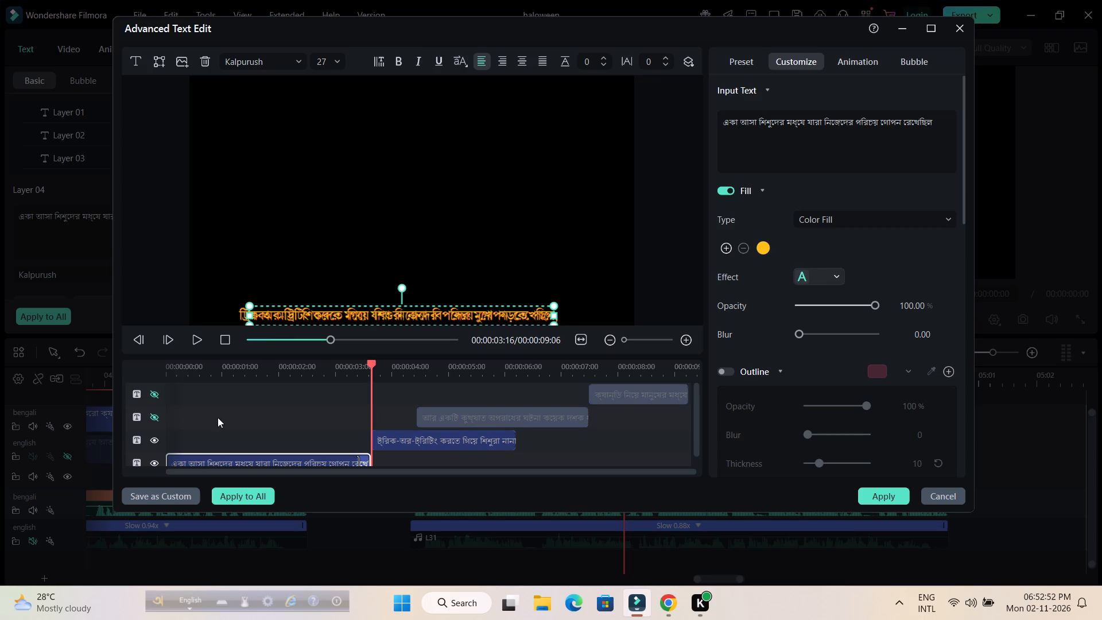
Extend the second layer from the bottom to the title's end at 00:00:09:06.
{"action": "scroll", "coordinate": [305, 421], "scroll_direction": "down", "scroll_amount": 2}
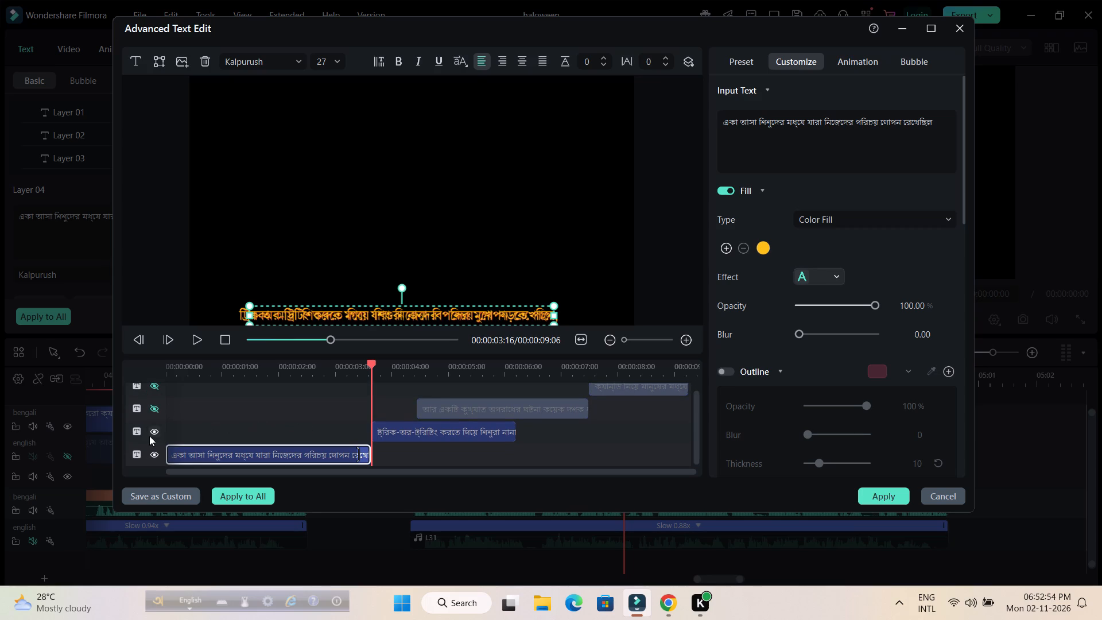
{"action": "double_click", "coordinate": [411, 426]}
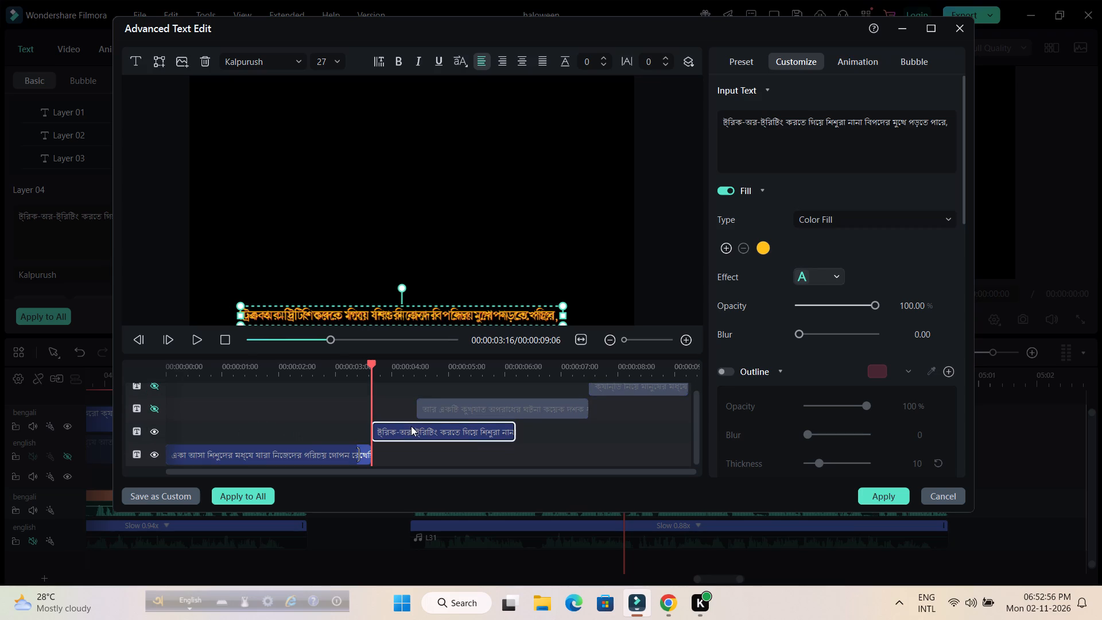
{"action": "left_click_drag", "start_coordinate": [514, 431], "coordinate": [745, 432]}
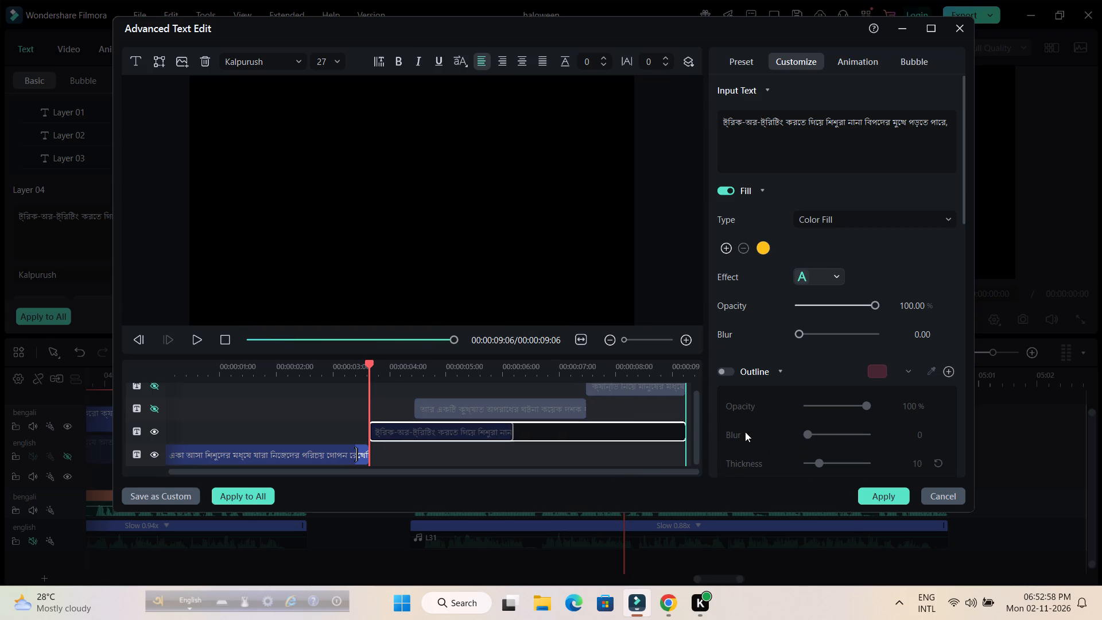
{"action": "left_click_drag", "start_coordinate": [596, 374], "coordinate": [432, 374]}
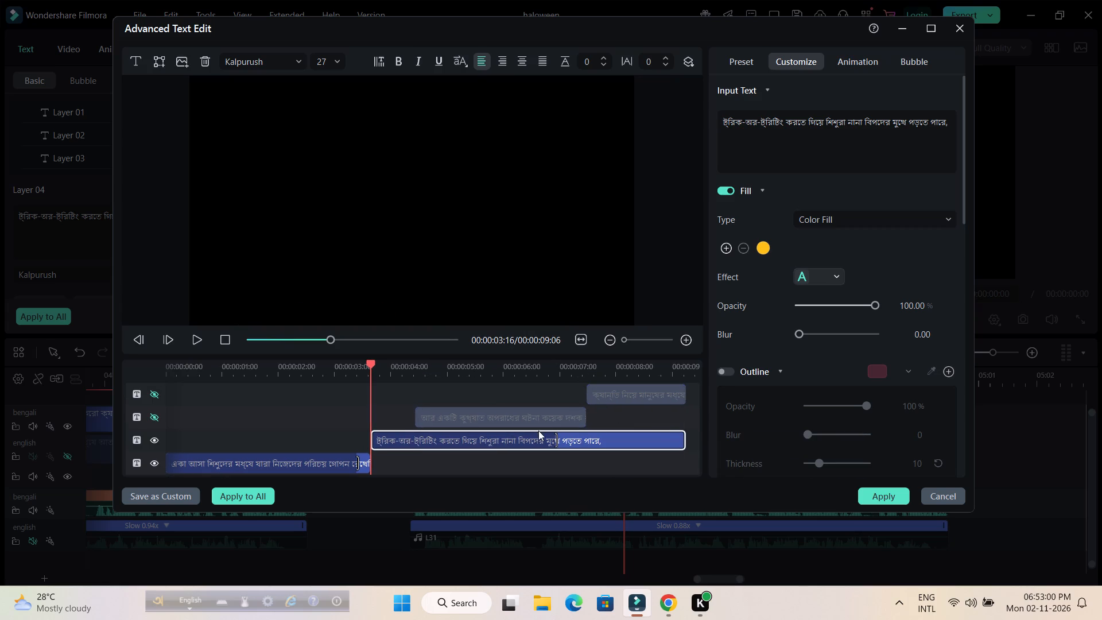
{"action": "scroll", "coordinate": [545, 435], "scroll_direction": "down", "scroll_amount": 2}
{"action": "scroll", "coordinate": [545, 435], "scroll_direction": "up", "scroll_amount": 3}
Replace that layer's text with "তারা পরিচয় জানানো শিশুদের তুলনায় ১৪ শতাংশ বেশি ক্ষেত্রে অতিরিক্ত ক্যান্ডি নিয়েছিল।", without a leading space.
{"action": "left_click_drag", "start_coordinate": [952, 123], "coordinate": [676, 125]}
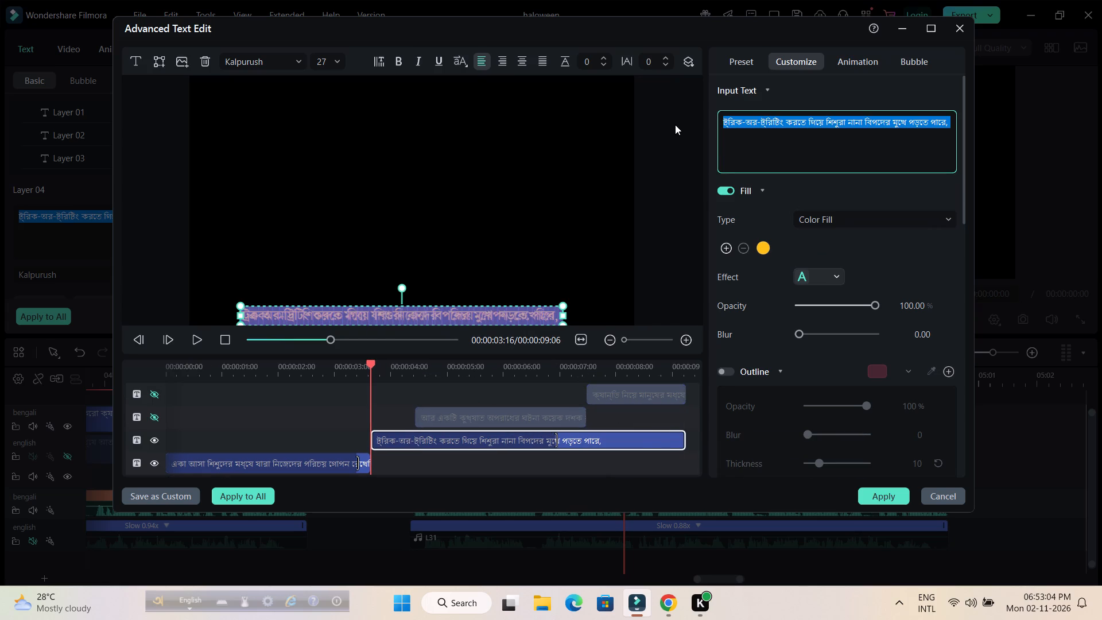
{"action": "key", "text": "ctrl+v"}
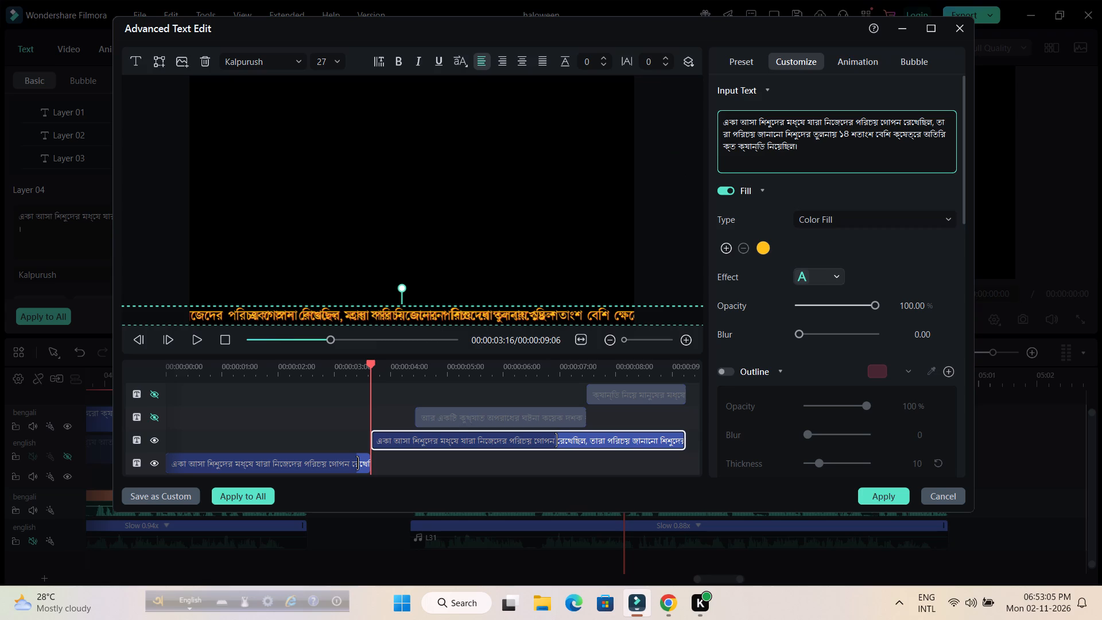
{"action": "left_click_drag", "start_coordinate": [935, 122], "coordinate": [582, 109]}
{"action": "key", "text": "BackSpace"}
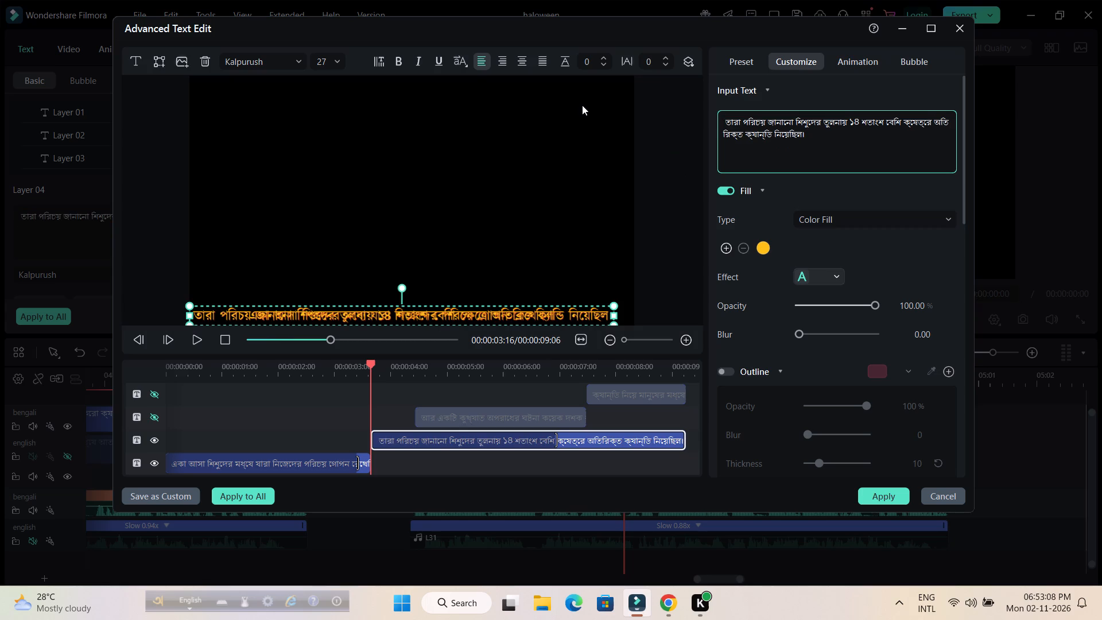
{"action": "key", "text": "Right"}
{"action": "key", "text": "BackSpace"}
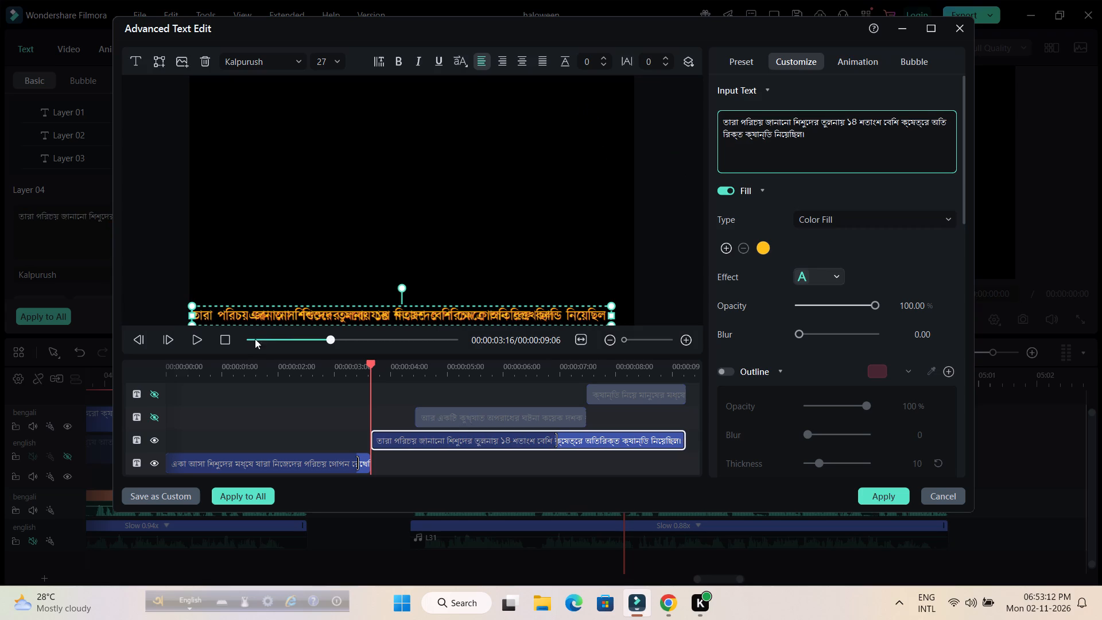
Lengthen the second layer's reveal animation almost to the end of the layer.
{"action": "left_click_drag", "start_coordinate": [557, 443], "coordinate": [673, 441]}
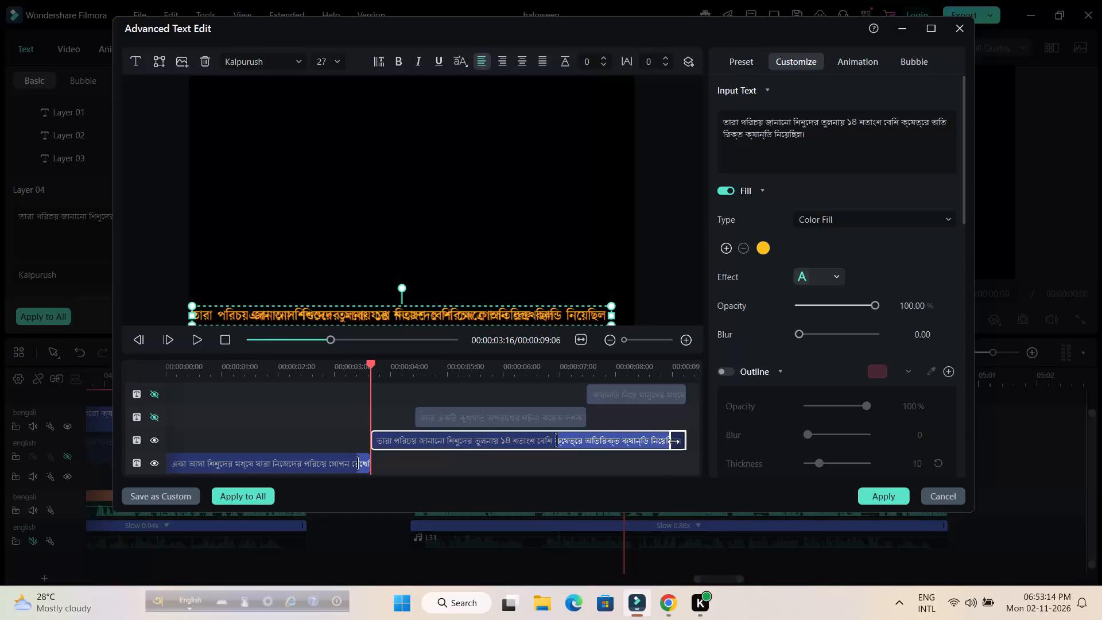
{"action": "left_click_drag", "start_coordinate": [673, 441], "coordinate": [674, 441]}
Play the edited title from its start to check the reveal of both Bengali lines.
{"action": "left_click_drag", "start_coordinate": [585, 367], "coordinate": [432, 372]}
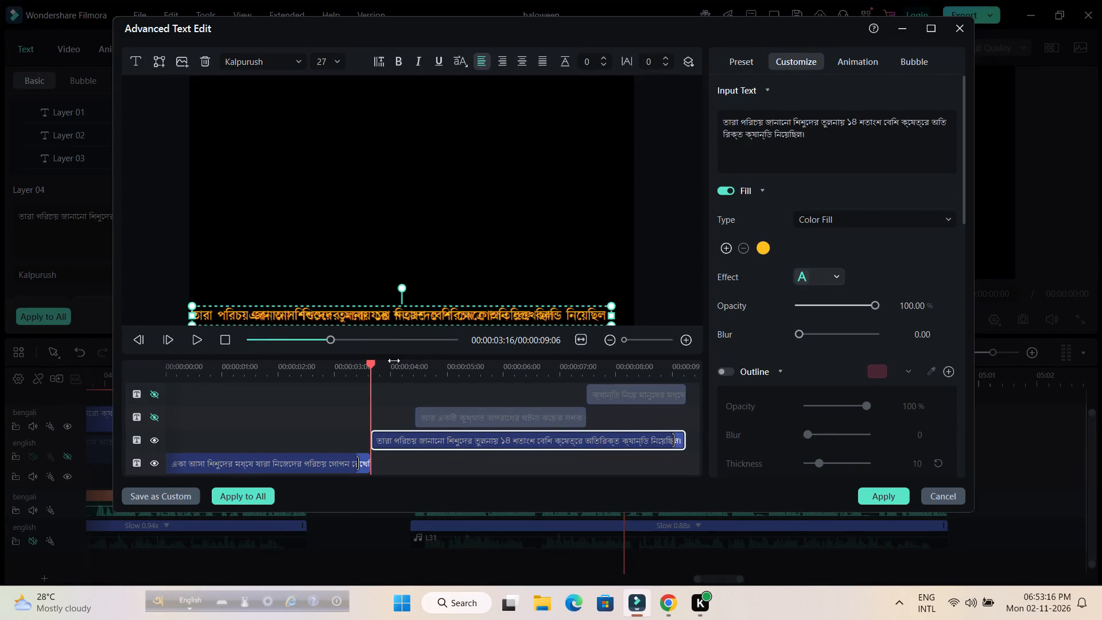
{"action": "left_click_drag", "start_coordinate": [373, 365], "coordinate": [106, 380]}
{"action": "left_click", "coordinate": [194, 339]}
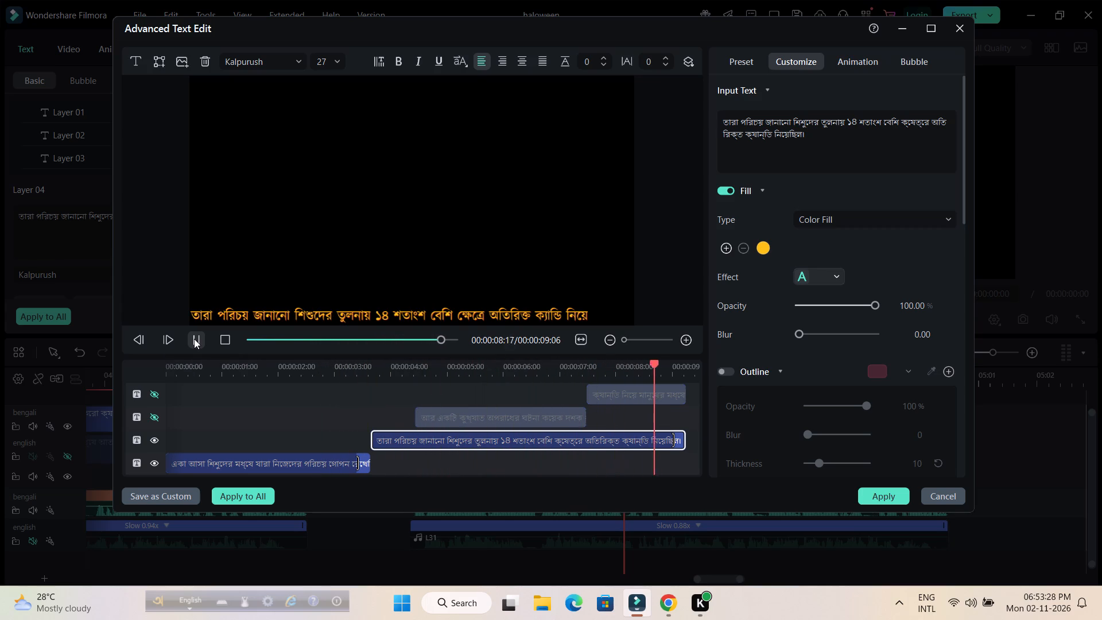
{"action": "left_click", "coordinate": [194, 339]}
{"action": "left_click", "coordinate": [194, 339]}
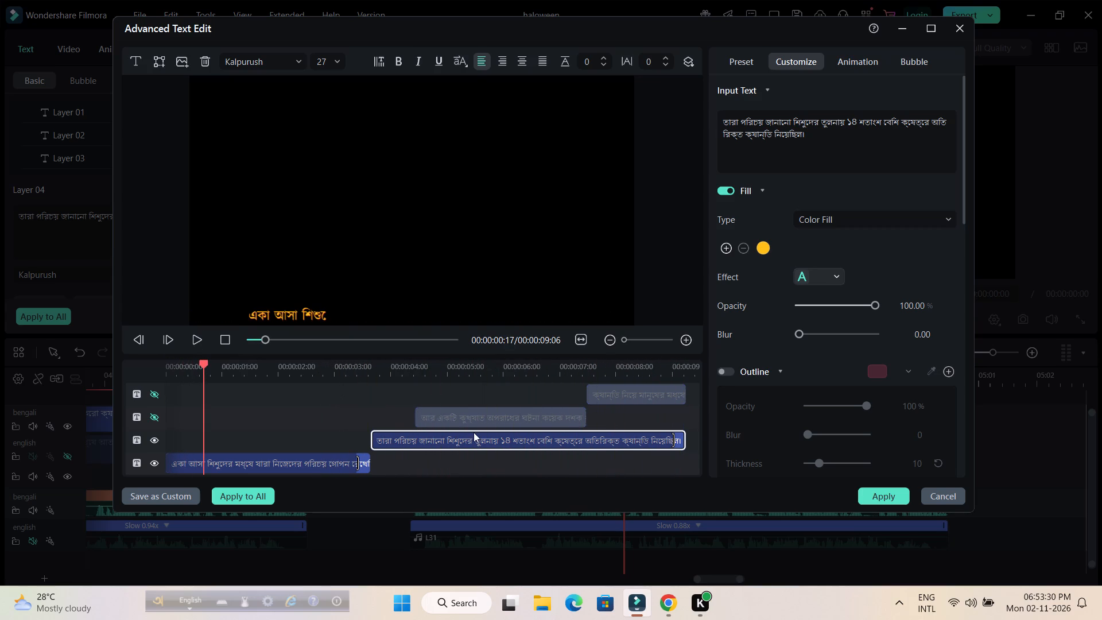
Hide the first Bengali line's layer and centre the second line horizontally along the bottom of the title frame.
{"action": "left_click", "coordinate": [474, 440]}
{"action": "left_click", "coordinate": [153, 463]}
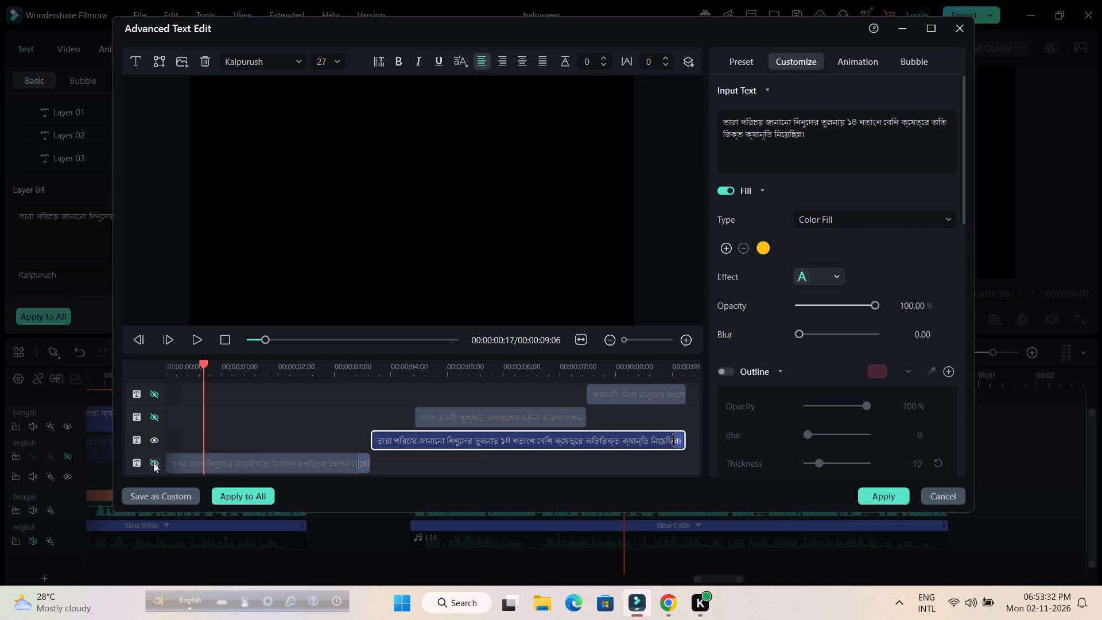
{"action": "left_click", "coordinate": [422, 438]}
{"action": "left_click", "coordinate": [476, 374]}
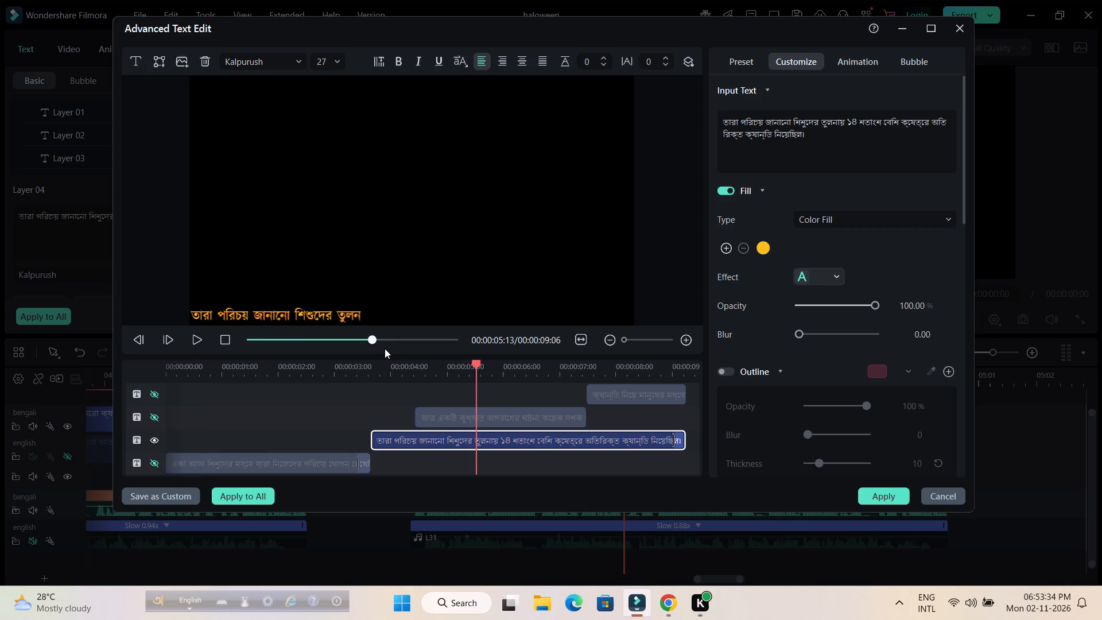
{"action": "left_click", "coordinate": [309, 316]}
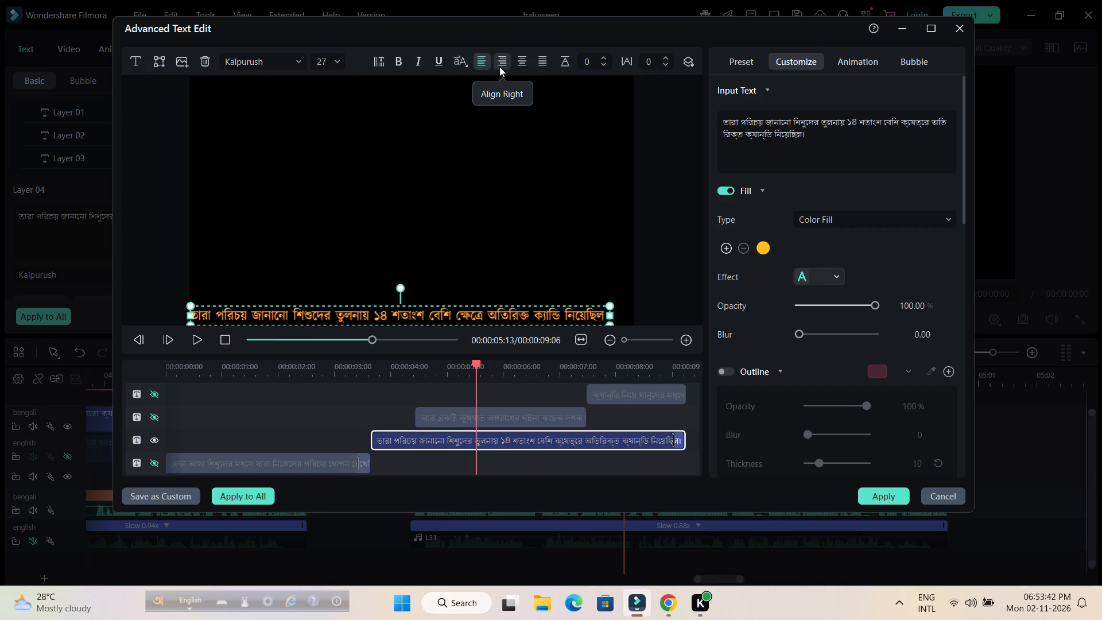
{"action": "left_click", "coordinate": [693, 63]}
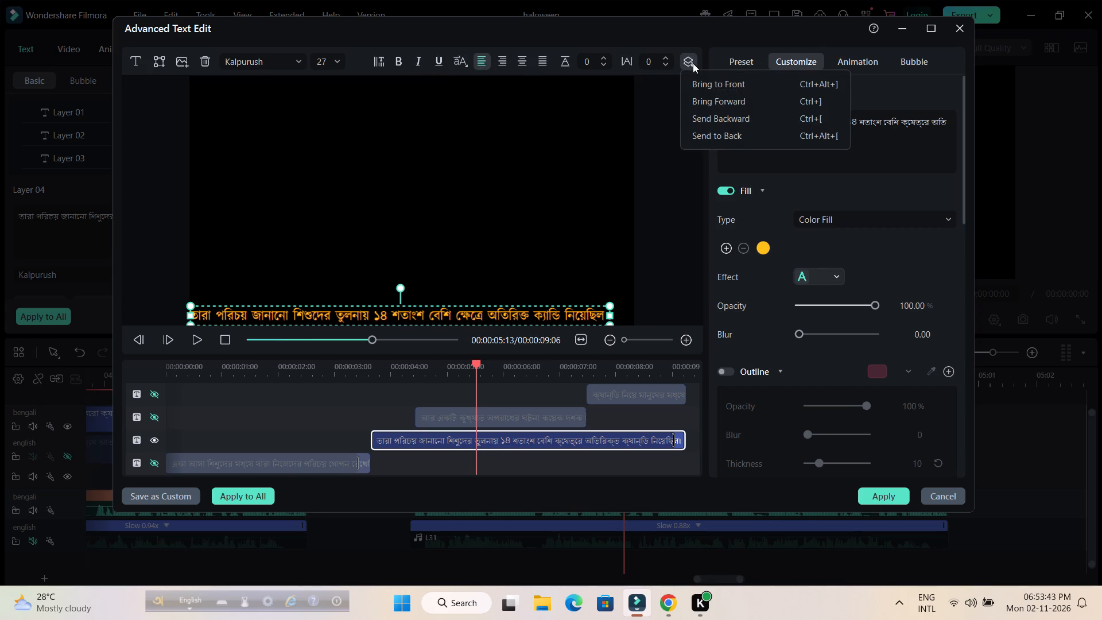
{"action": "left_click", "coordinate": [662, 191]}
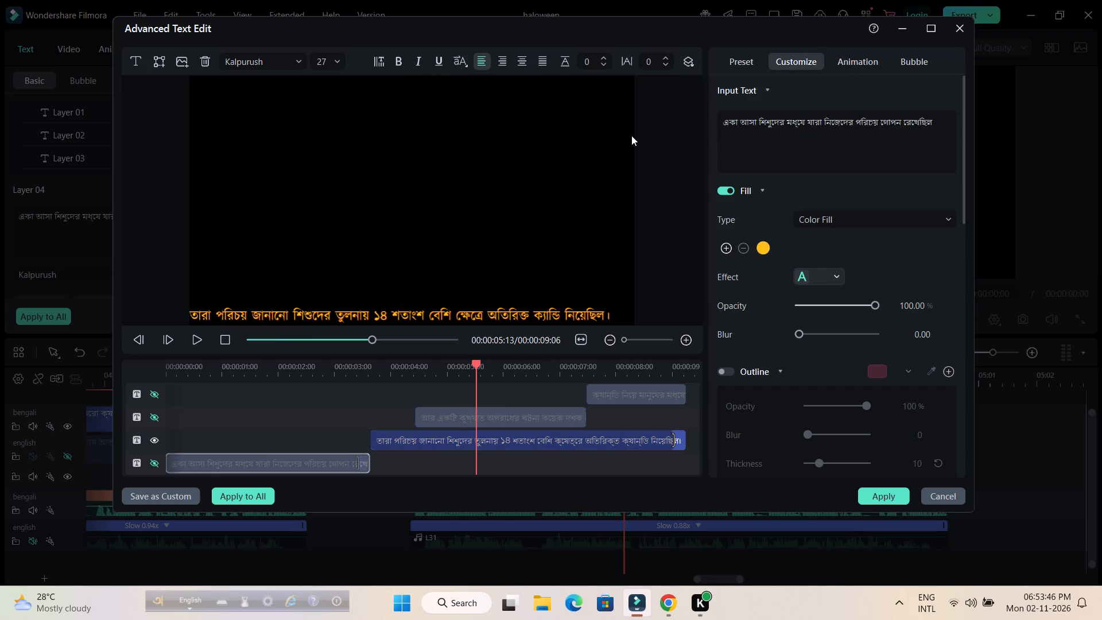
{"action": "left_click_drag", "start_coordinate": [474, 312], "coordinate": [482, 313]}
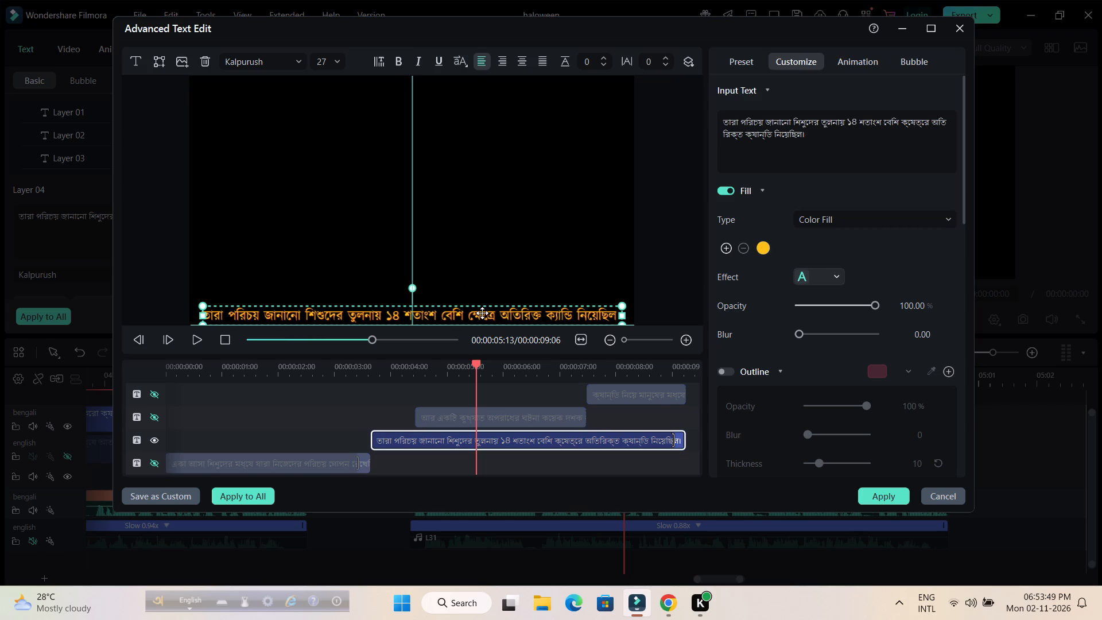
{"action": "left_click_drag", "start_coordinate": [482, 313], "coordinate": [468, 315]}
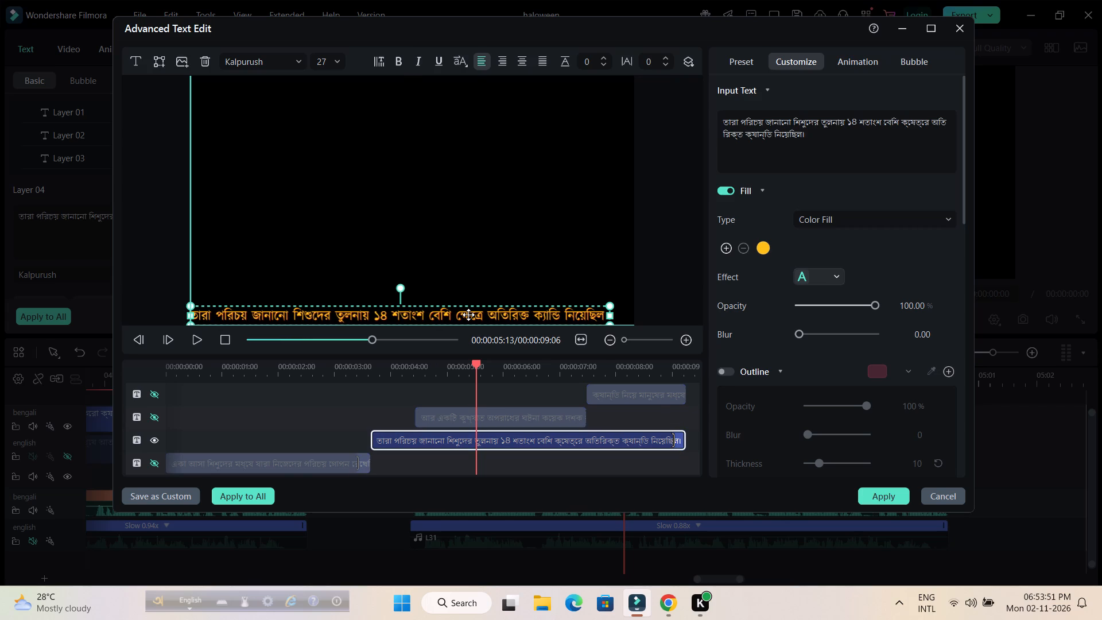
{"action": "left_click_drag", "start_coordinate": [468, 315], "coordinate": [481, 315]}
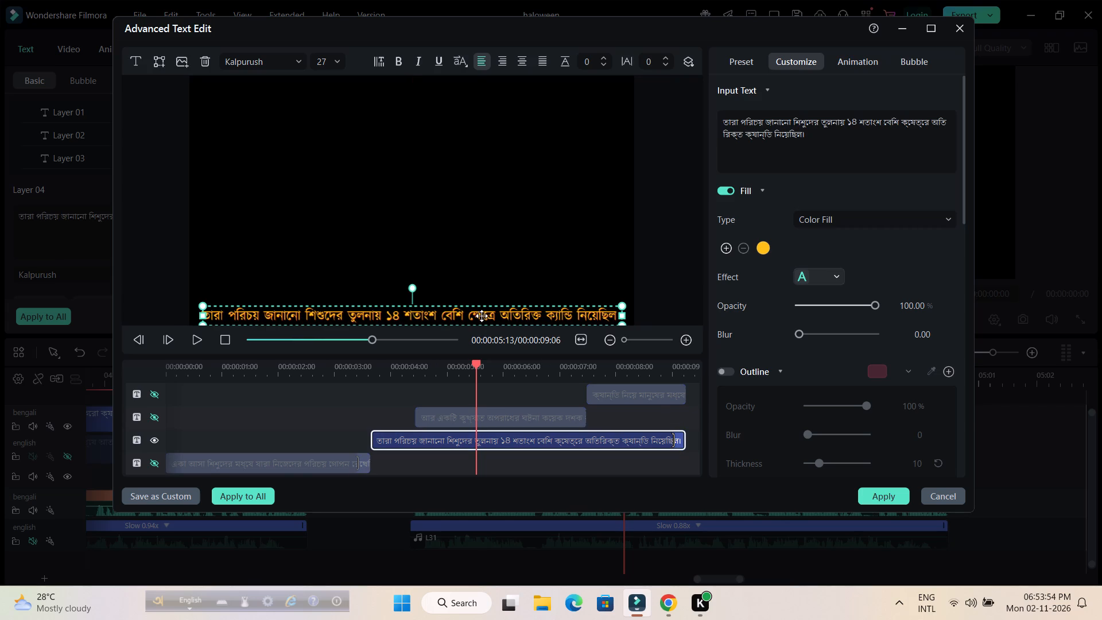
Delete the two unused hidden text layers containing the old poisoned-candy lines from the title.
{"action": "left_click", "coordinate": [517, 418]}
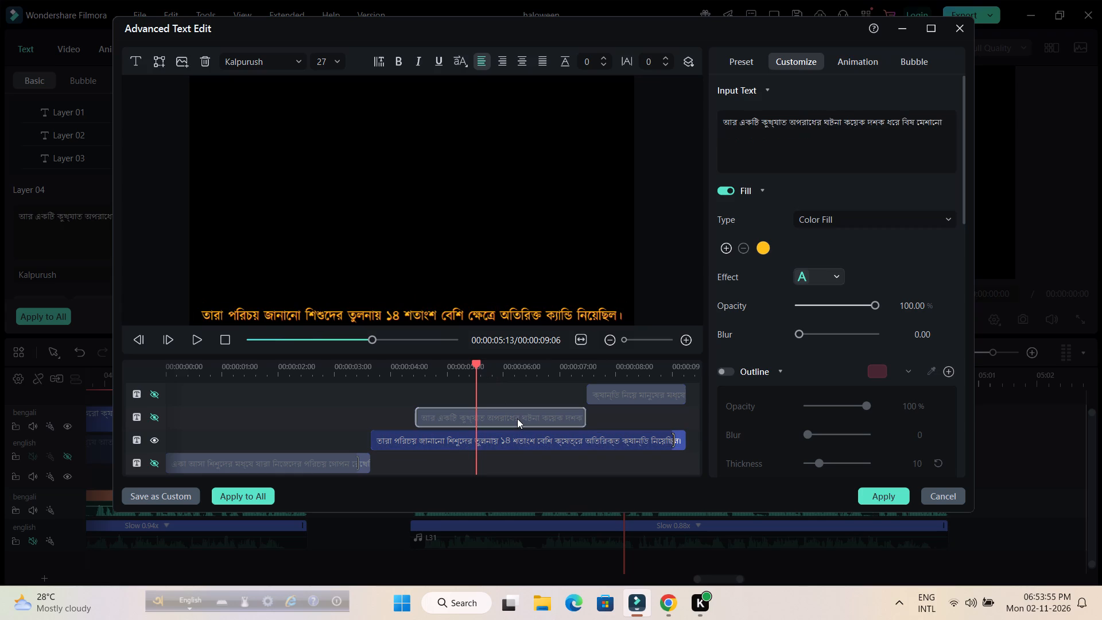
{"action": "key", "text": "Delete"}
{"action": "left_click", "coordinate": [603, 391]}
{"action": "key", "text": "Delete"}
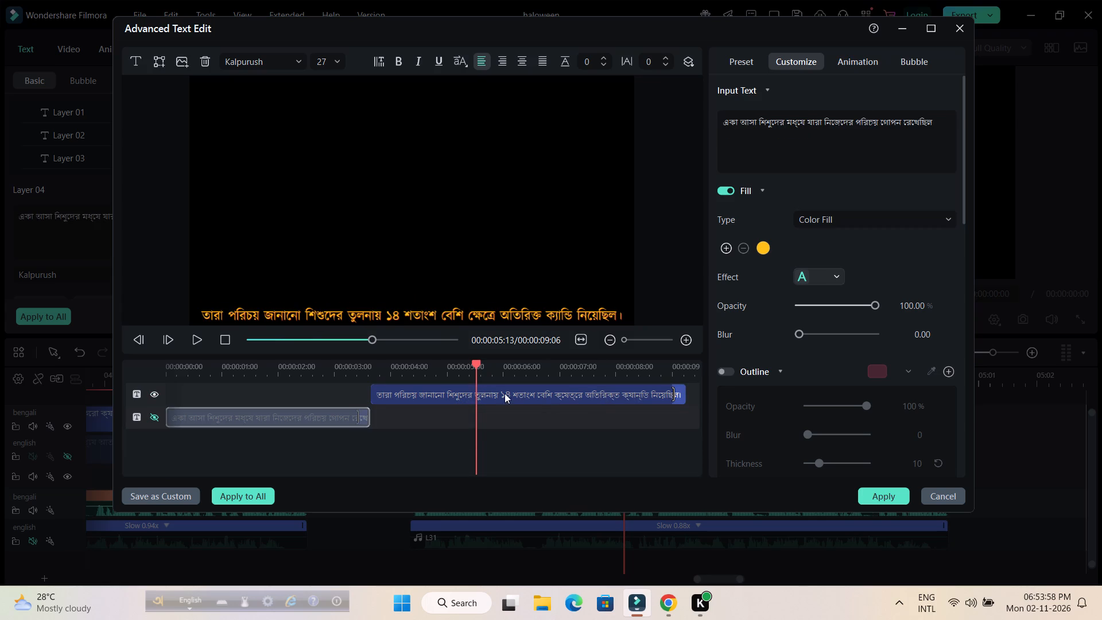
Make the hidden layer of the first Bengali line visible again.
{"action": "left_click_drag", "start_coordinate": [478, 362], "coordinate": [269, 362]}
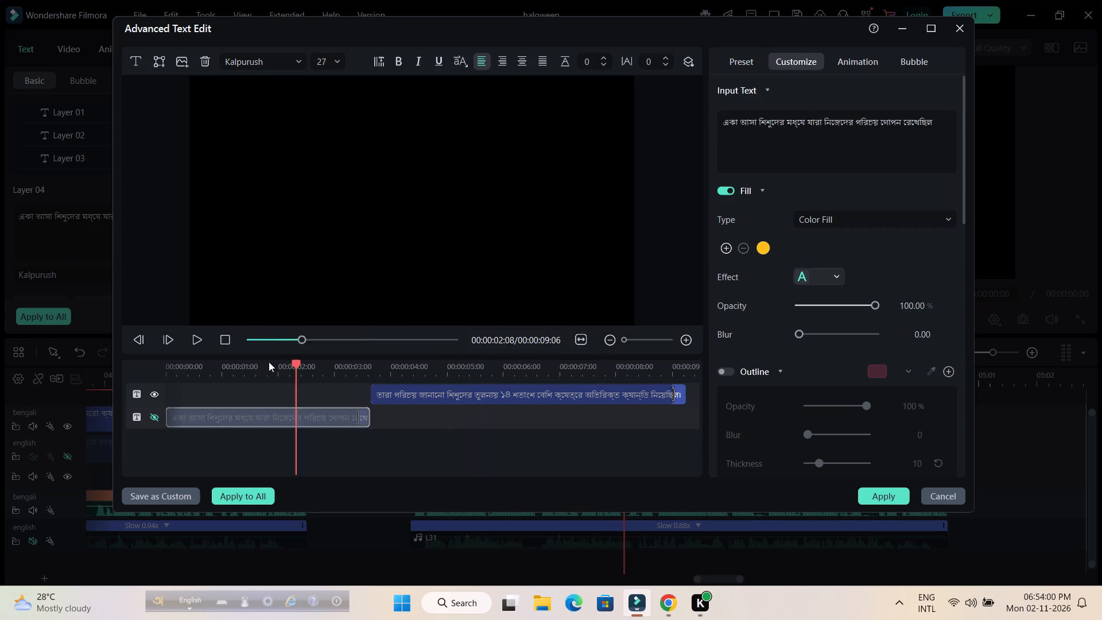
{"action": "left_click_drag", "start_coordinate": [269, 362], "coordinate": [99, 362]}
{"action": "left_click", "coordinate": [192, 332]}
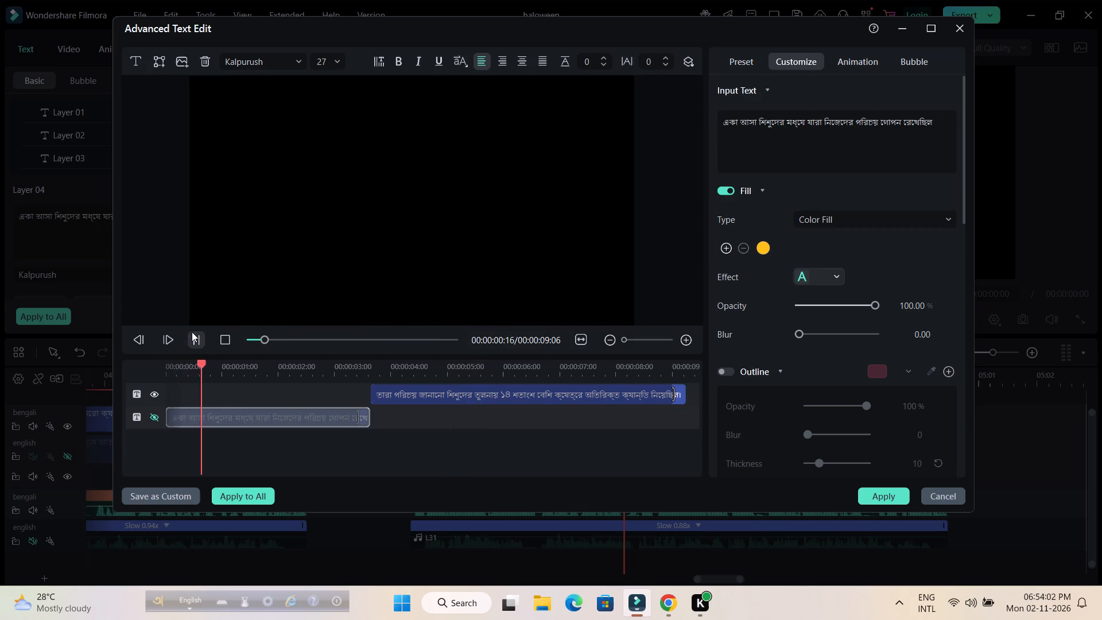
{"action": "left_click", "coordinate": [154, 418]}
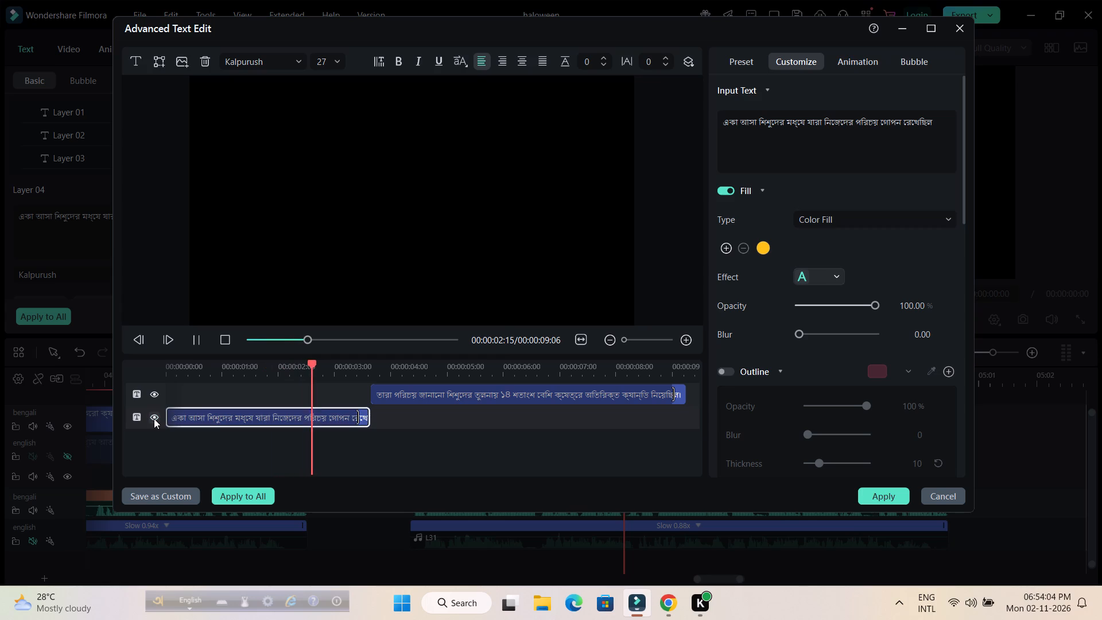
Replay the two-line title from its start and apply the title edits.
{"action": "left_click_drag", "start_coordinate": [248, 339], "coordinate": [222, 342]}
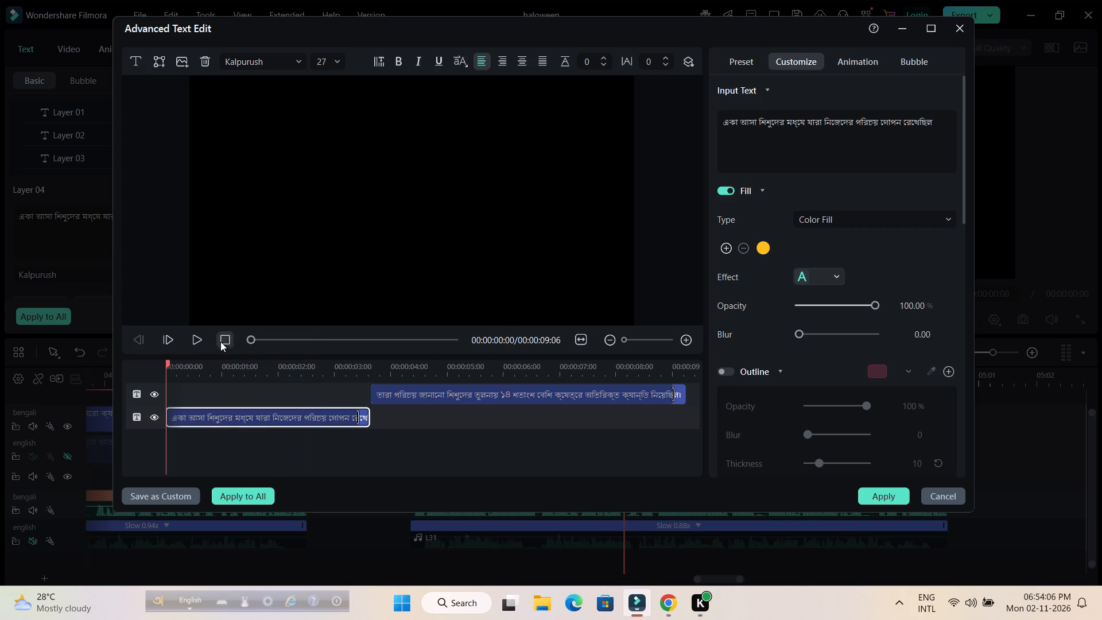
{"action": "left_click", "coordinate": [200, 339]}
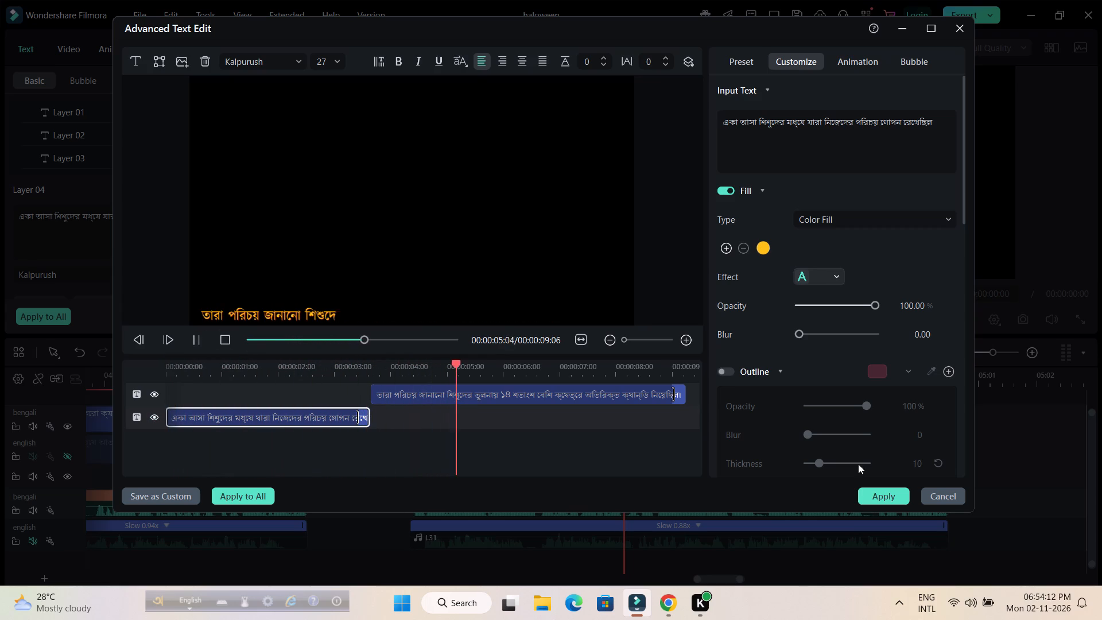
{"action": "left_click", "coordinate": [883, 492]}
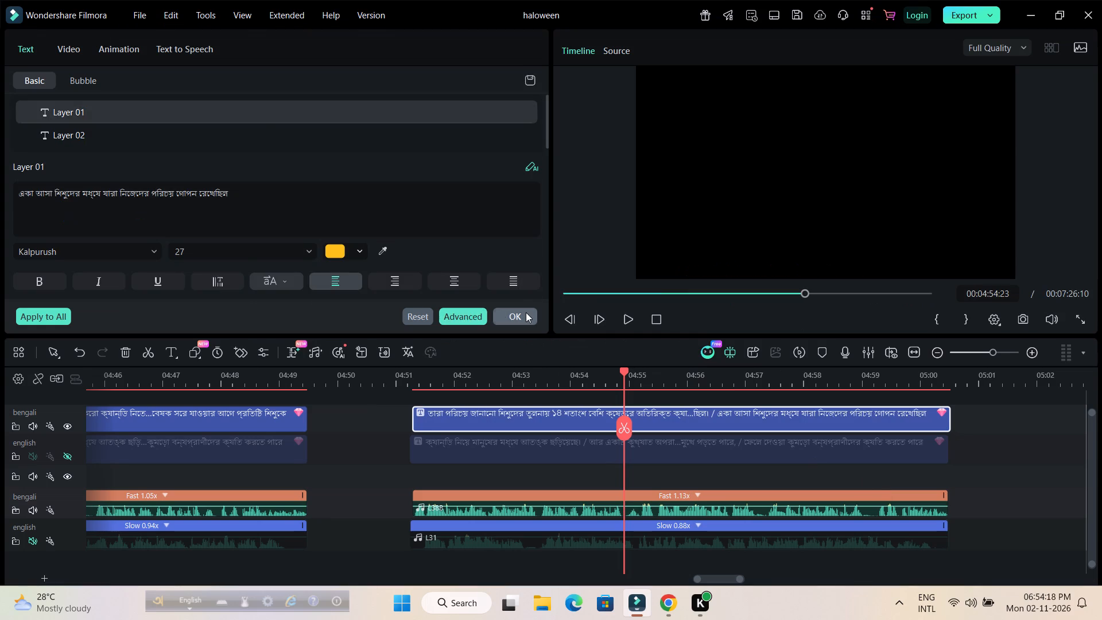
{"action": "left_click", "coordinate": [526, 312]}
{"action": "left_click_drag", "start_coordinate": [734, 382], "coordinate": [645, 379]}
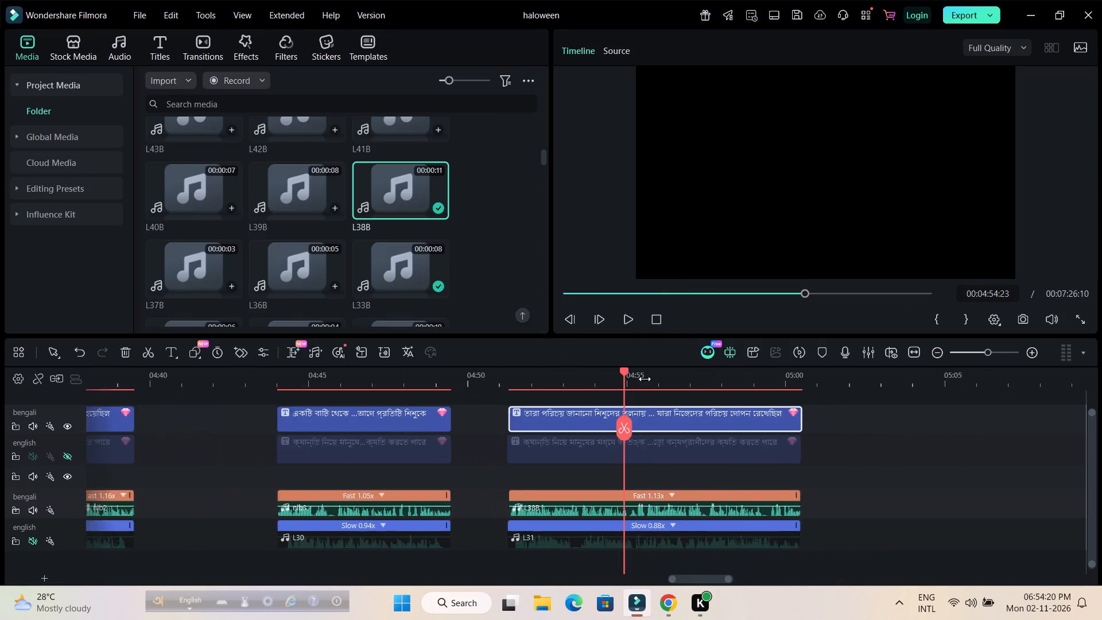
{"action": "left_click_drag", "start_coordinate": [645, 379], "coordinate": [587, 378]}
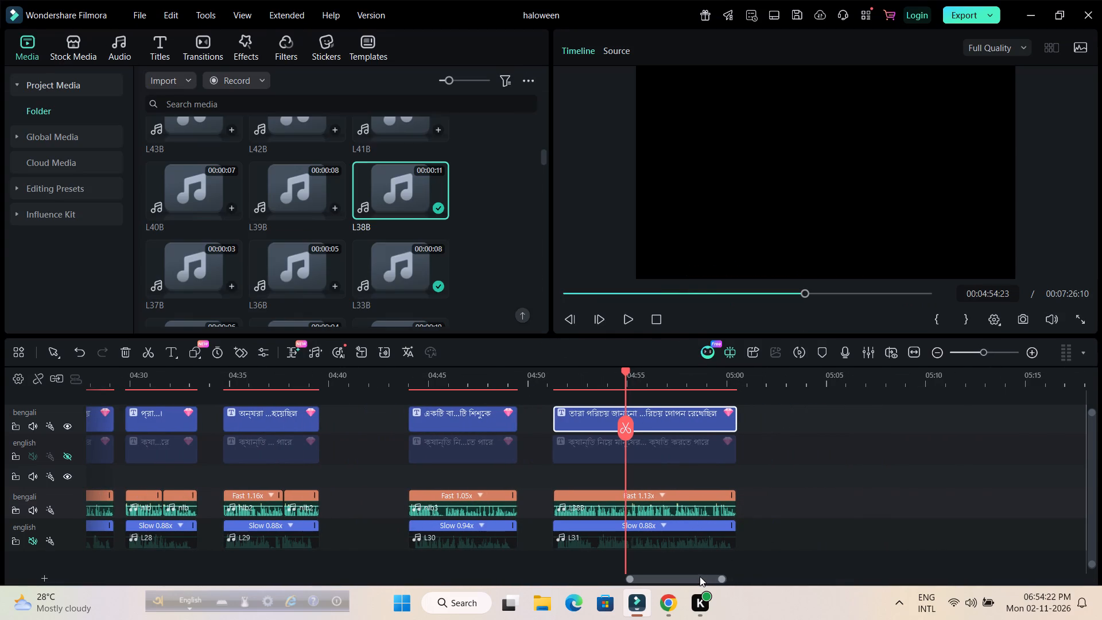